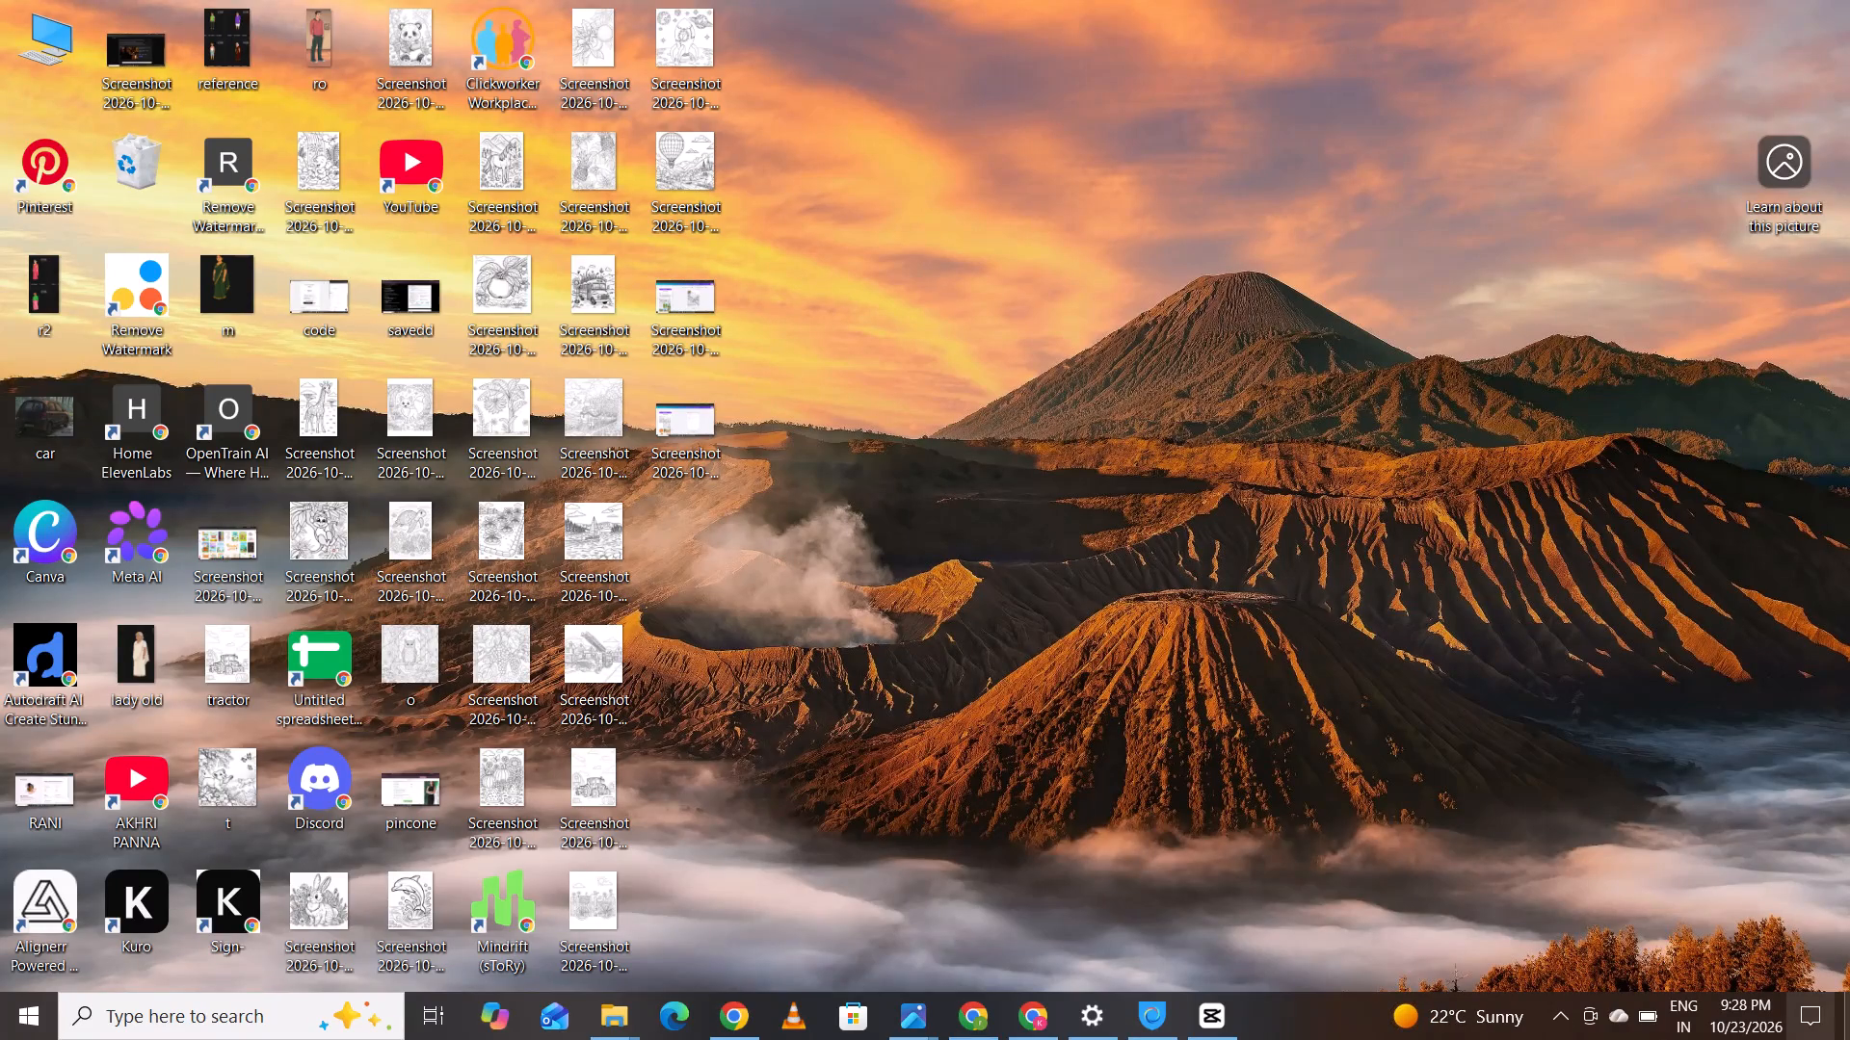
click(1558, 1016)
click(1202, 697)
Switch to the Canva design with the space rocket colouring page in Chrome.
click(753, 1001)
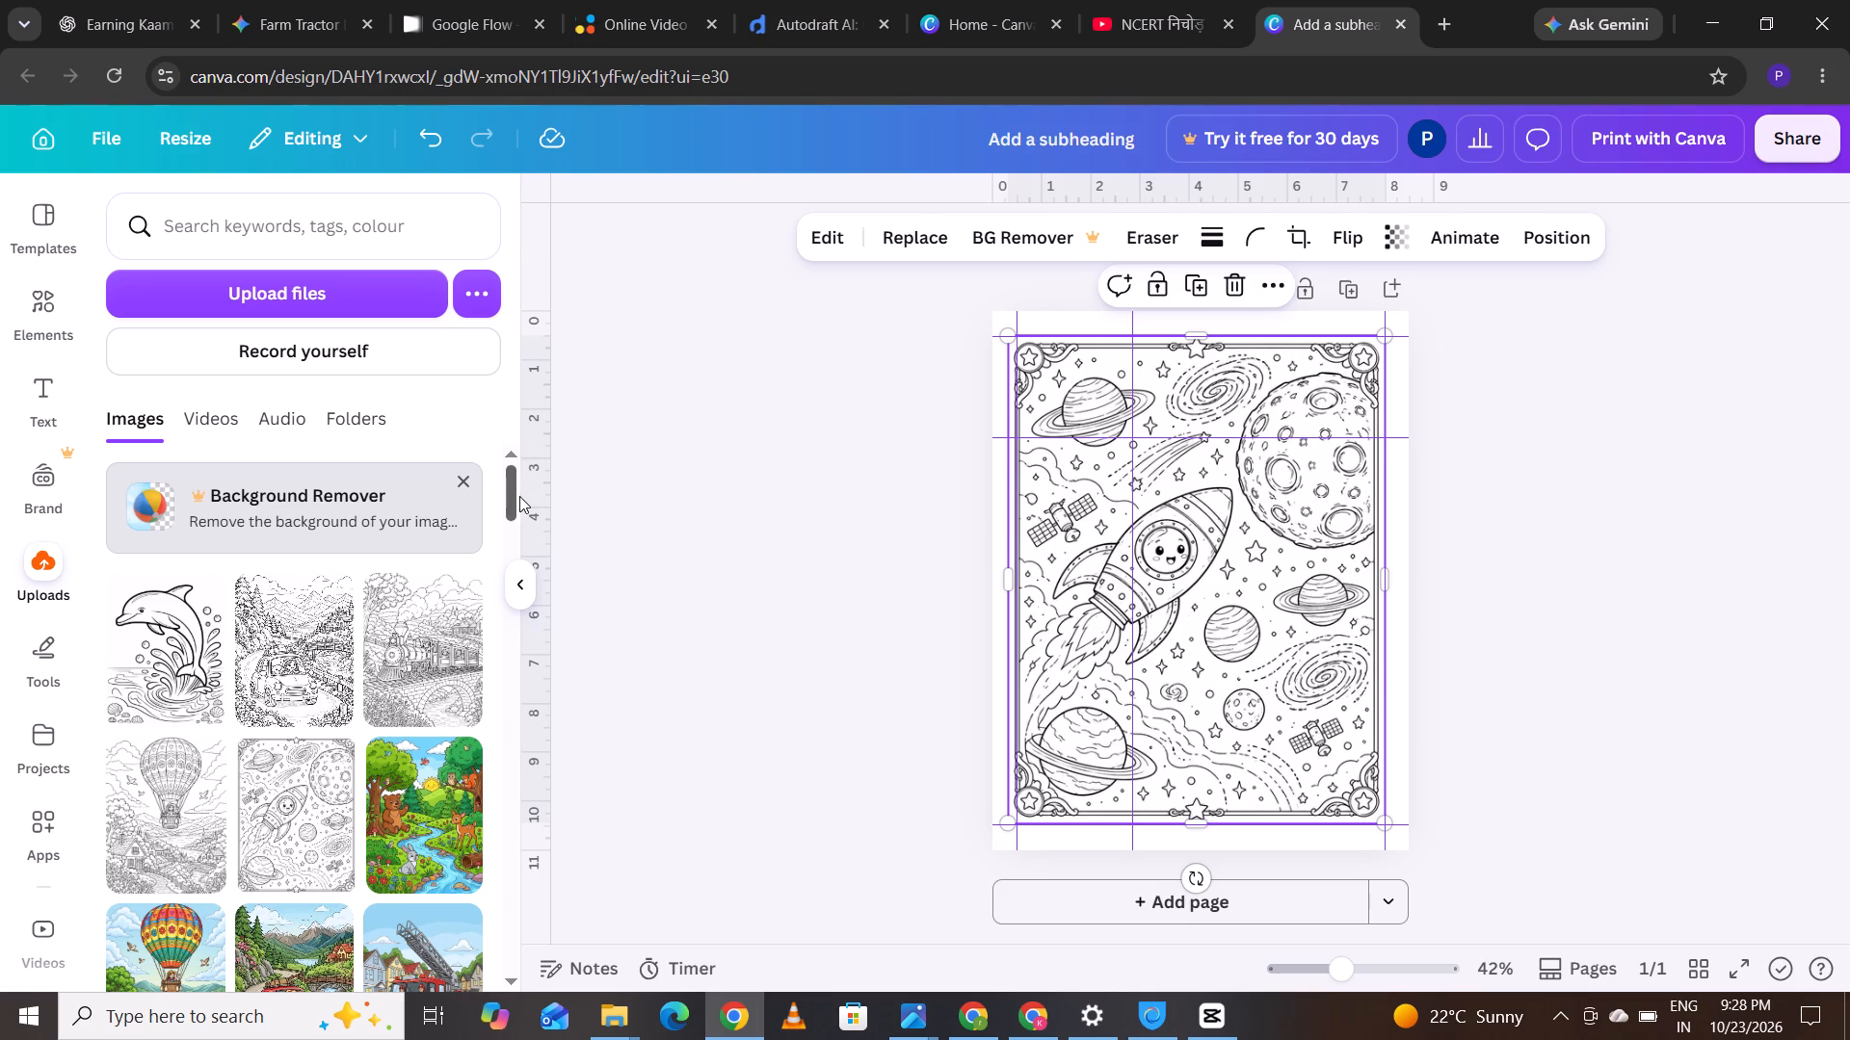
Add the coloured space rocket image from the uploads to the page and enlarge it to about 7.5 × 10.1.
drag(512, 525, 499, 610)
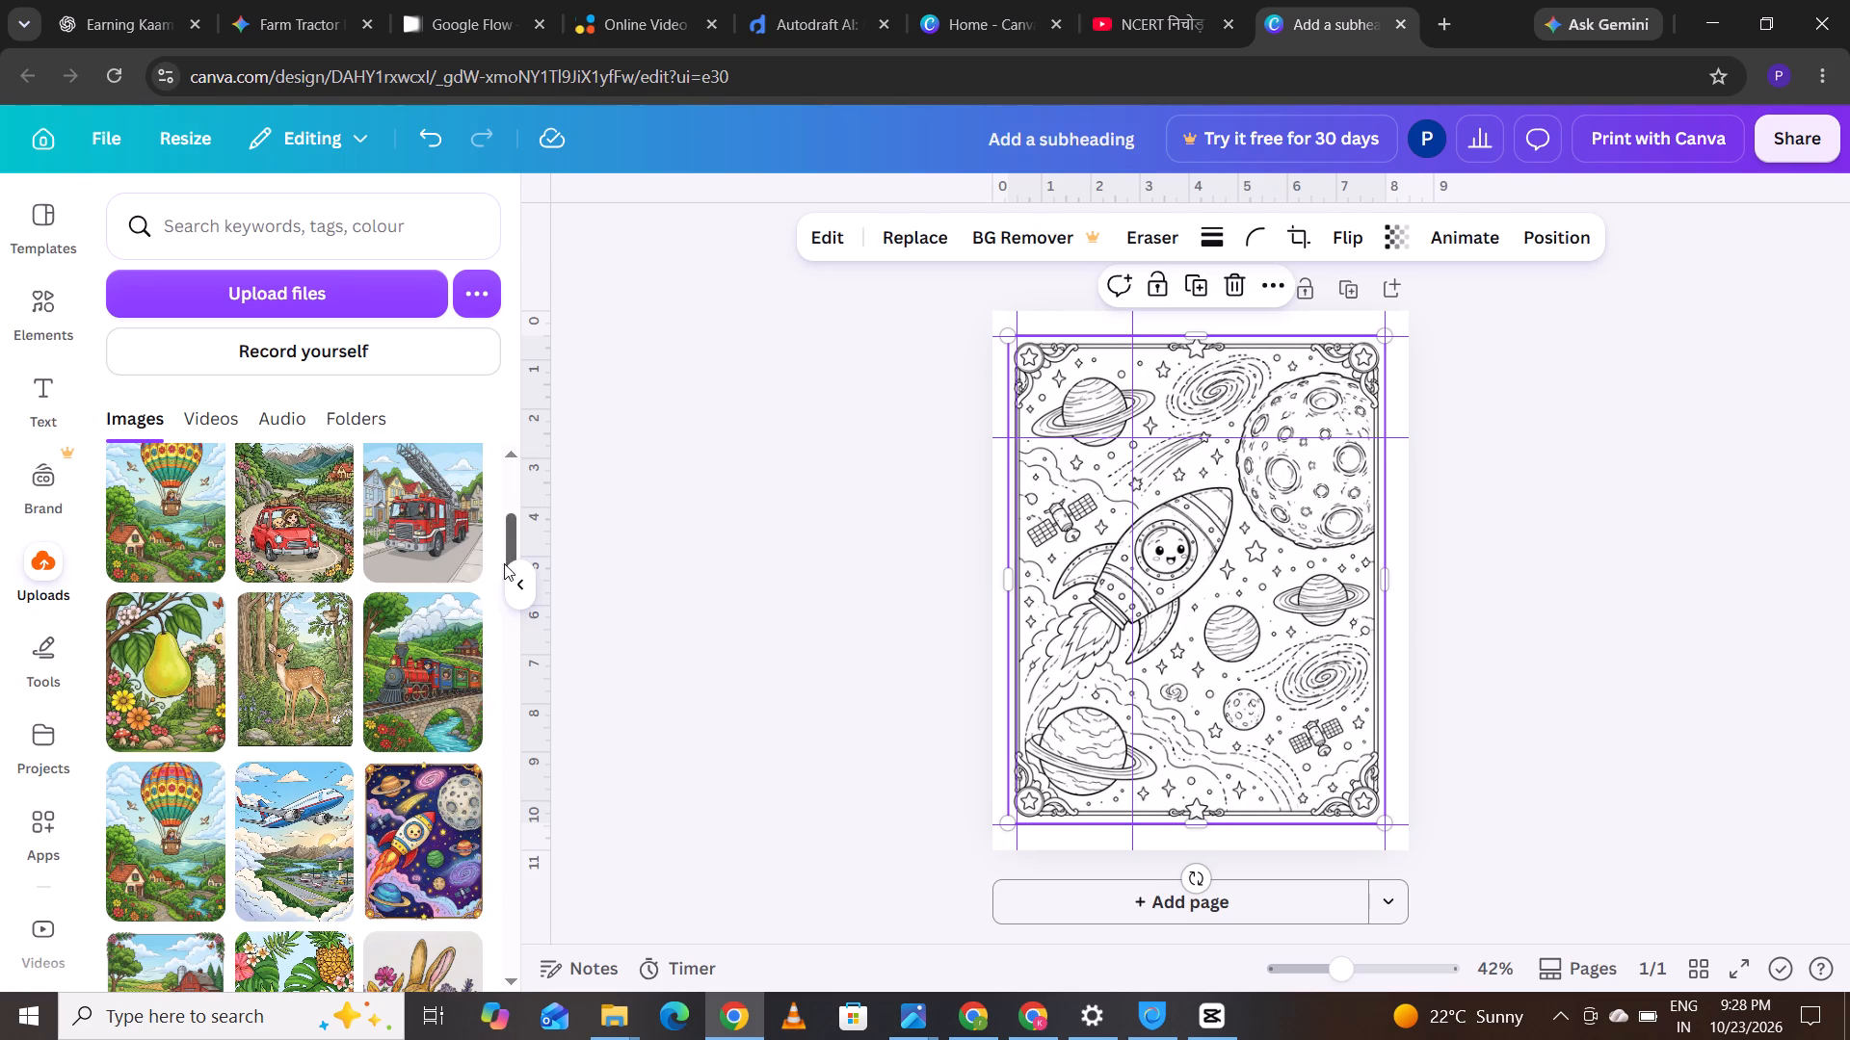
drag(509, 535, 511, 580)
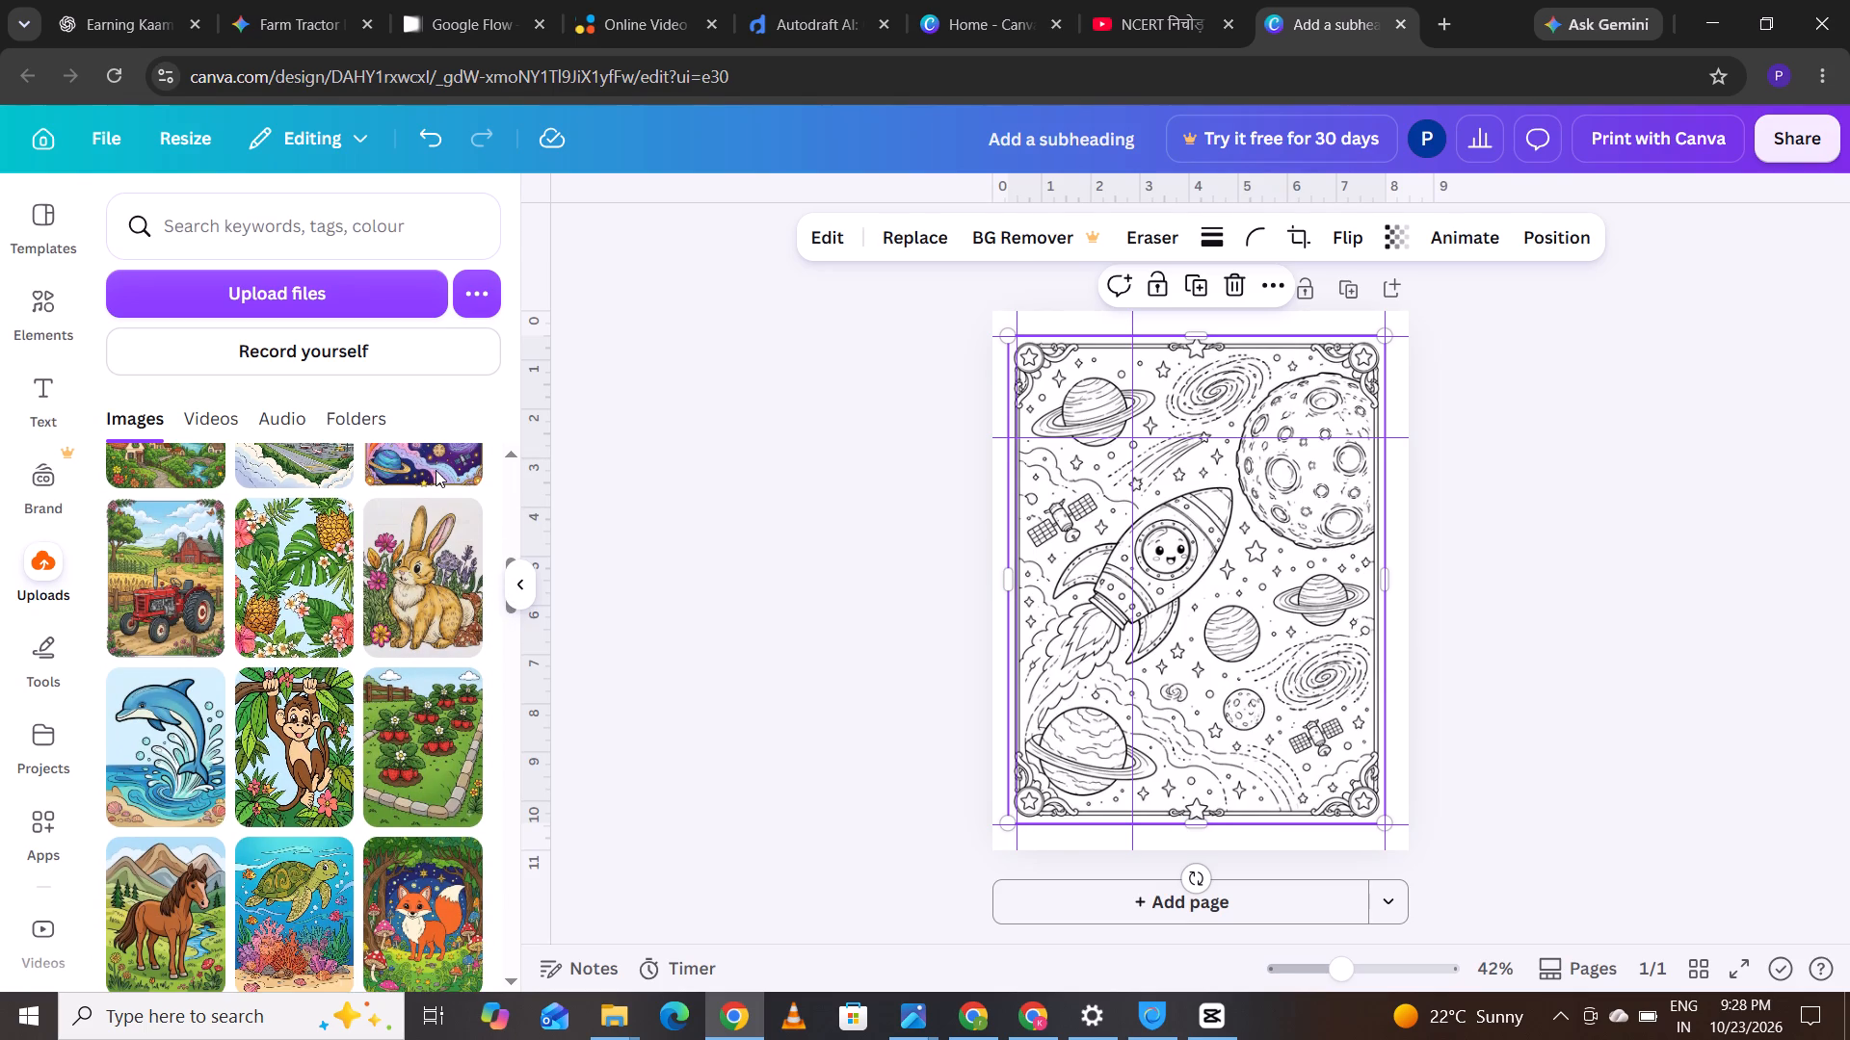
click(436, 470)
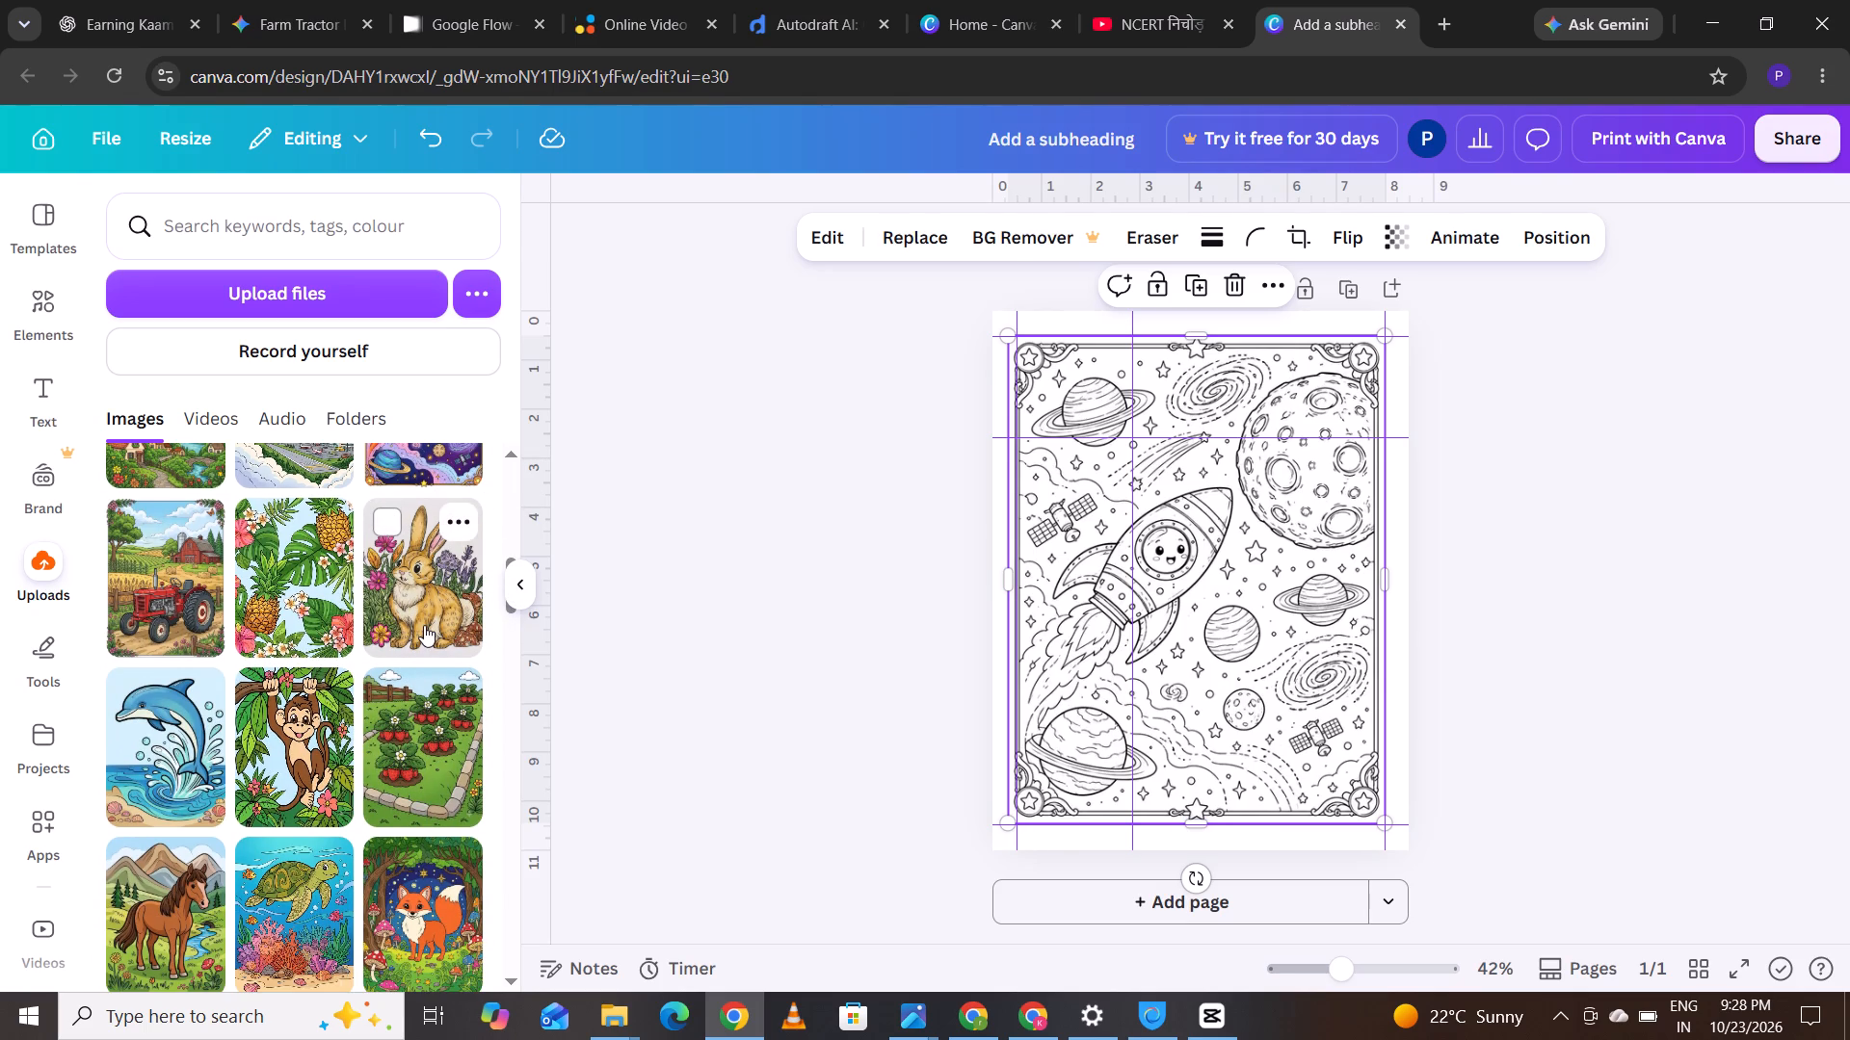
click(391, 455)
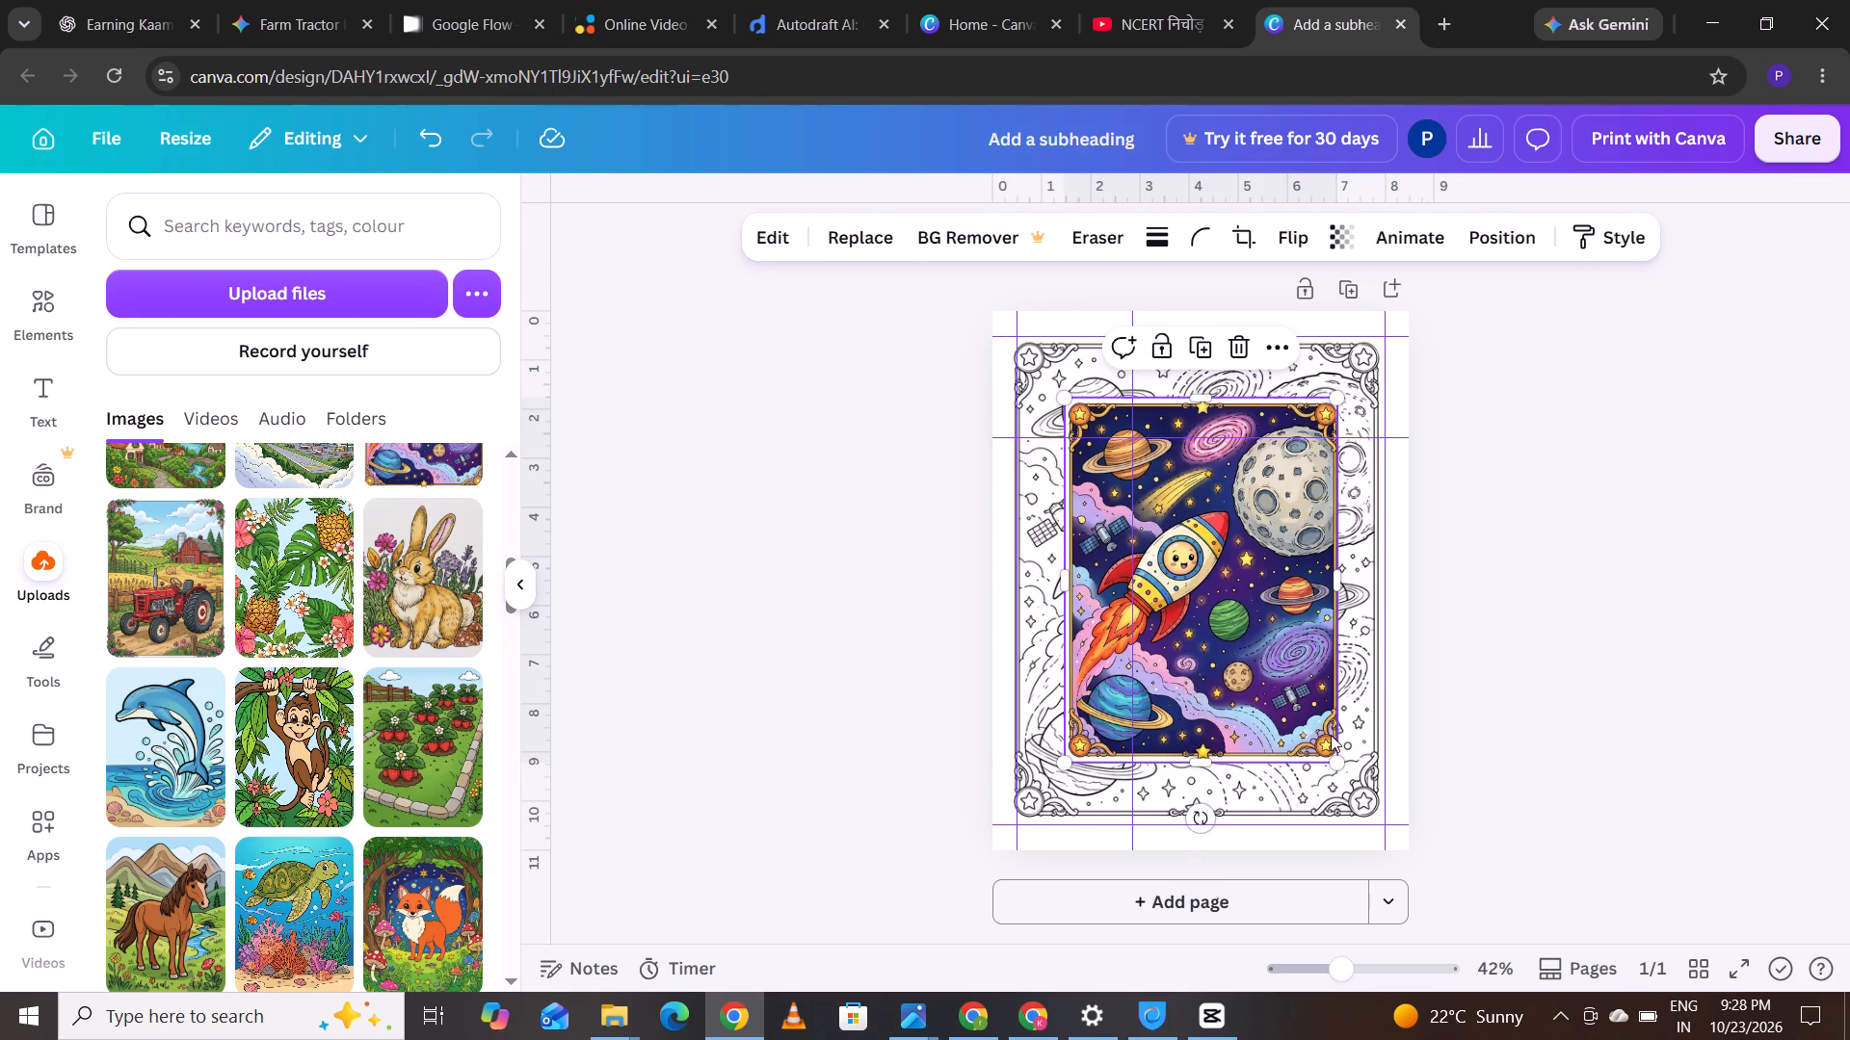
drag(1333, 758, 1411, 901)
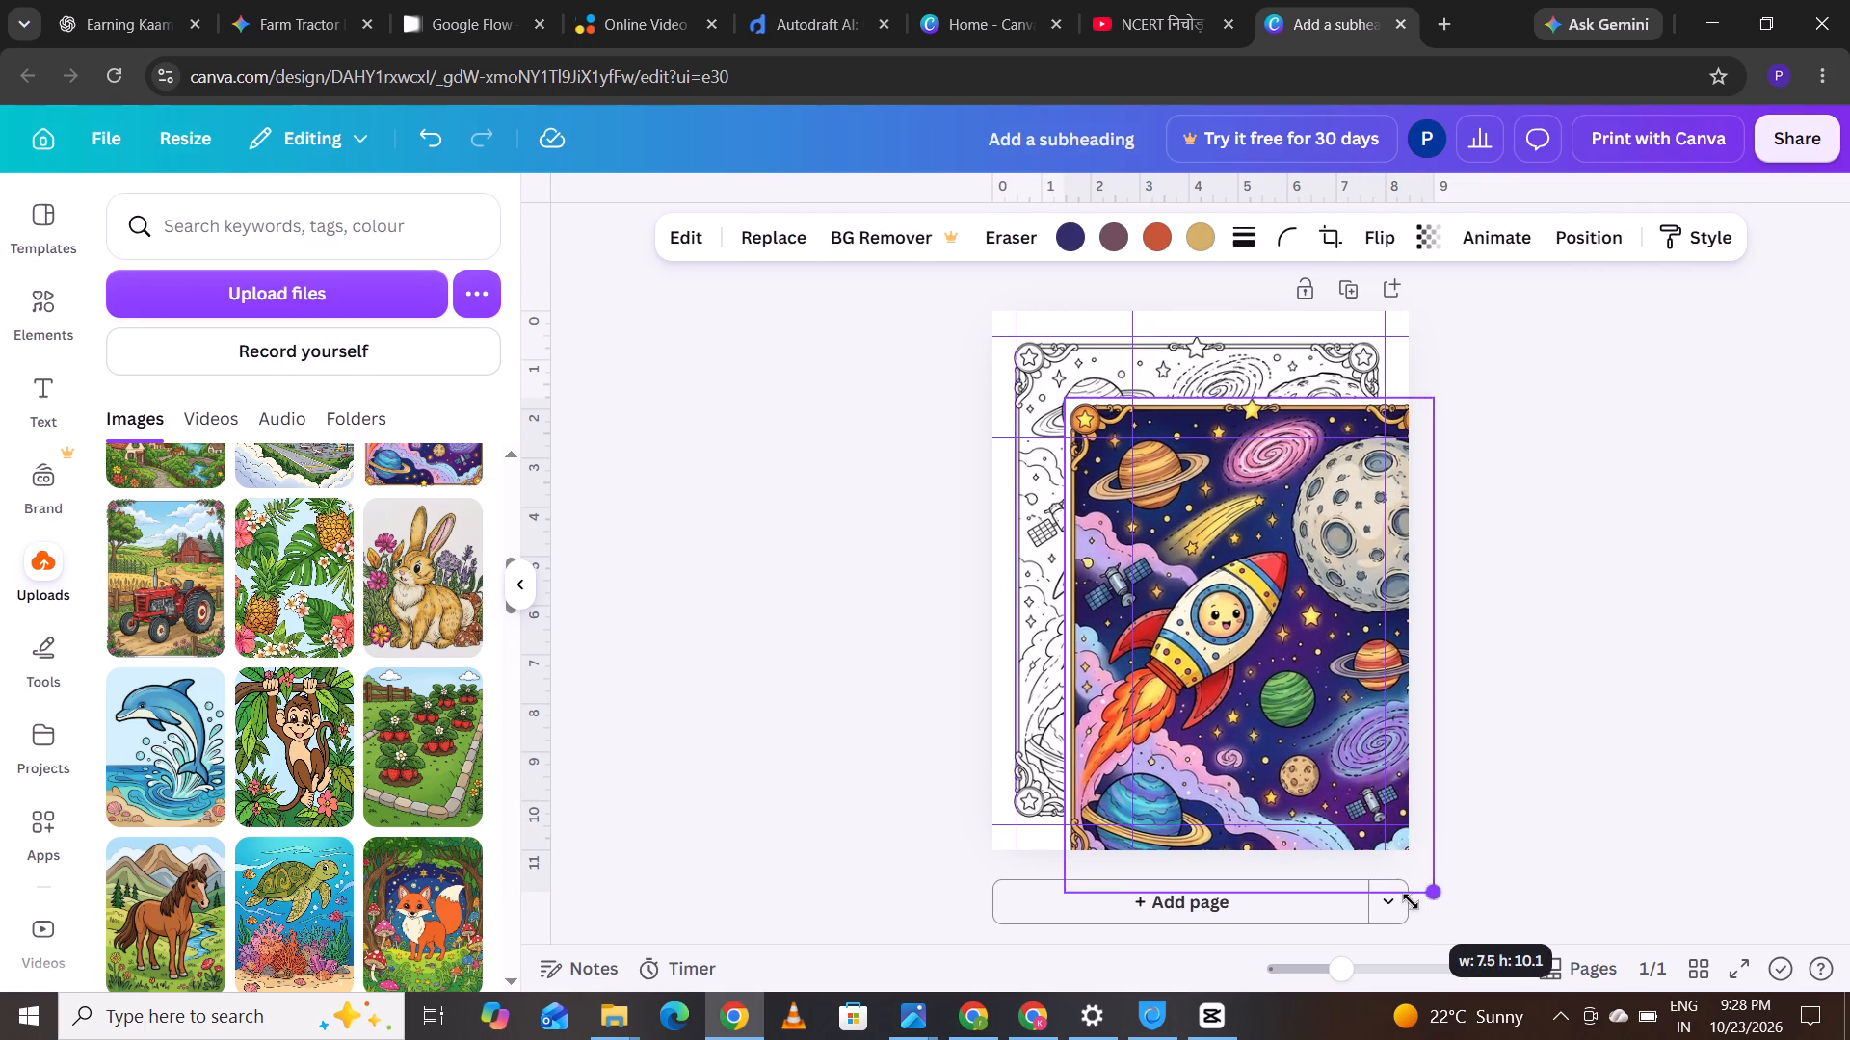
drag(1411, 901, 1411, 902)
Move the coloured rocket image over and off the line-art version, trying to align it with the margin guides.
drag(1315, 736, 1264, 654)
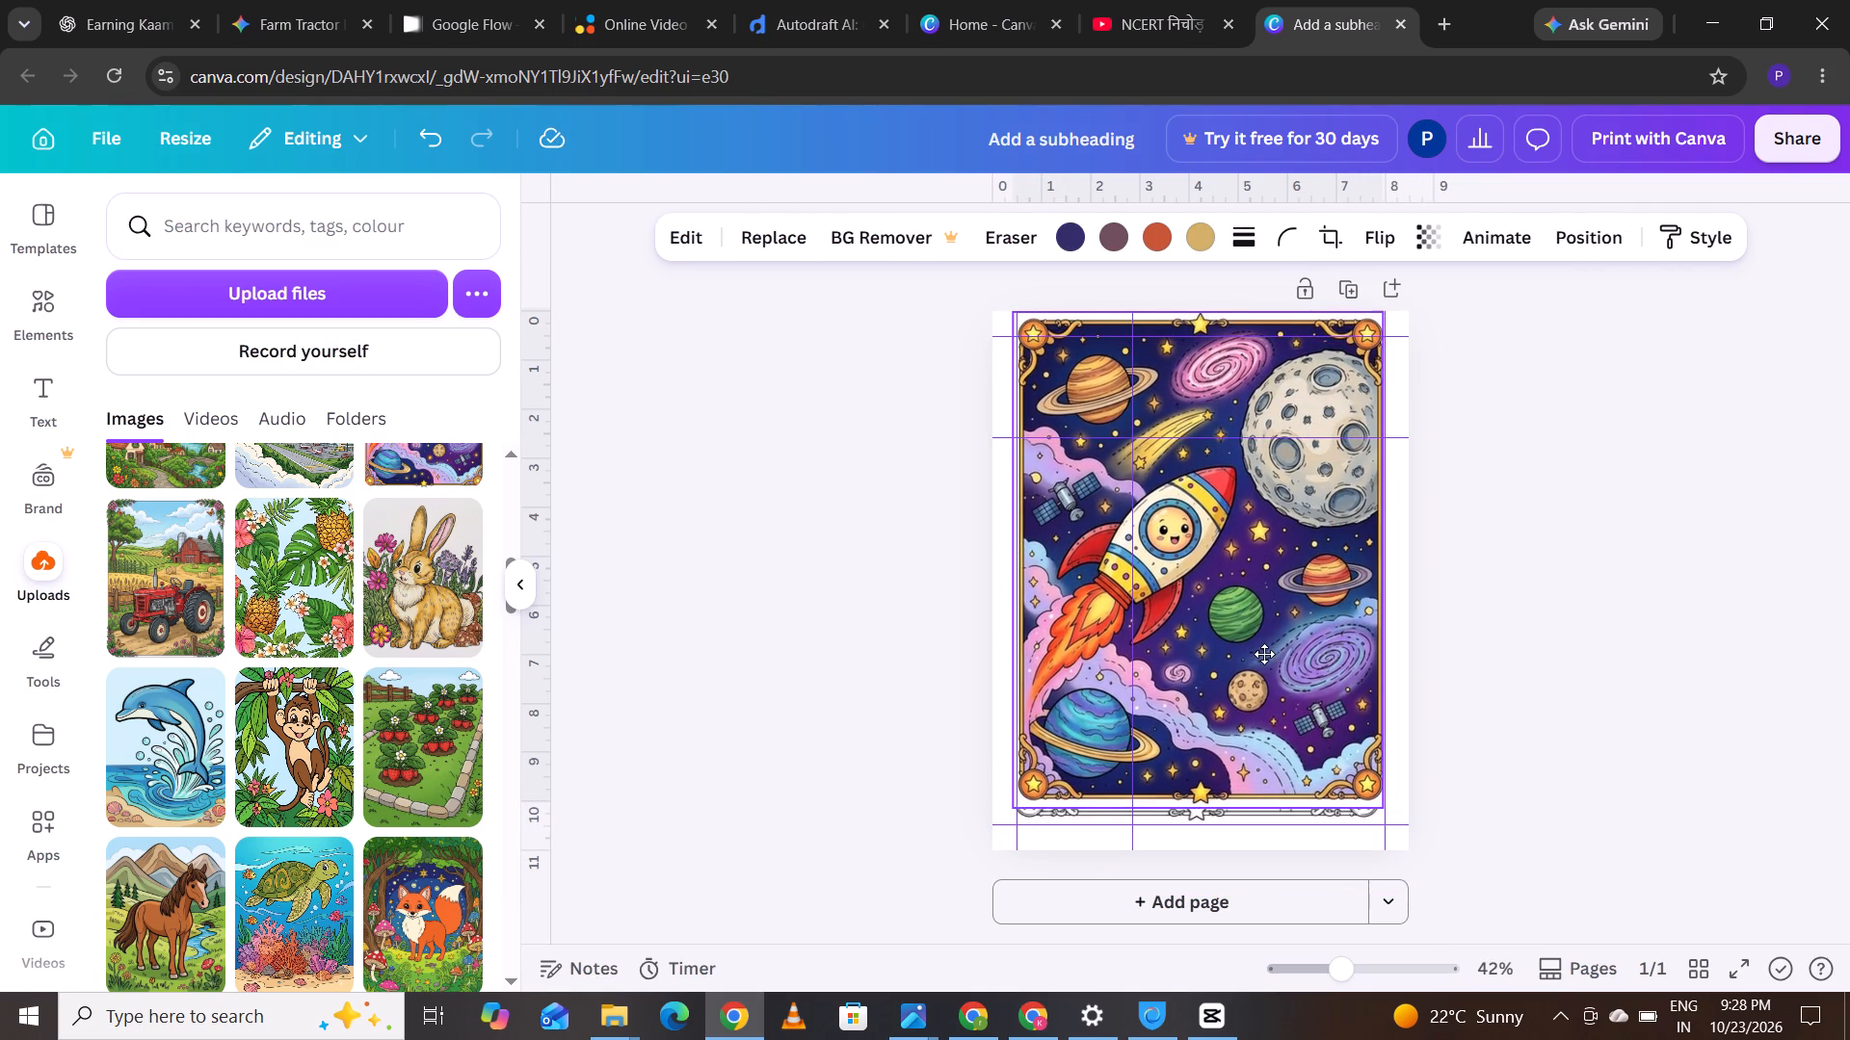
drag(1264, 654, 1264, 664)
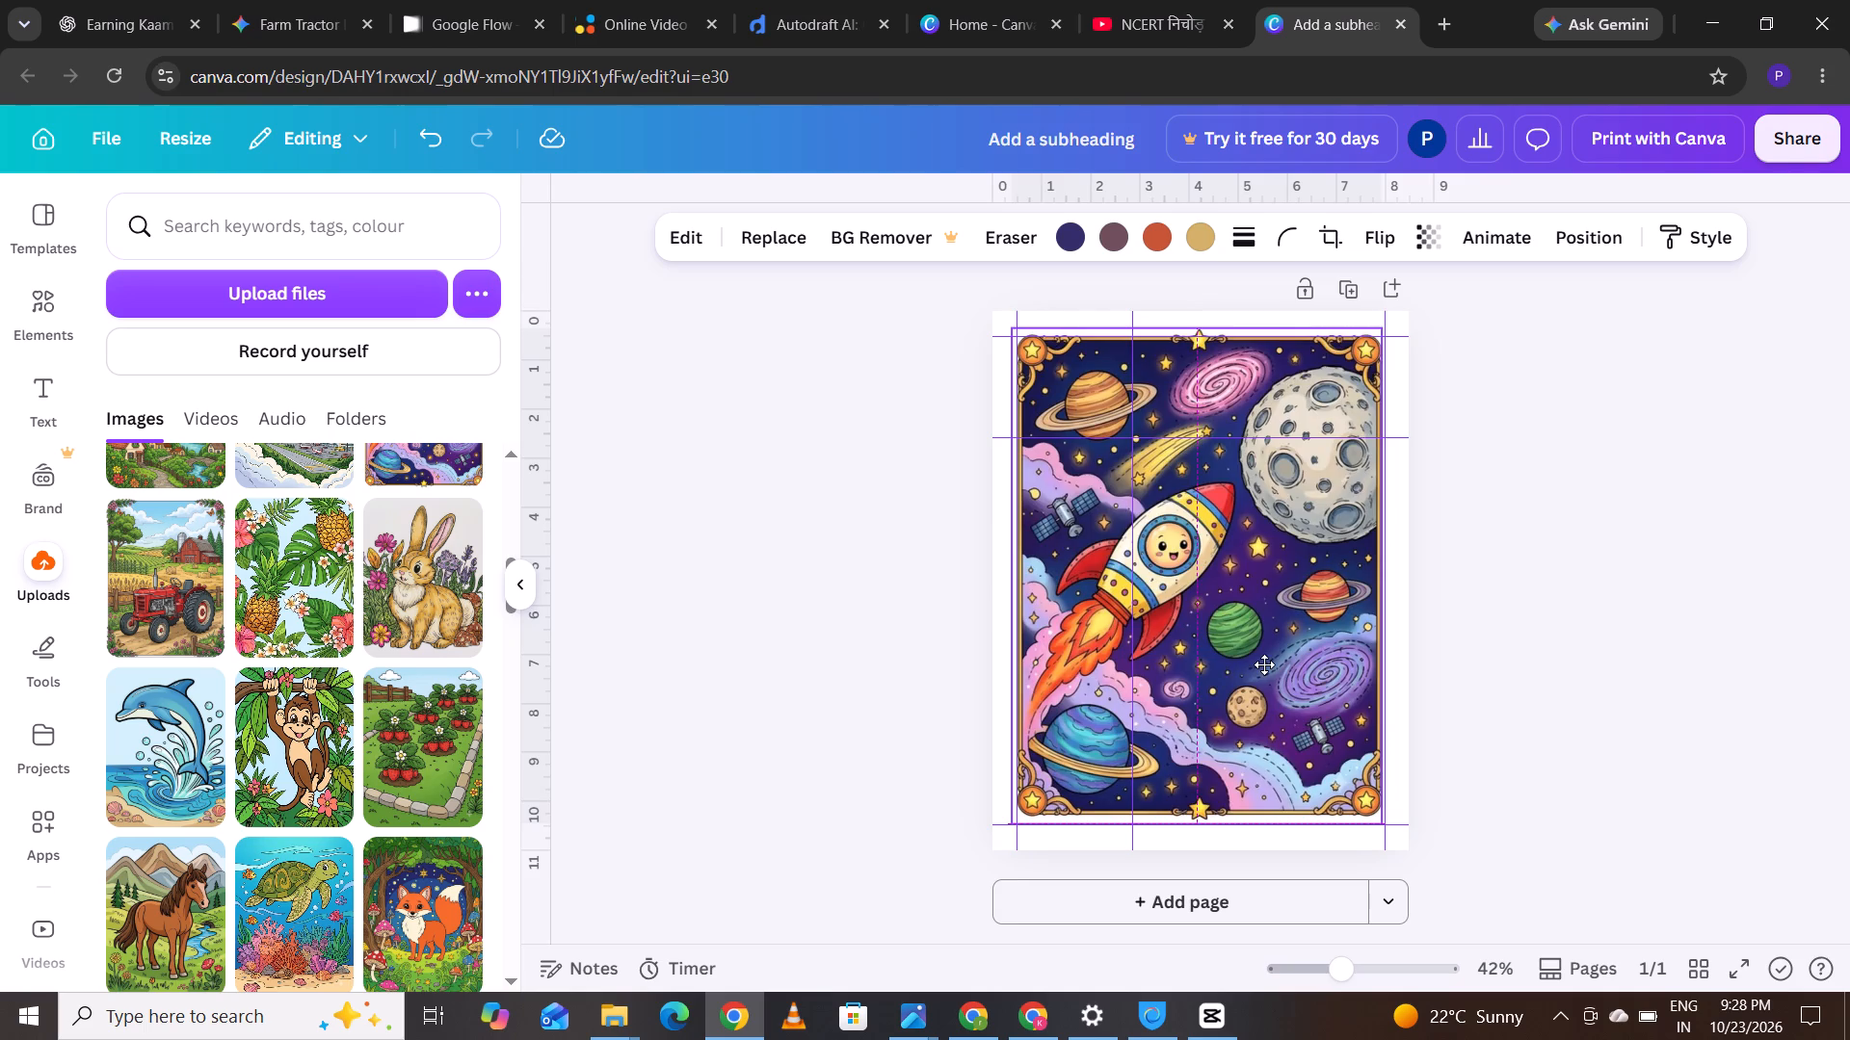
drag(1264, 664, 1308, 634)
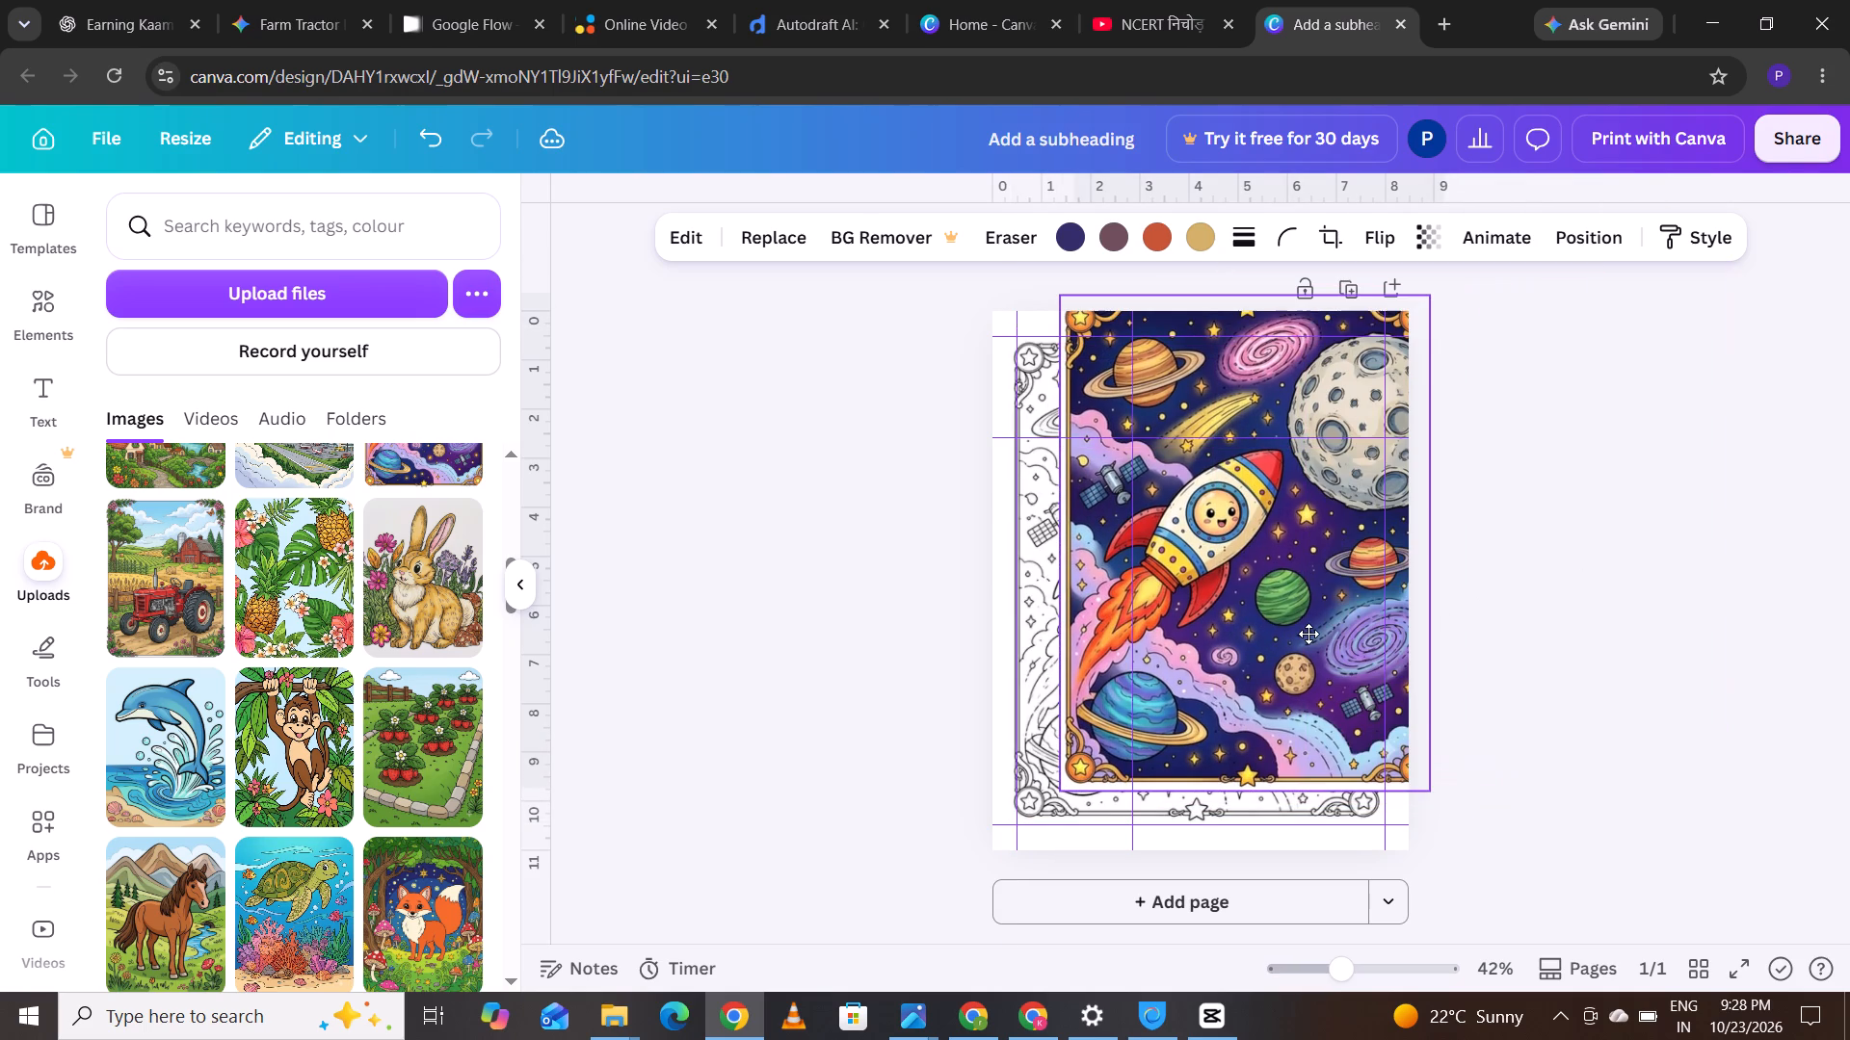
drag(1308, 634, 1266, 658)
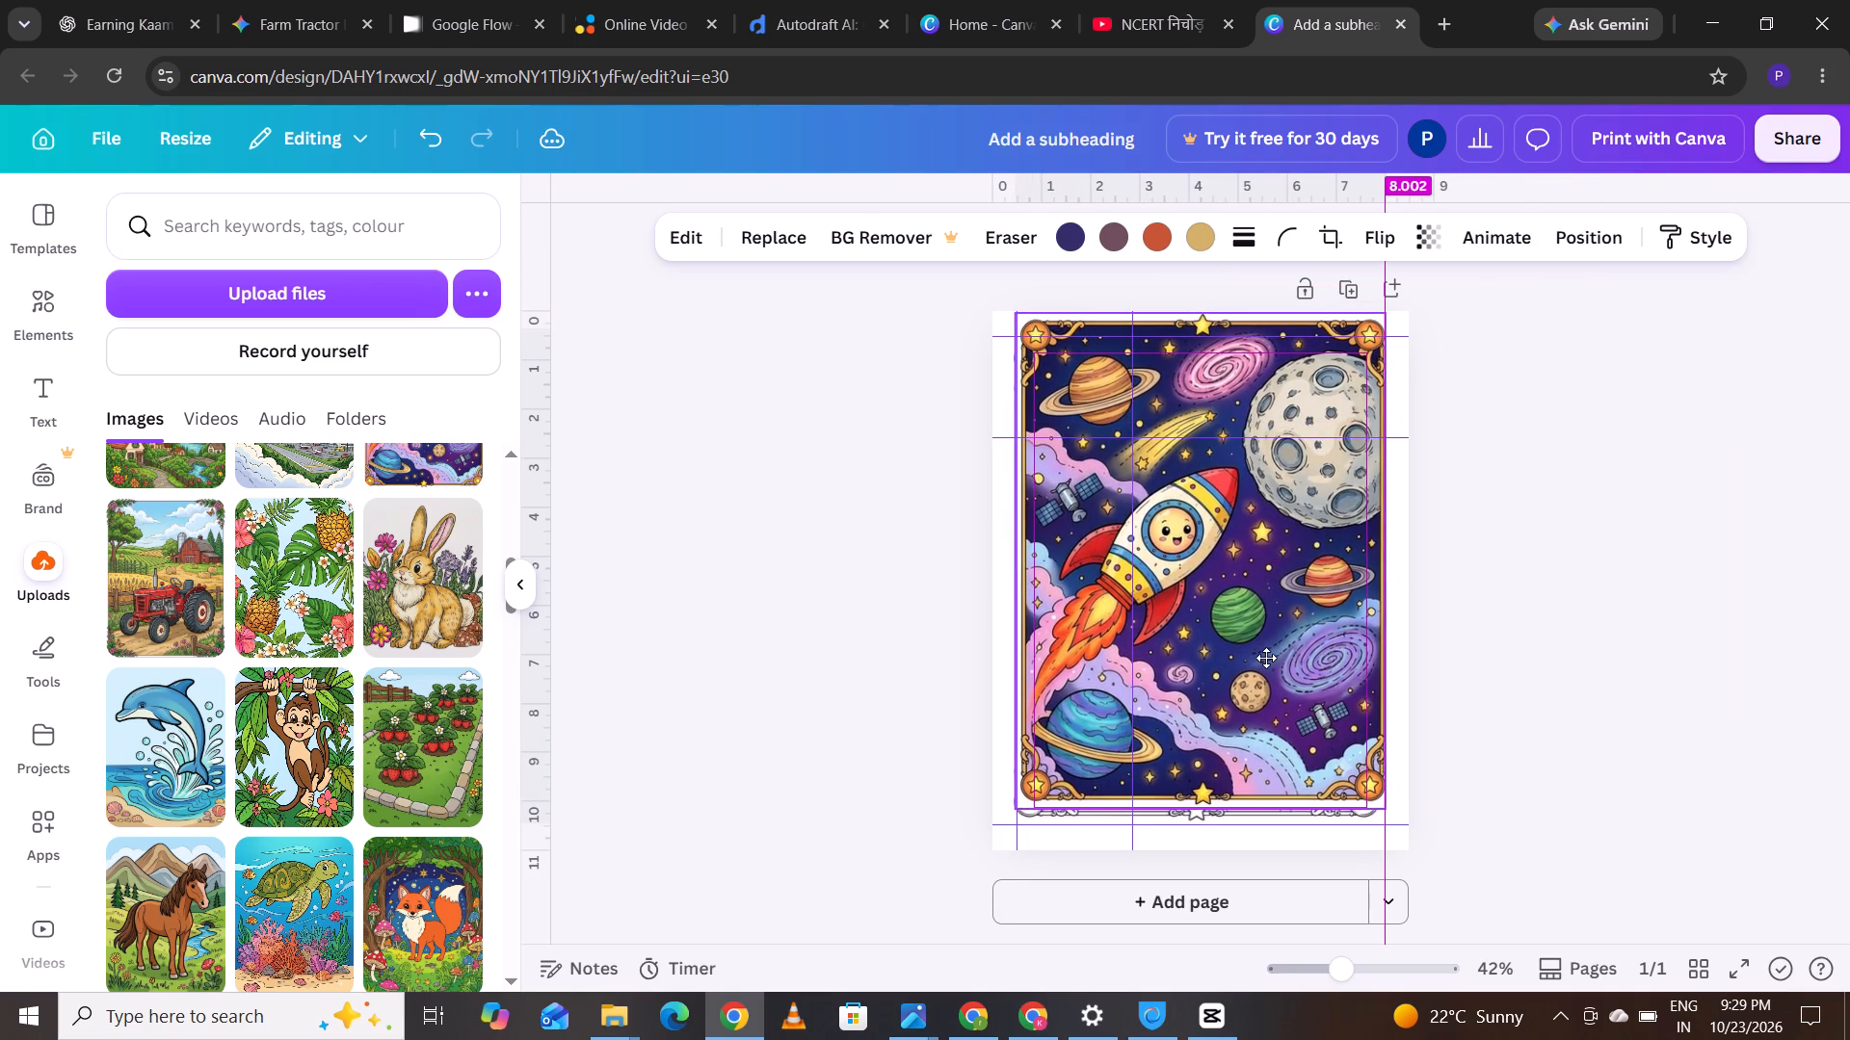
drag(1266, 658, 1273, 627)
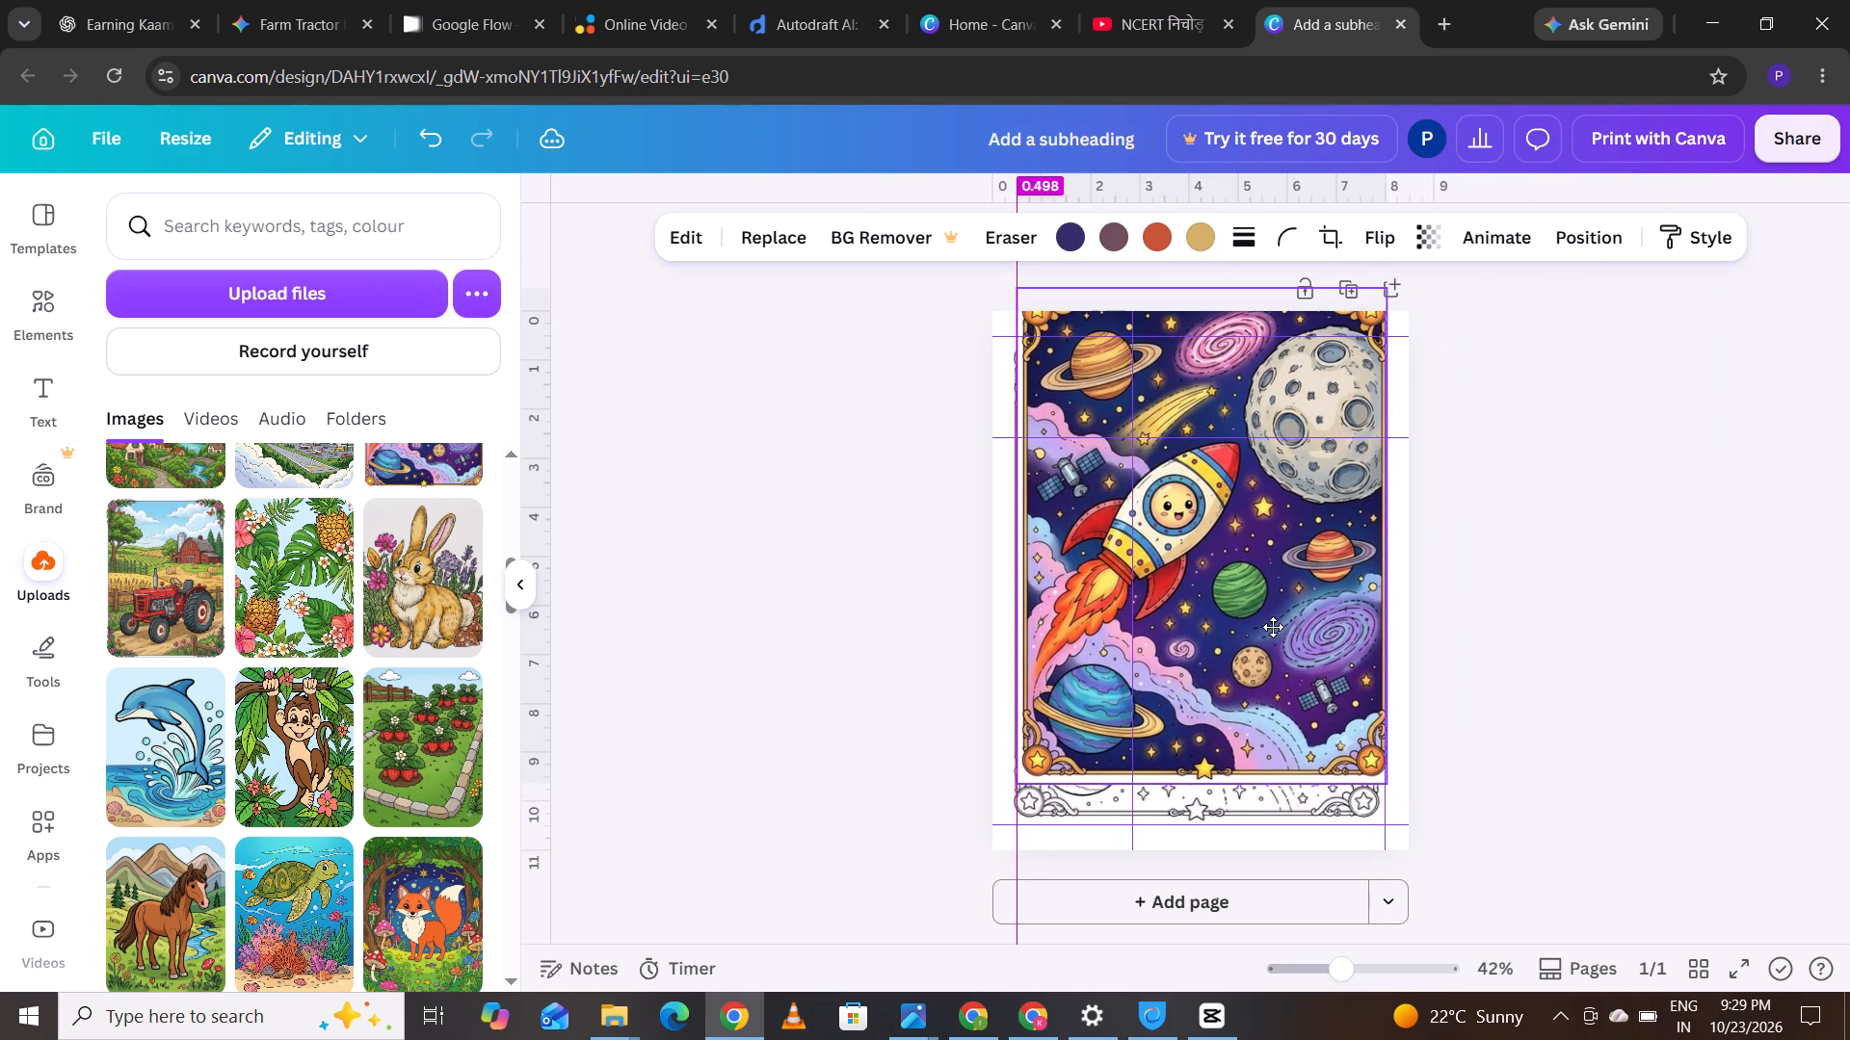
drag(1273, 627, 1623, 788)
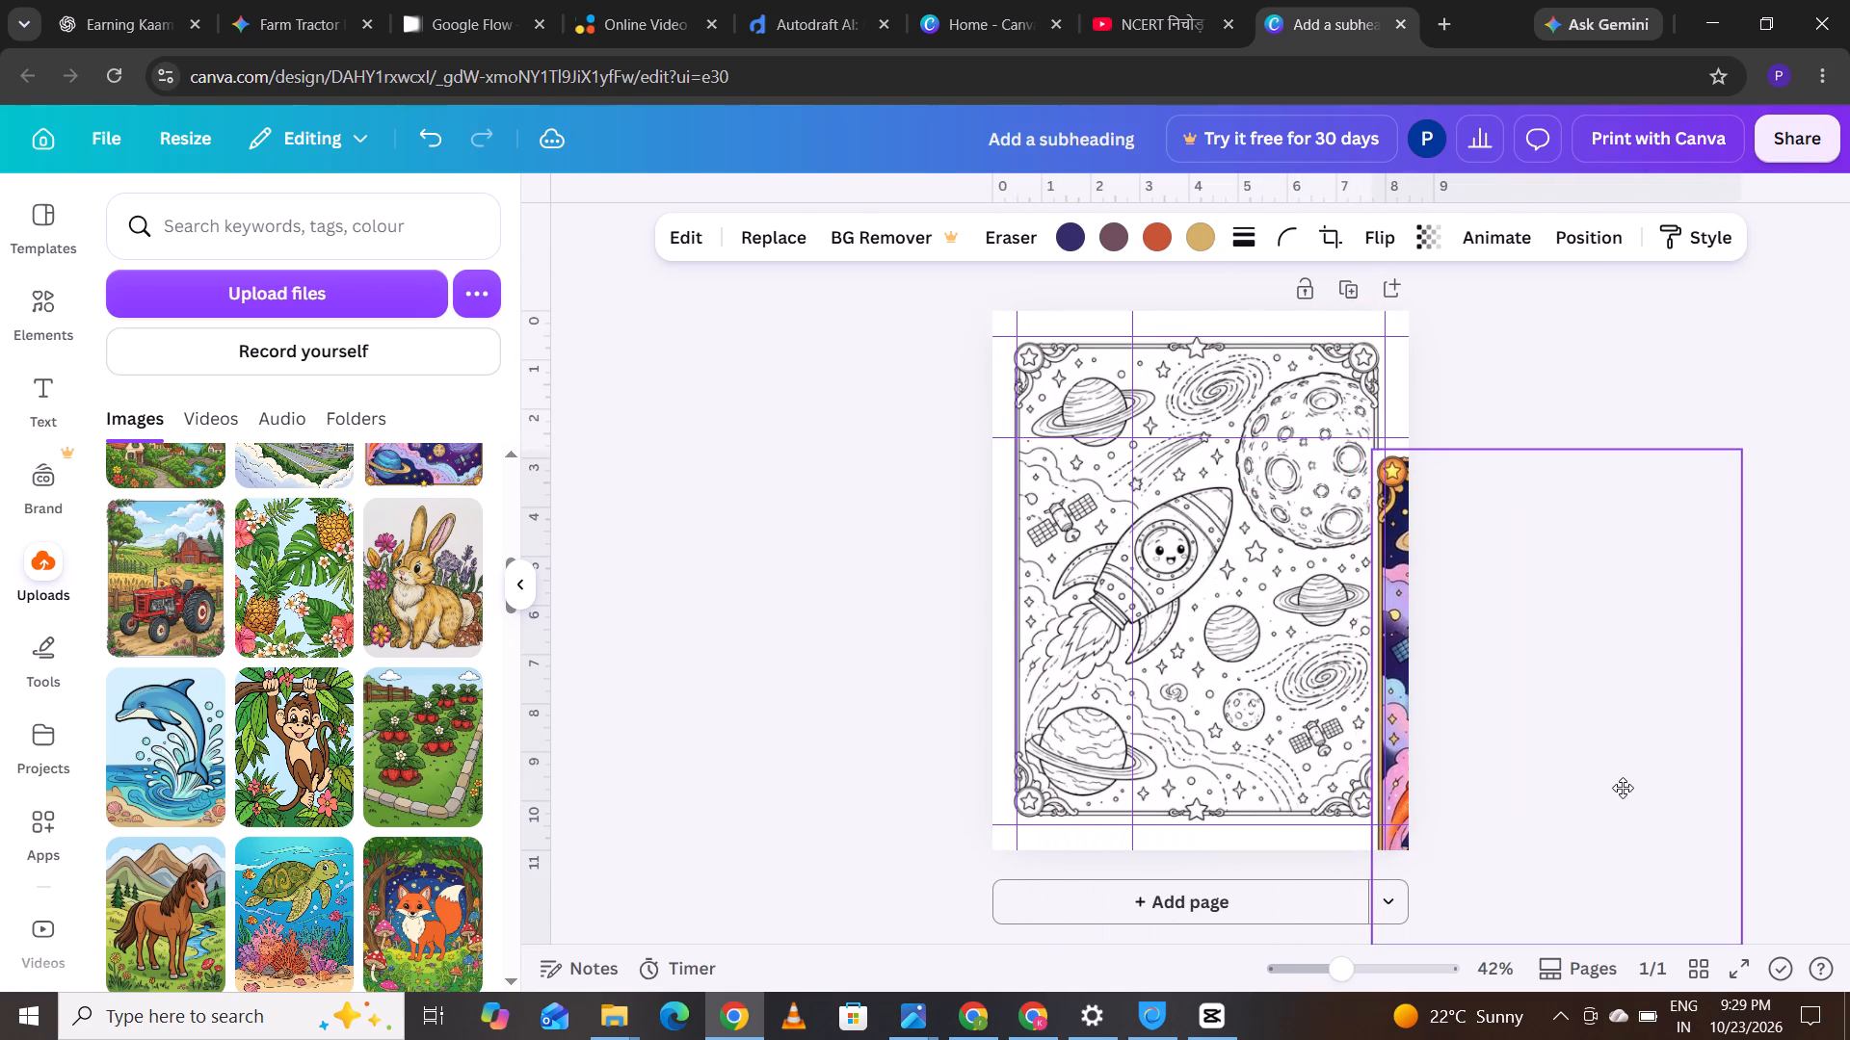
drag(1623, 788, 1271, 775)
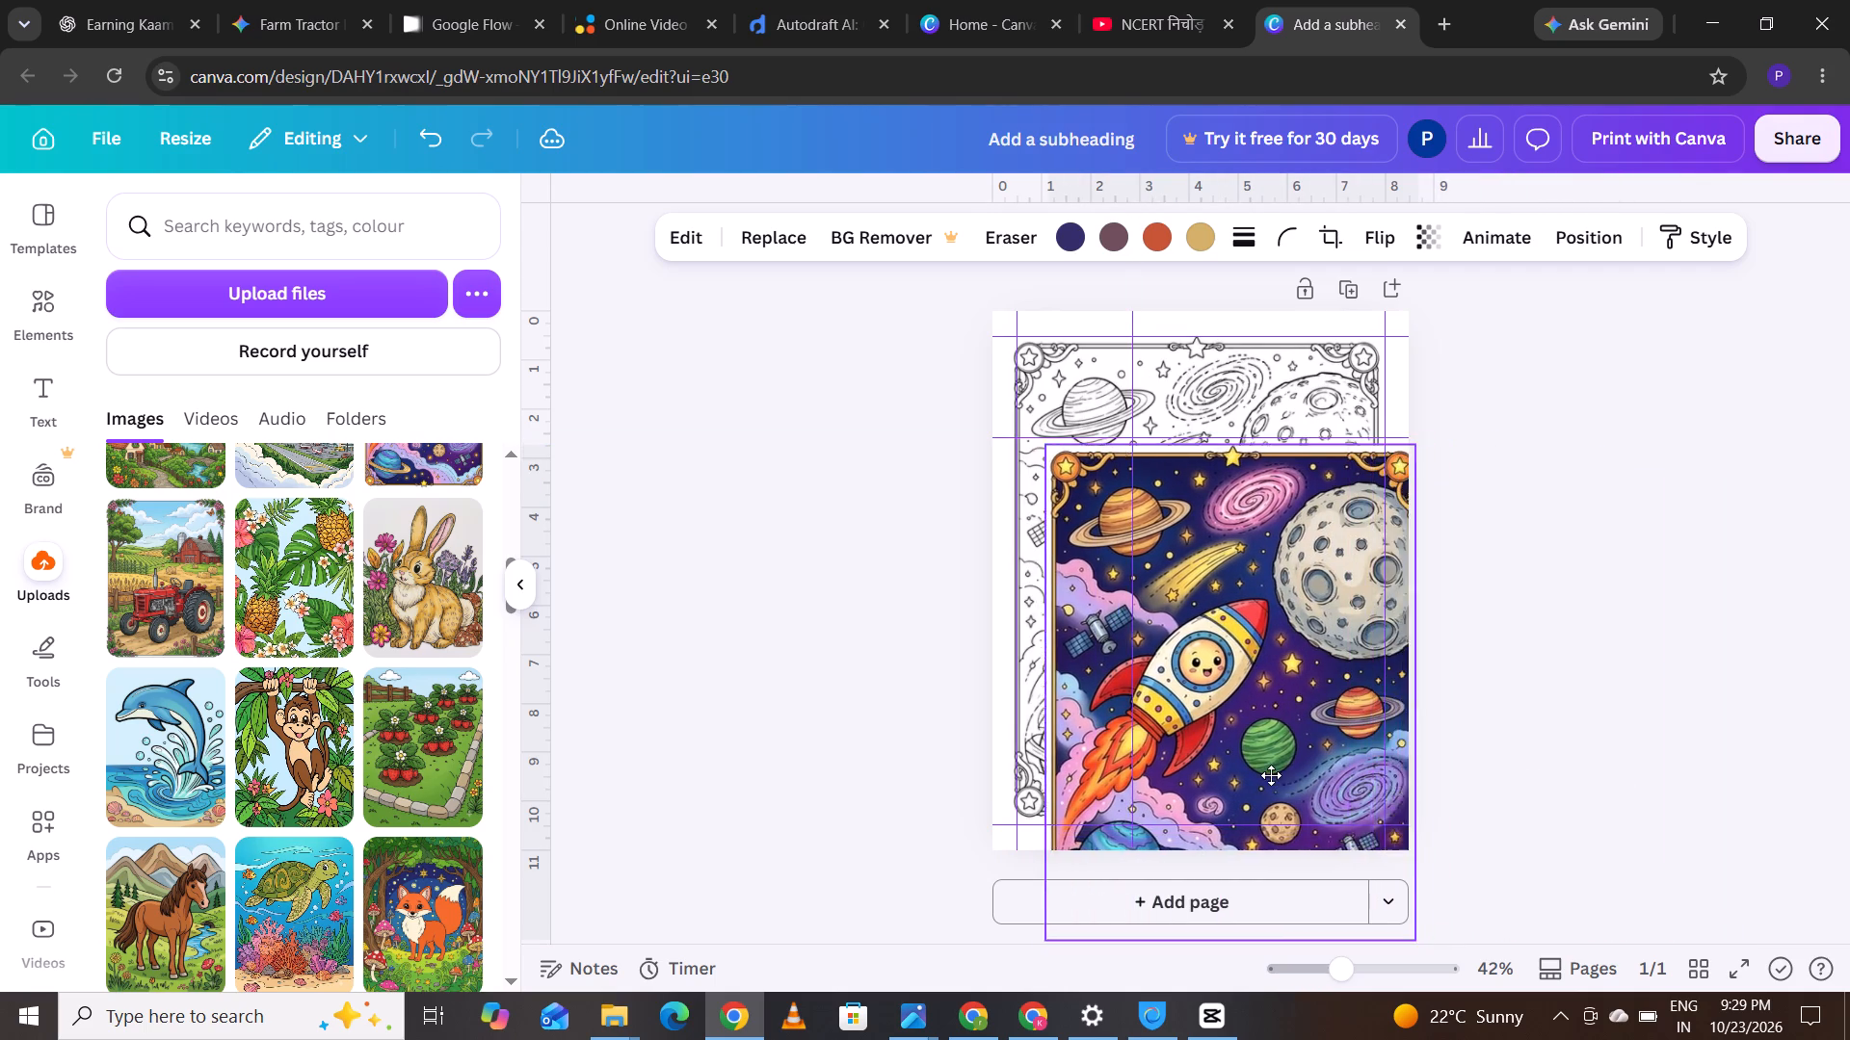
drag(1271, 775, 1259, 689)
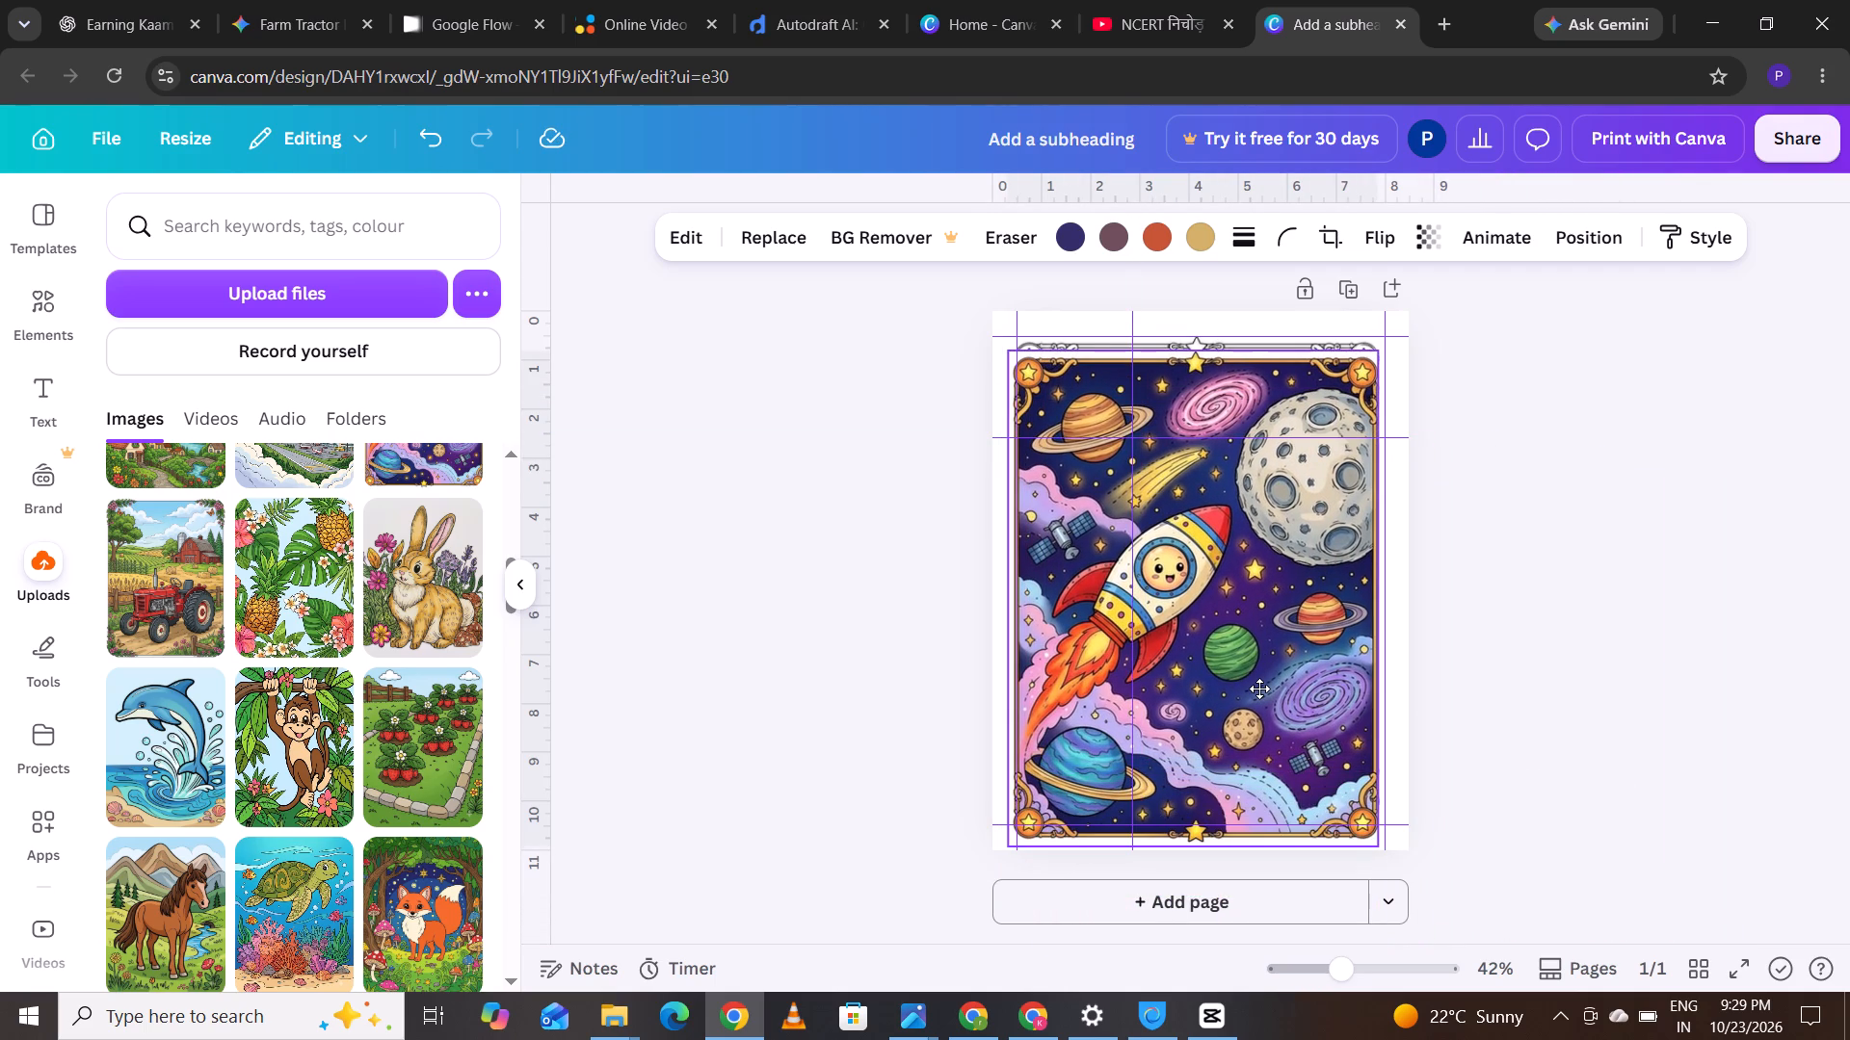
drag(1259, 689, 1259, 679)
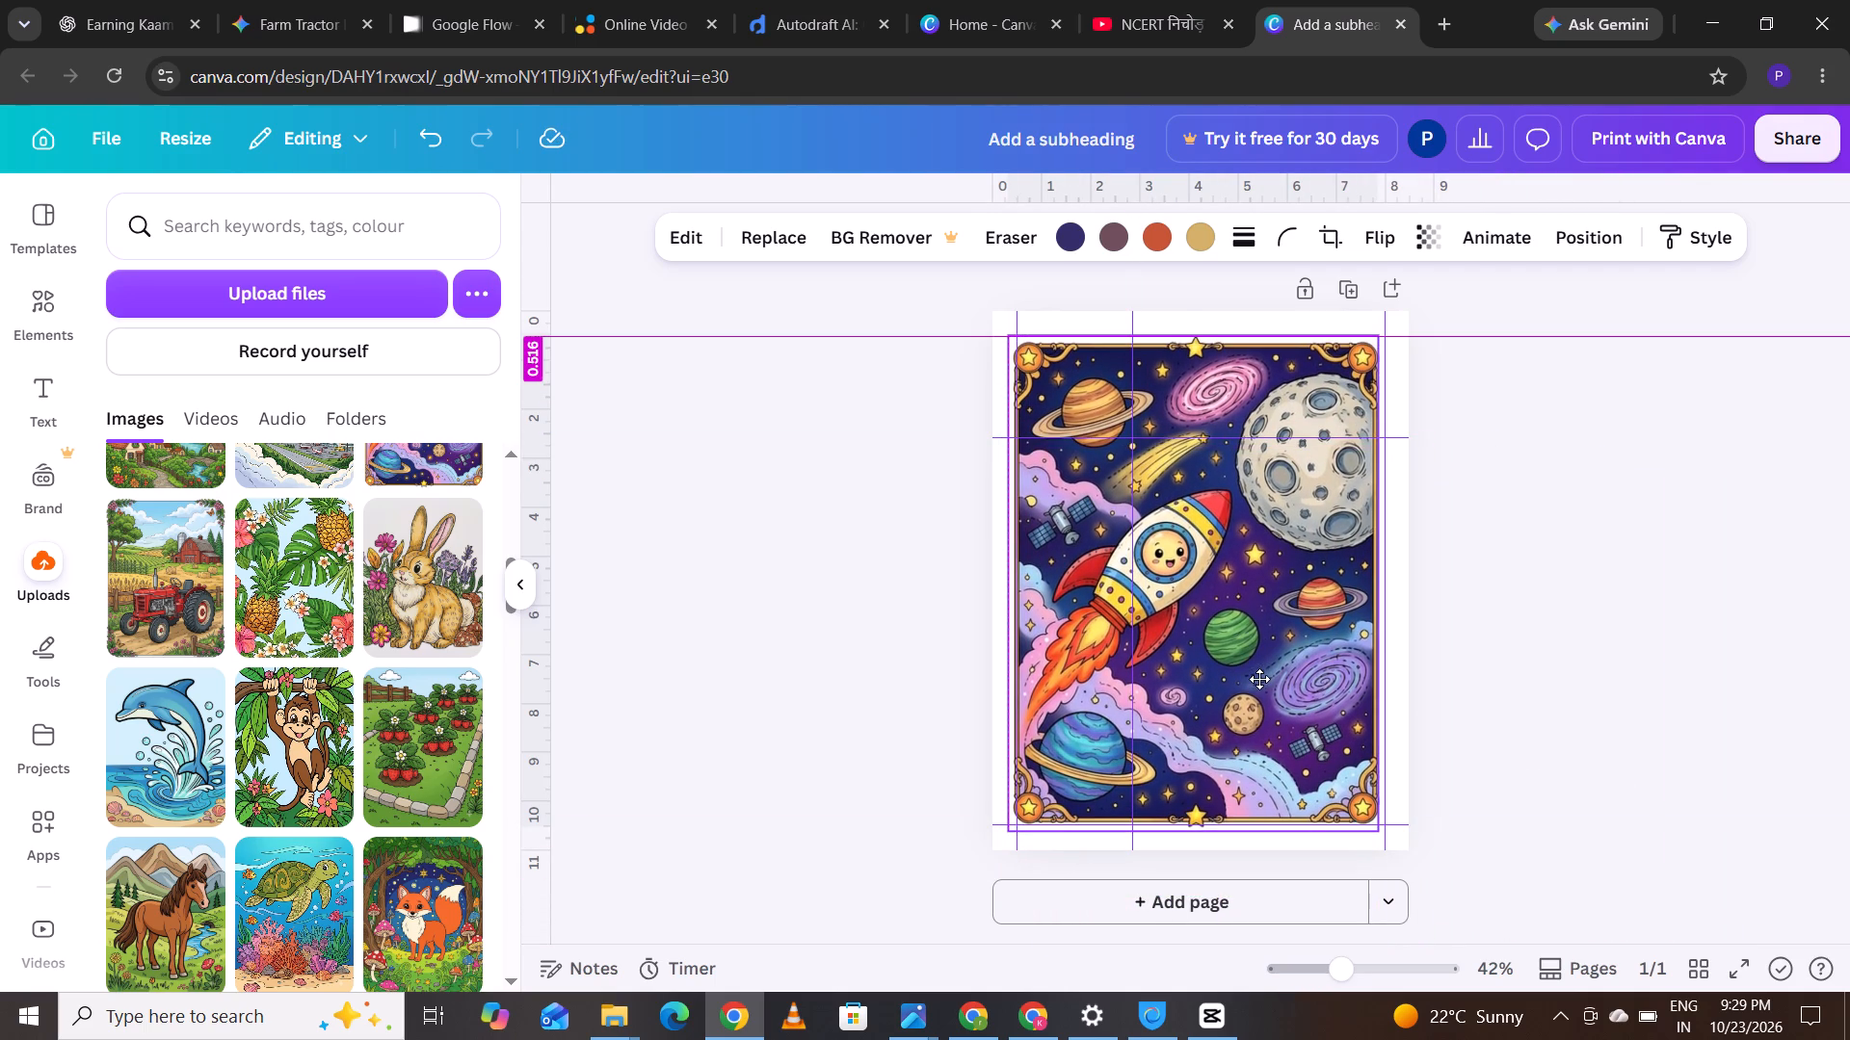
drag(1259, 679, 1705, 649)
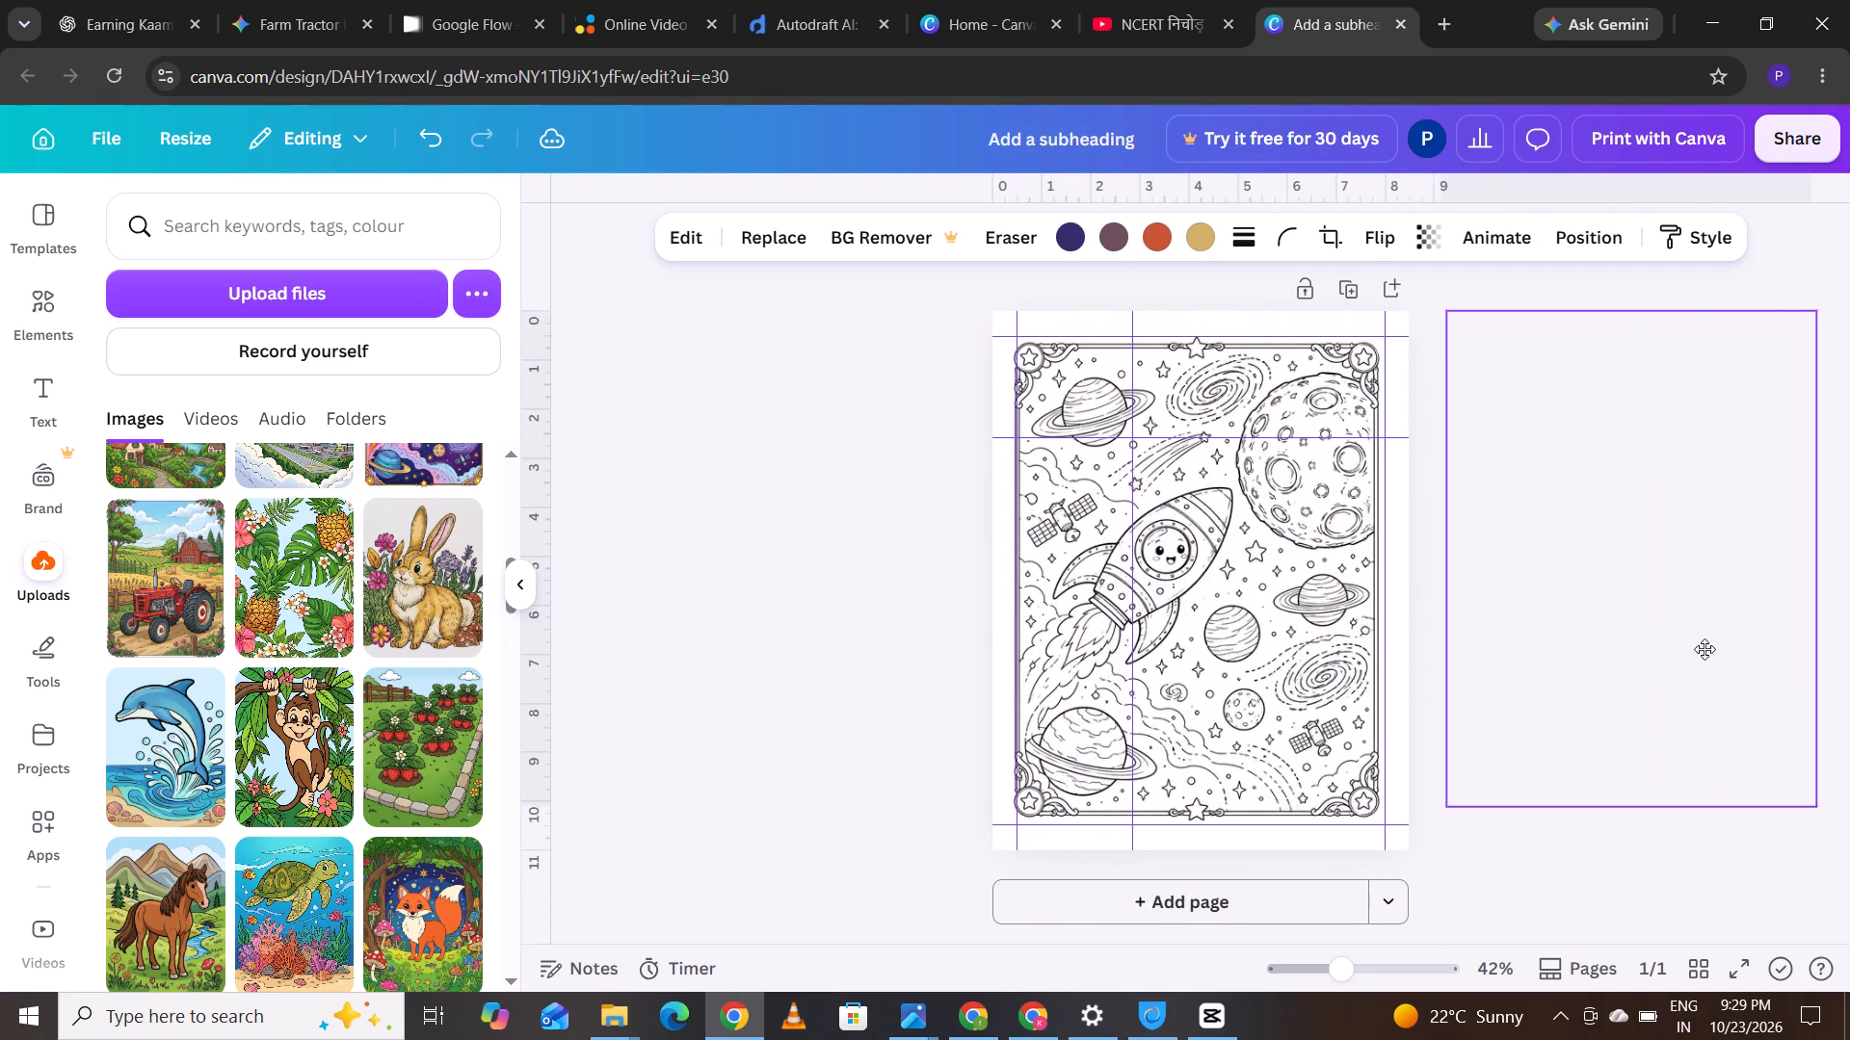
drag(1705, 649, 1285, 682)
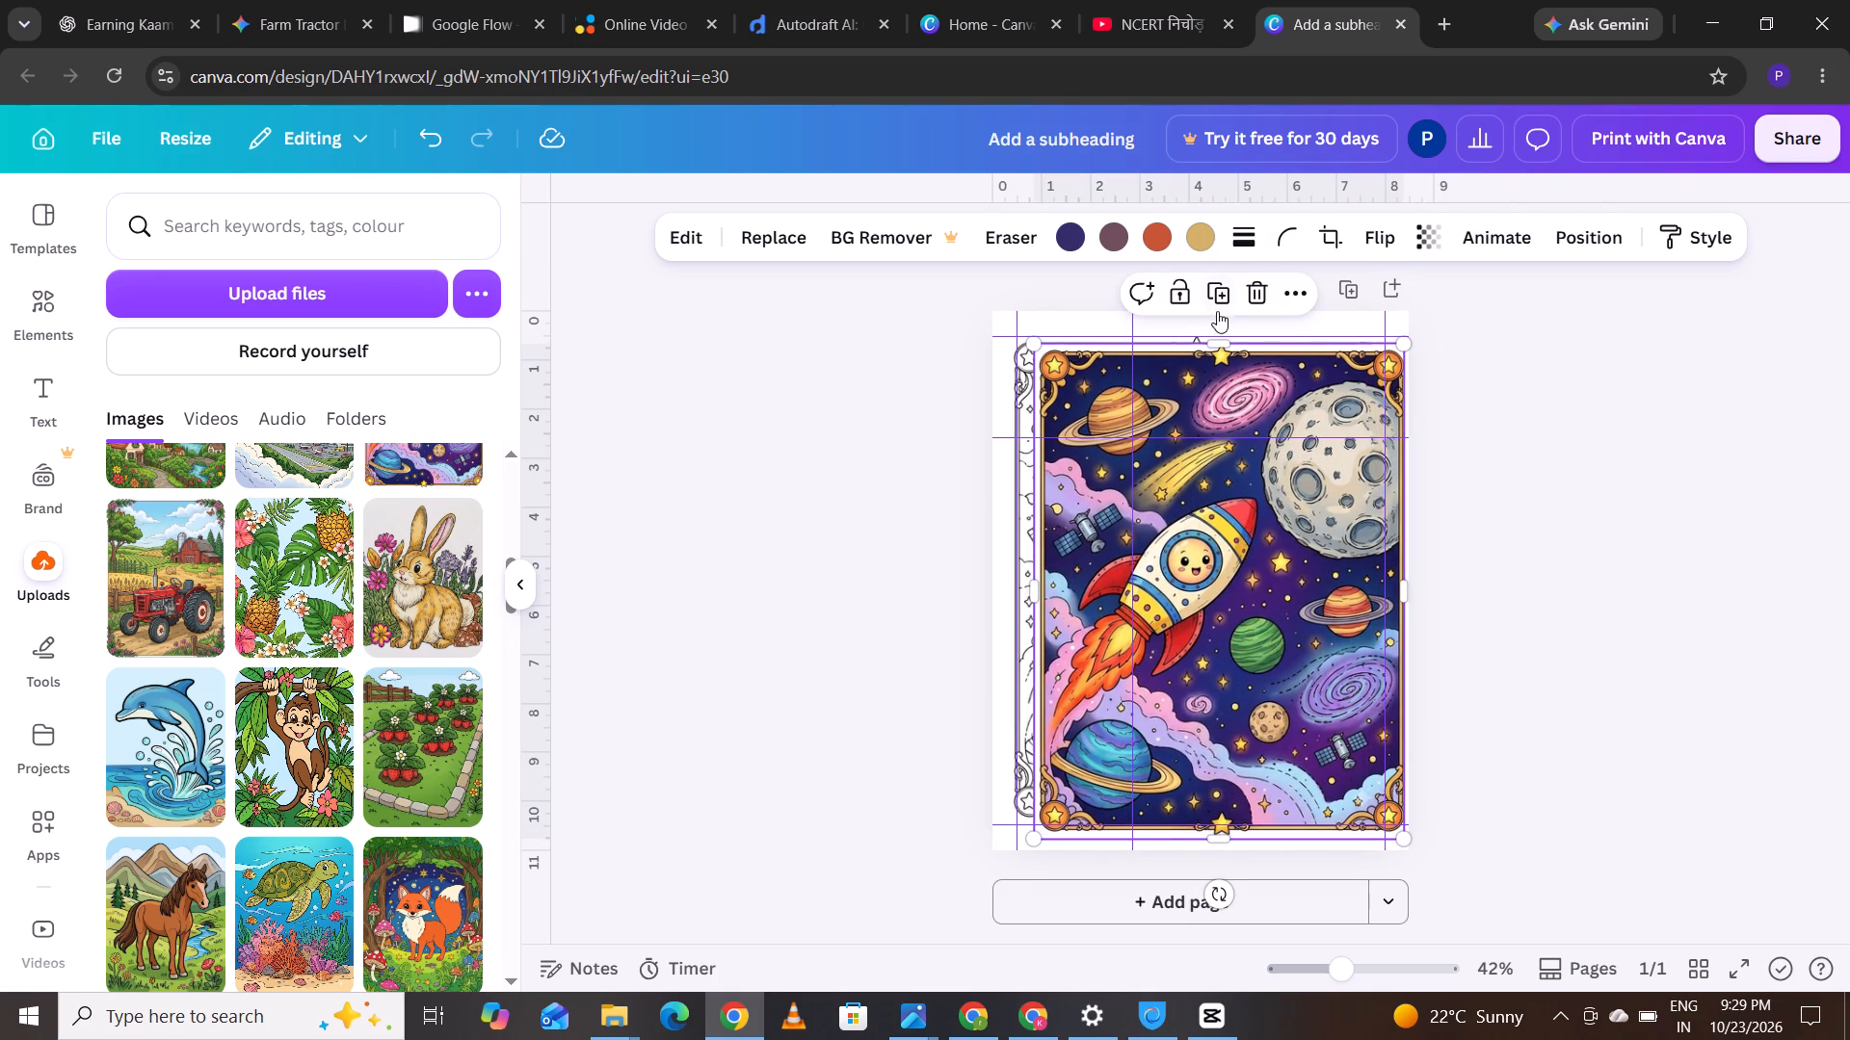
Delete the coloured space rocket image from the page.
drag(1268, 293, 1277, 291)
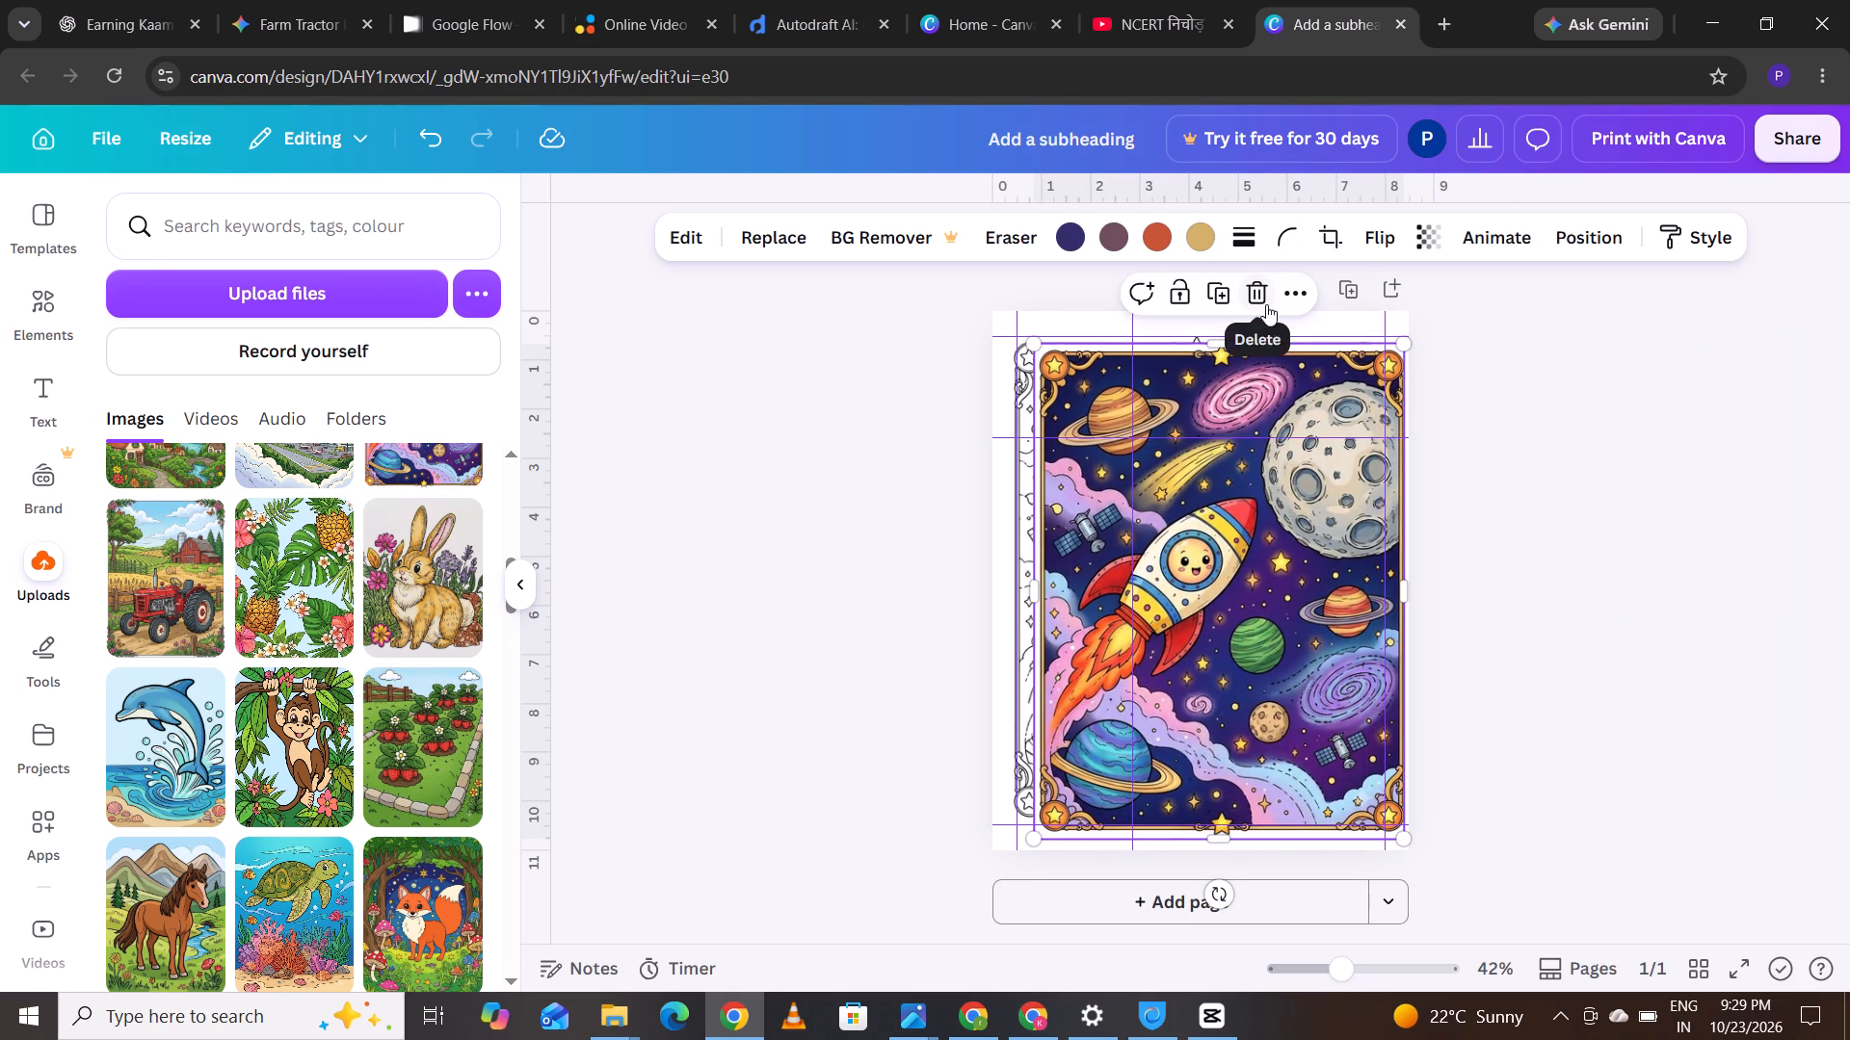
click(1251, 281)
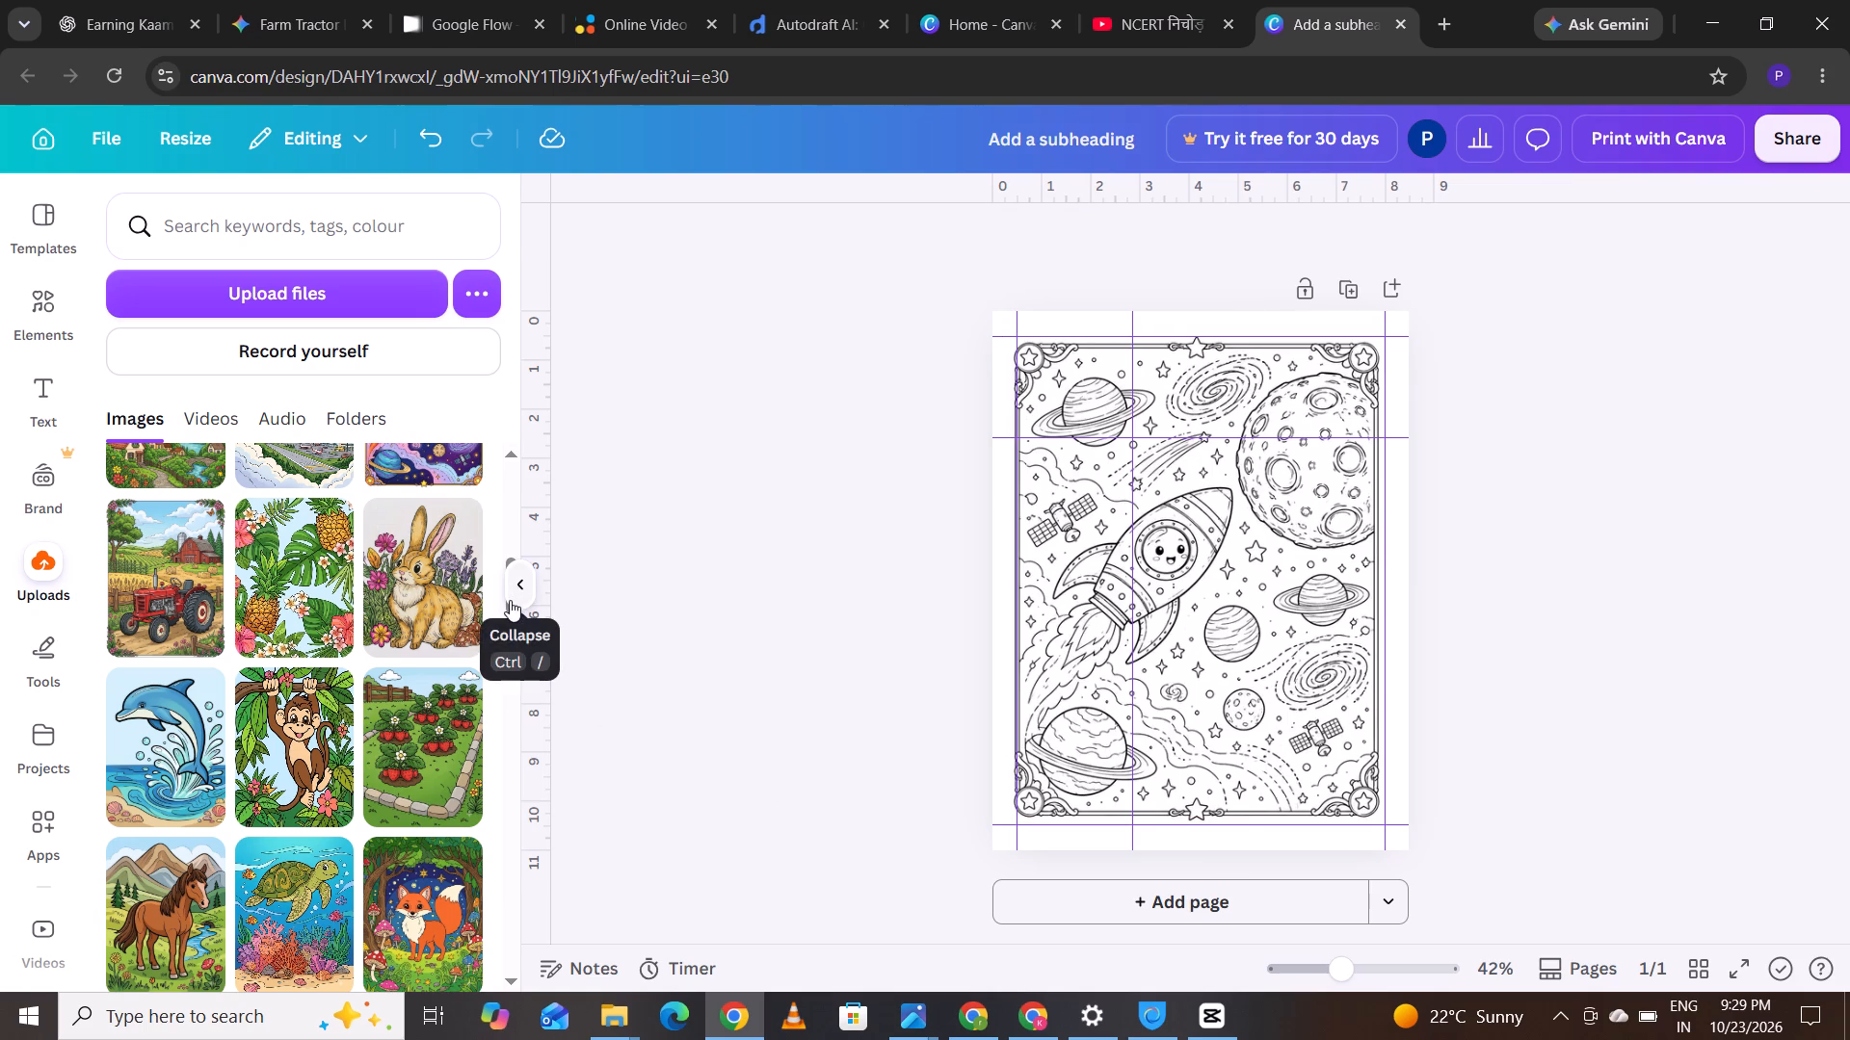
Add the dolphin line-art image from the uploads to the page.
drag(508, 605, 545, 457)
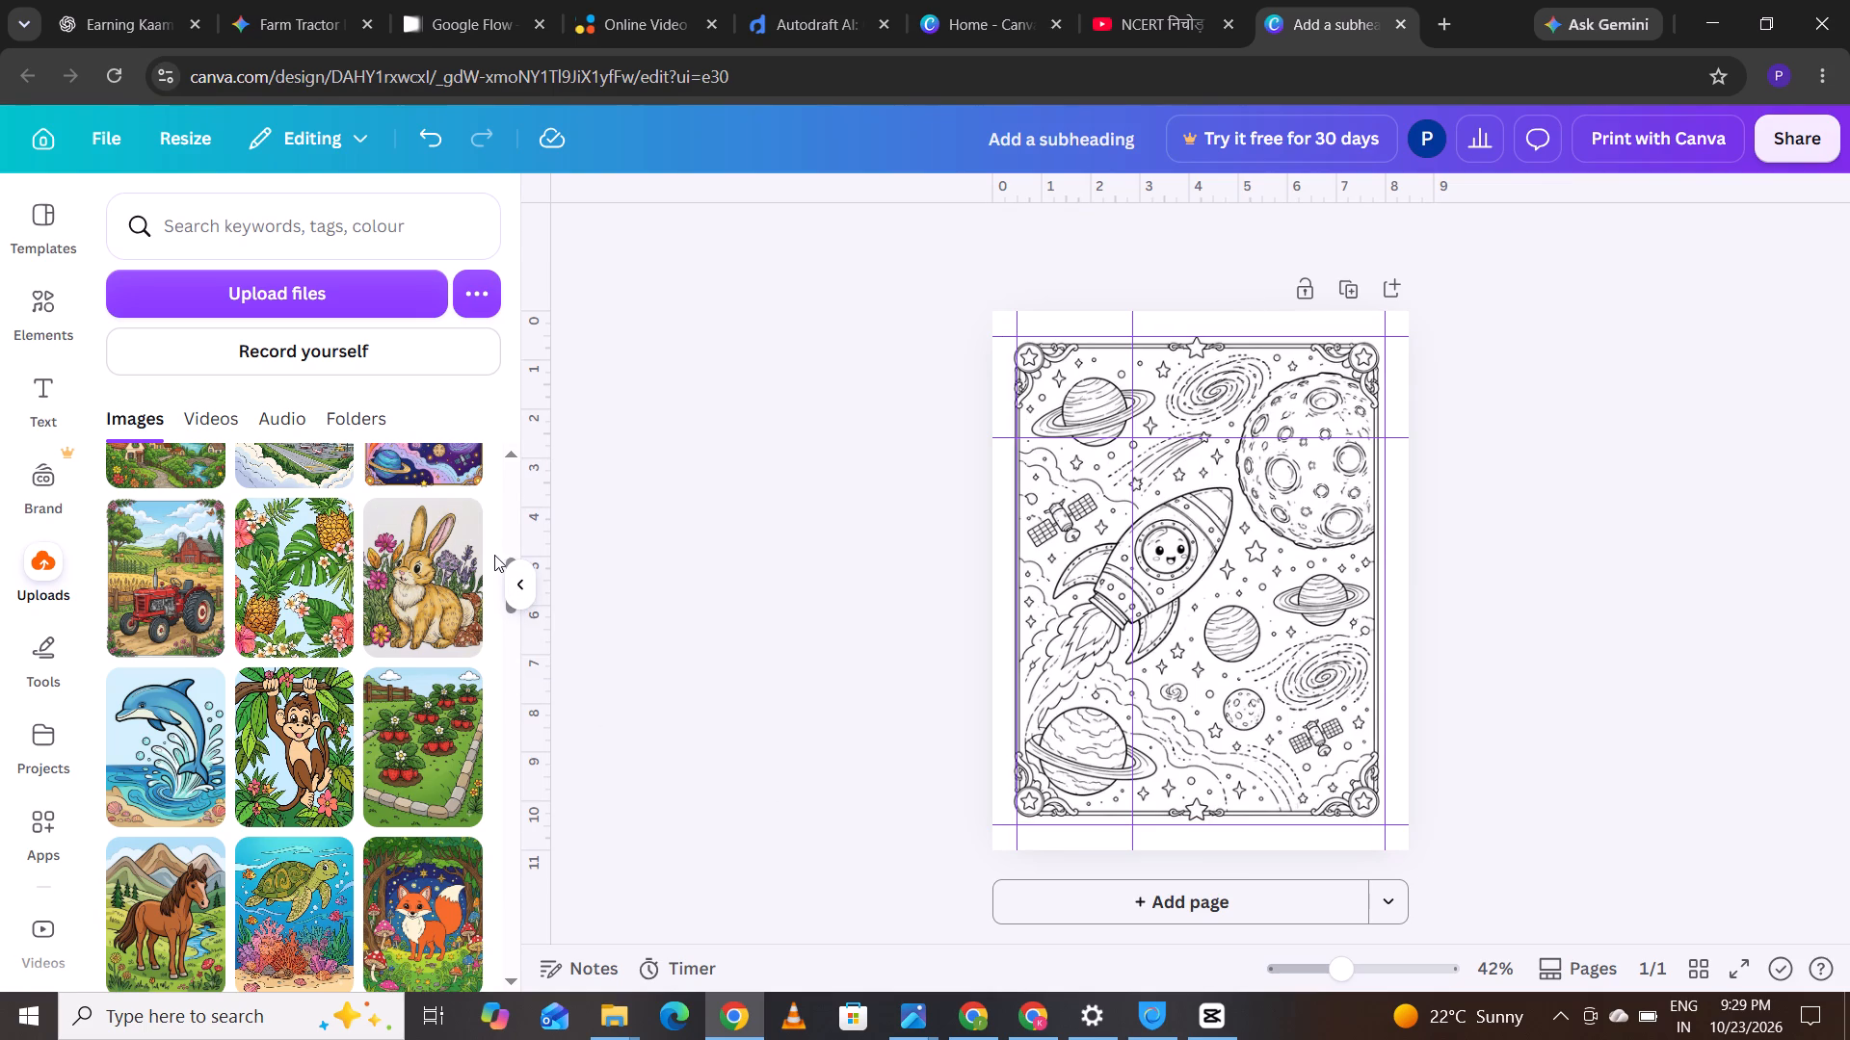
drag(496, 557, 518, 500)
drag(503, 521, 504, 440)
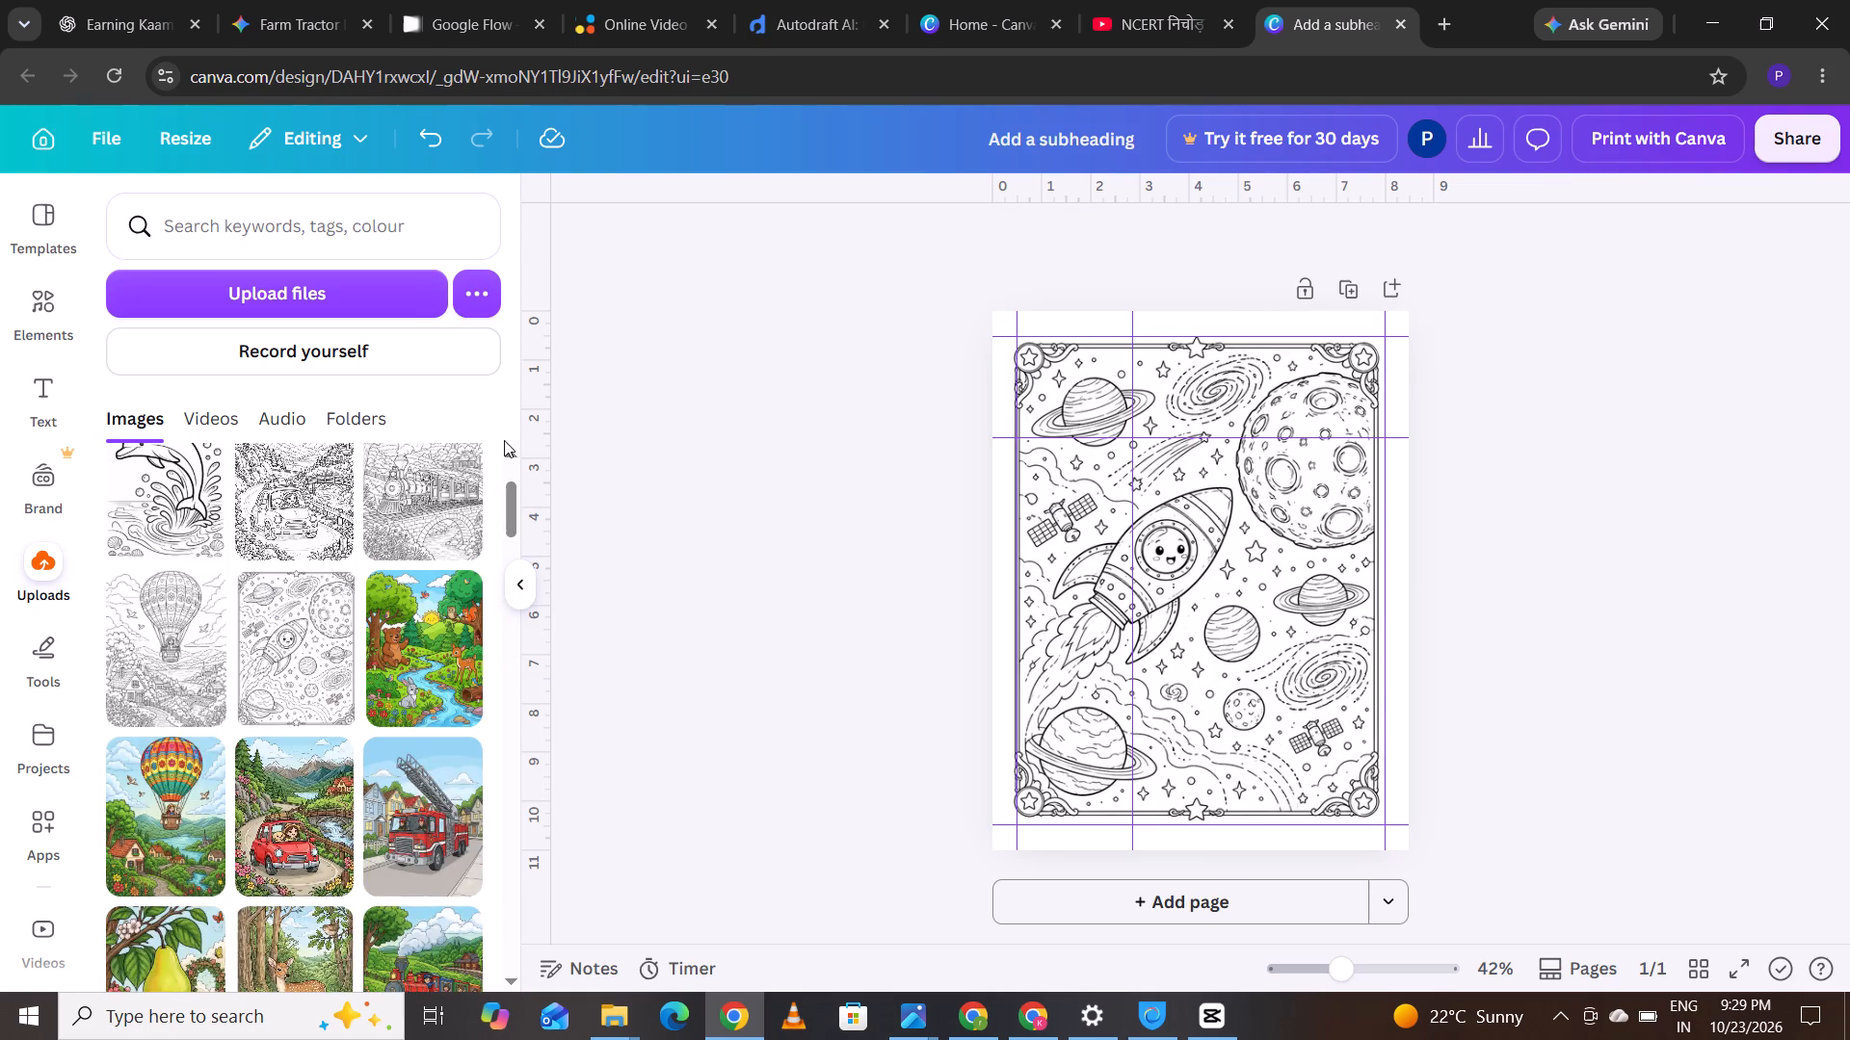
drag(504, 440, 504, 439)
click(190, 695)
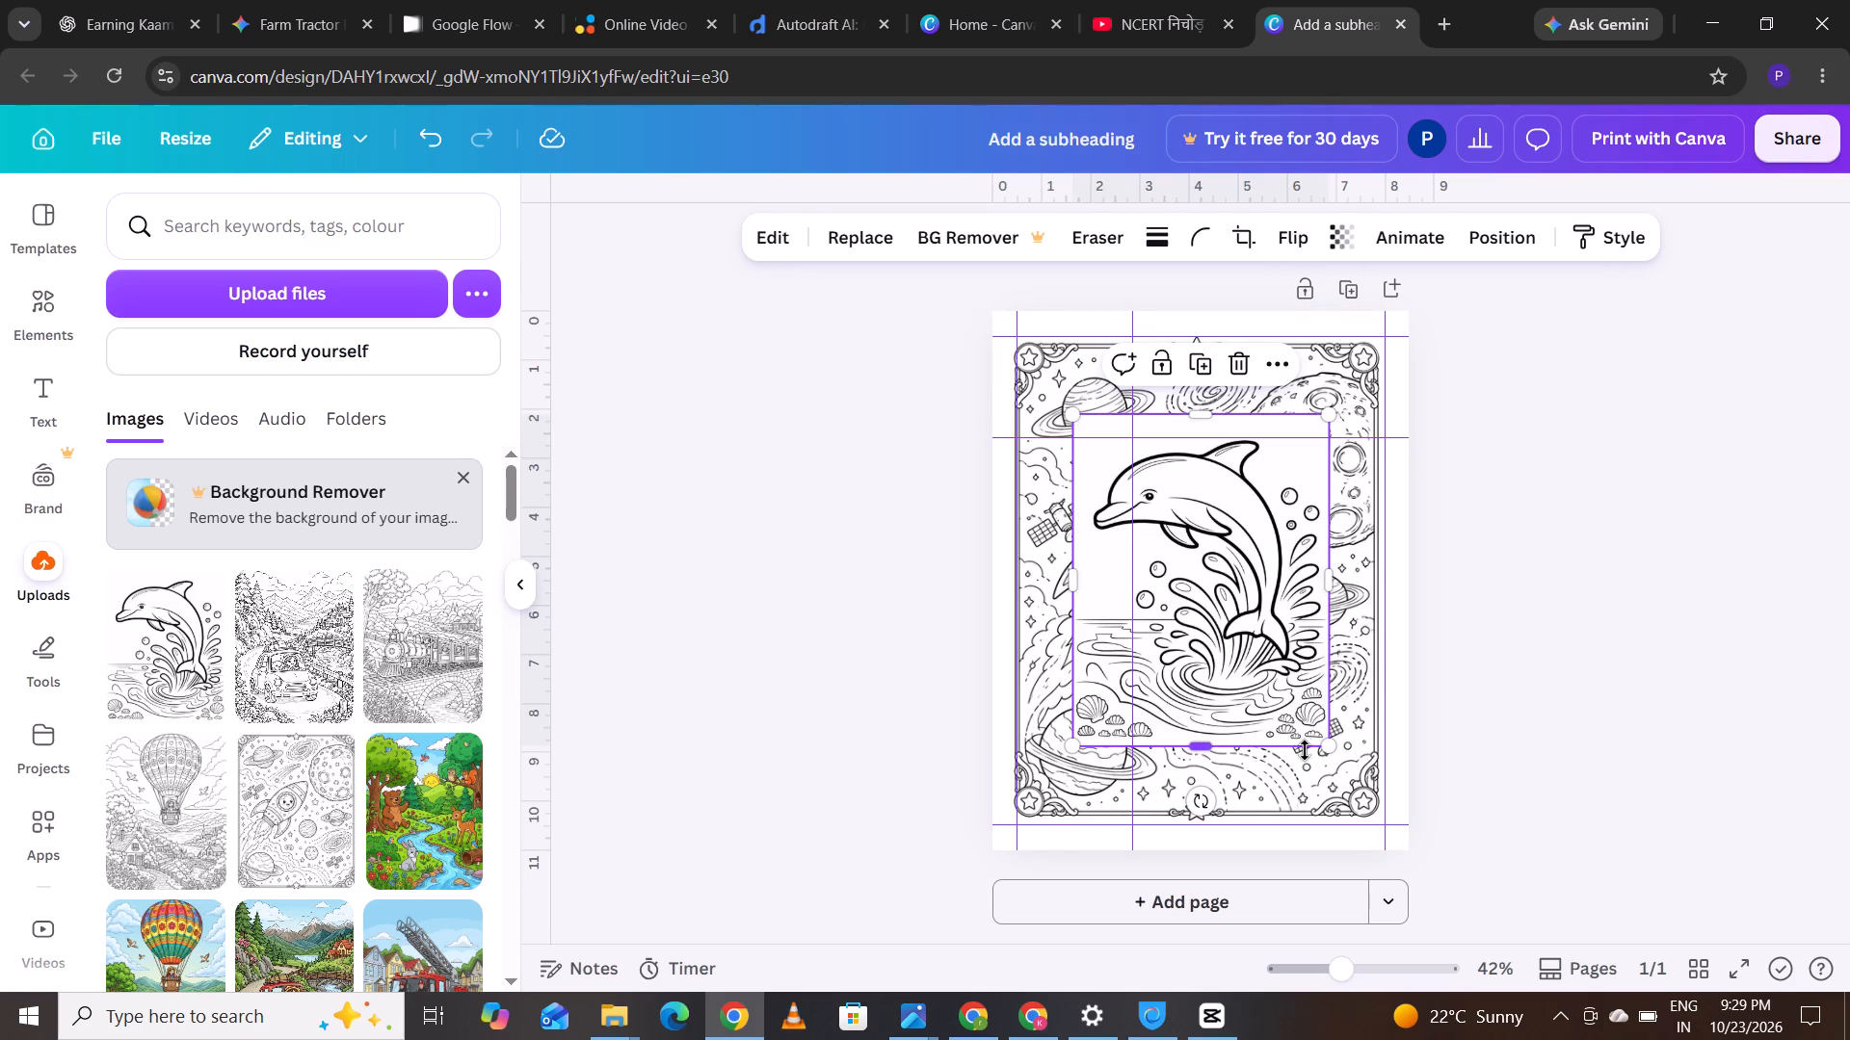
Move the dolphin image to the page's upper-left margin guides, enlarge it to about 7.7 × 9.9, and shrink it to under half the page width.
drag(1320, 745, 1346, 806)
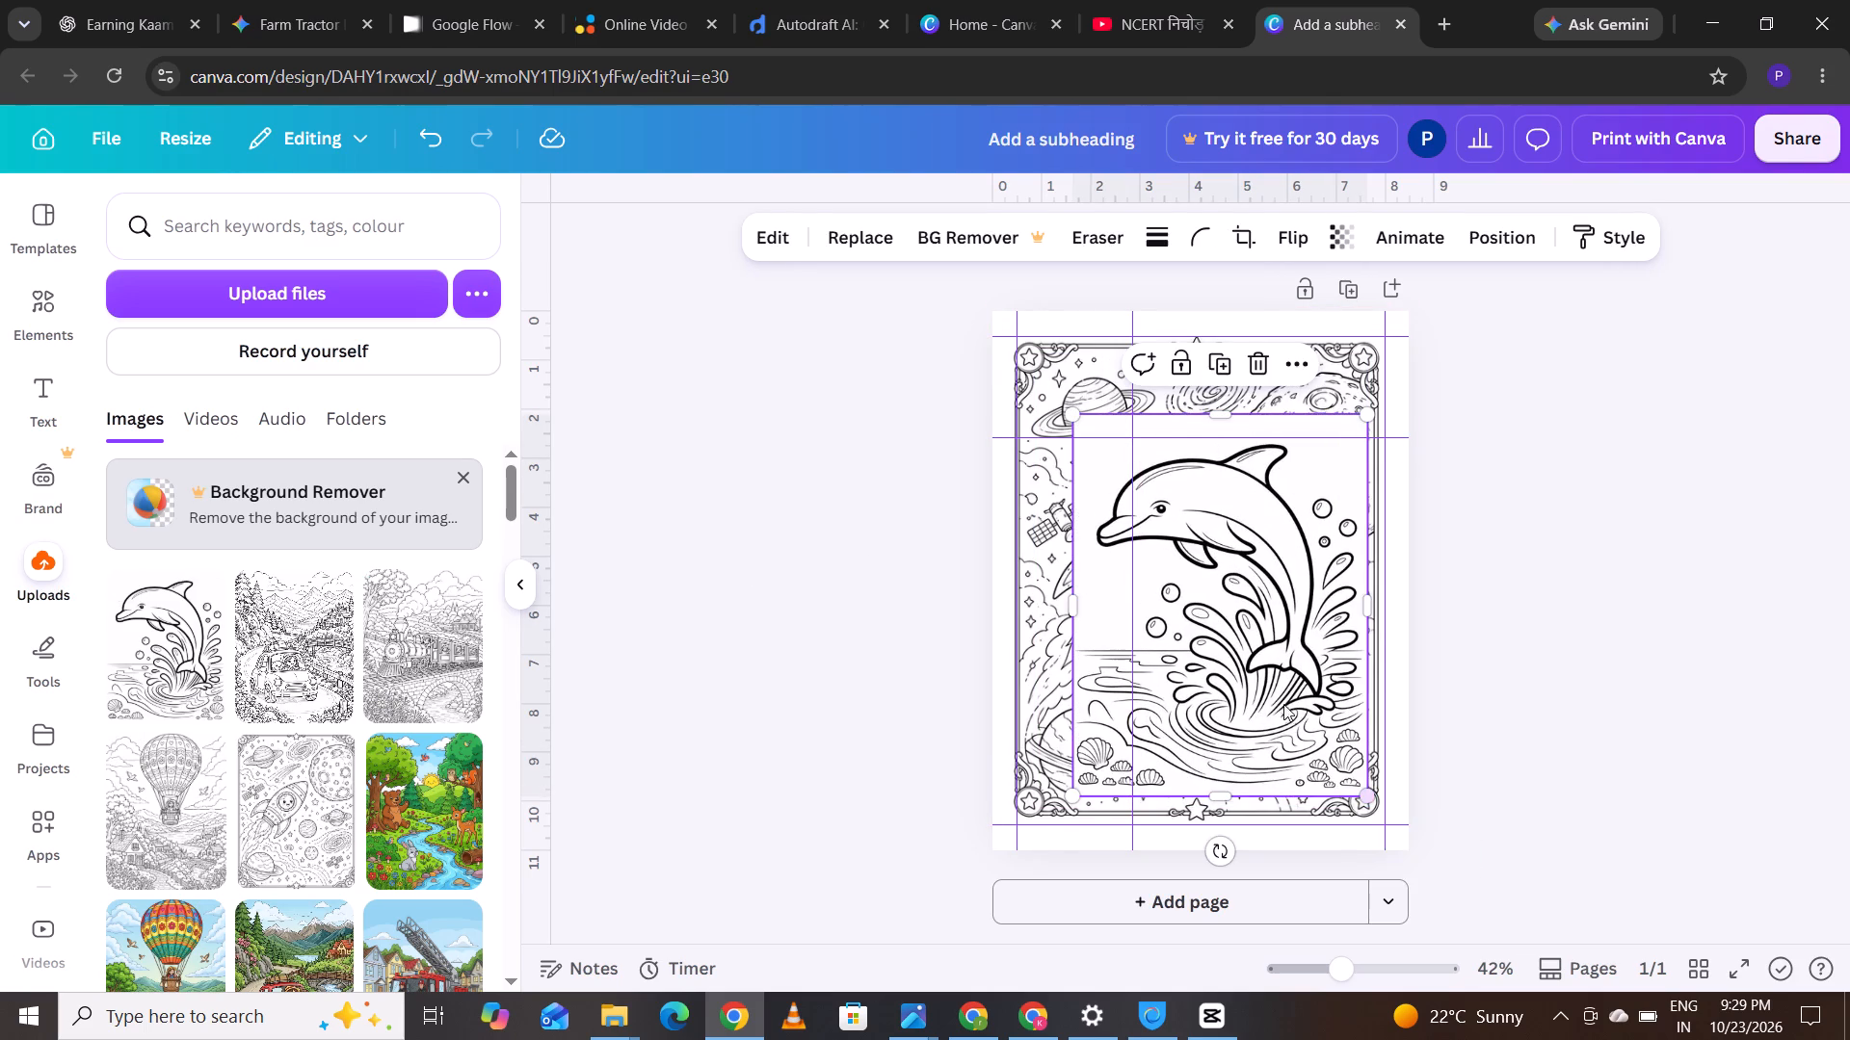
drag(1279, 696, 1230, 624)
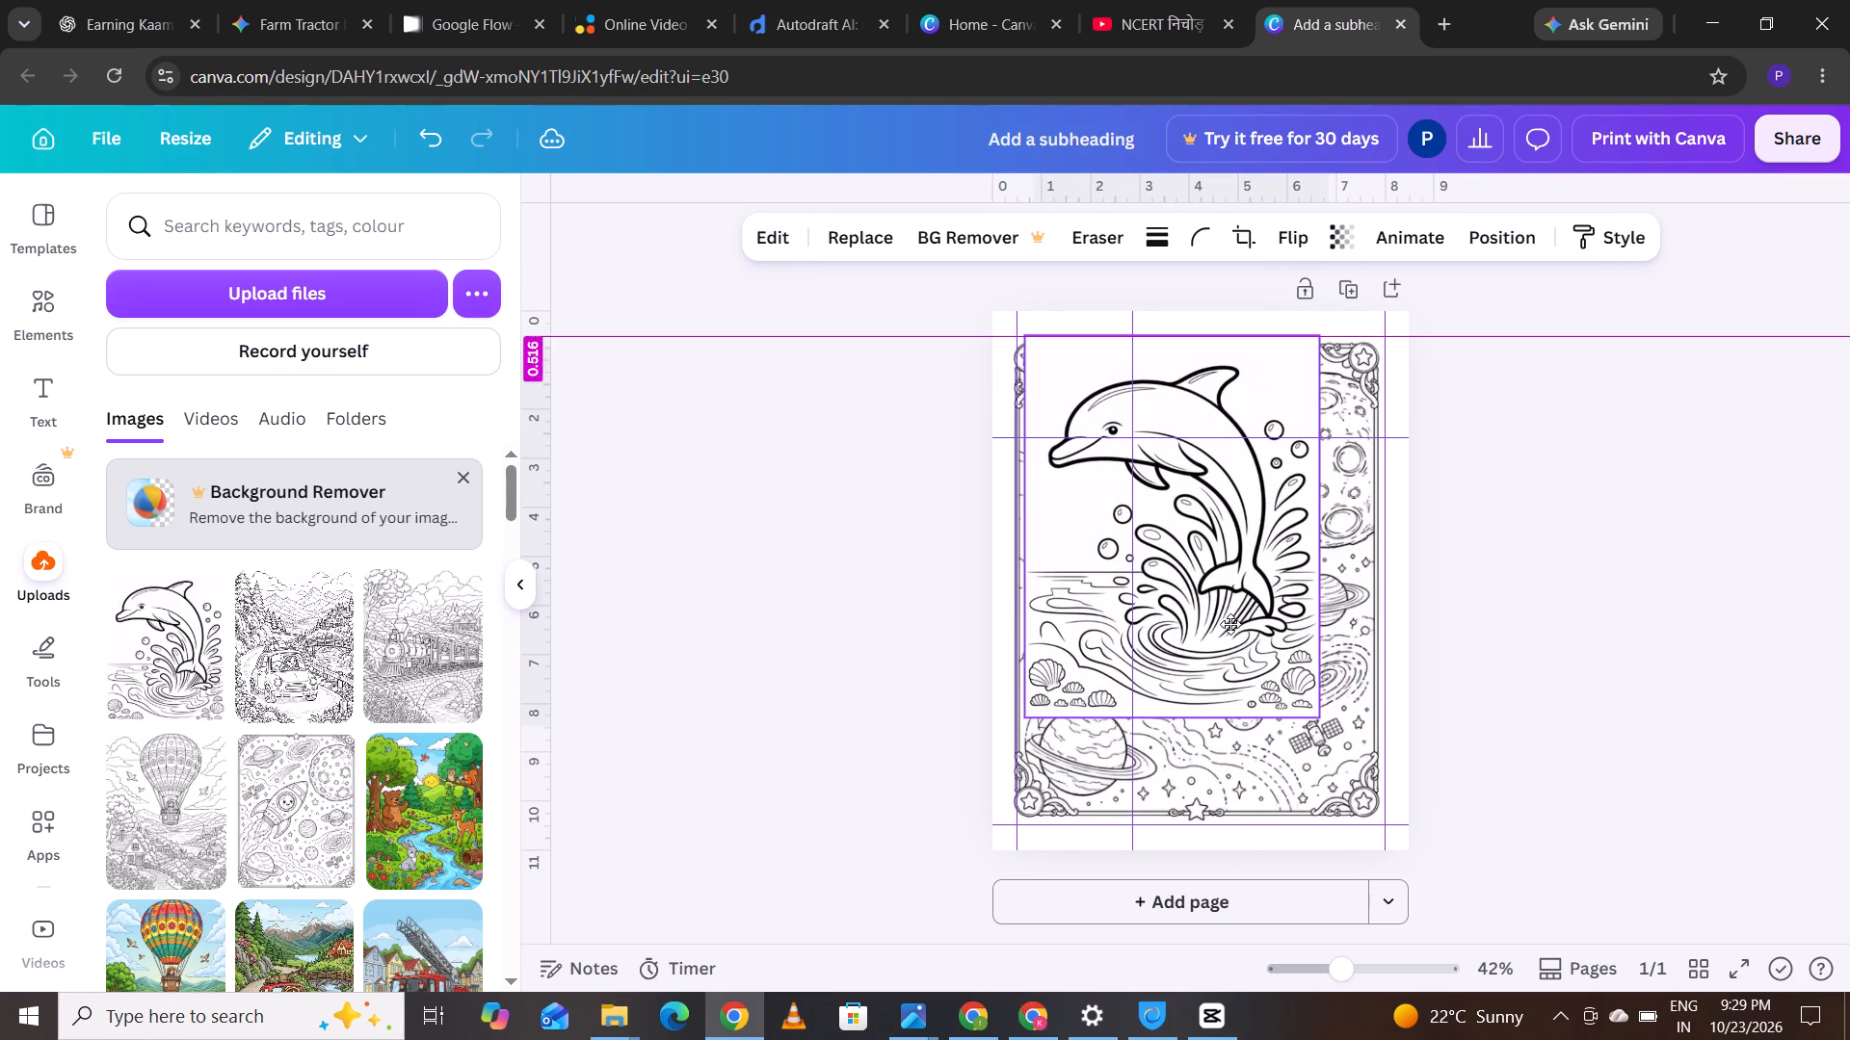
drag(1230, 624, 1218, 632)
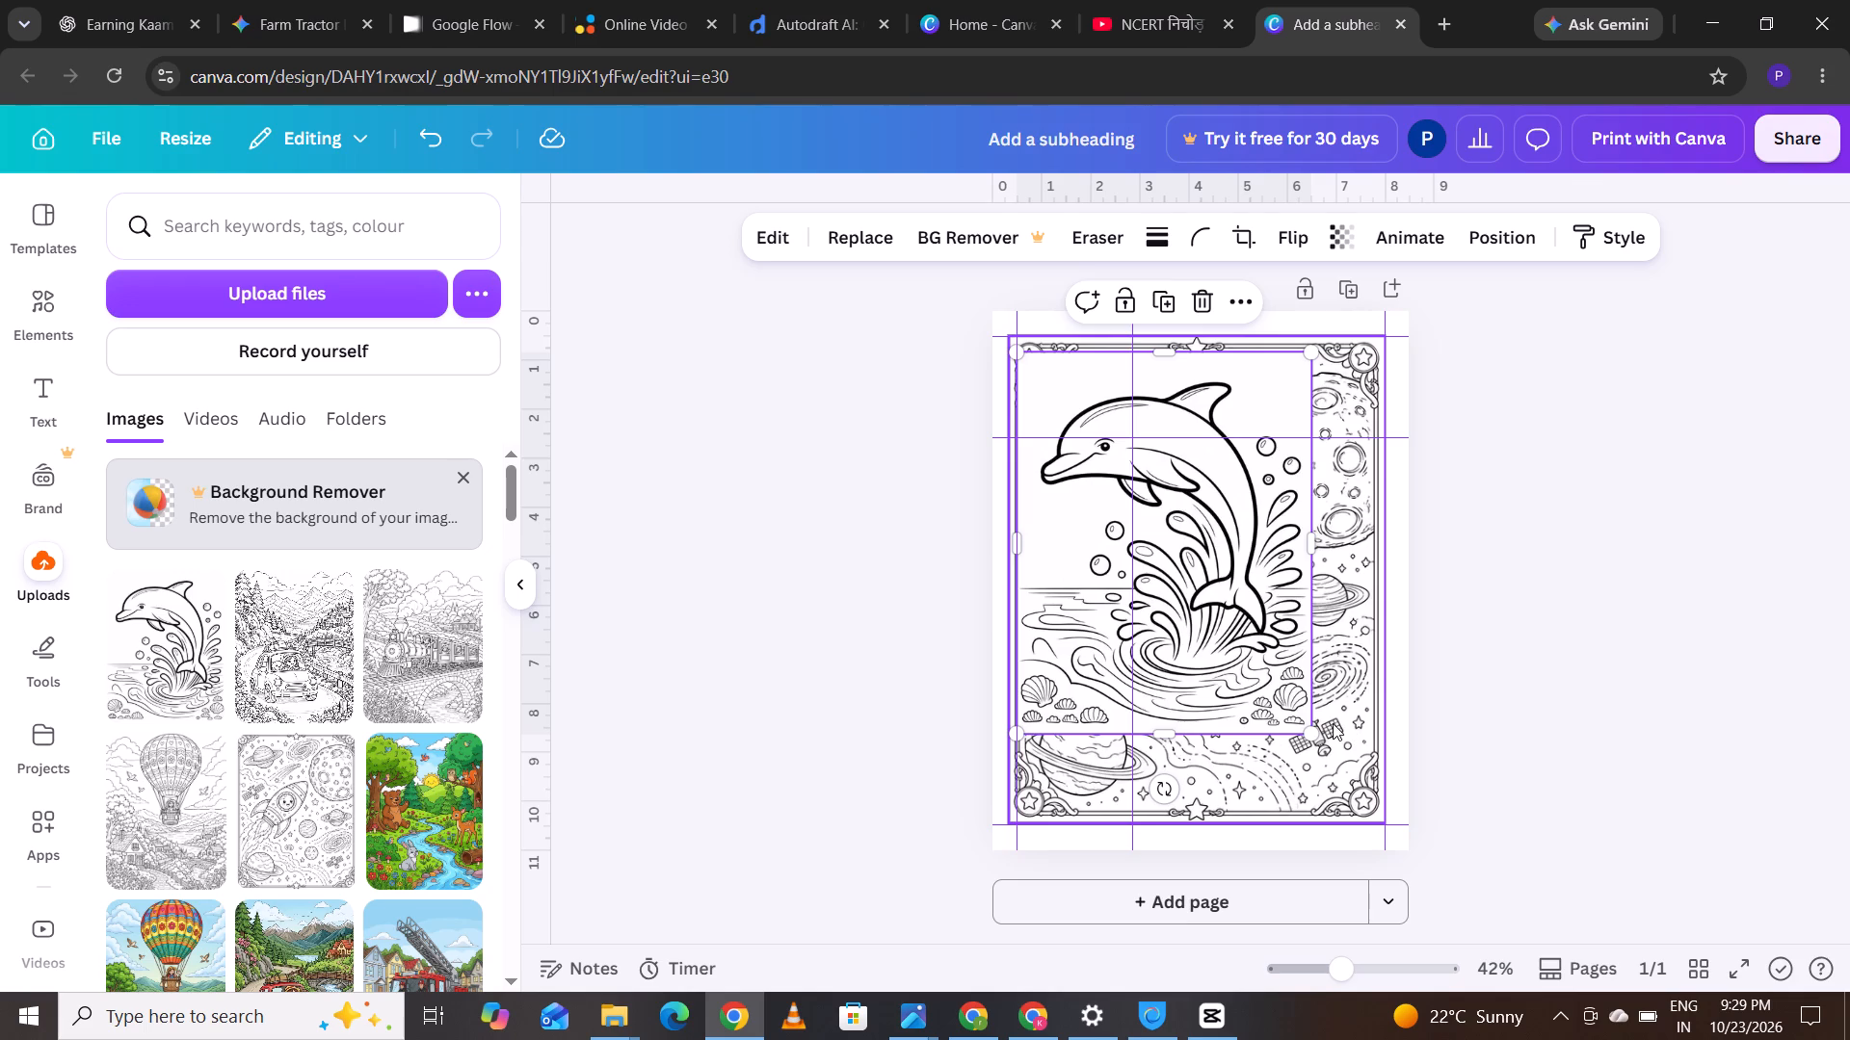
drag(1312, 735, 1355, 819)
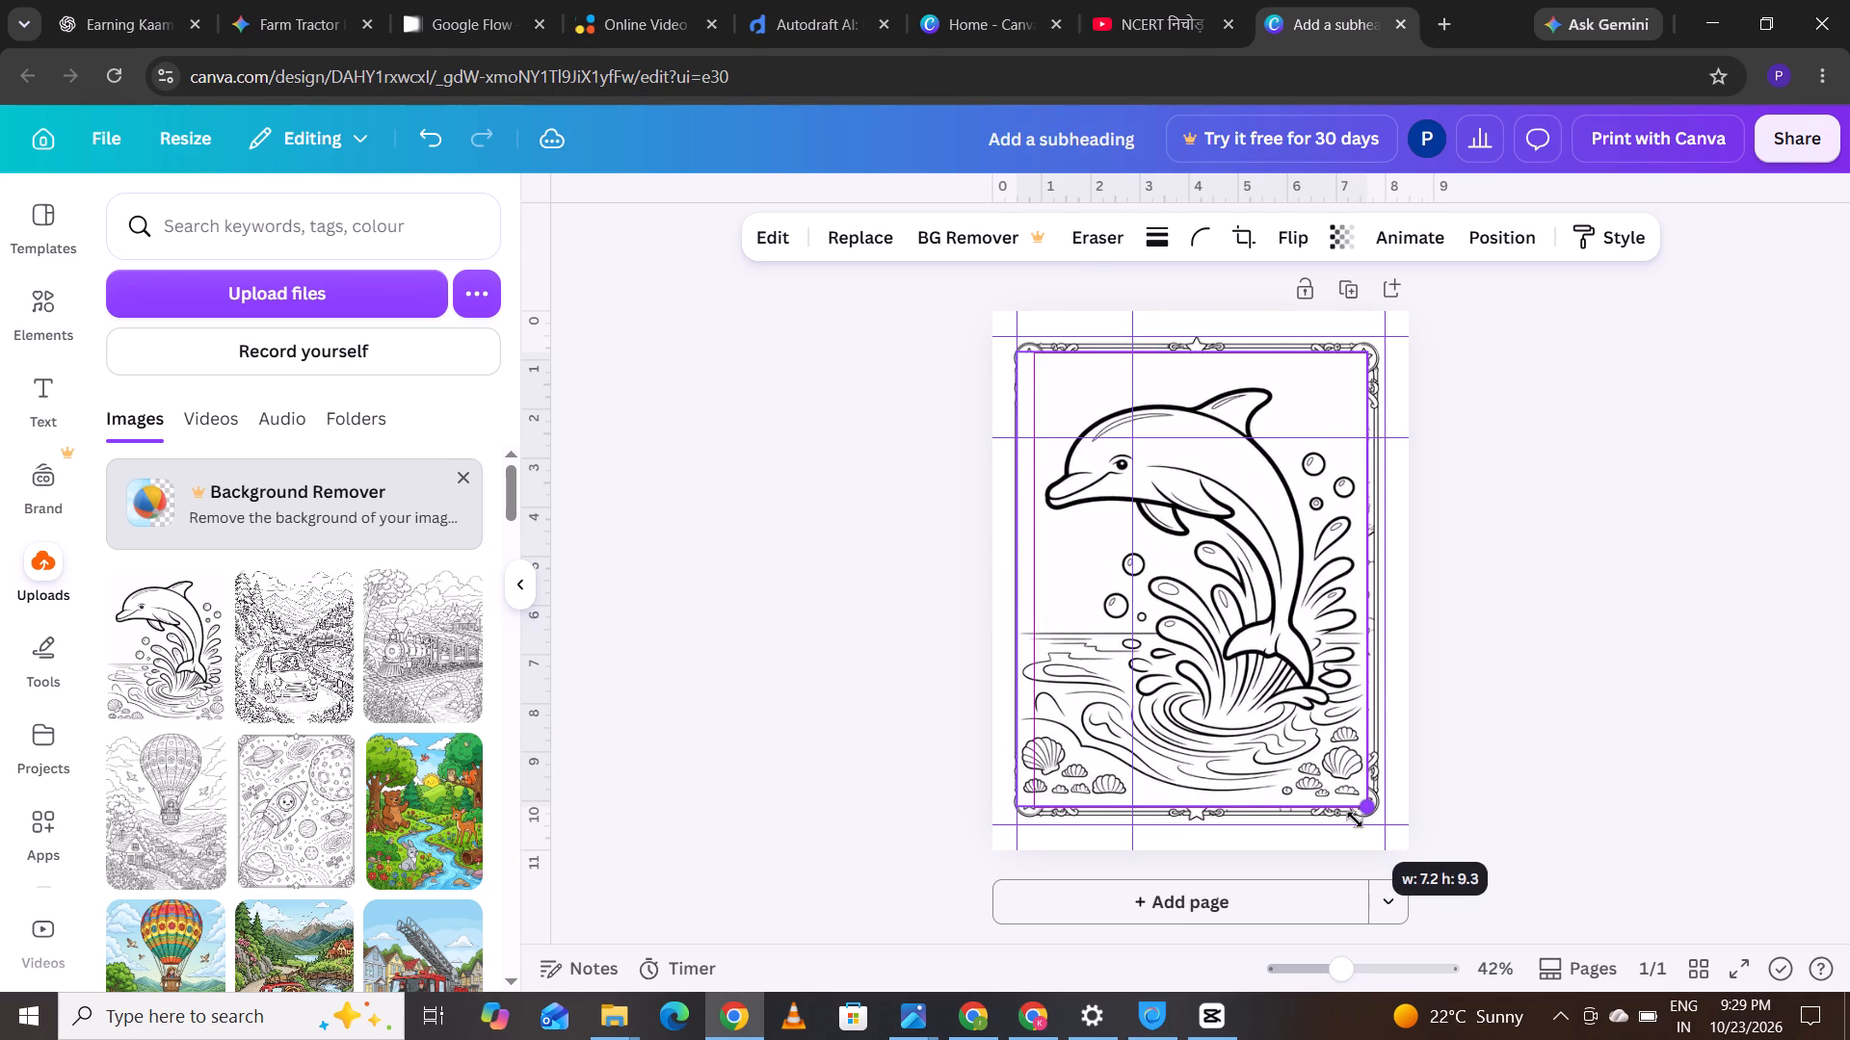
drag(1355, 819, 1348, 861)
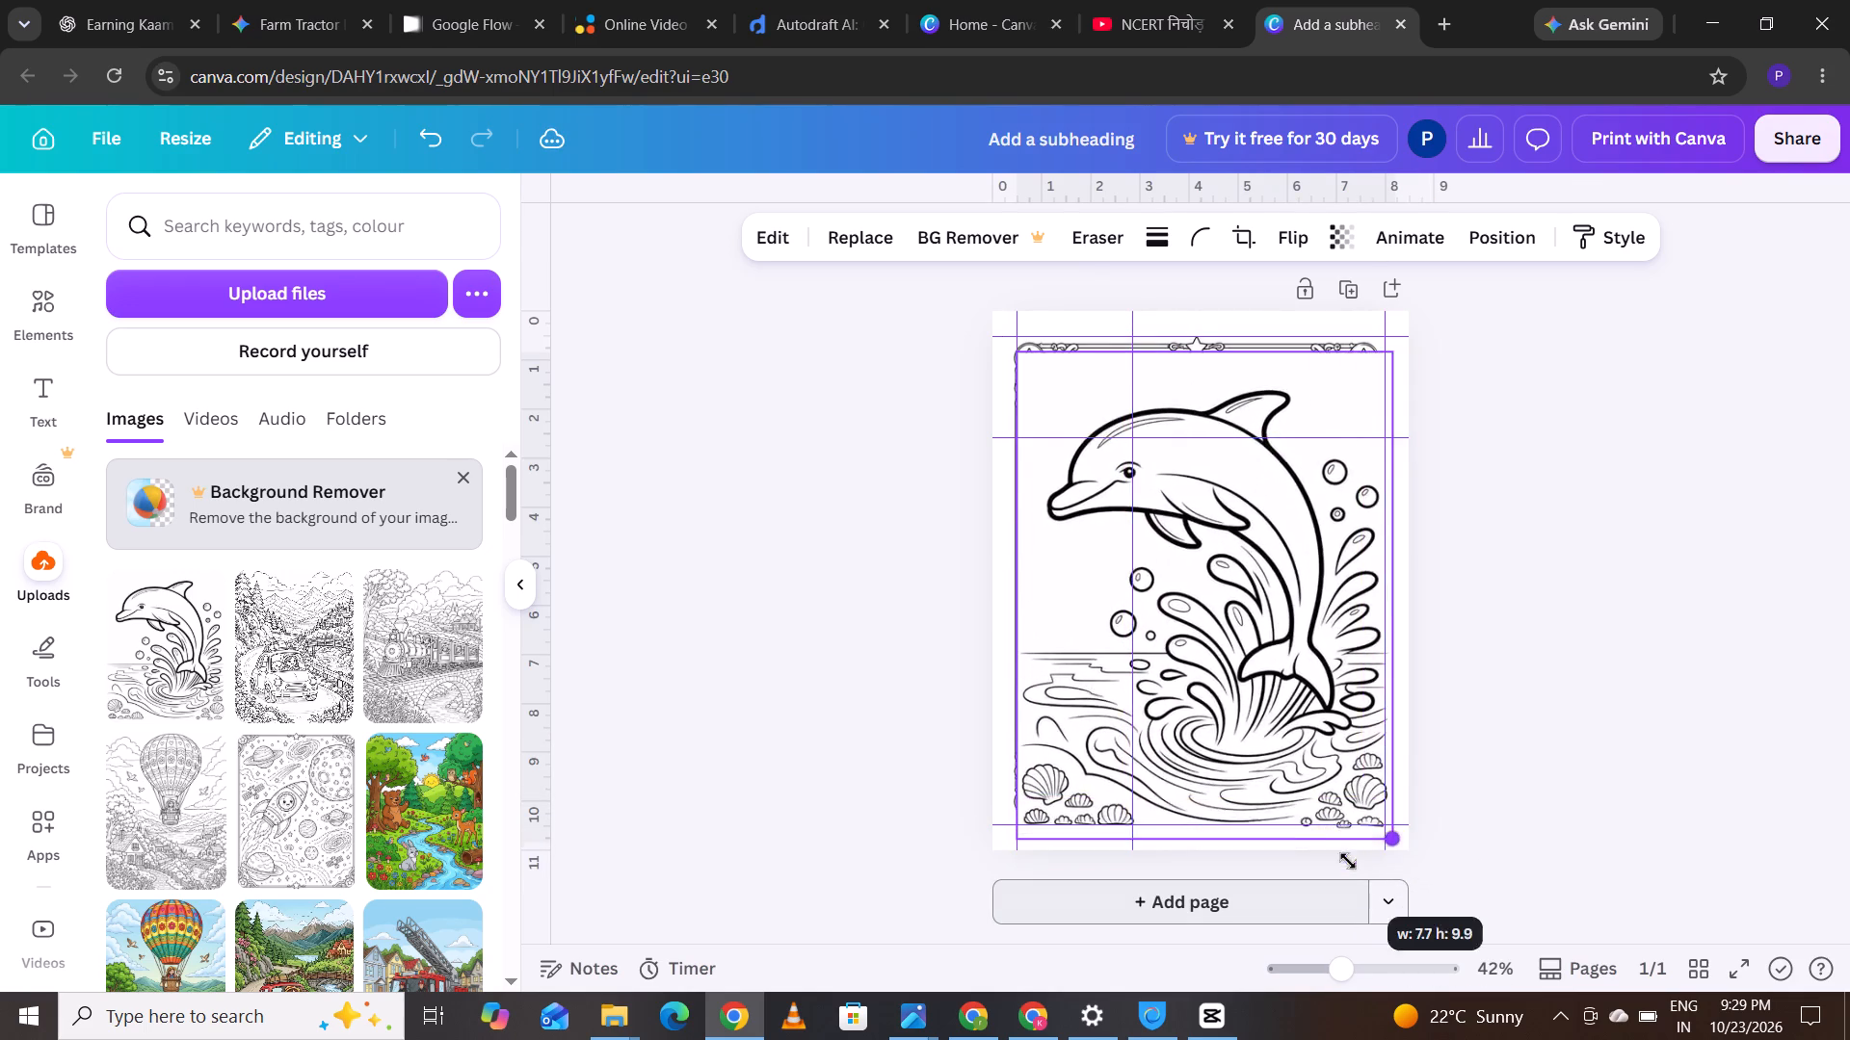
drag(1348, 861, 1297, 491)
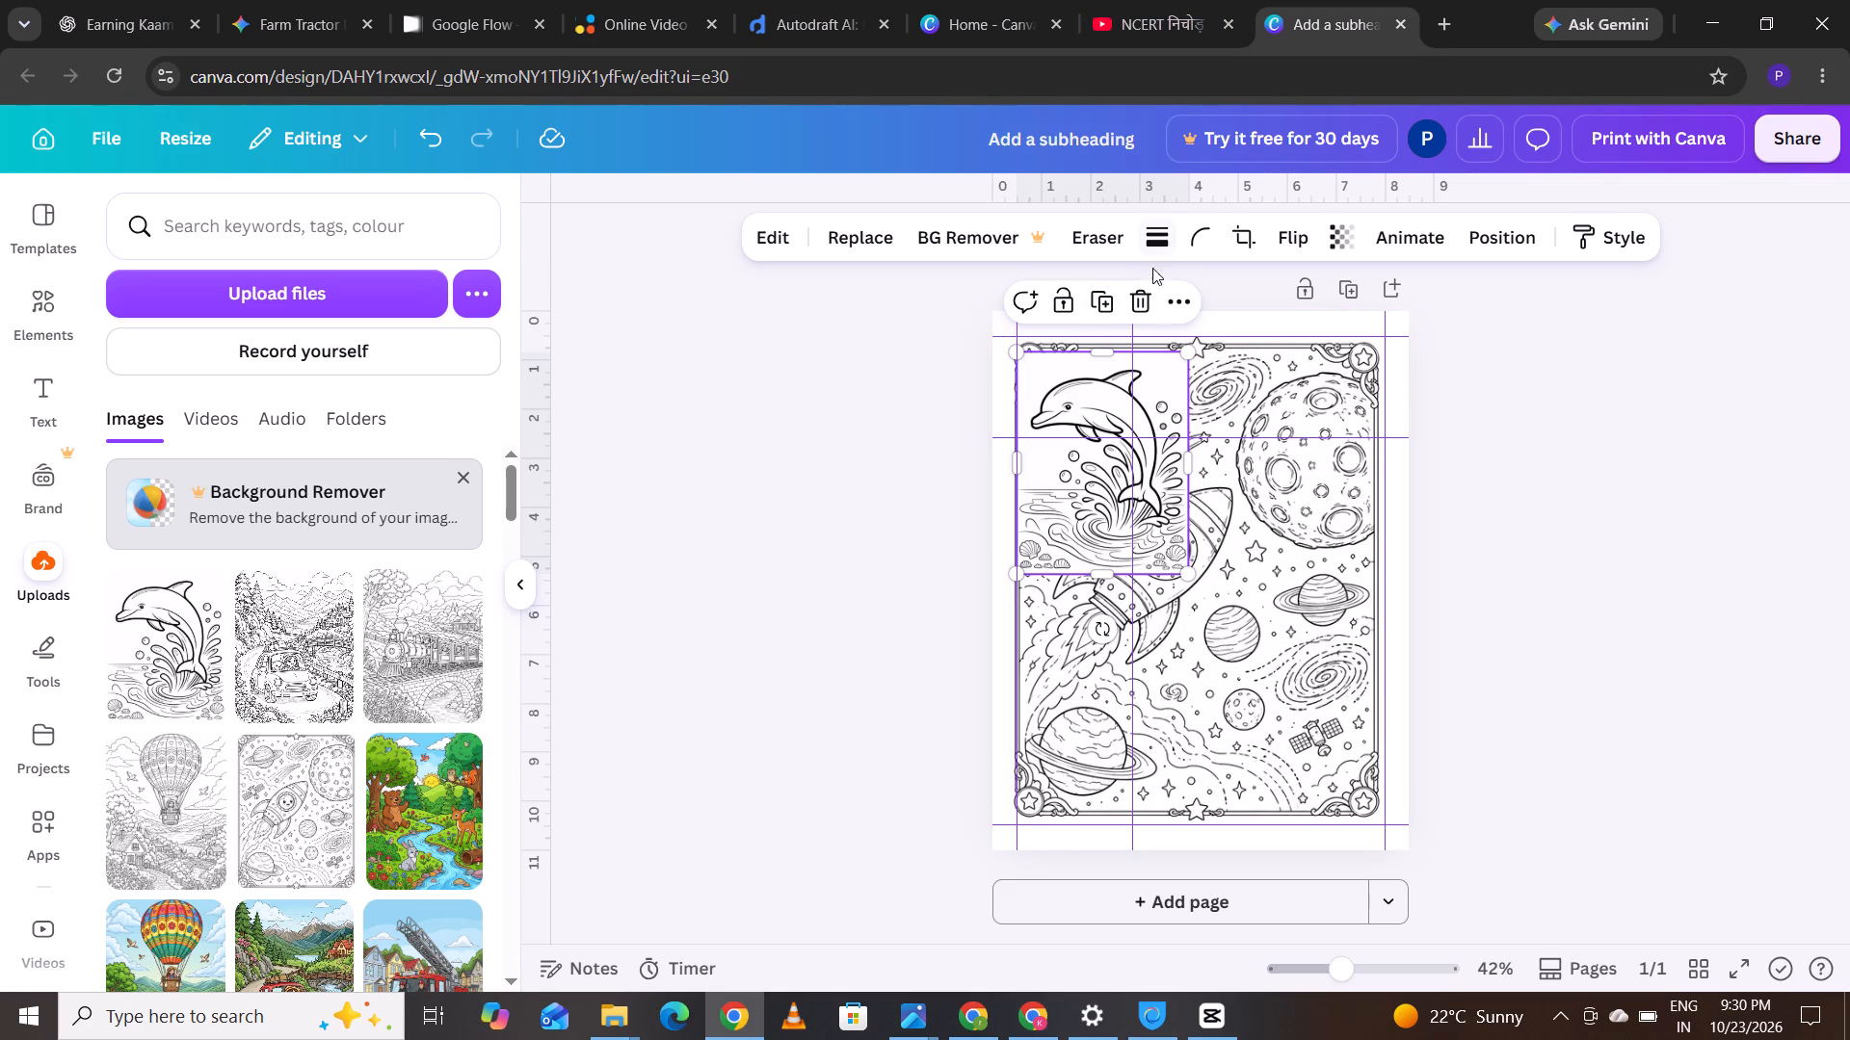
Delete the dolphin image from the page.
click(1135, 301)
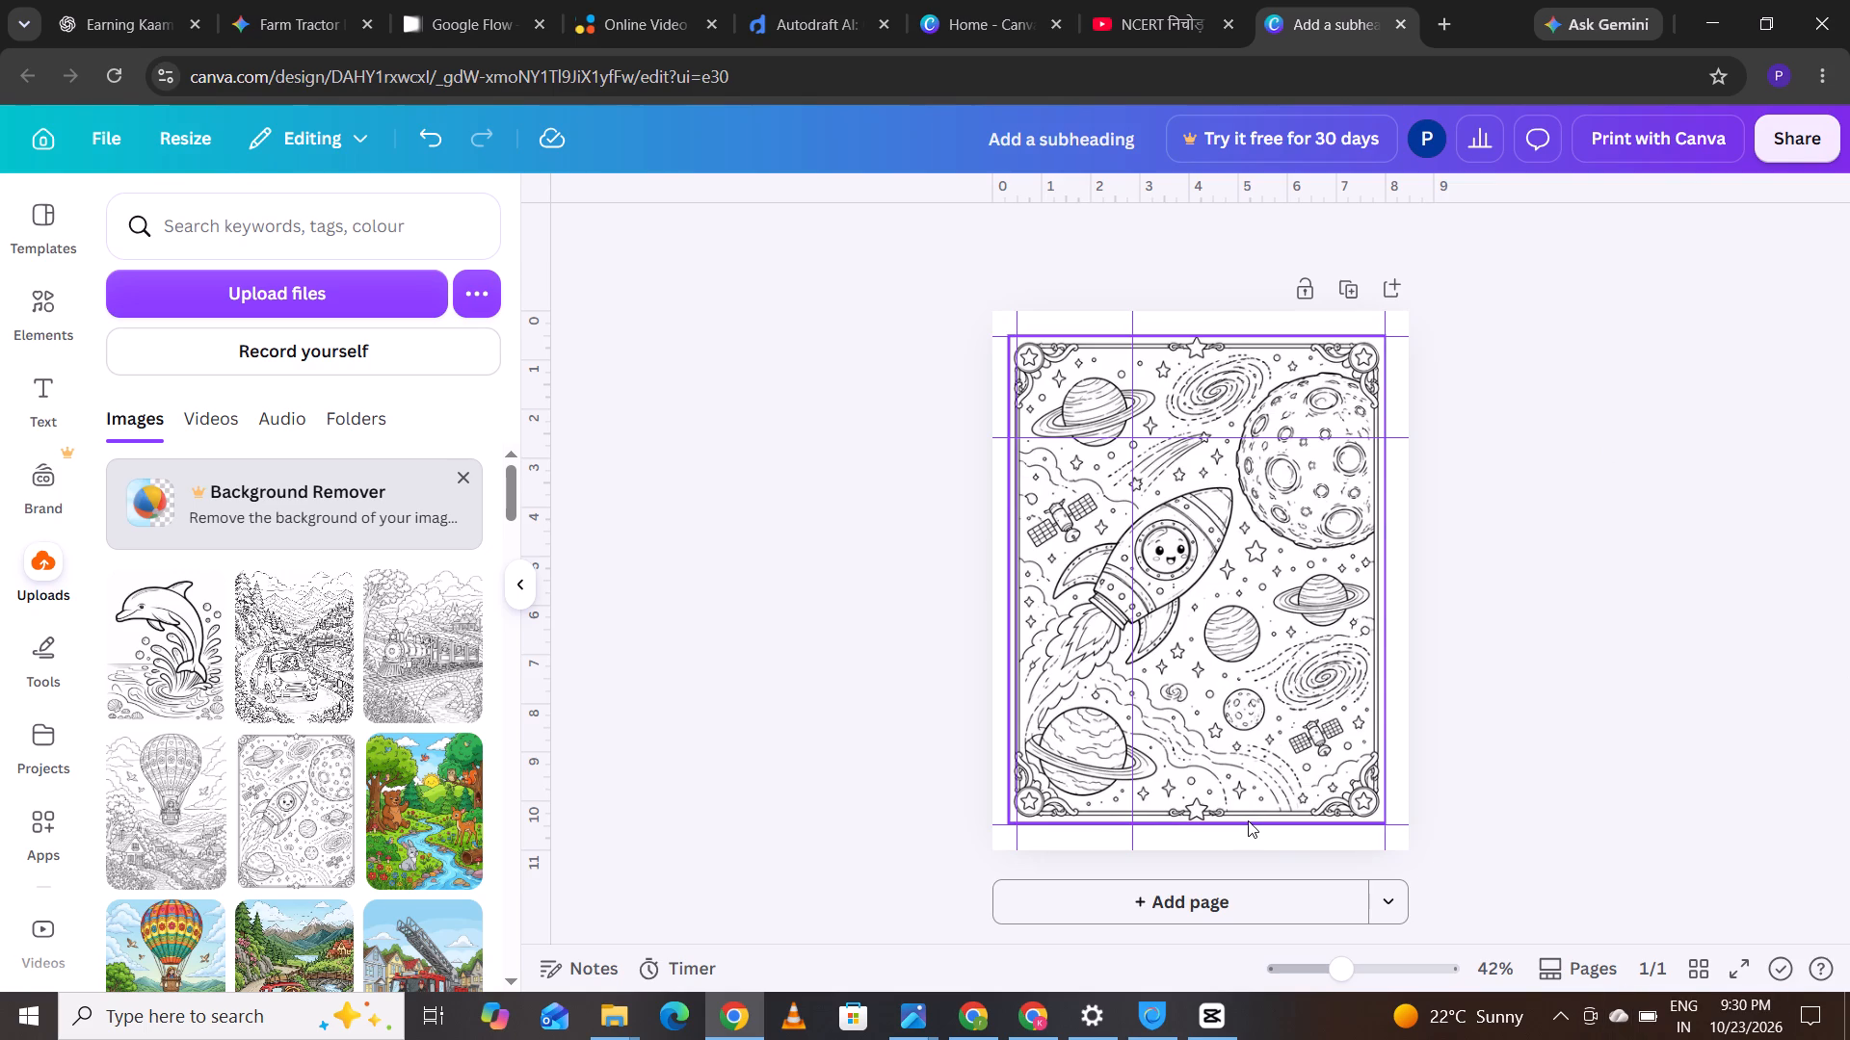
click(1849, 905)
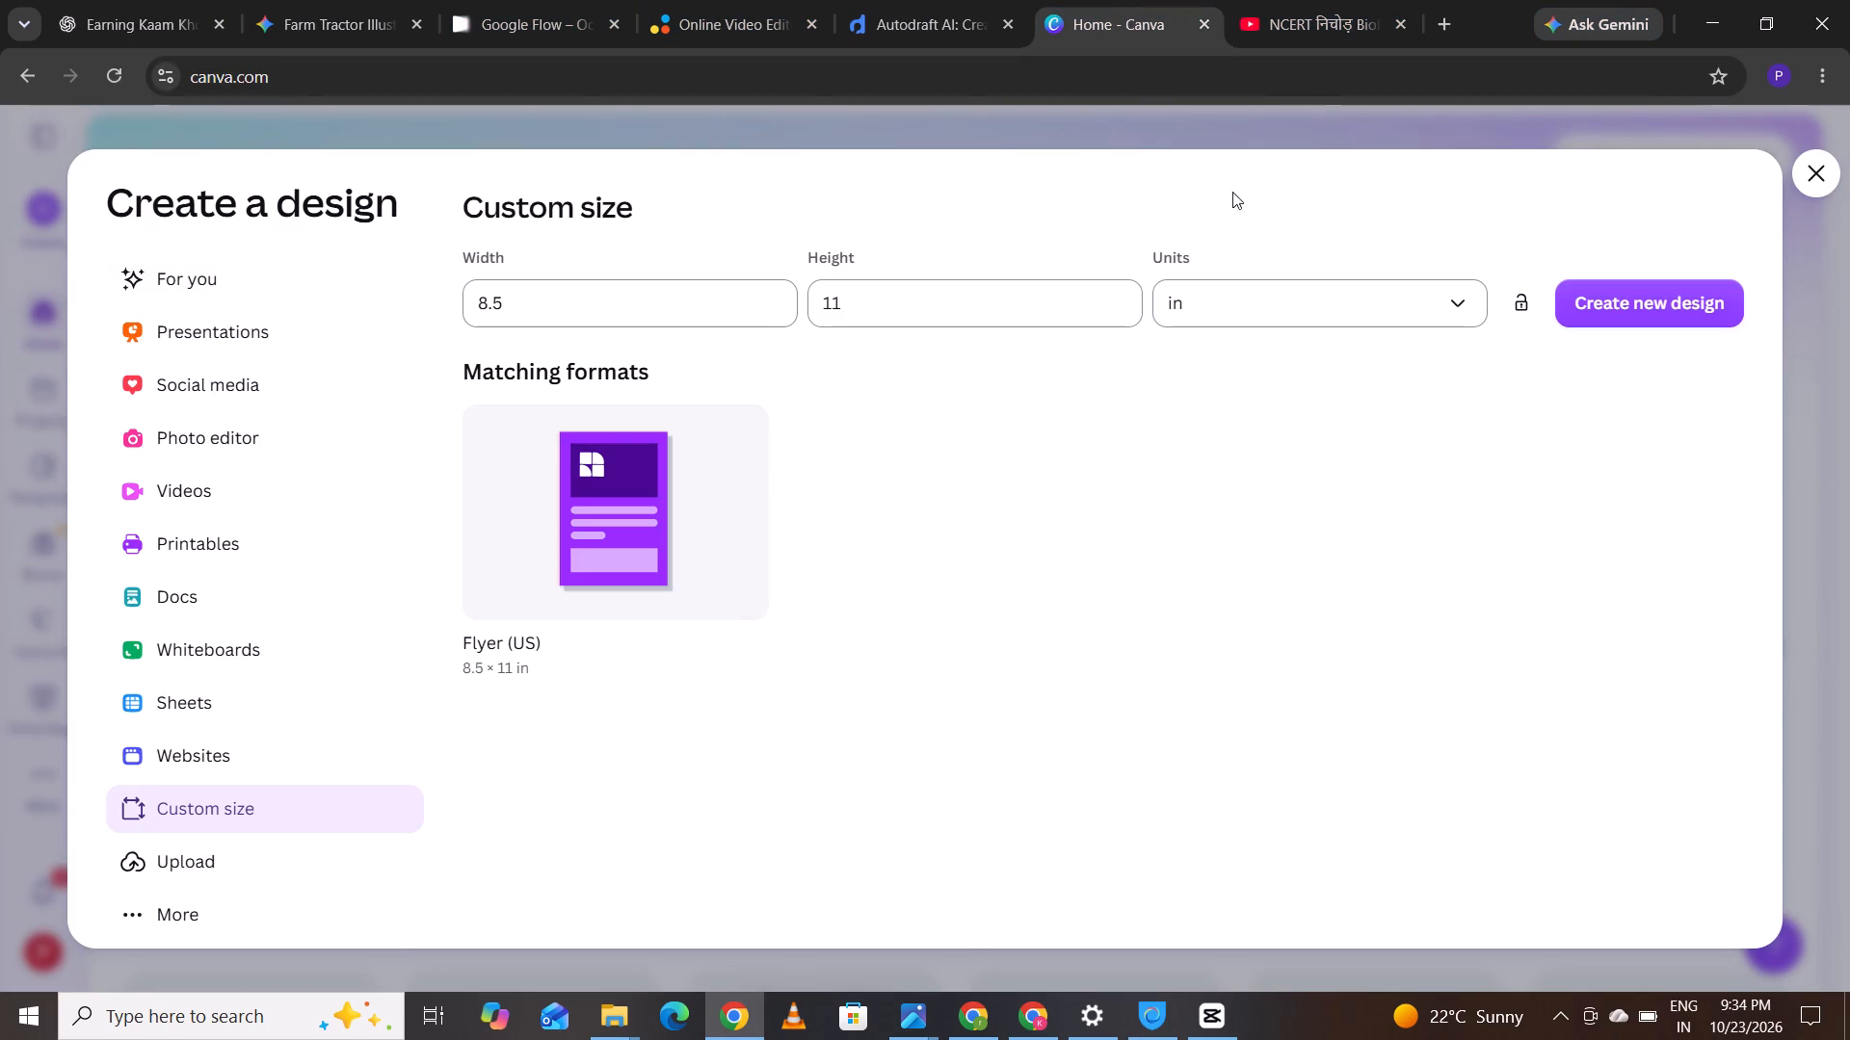
click(1812, 179)
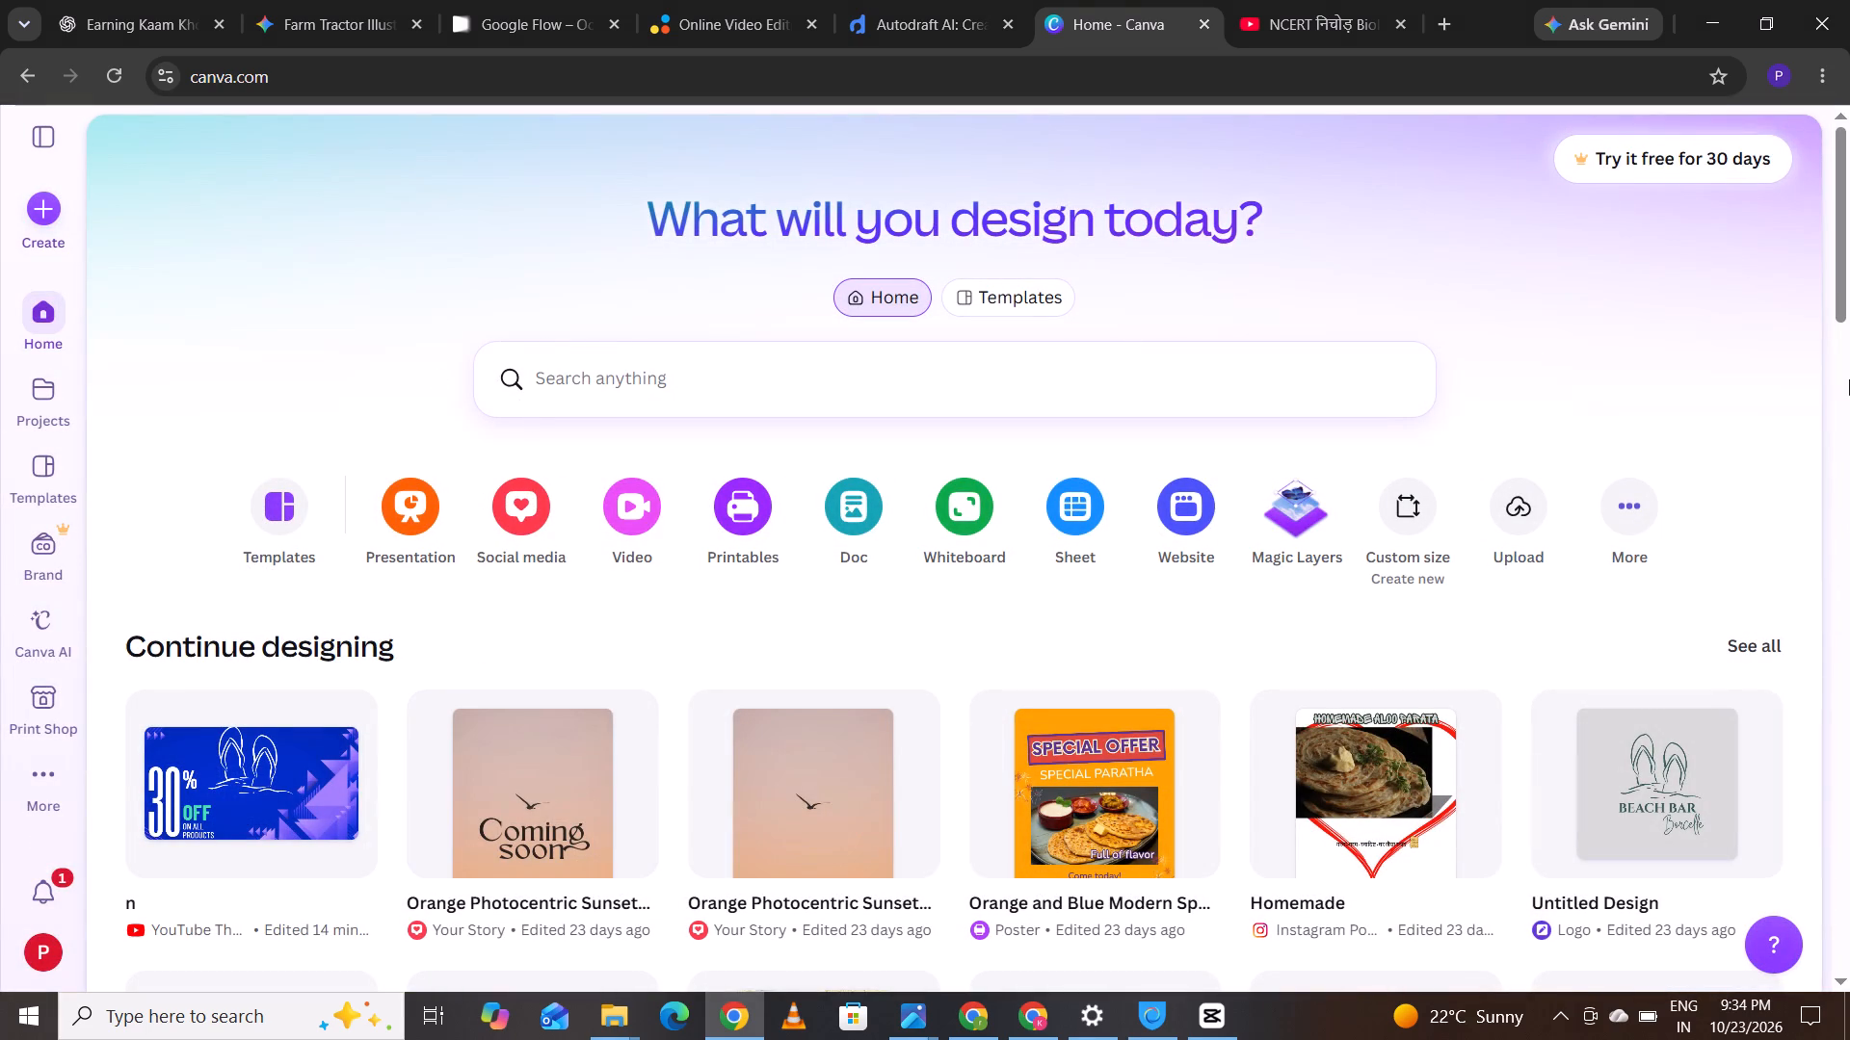
drag(1837, 253, 1849, 242)
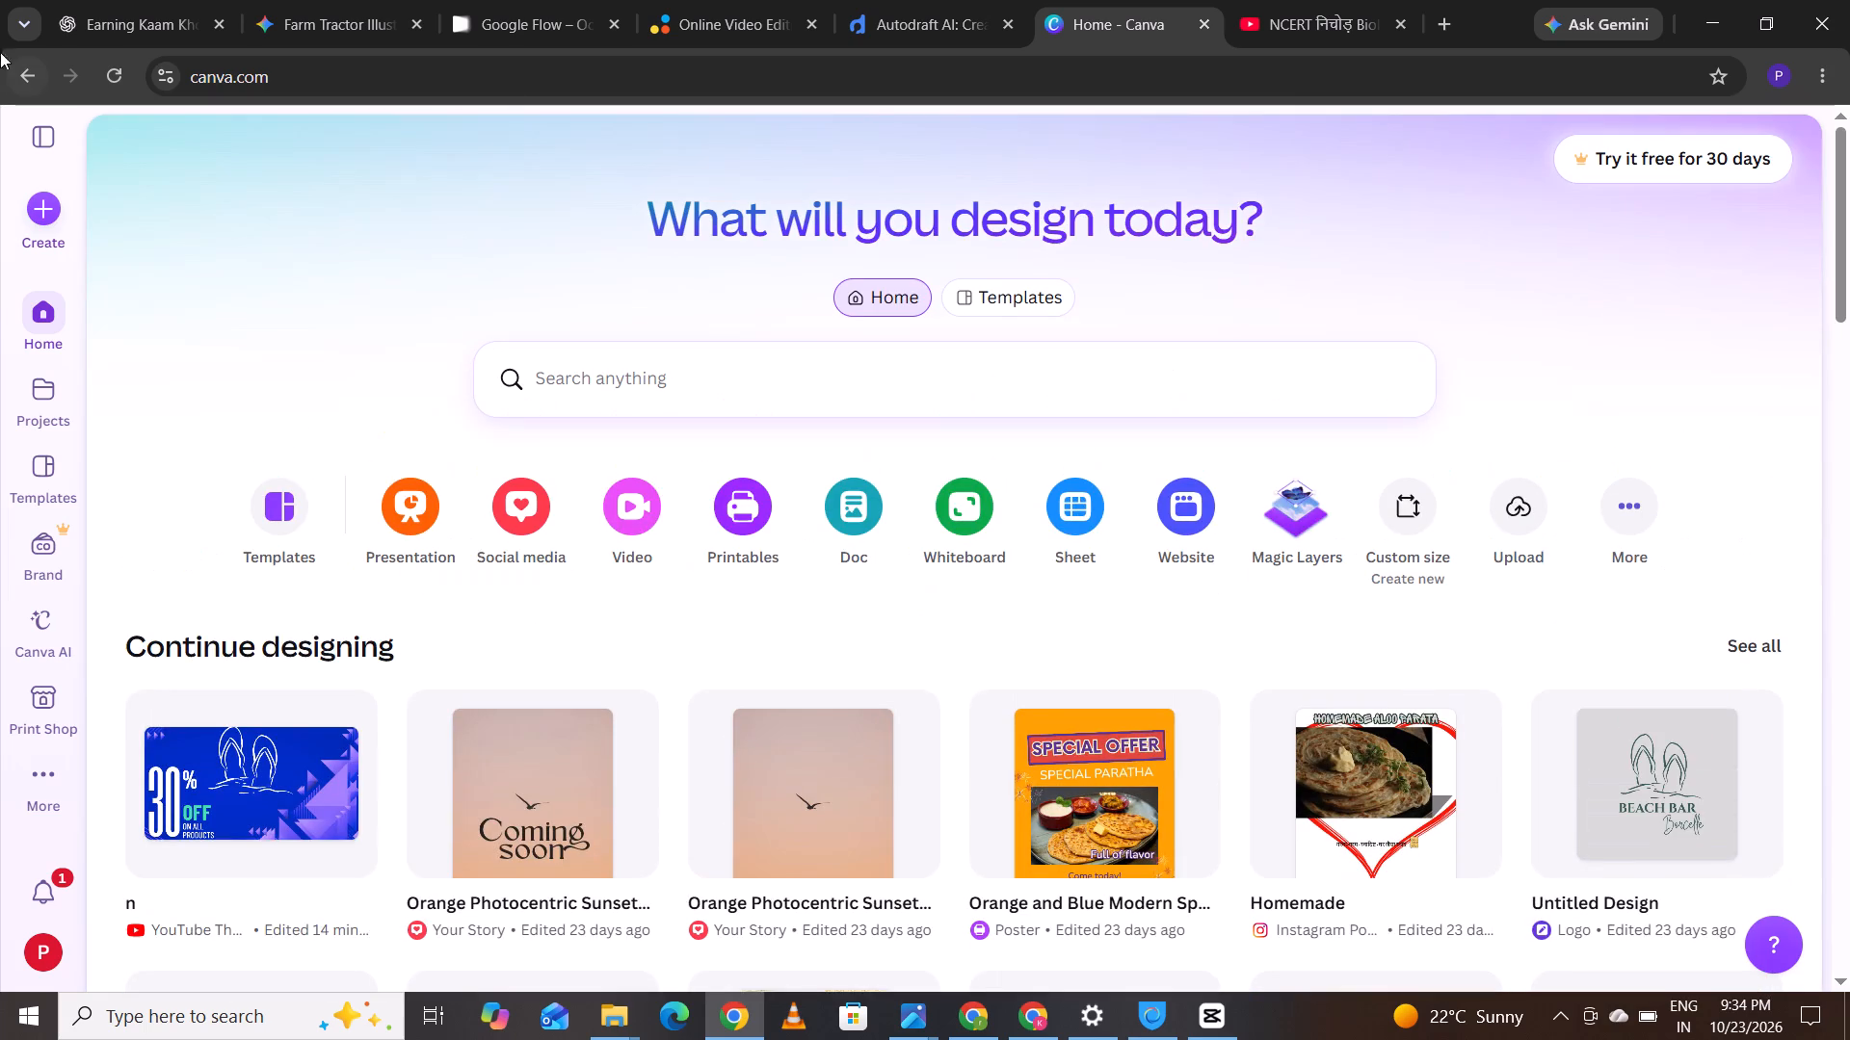
click(103, 65)
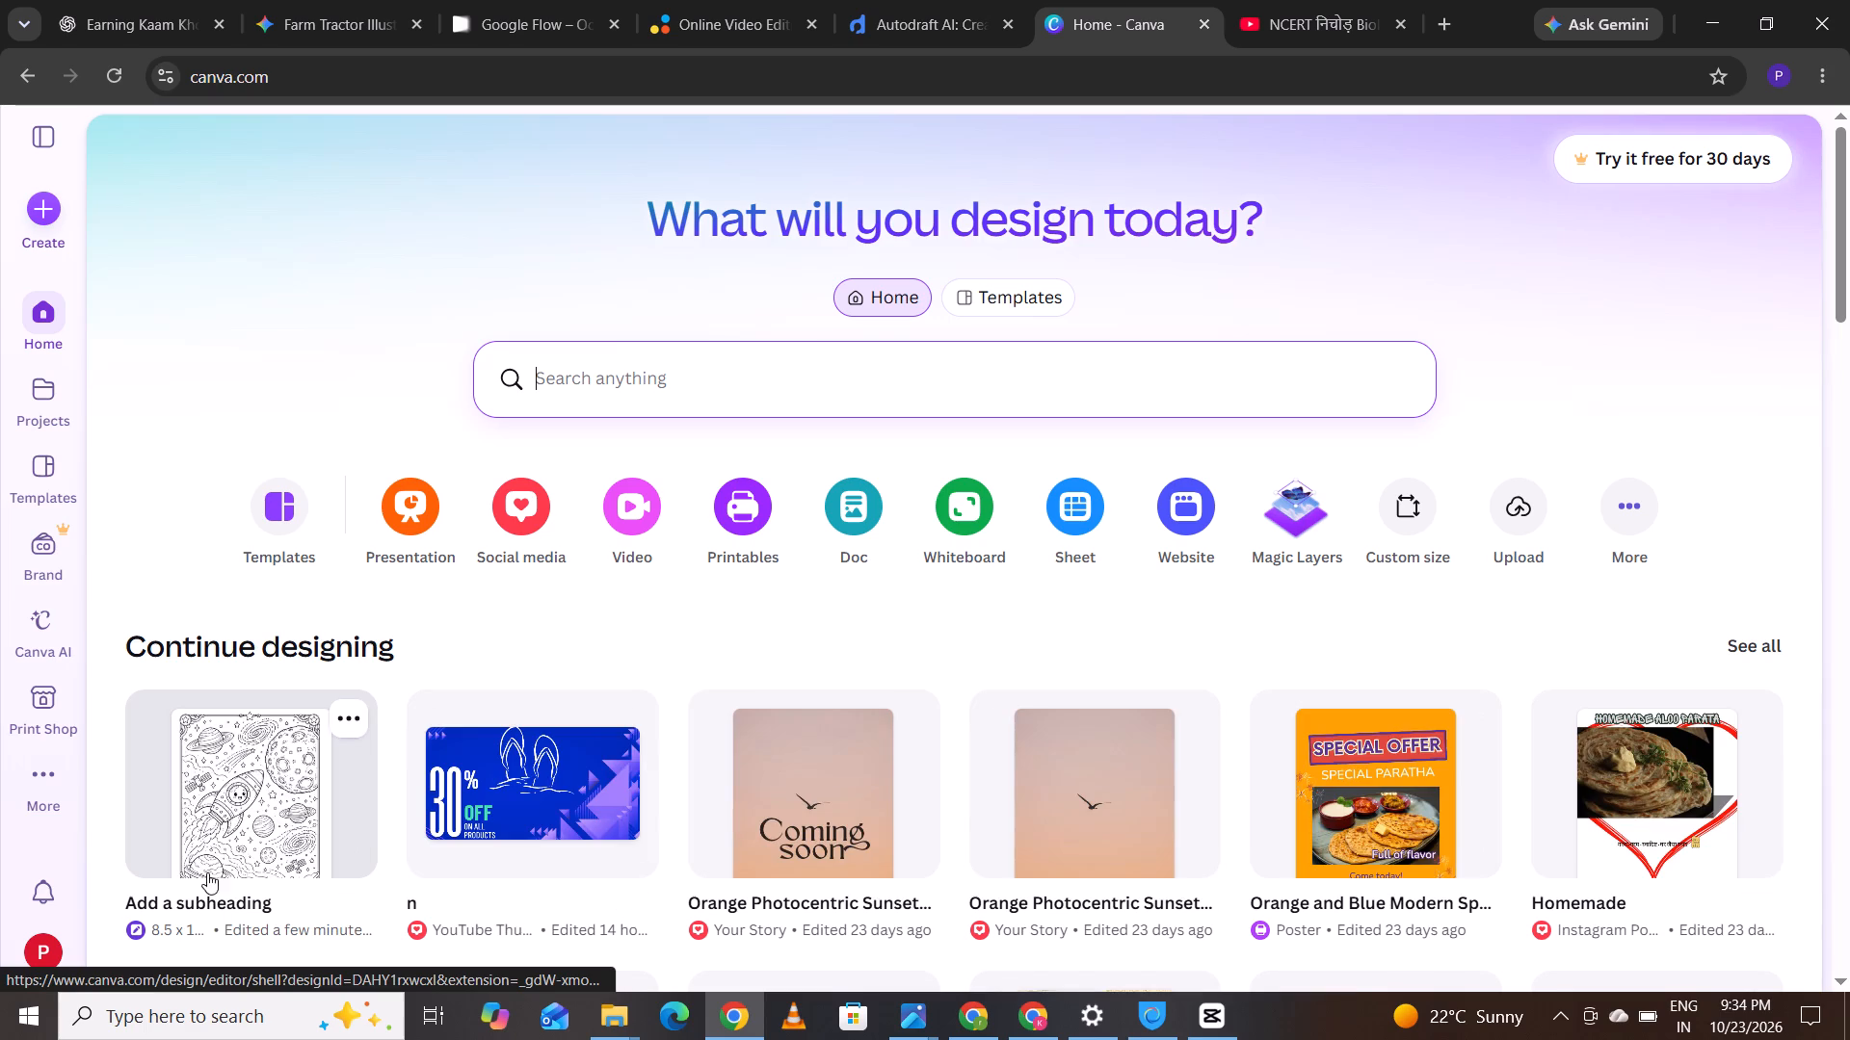
Open the recent "Add a subheading" design and add the uploaded leaping-dolphin drawing to its page.
click(212, 829)
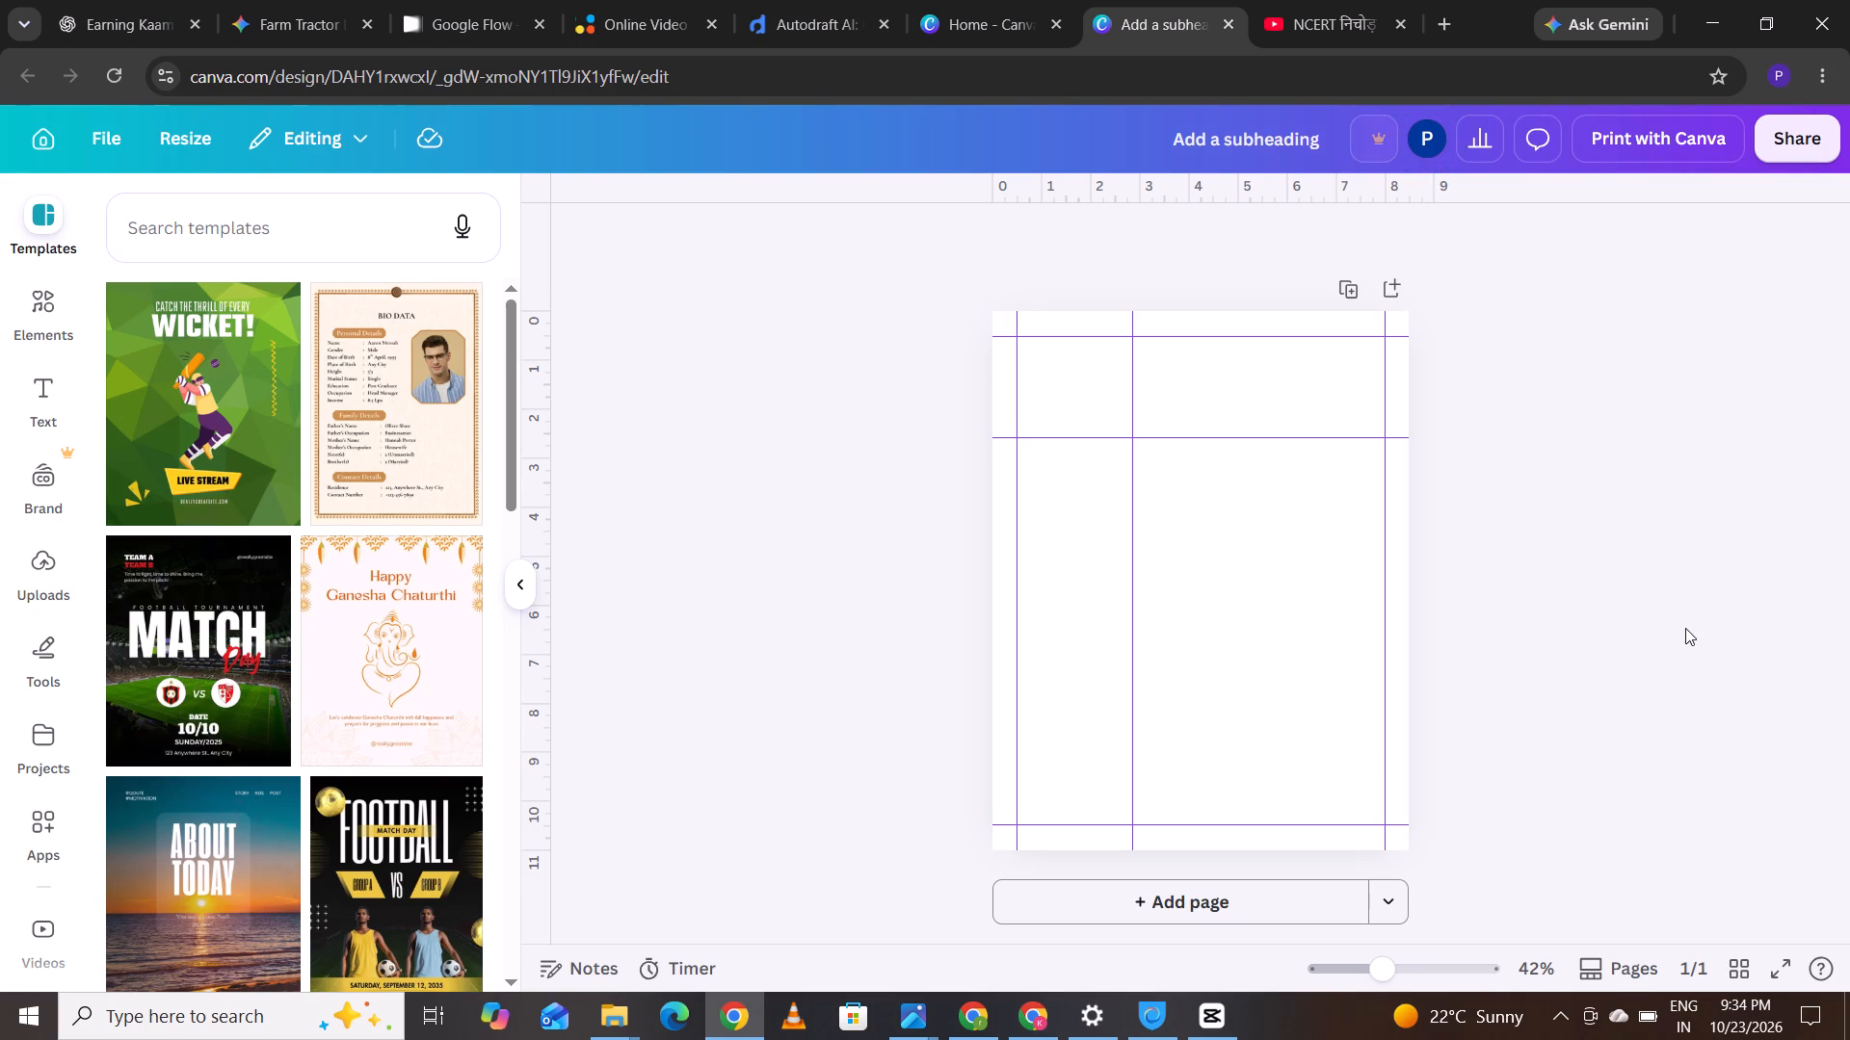
click(49, 590)
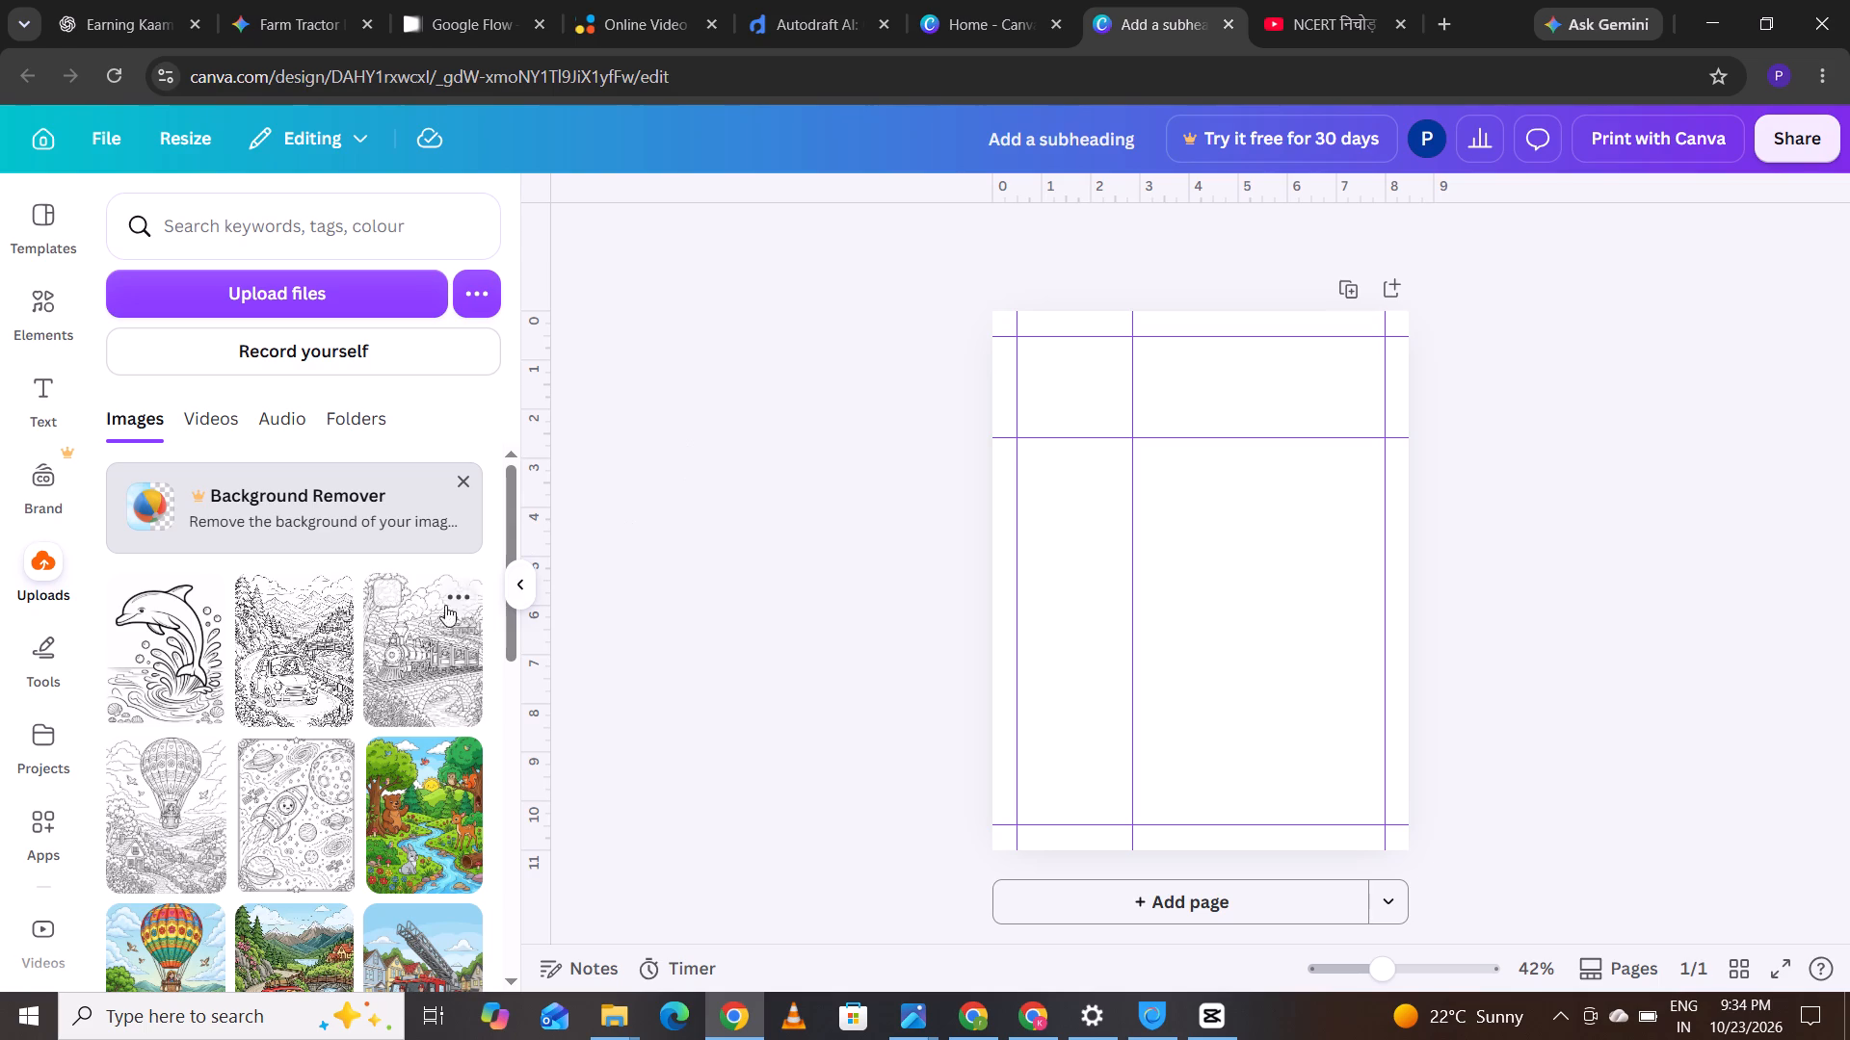
click(182, 683)
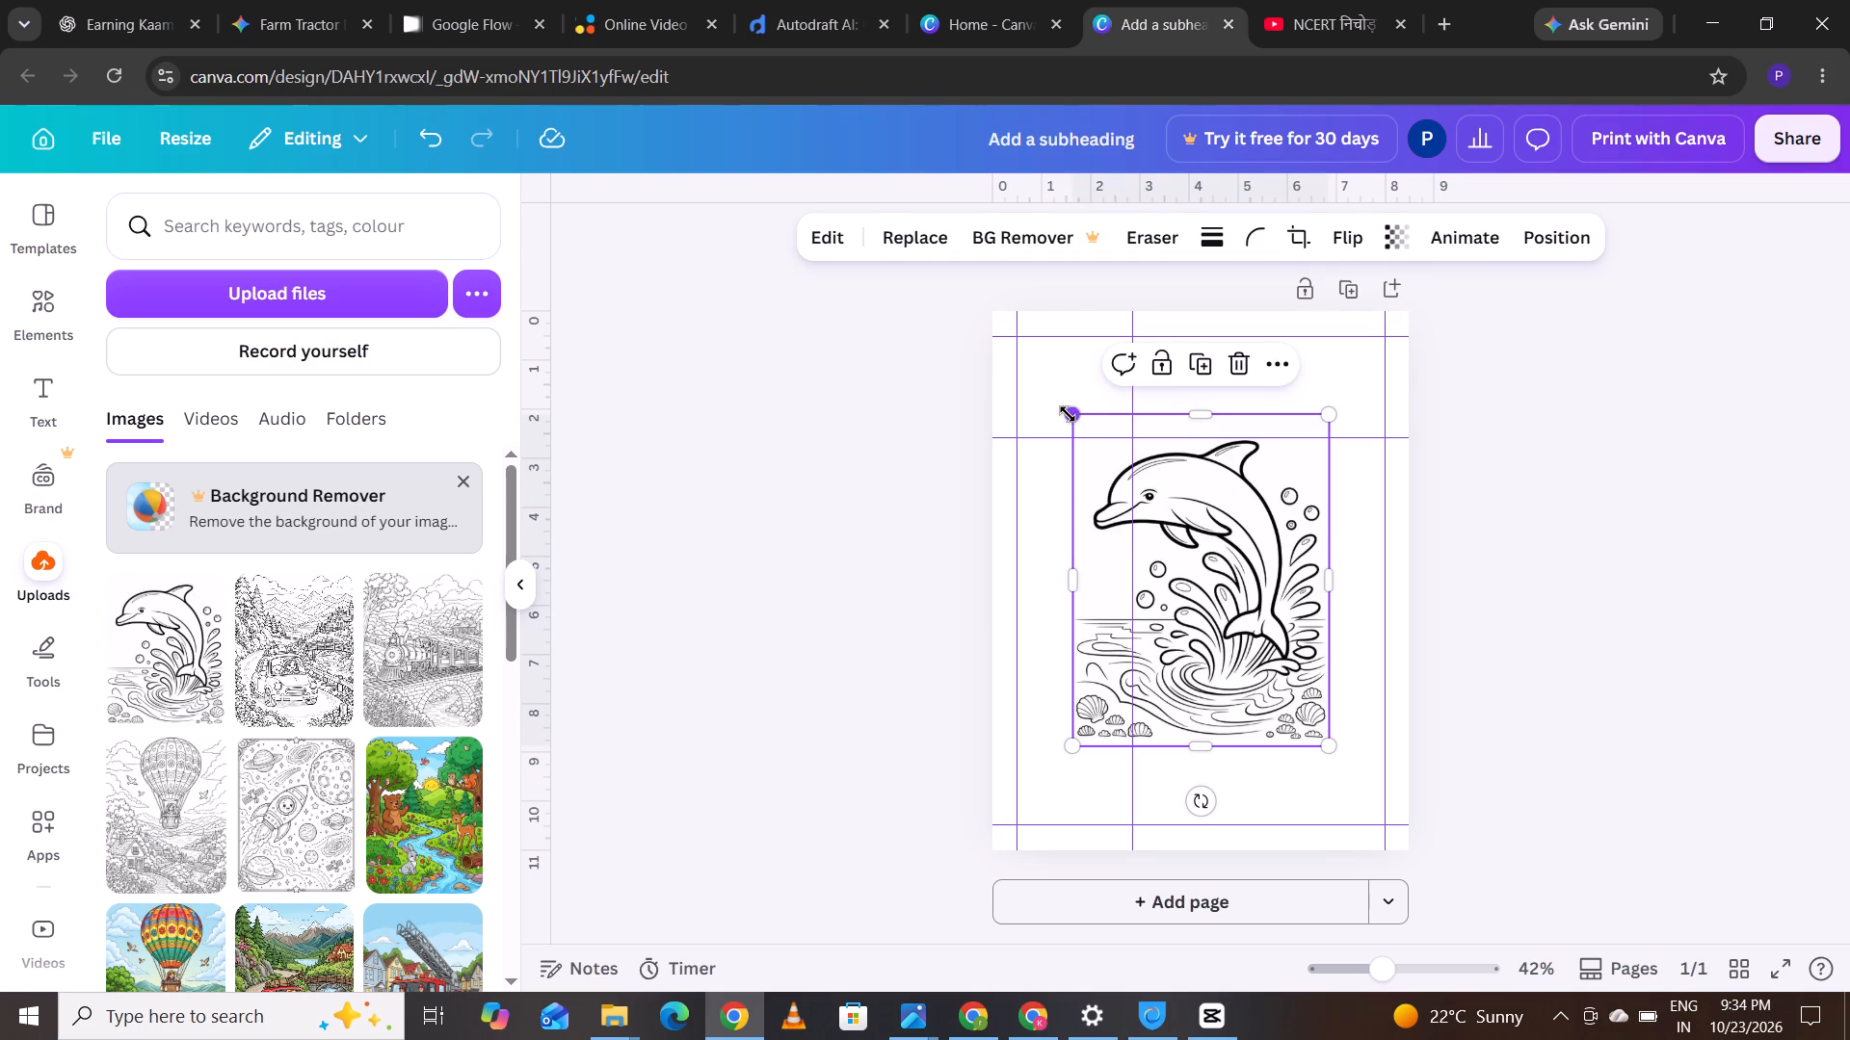
Enlarge and position the dolphin drawing to fill the area inside the outer margin guides, about 7.5 inches wide.
drag(1068, 414, 1066, 403)
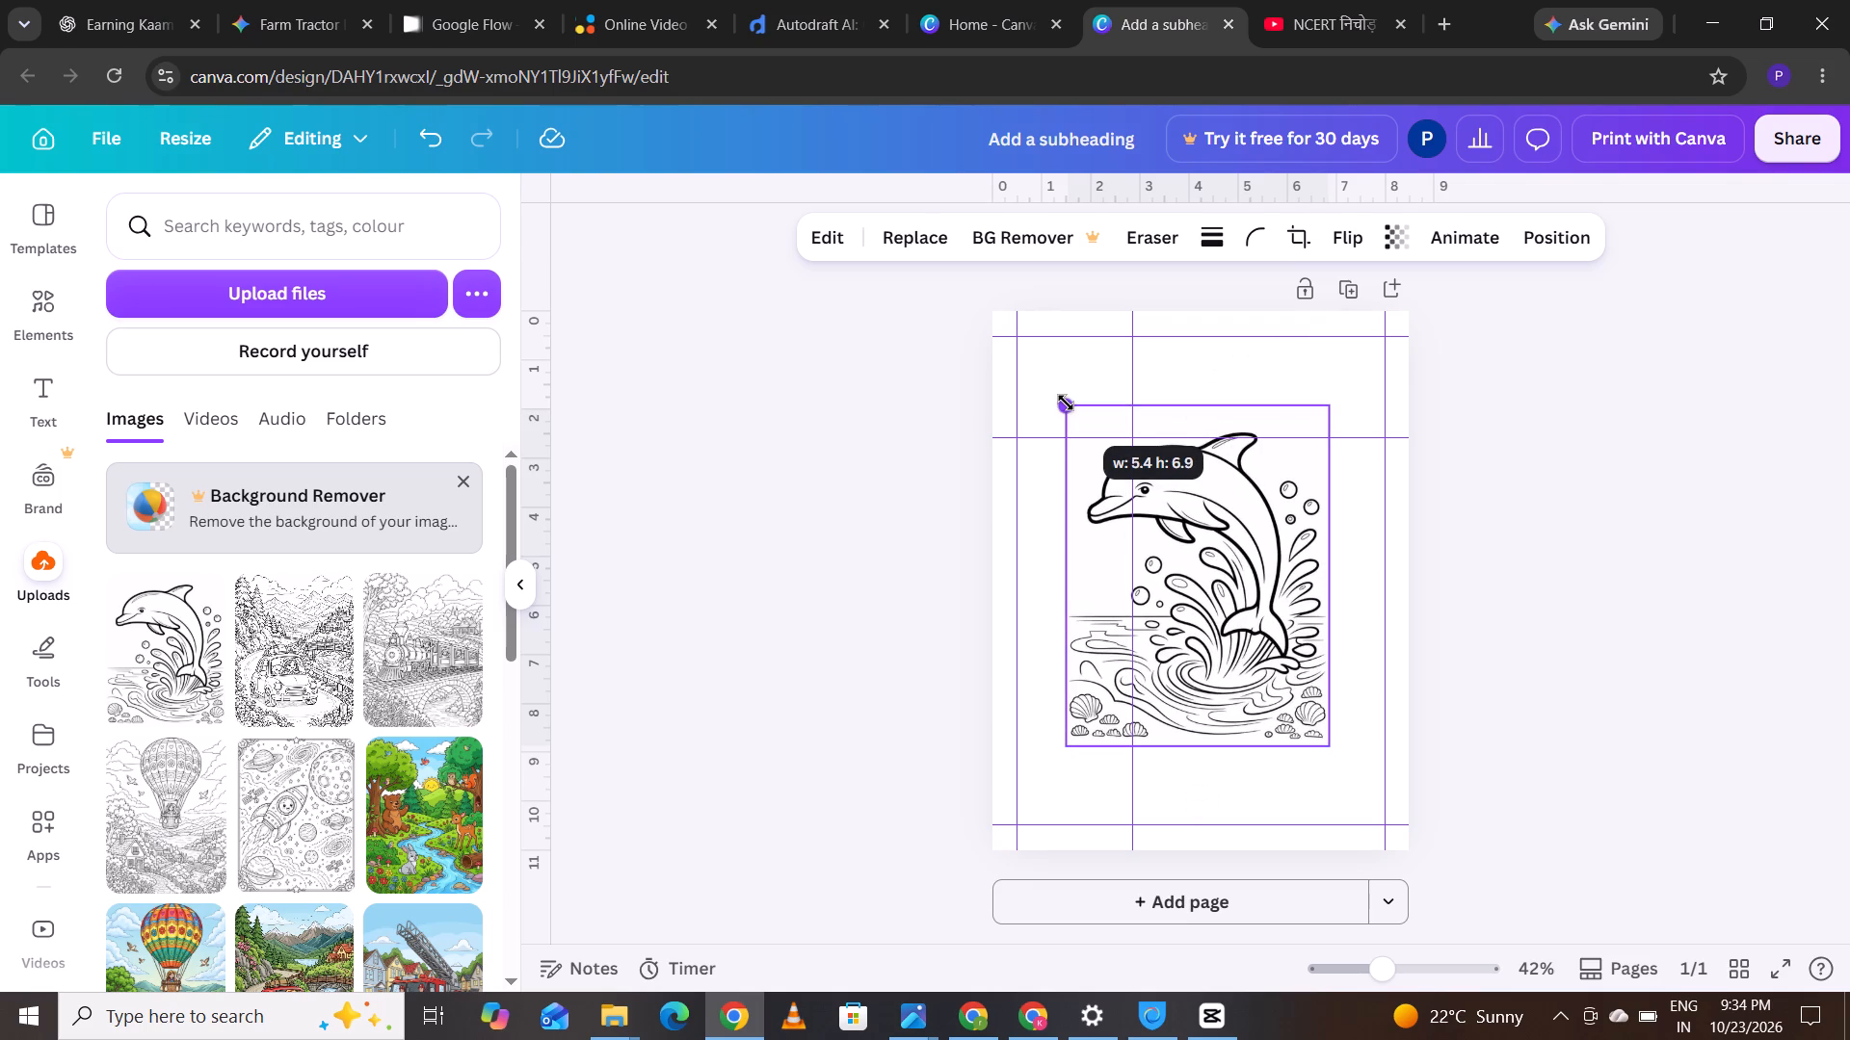
drag(1066, 403, 1025, 347)
drag(1025, 347, 1022, 331)
drag(1322, 741, 1343, 780)
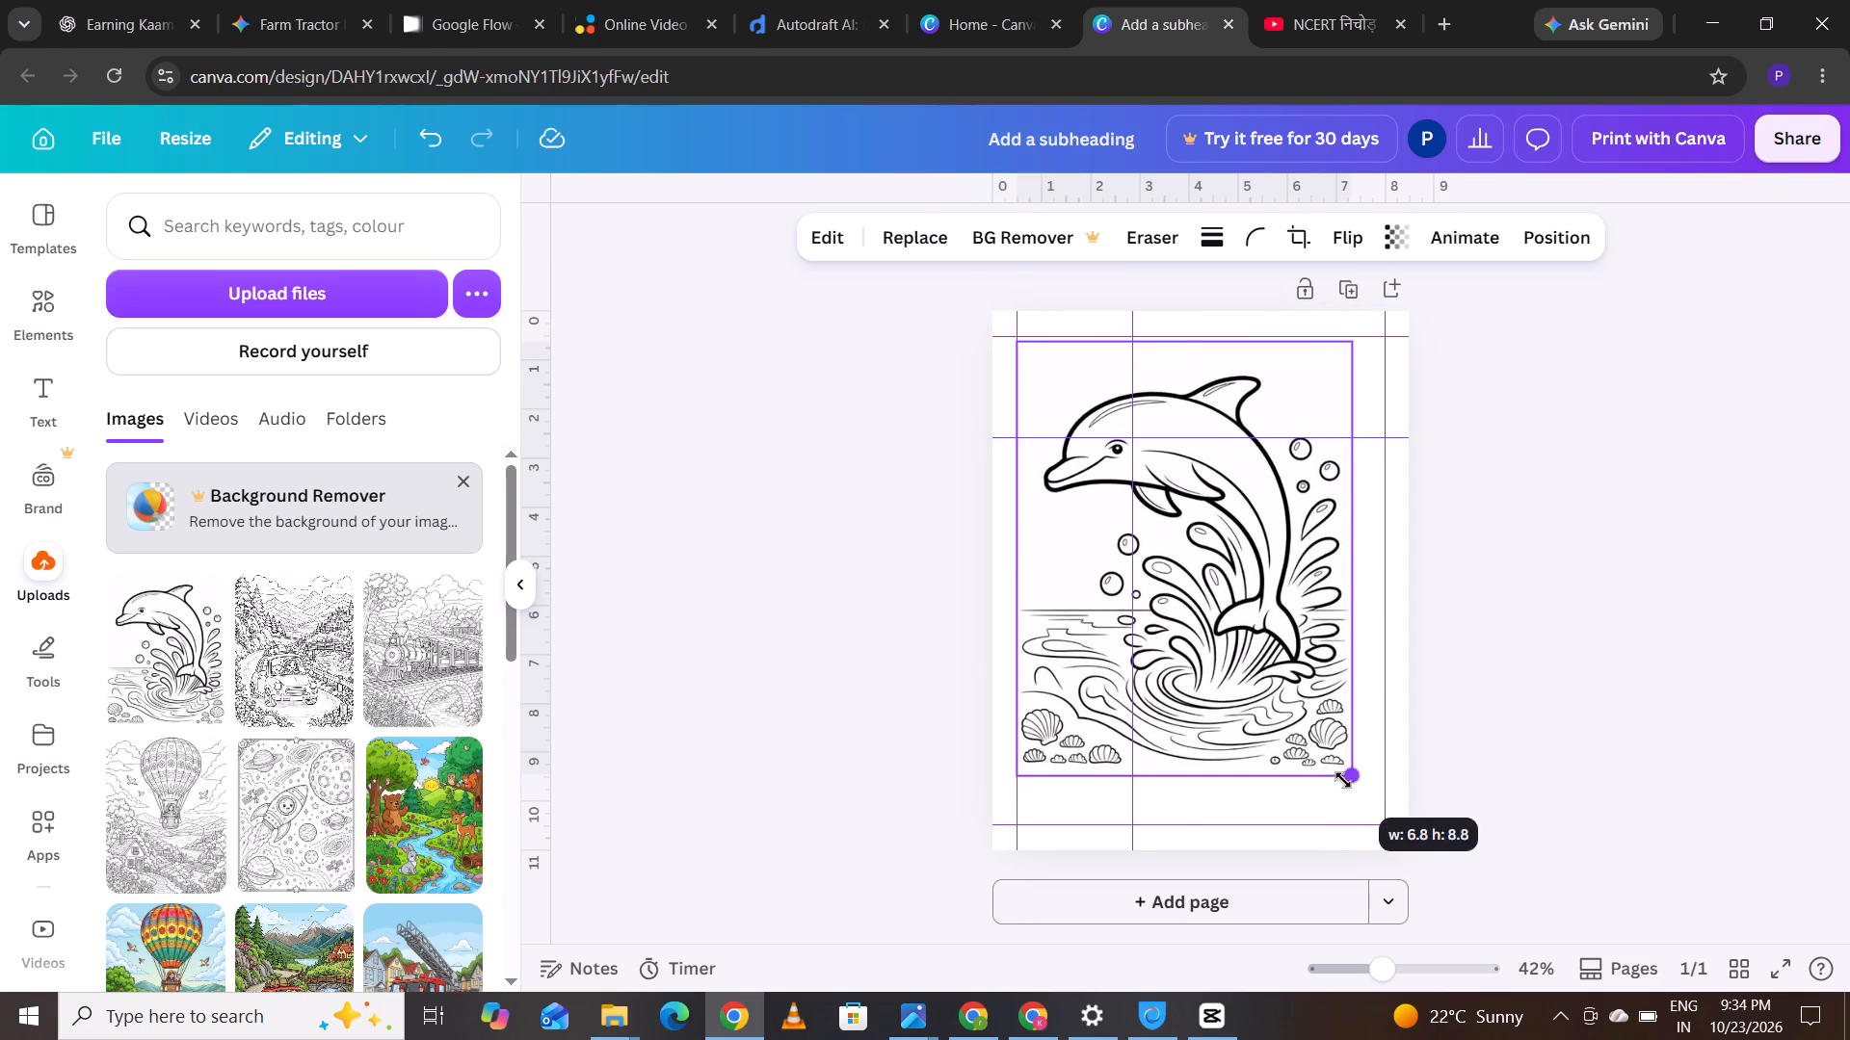
drag(1343, 780, 1350, 850)
click(1350, 850)
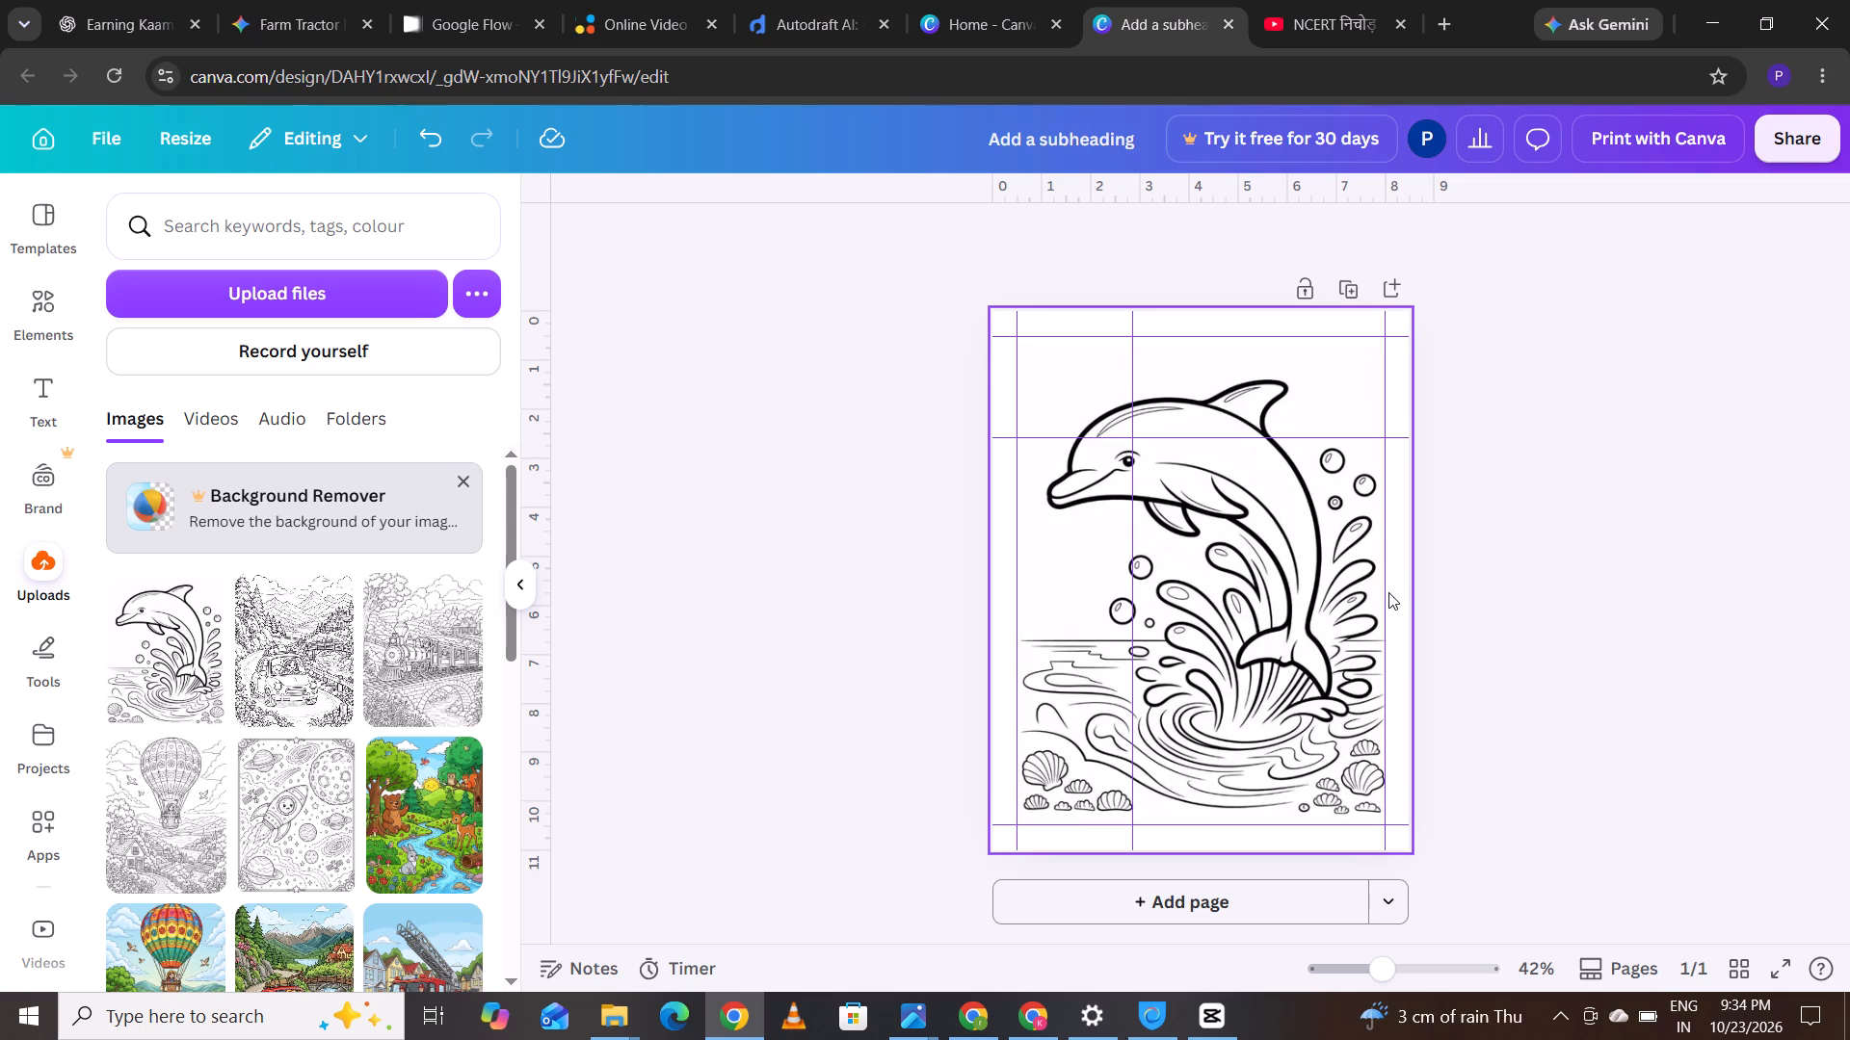
click(1320, 797)
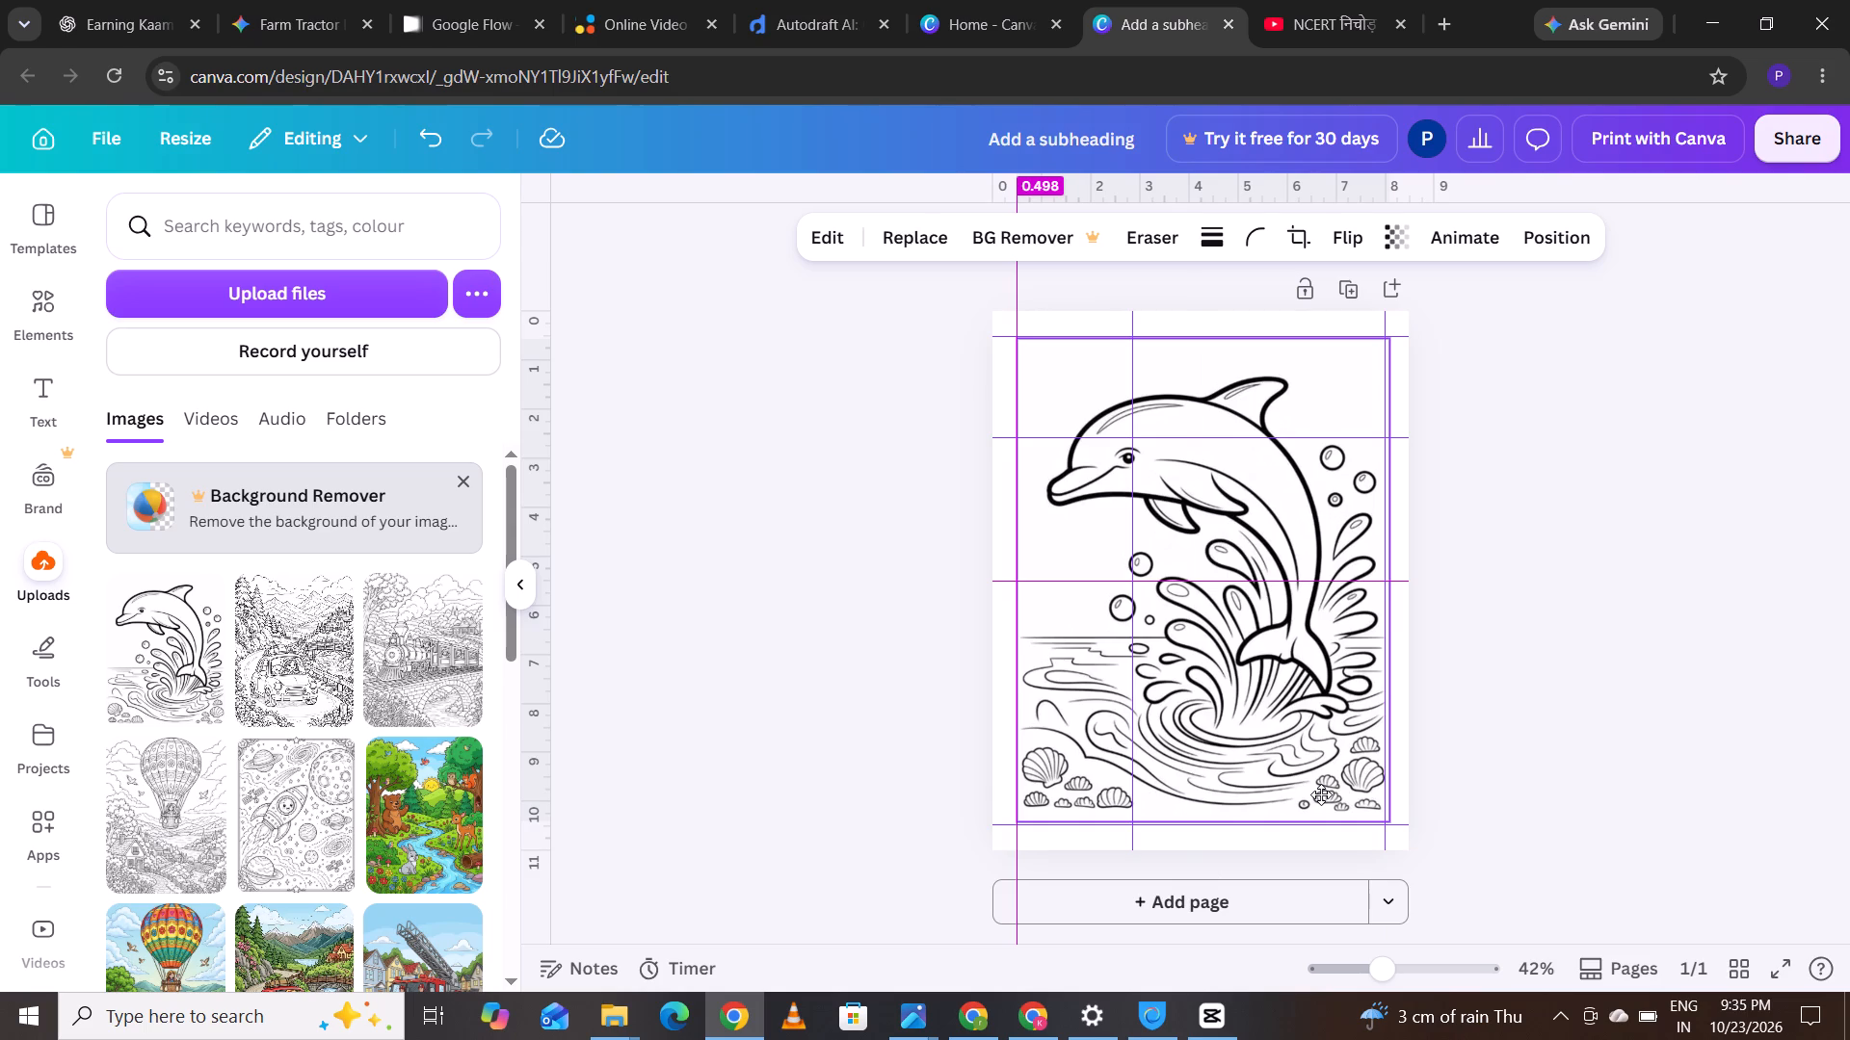
click(1384, 585)
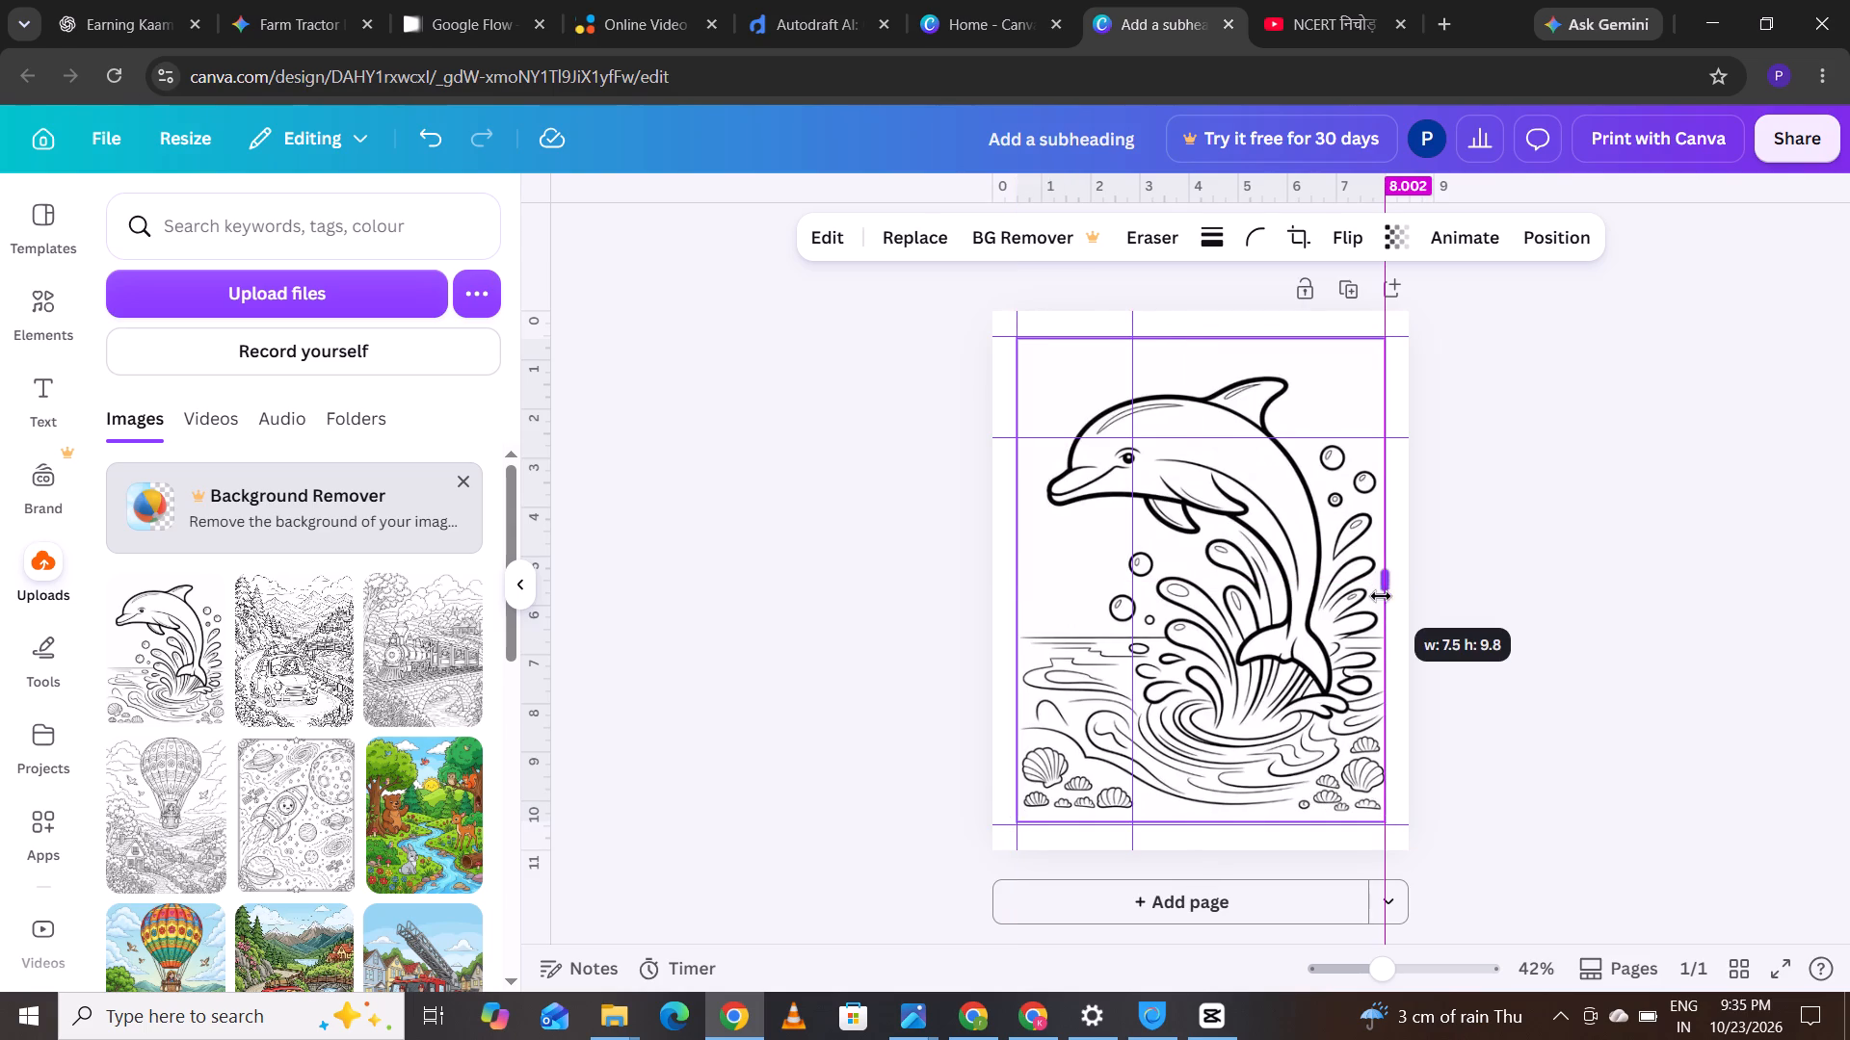
drag(1197, 825, 1197, 834)
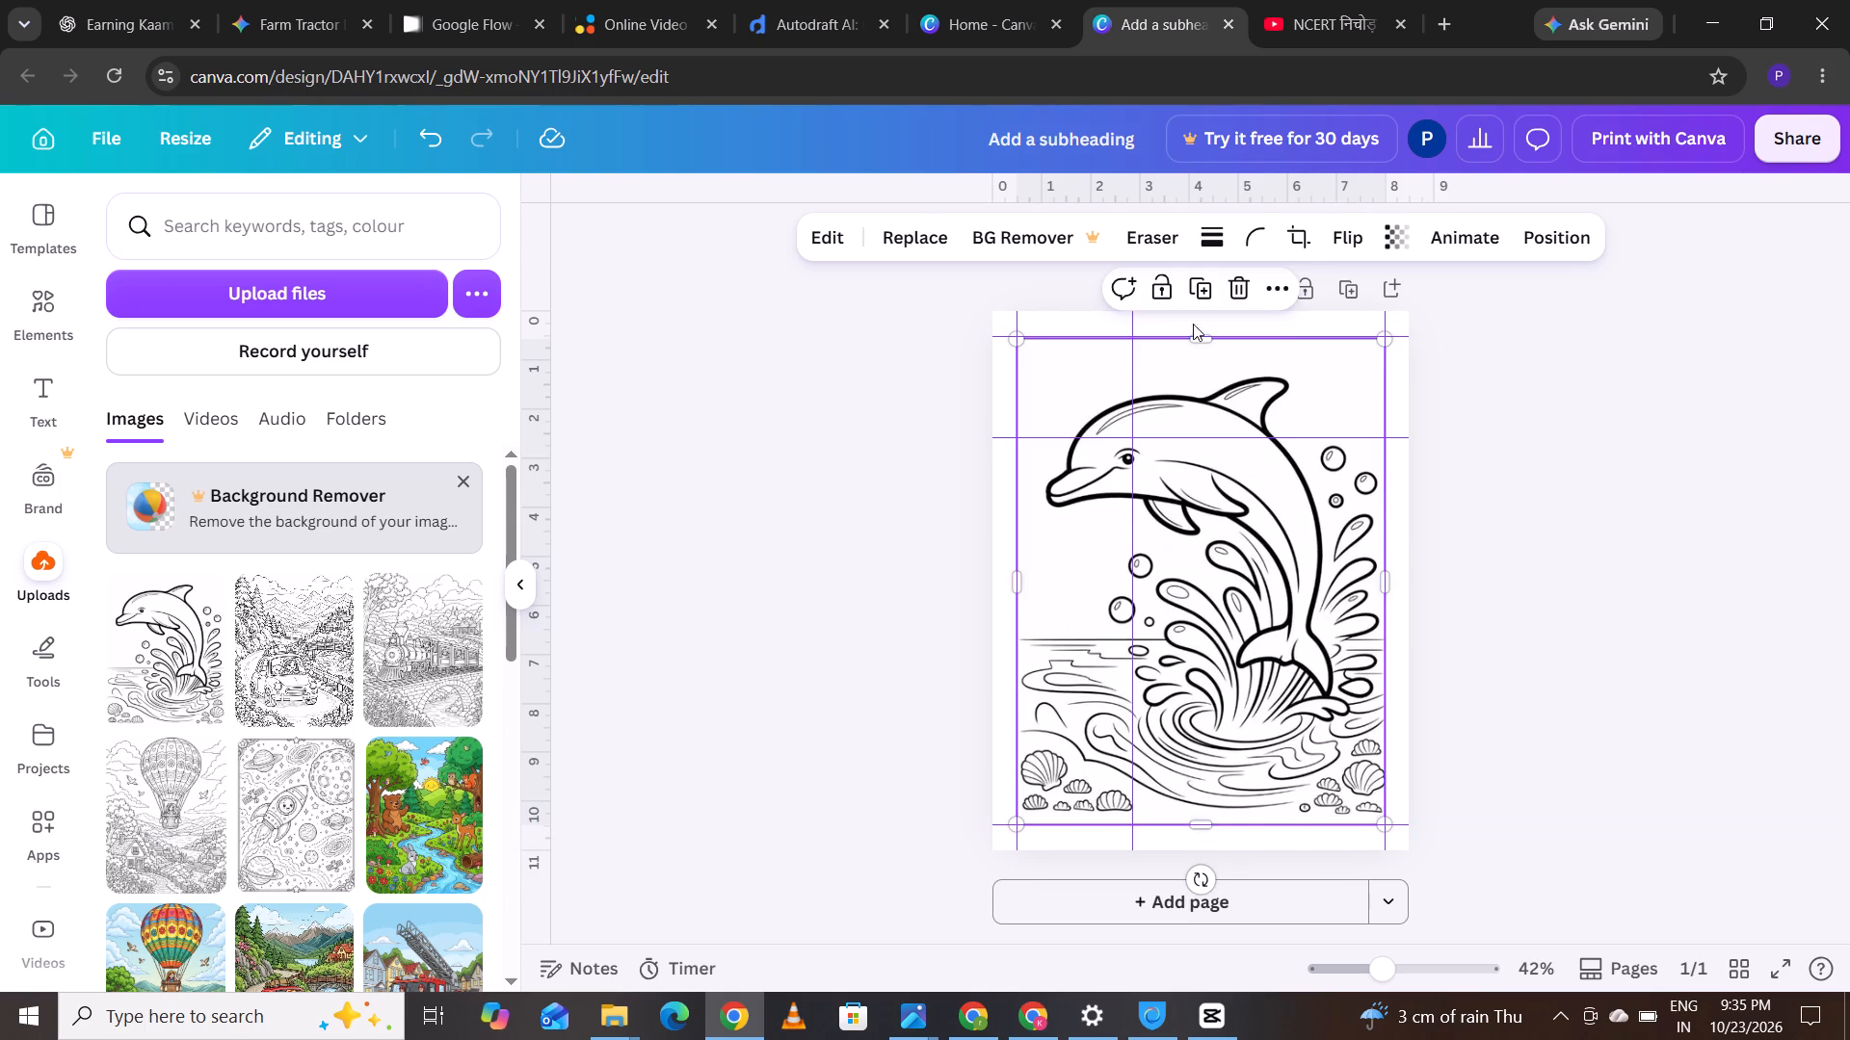
click(1204, 346)
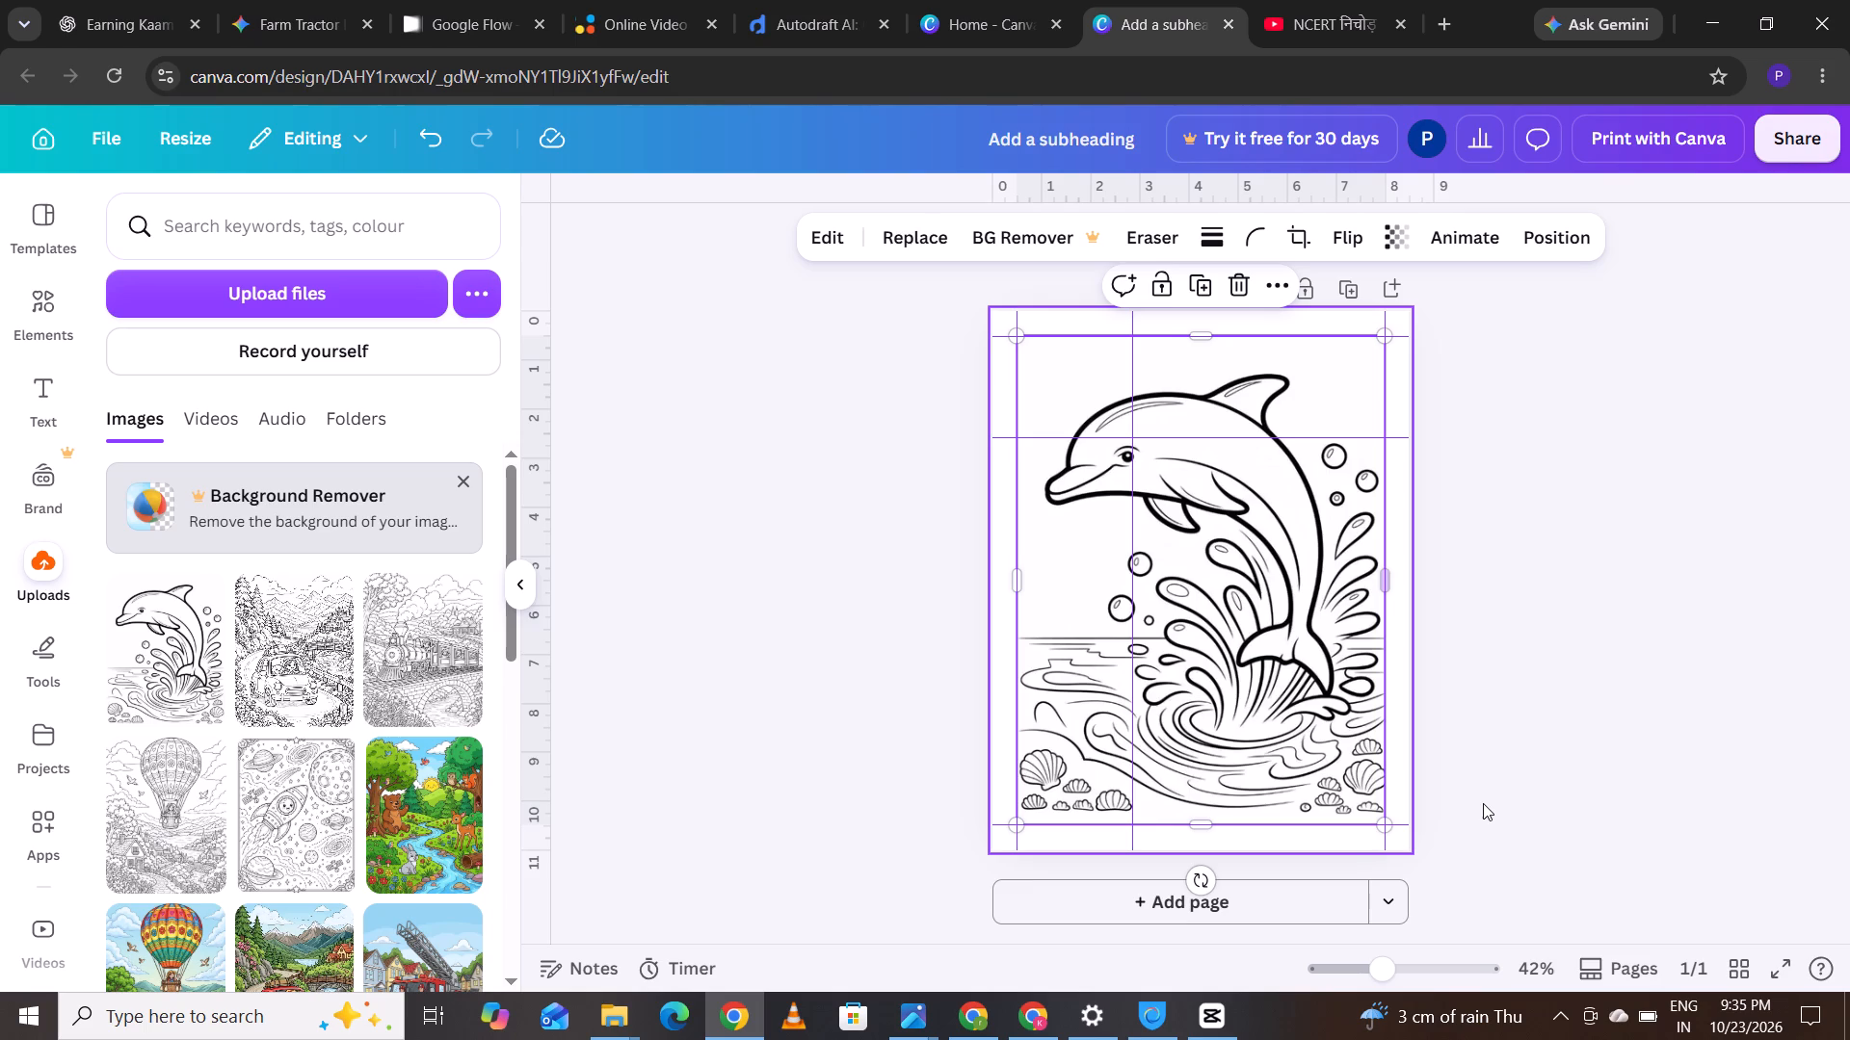
Capture a full-screen screenshot of the dolphin page, save it under its default name, and minimise Snip & Sketch.
key(shift+super+s)
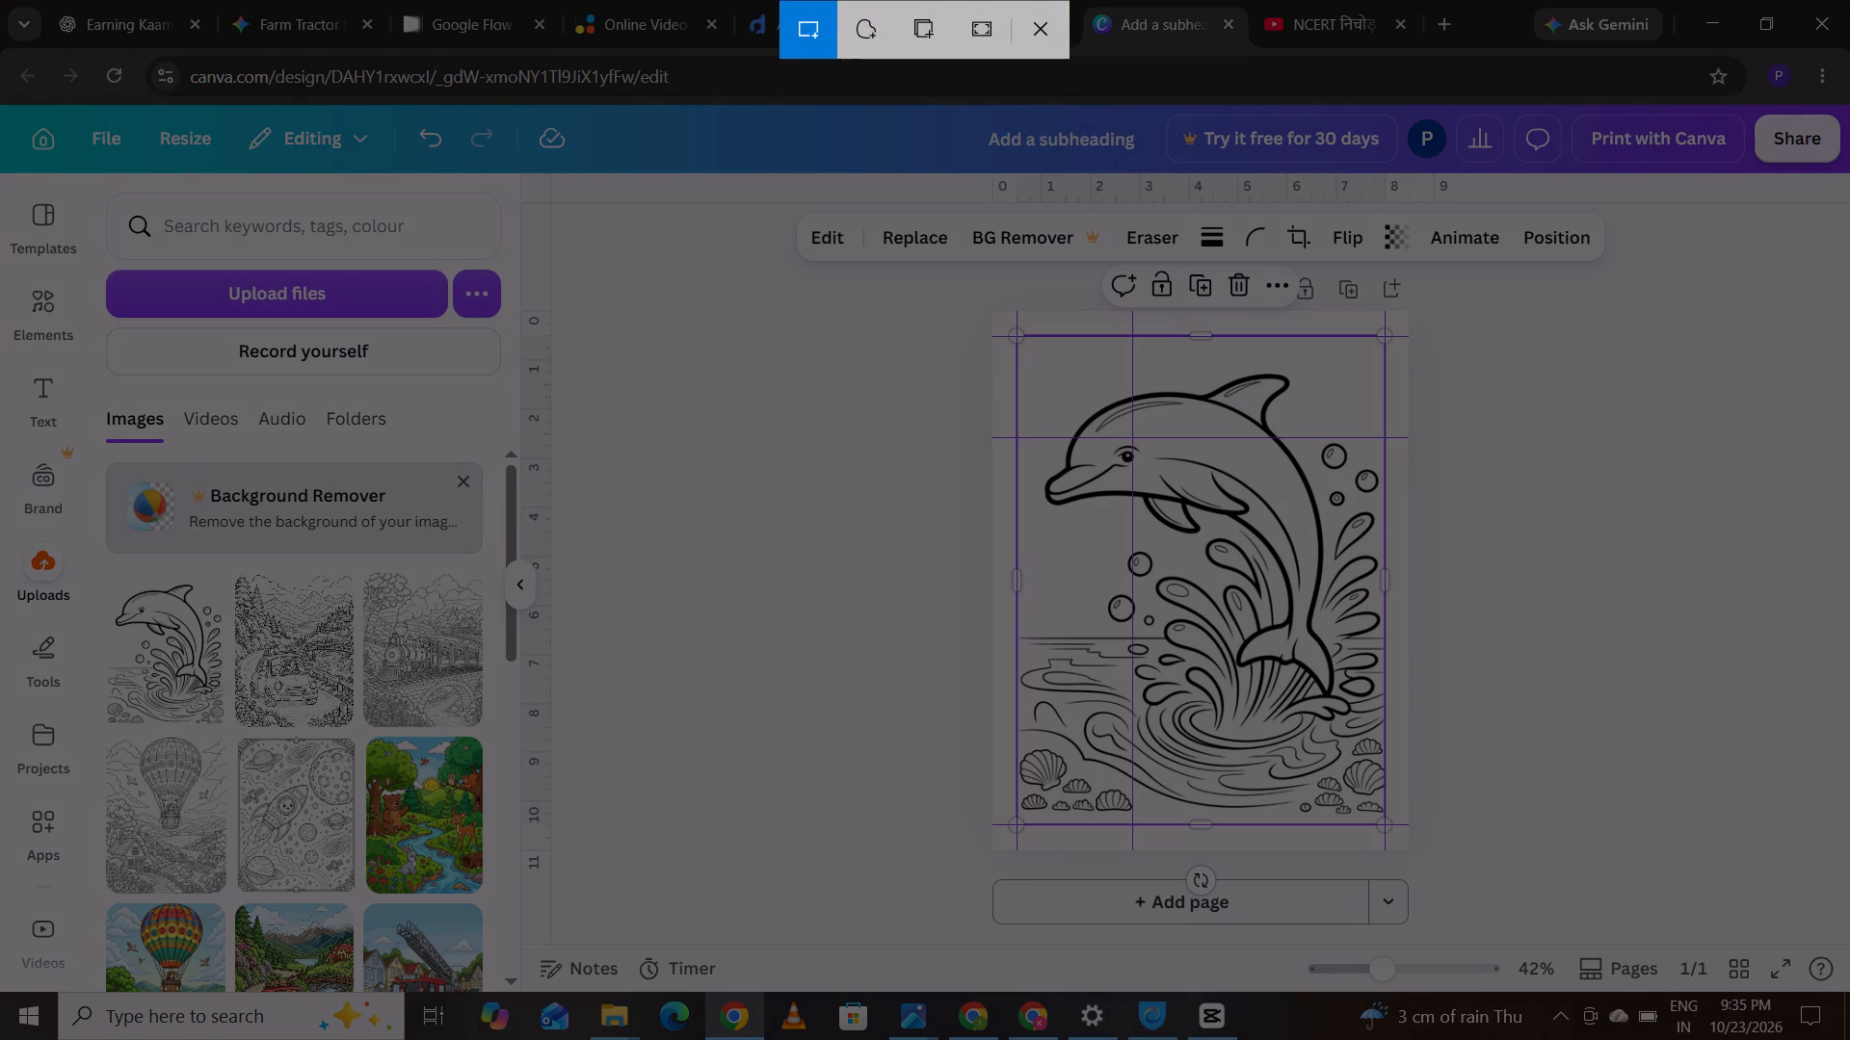
click(992, 39)
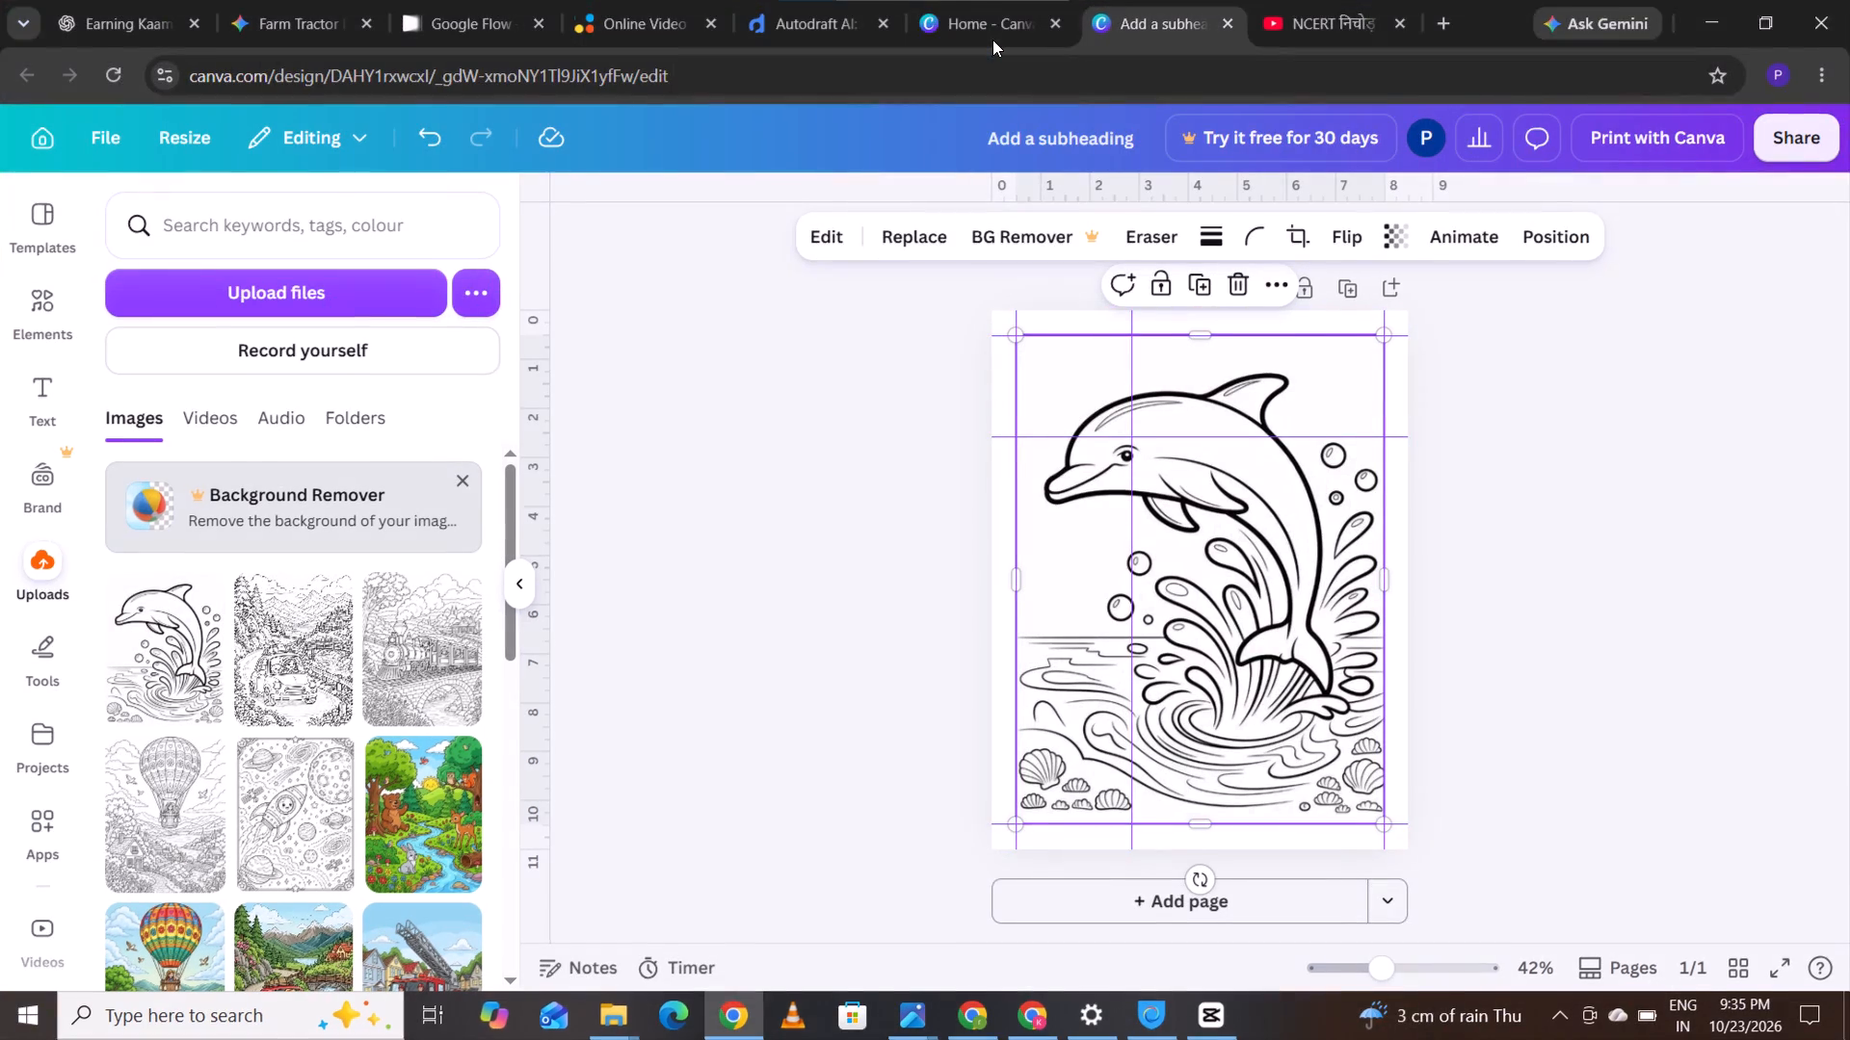
click(1651, 804)
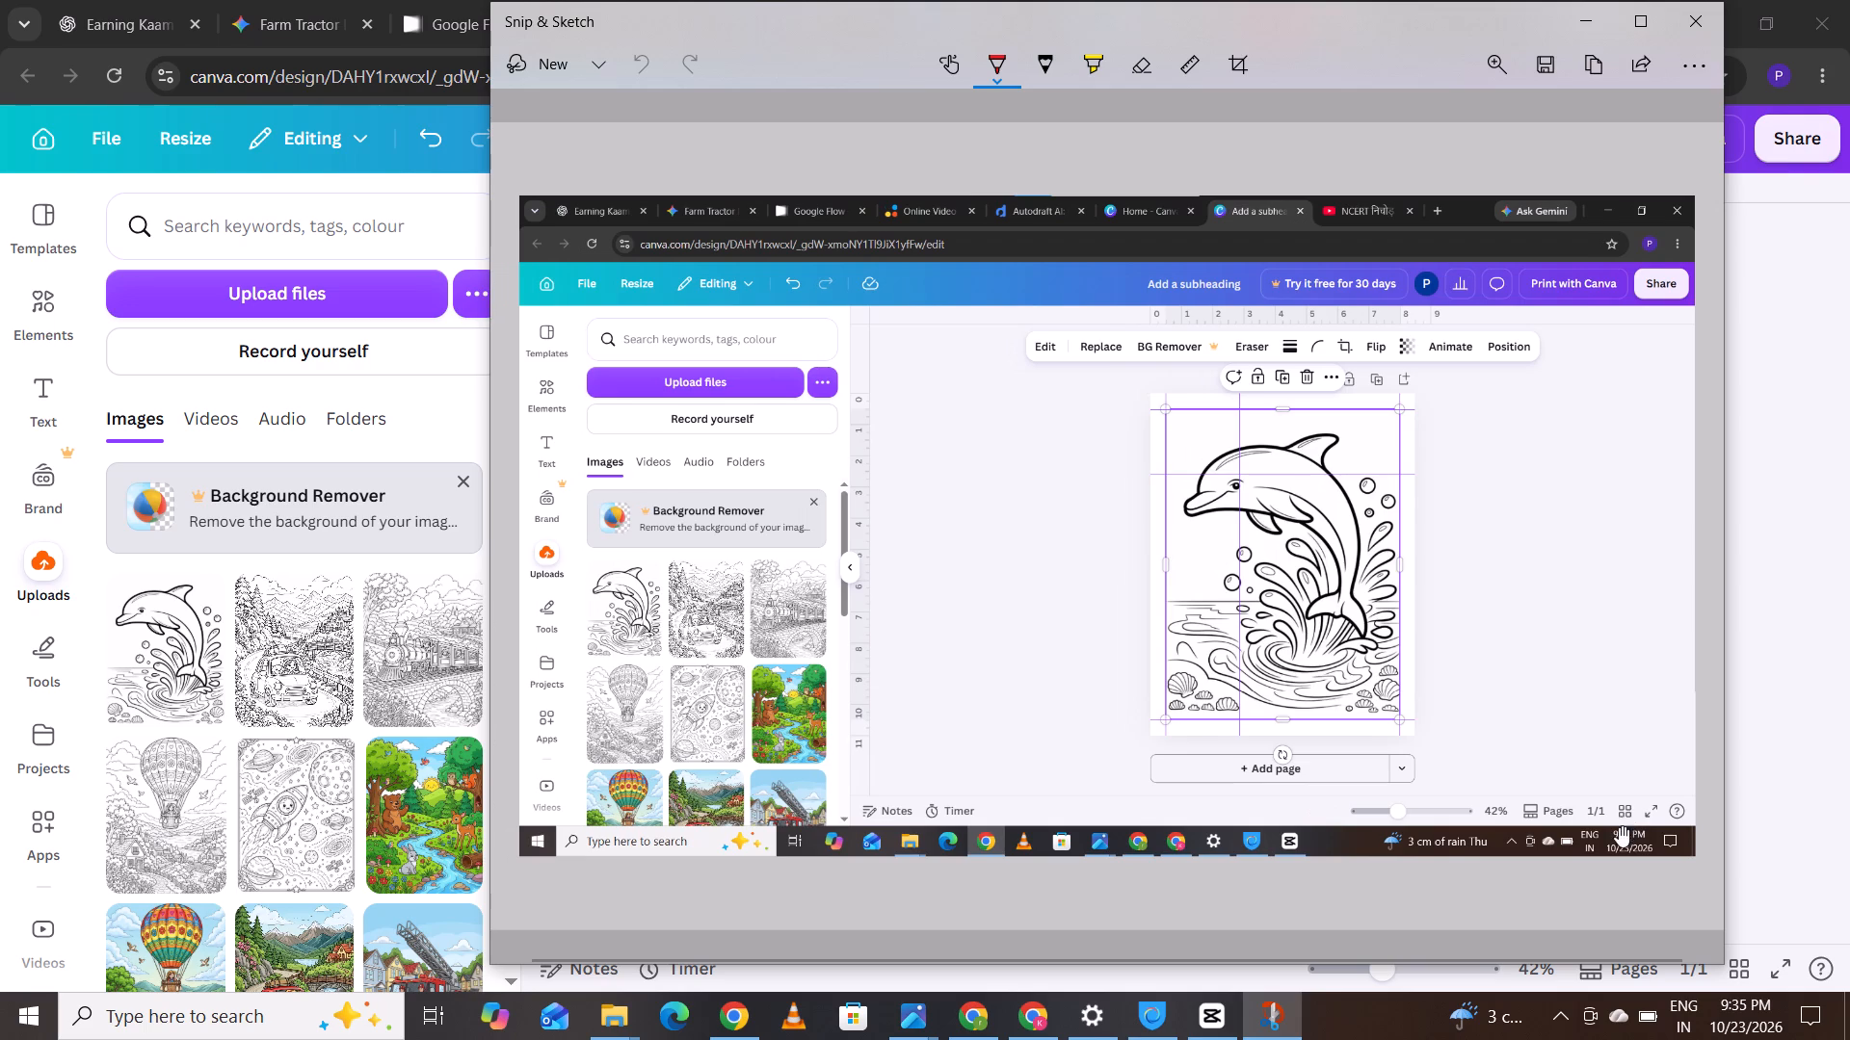
key(ctrl+s)
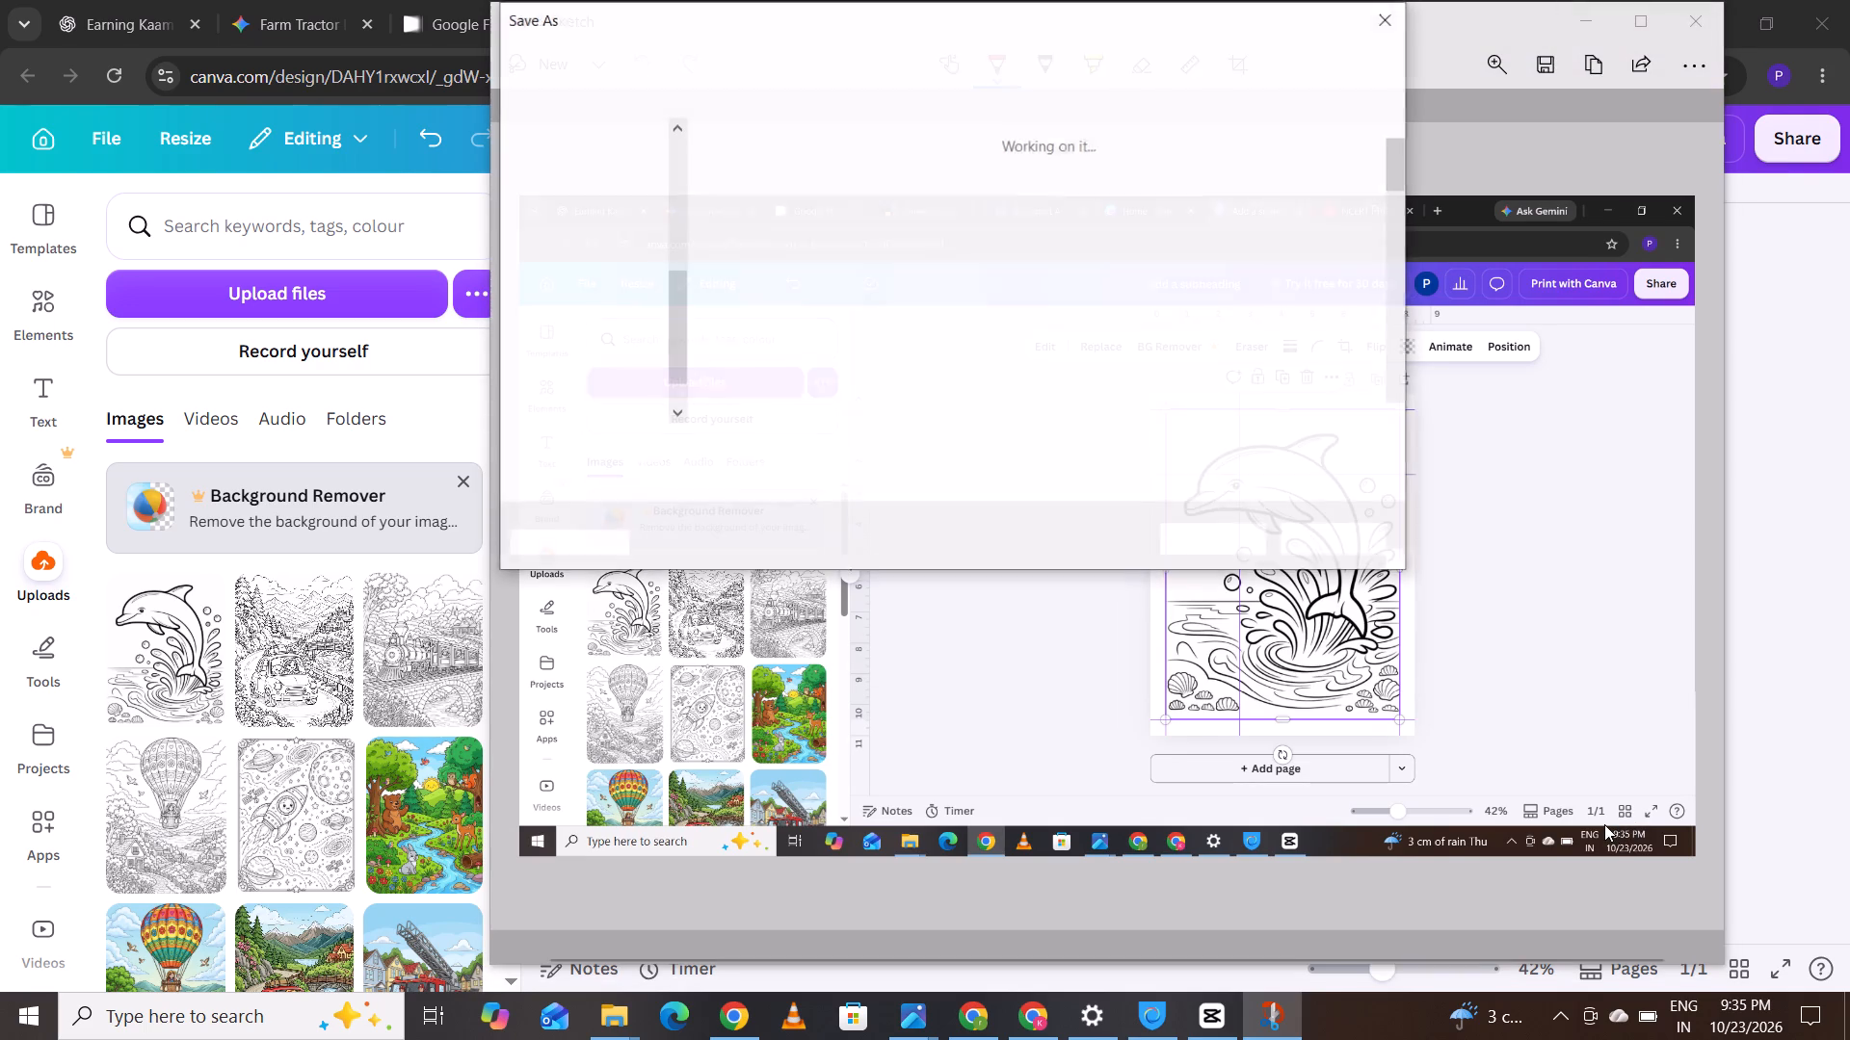
key(Return)
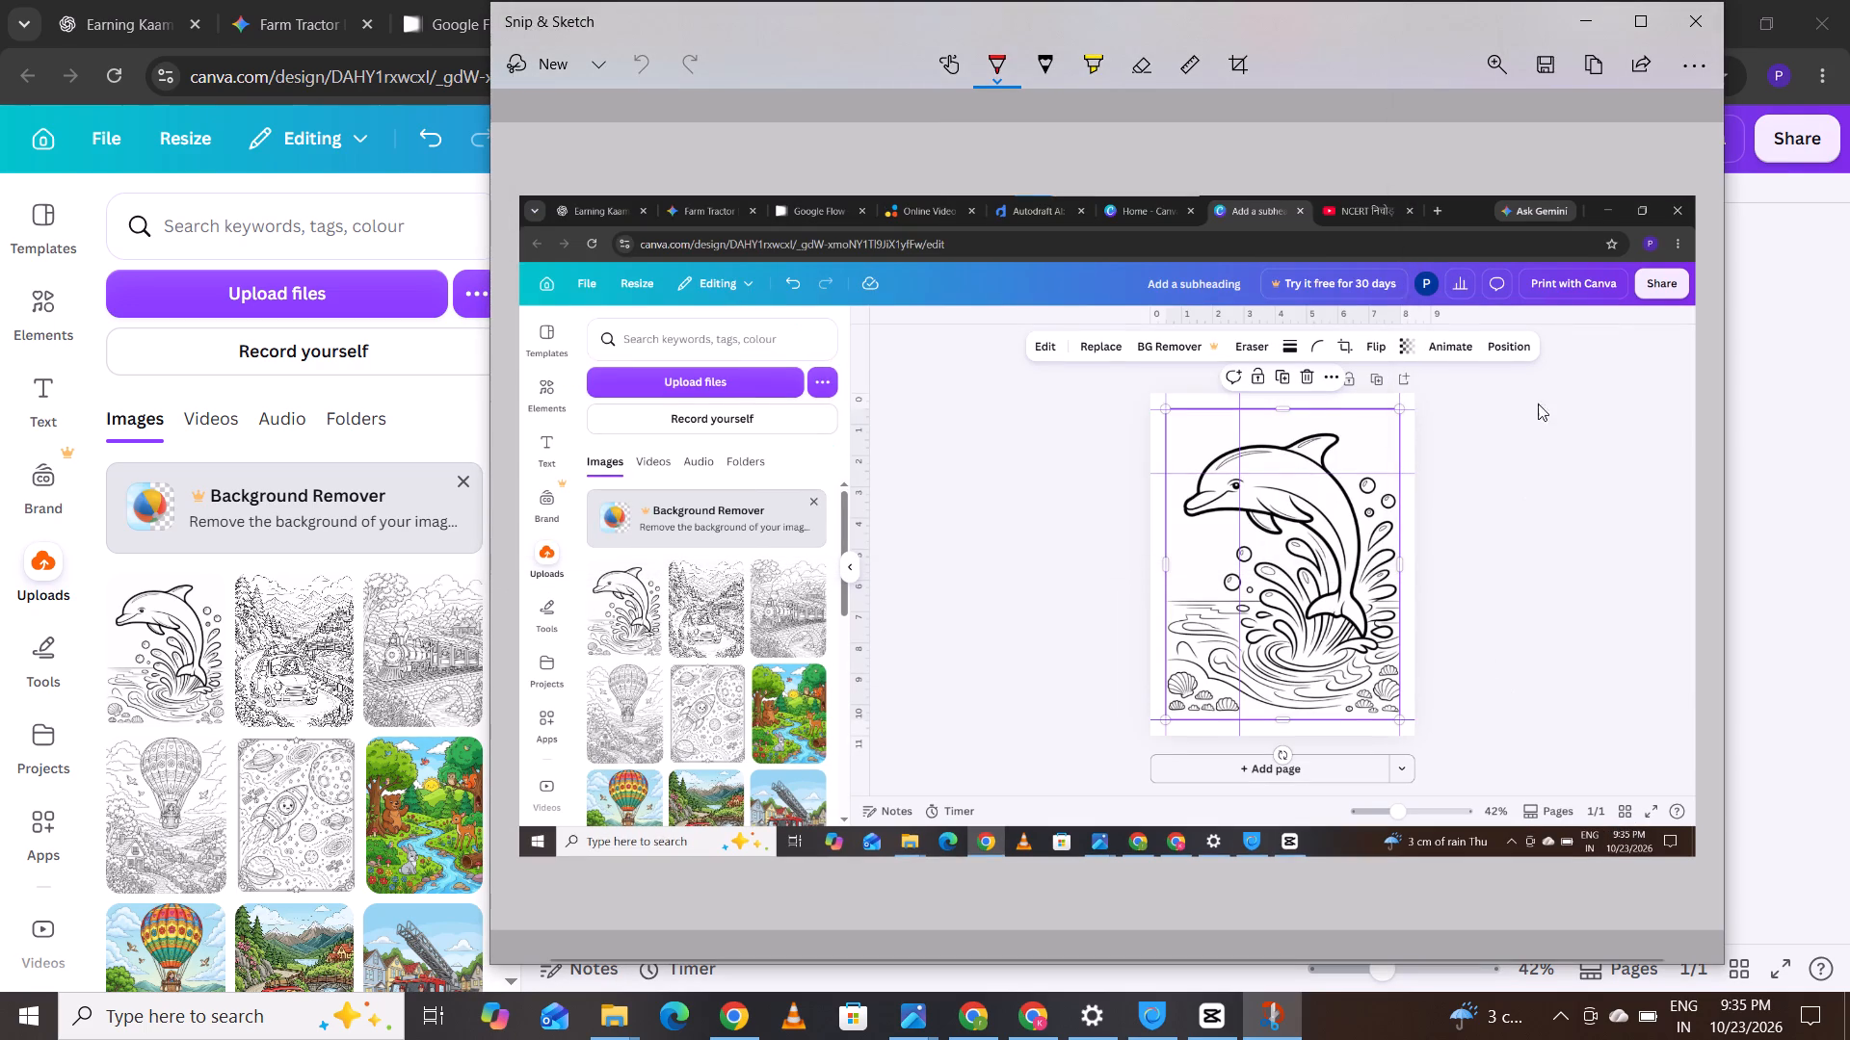
click(1603, 6)
click(1590, 21)
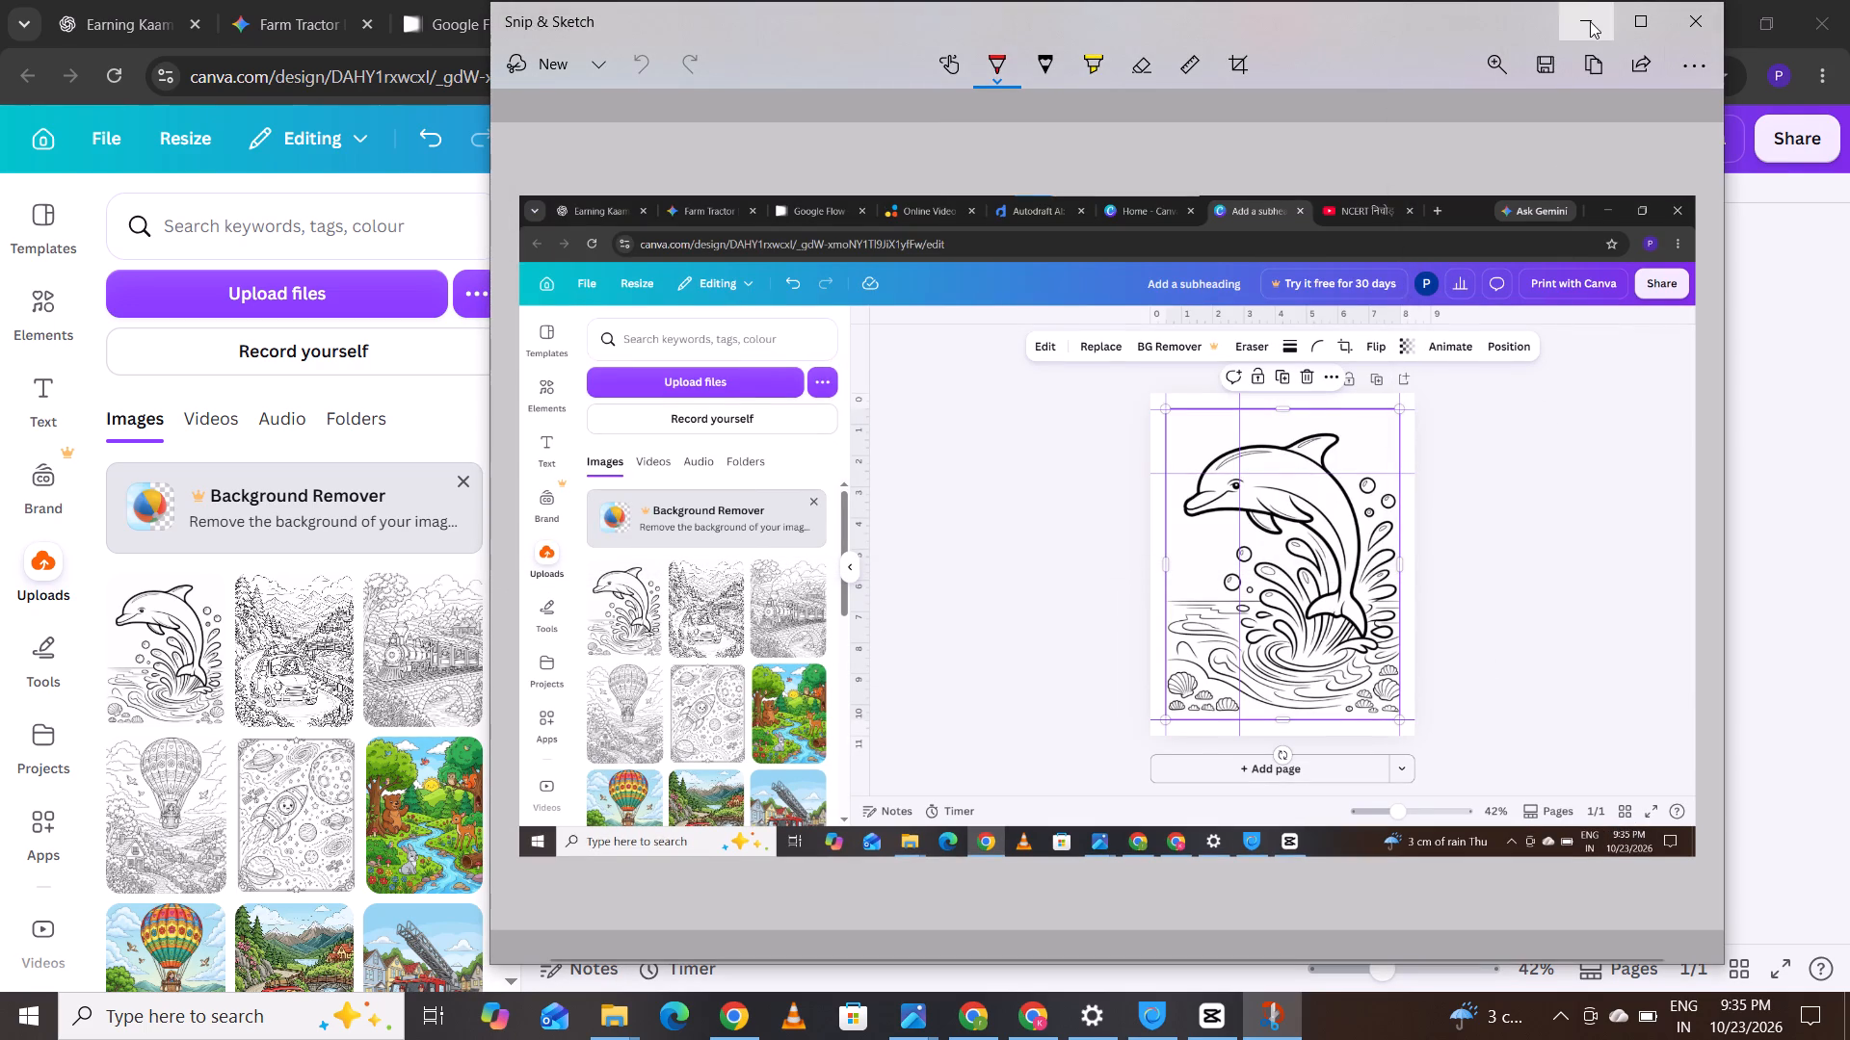
click(70, 7)
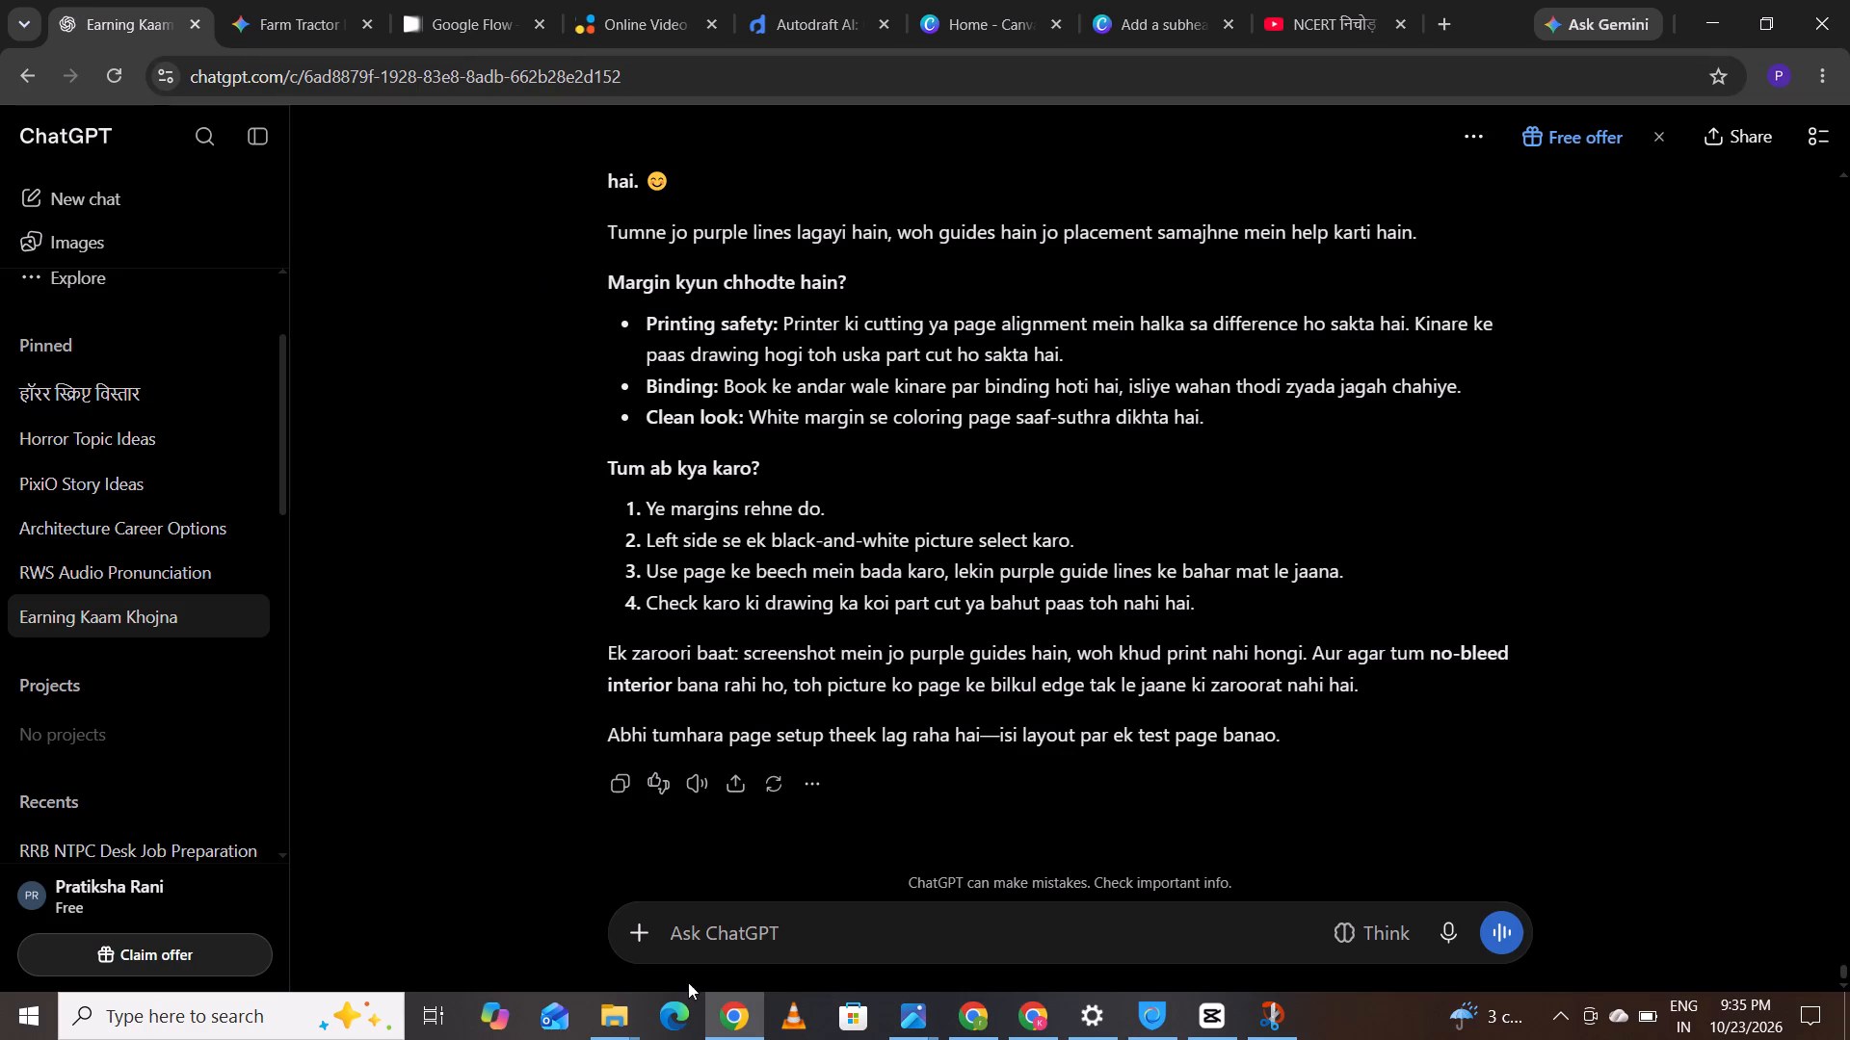
click(632, 913)
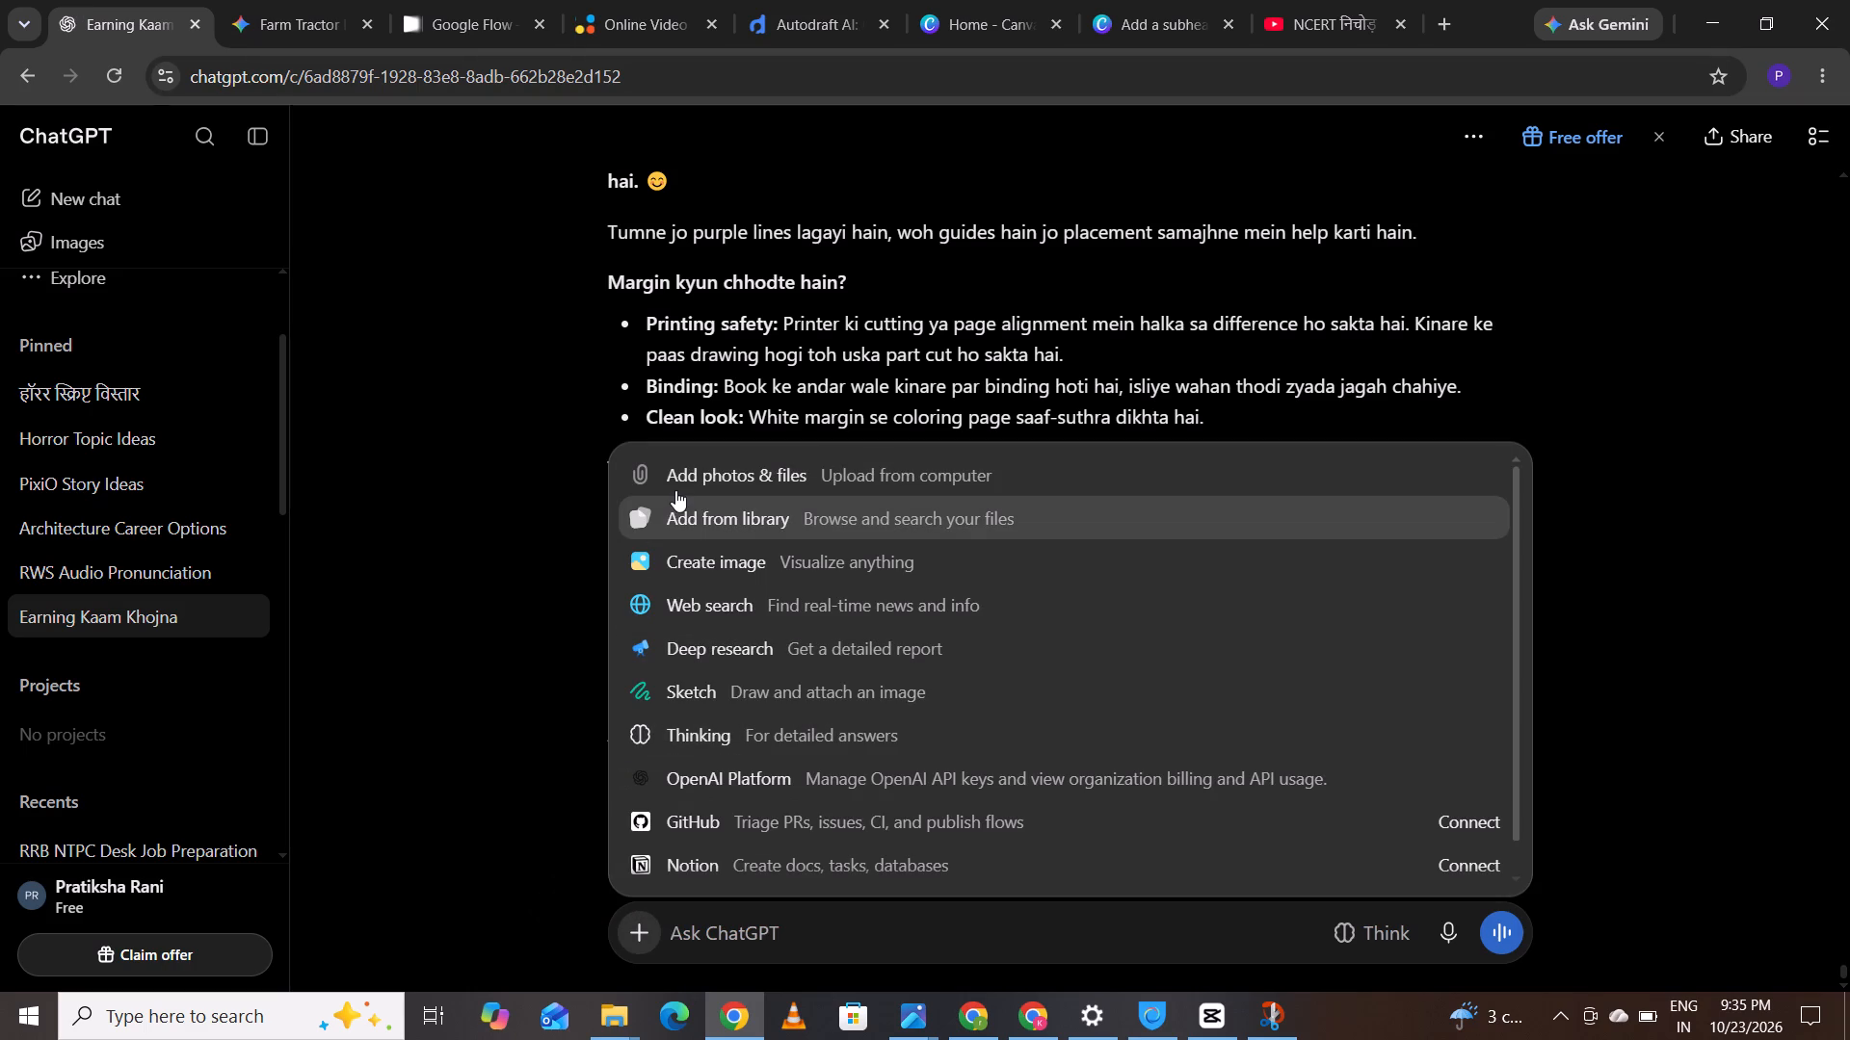
click(675, 490)
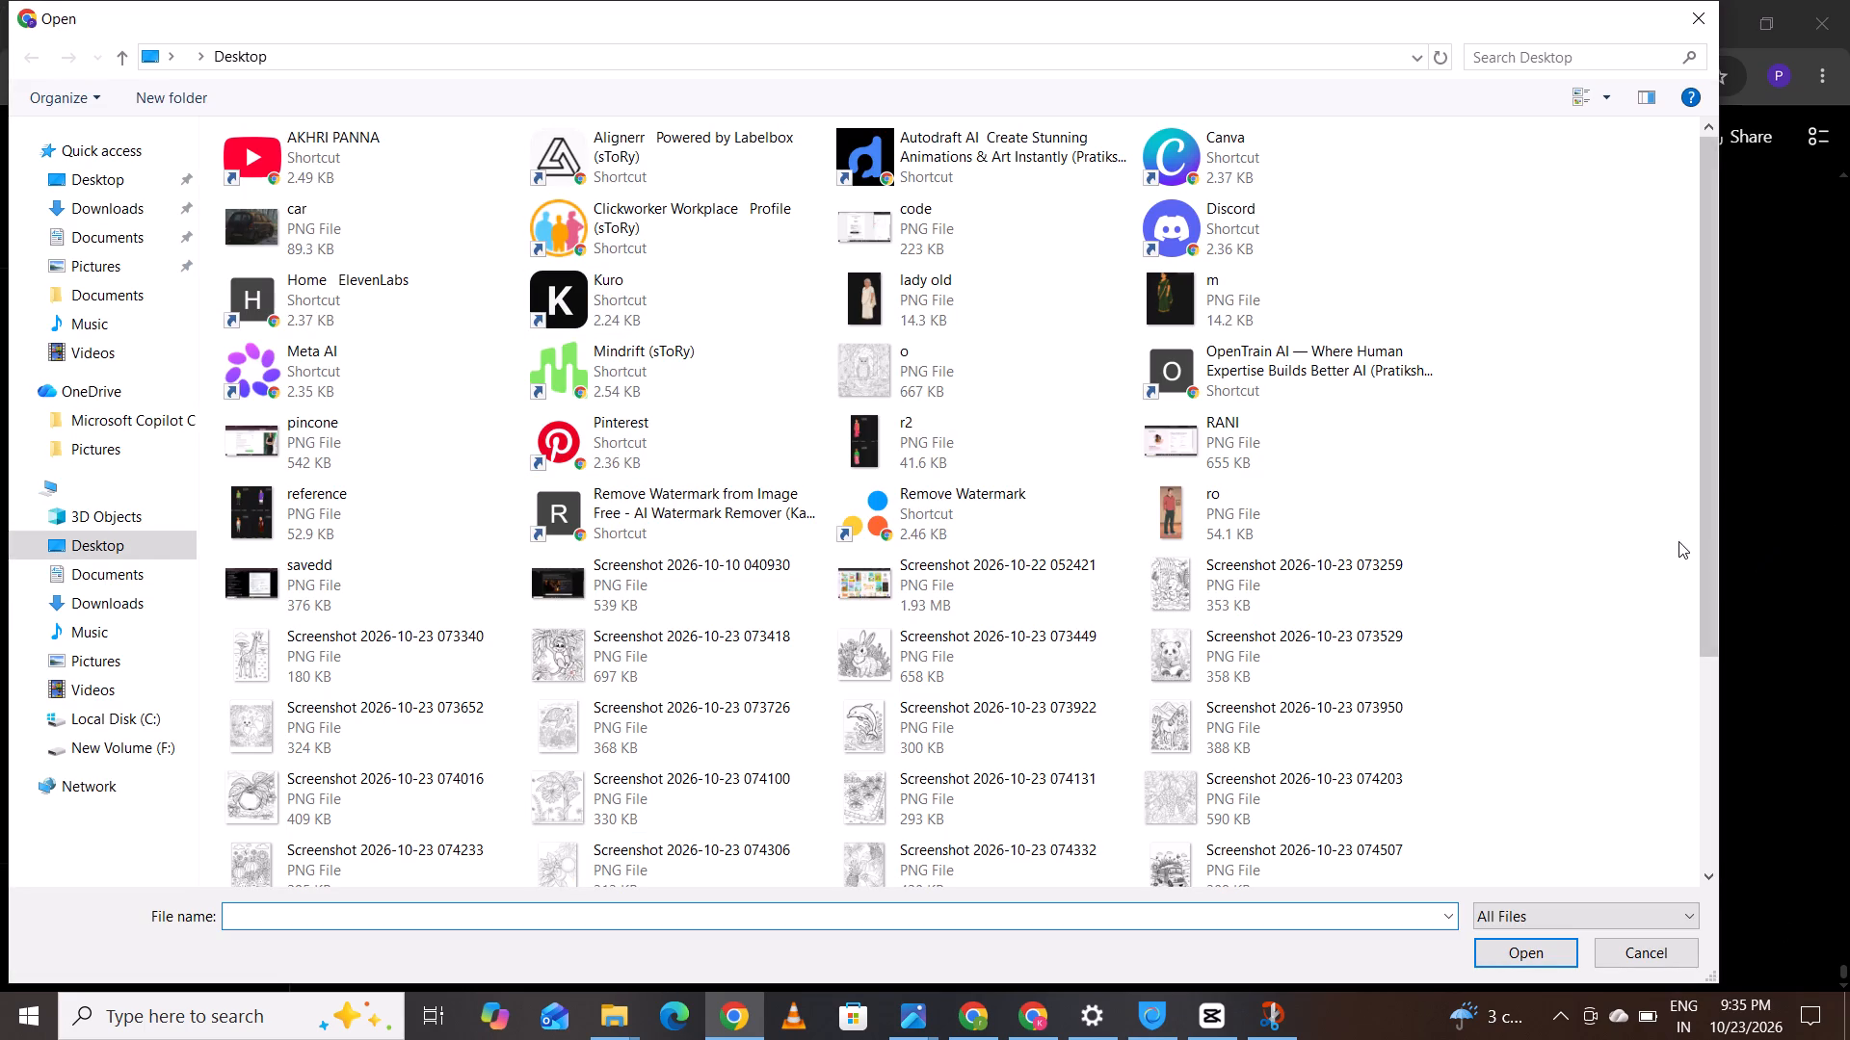
drag(1704, 494, 1709, 985)
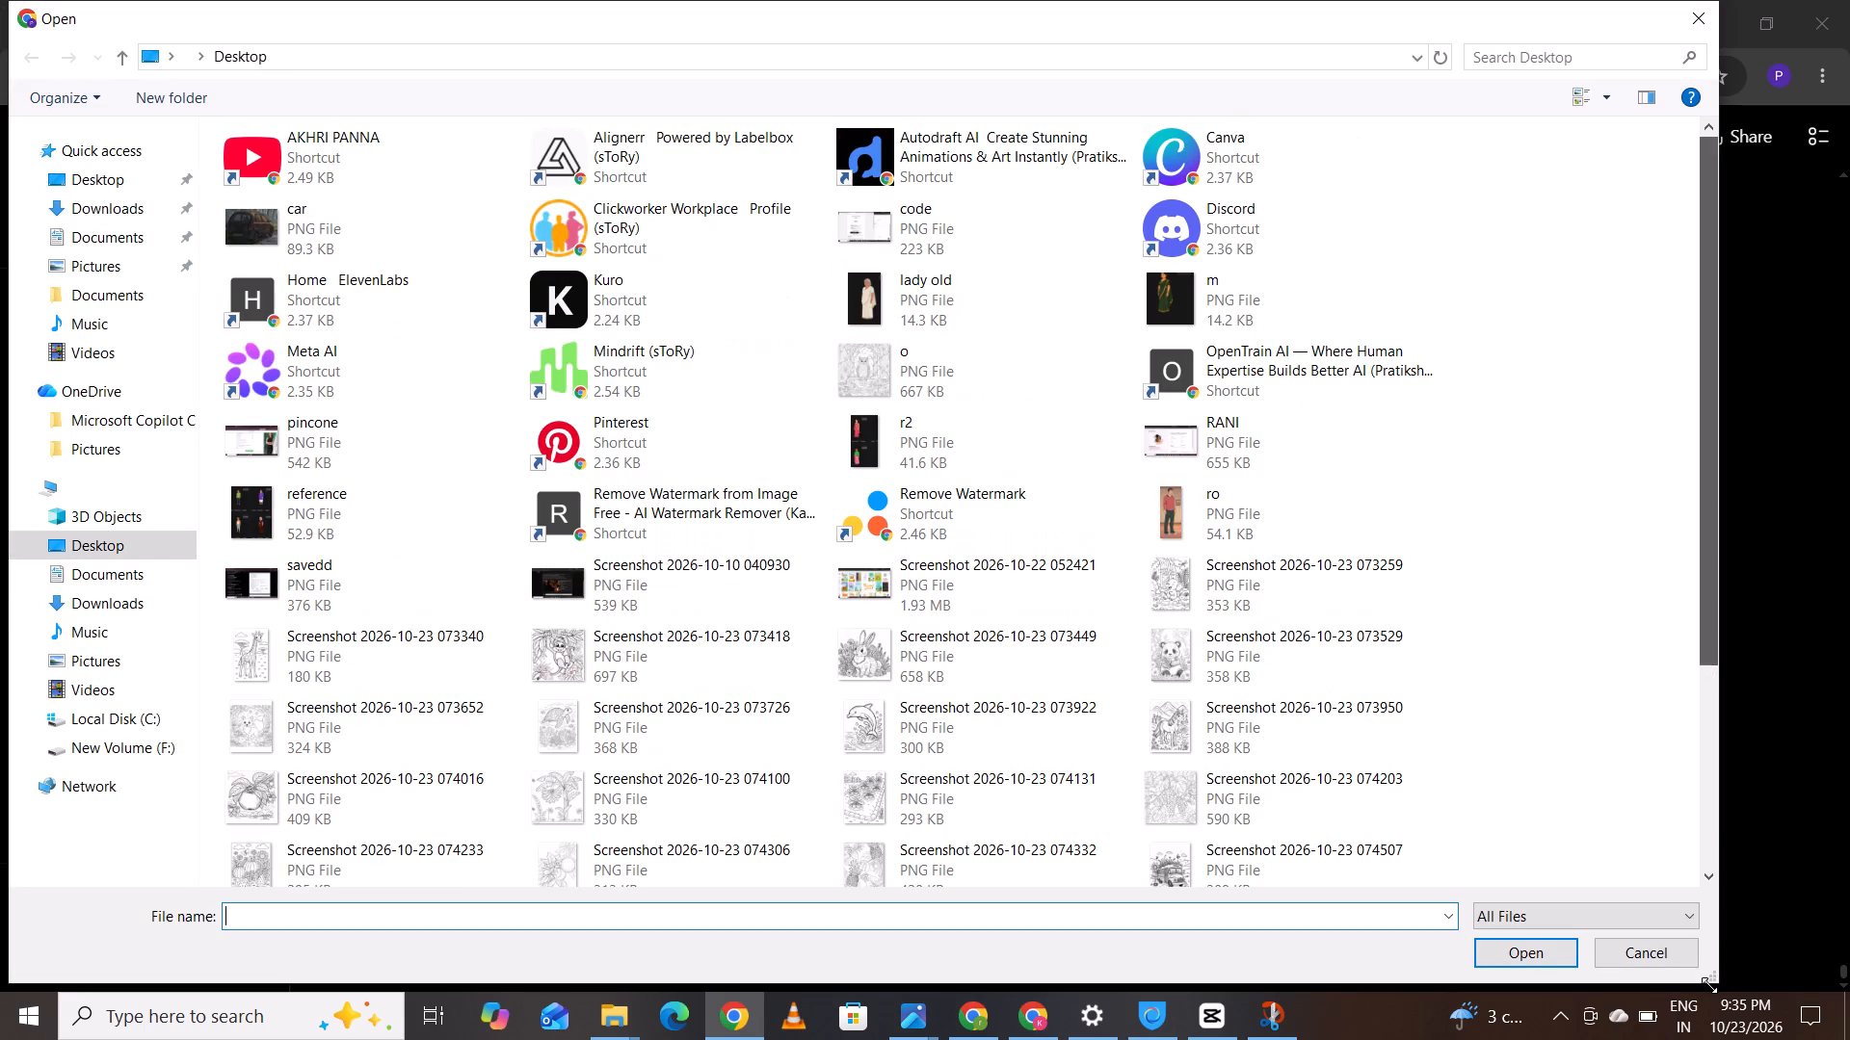
drag(1705, 541, 1703, 887)
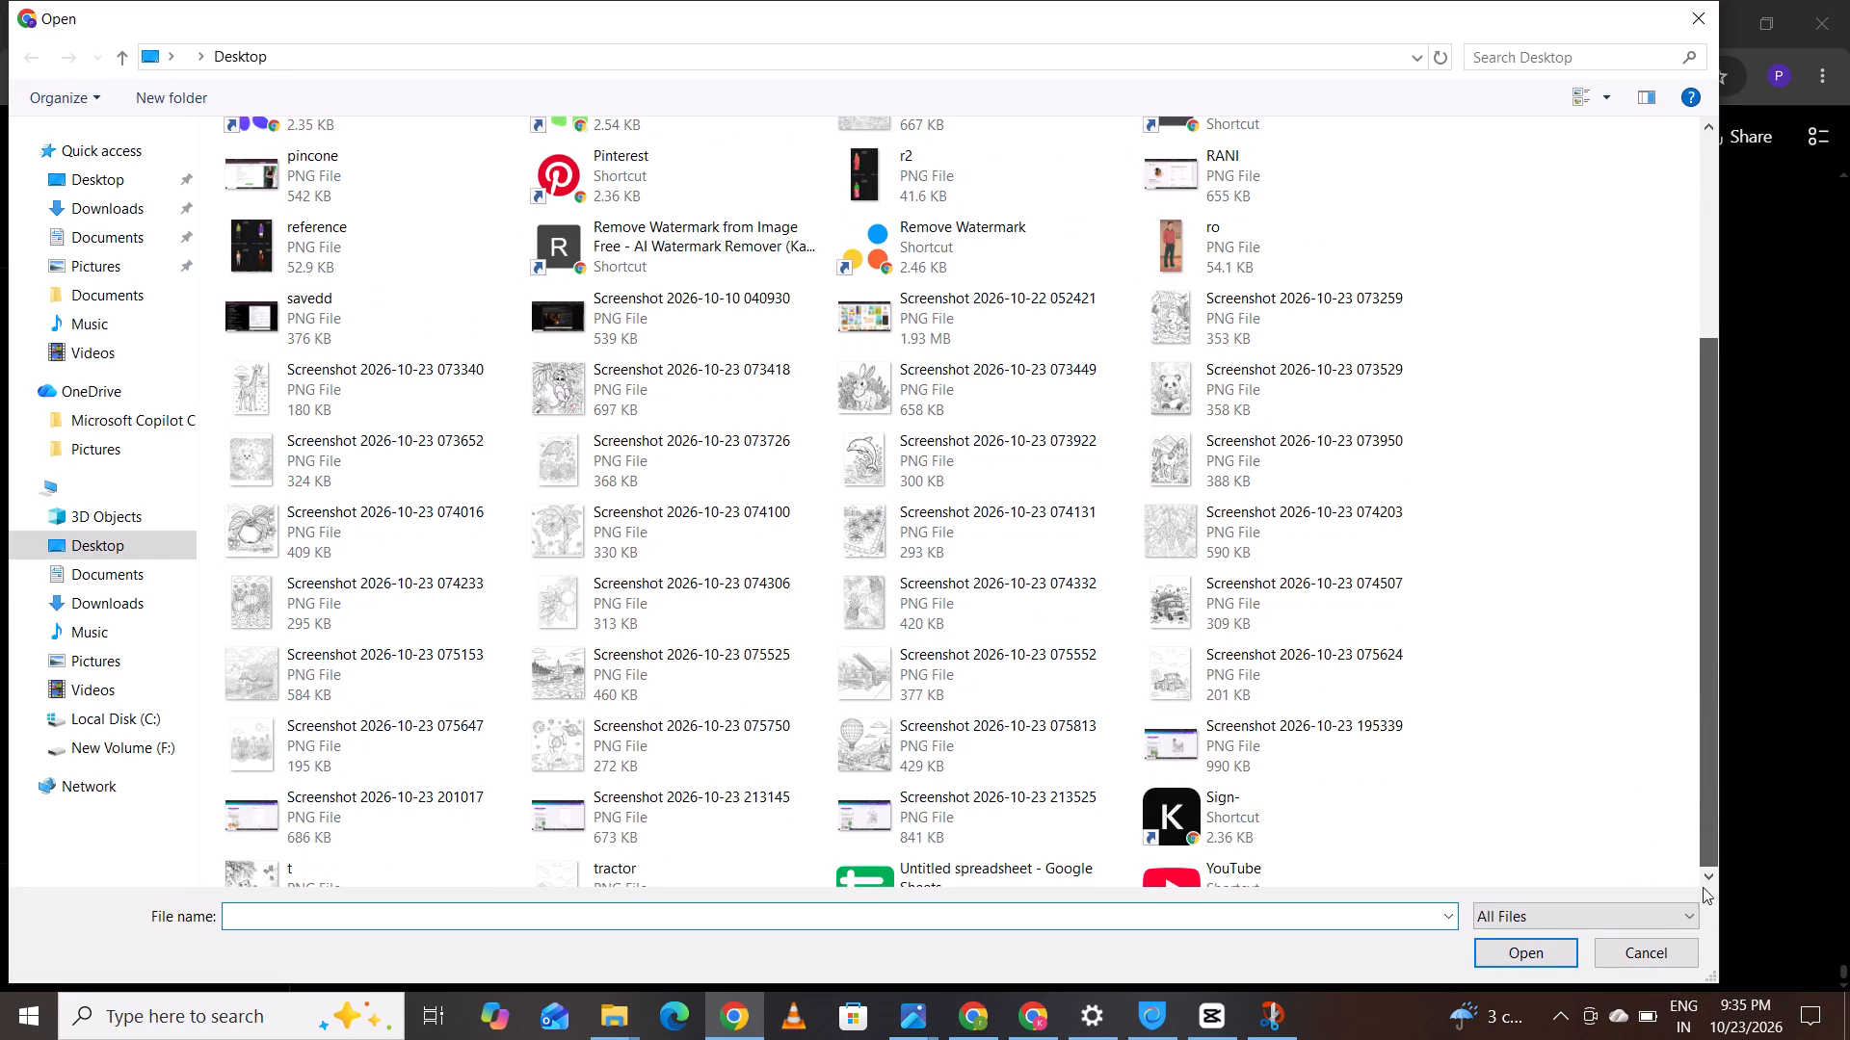
drag(1703, 887, 1703, 901)
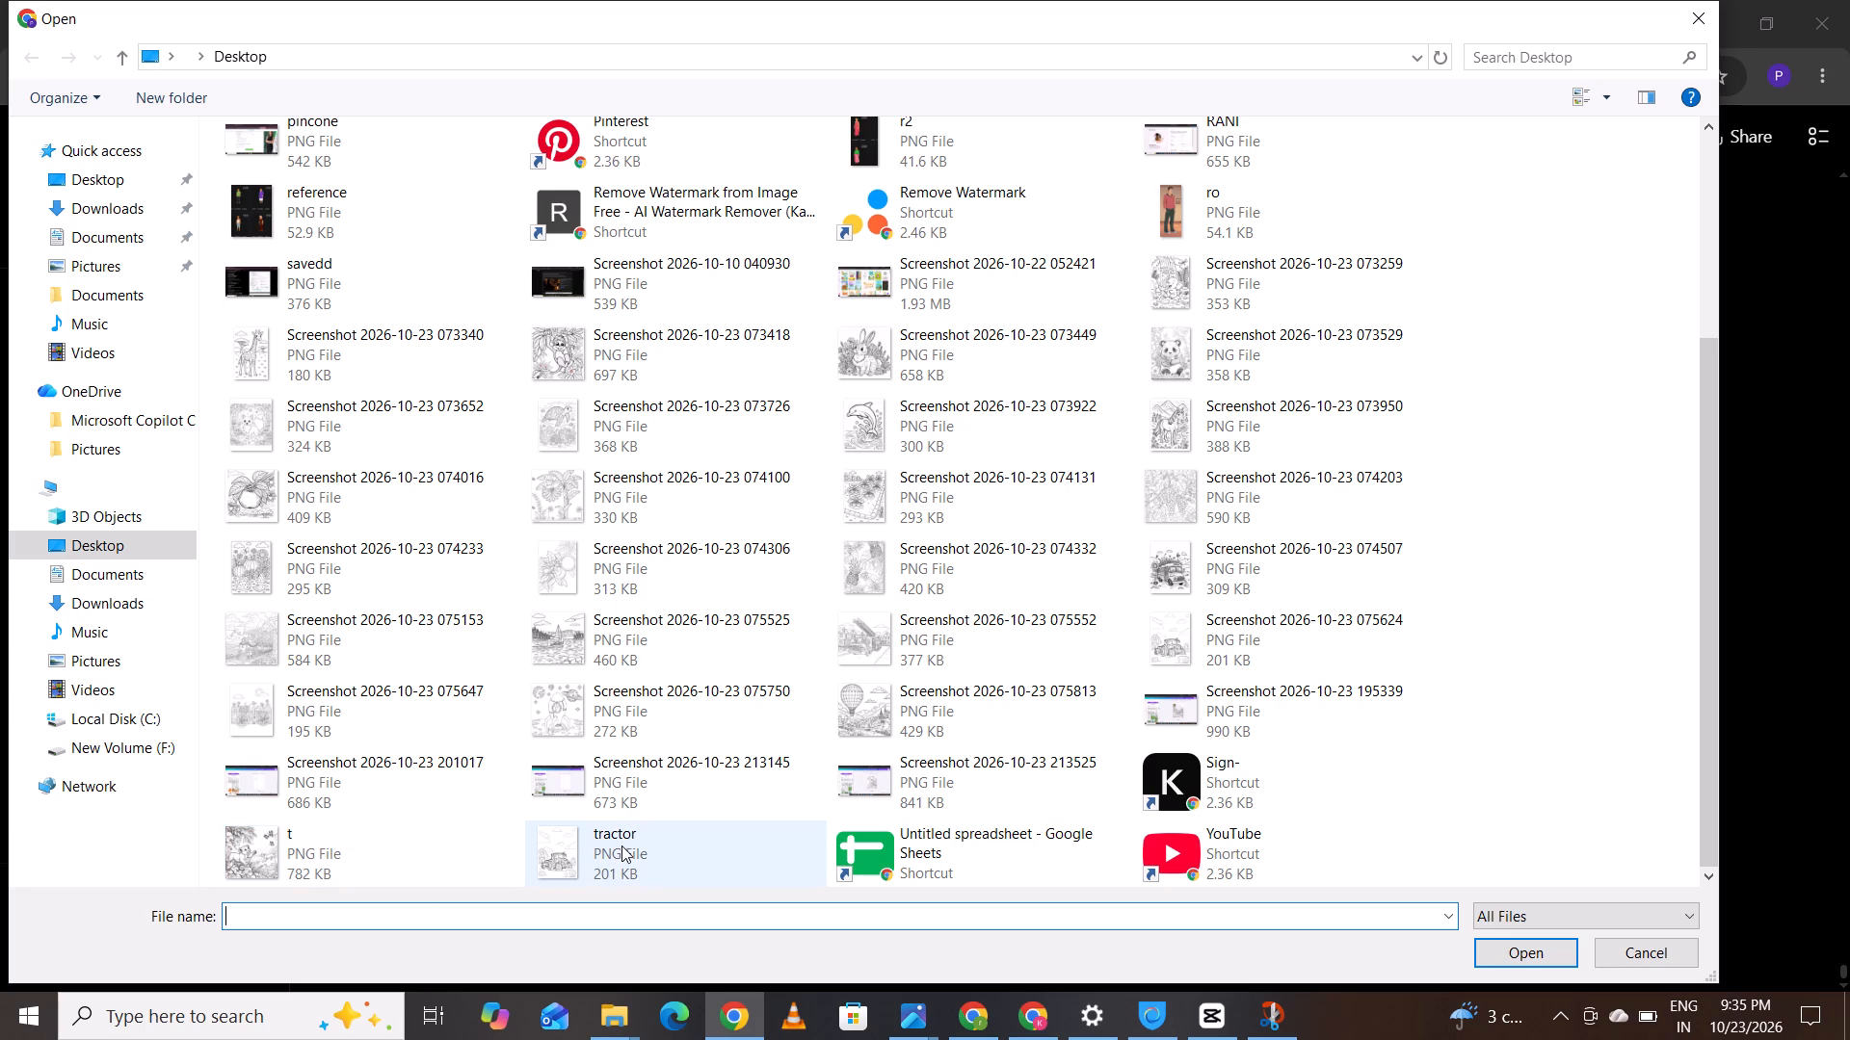
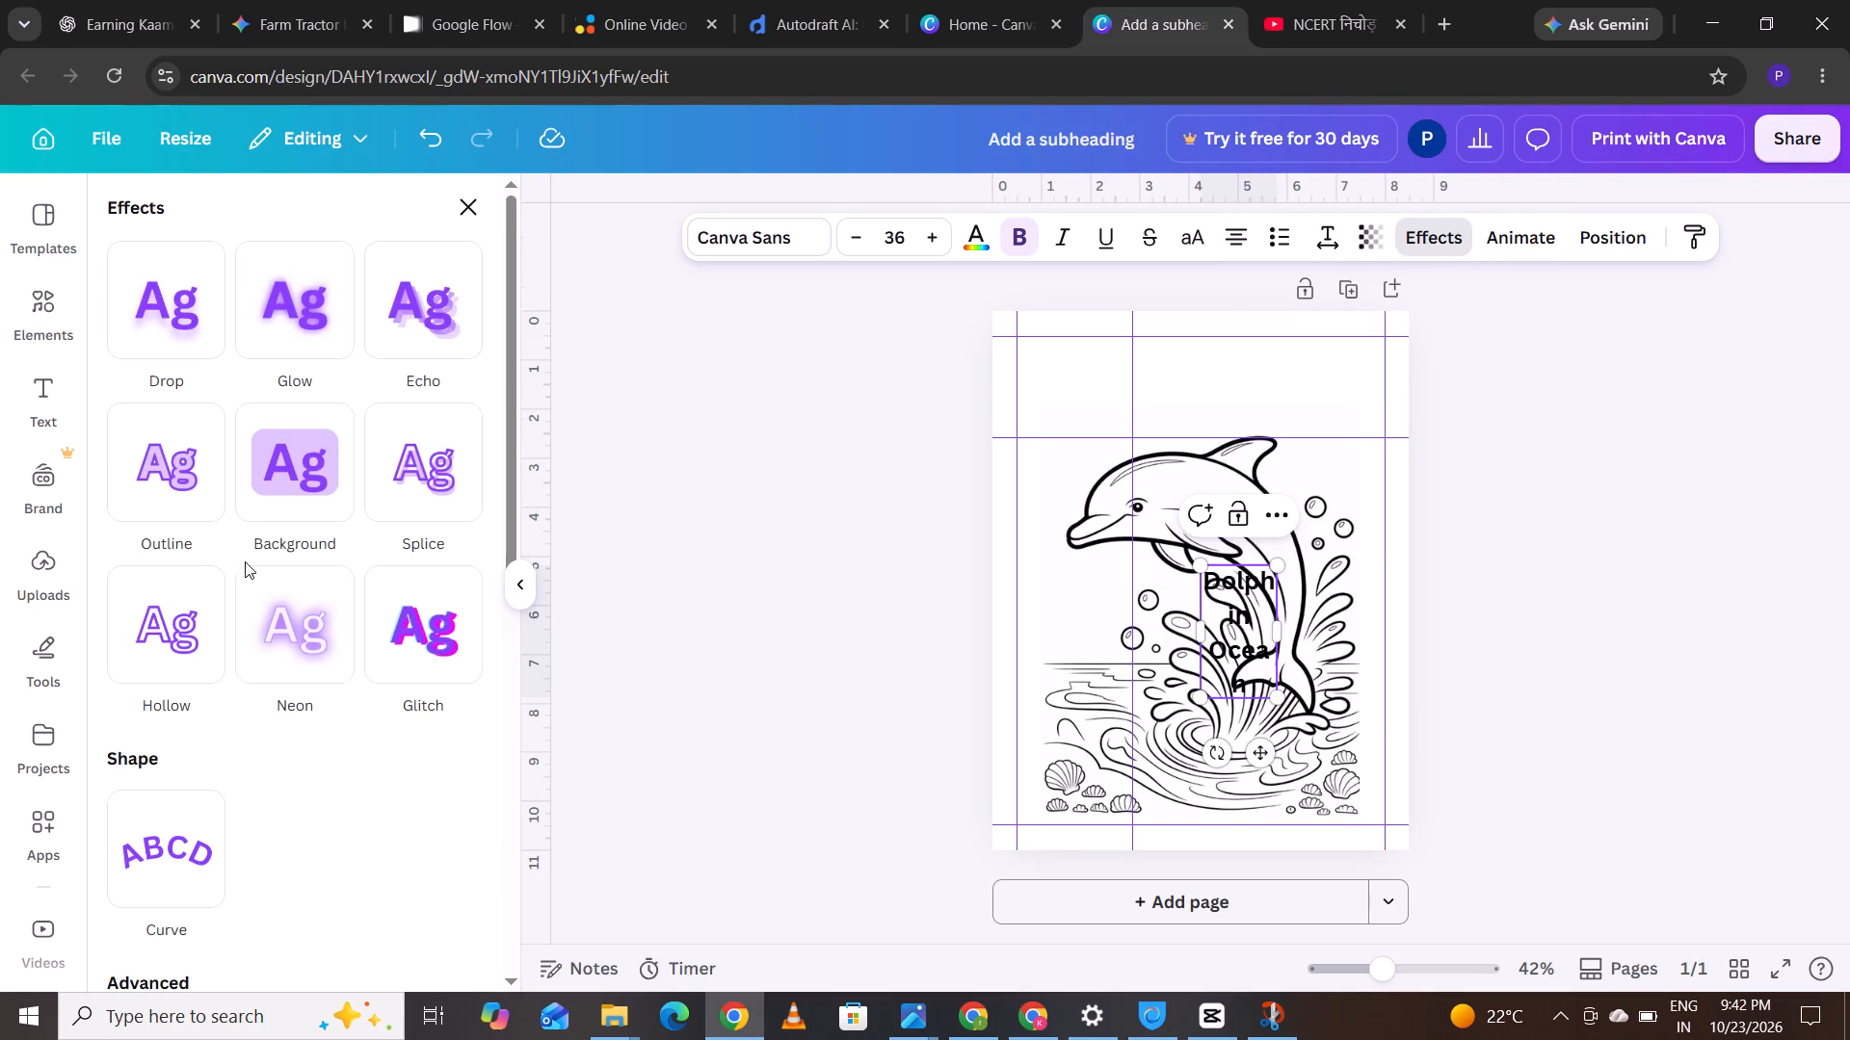
click(192, 668)
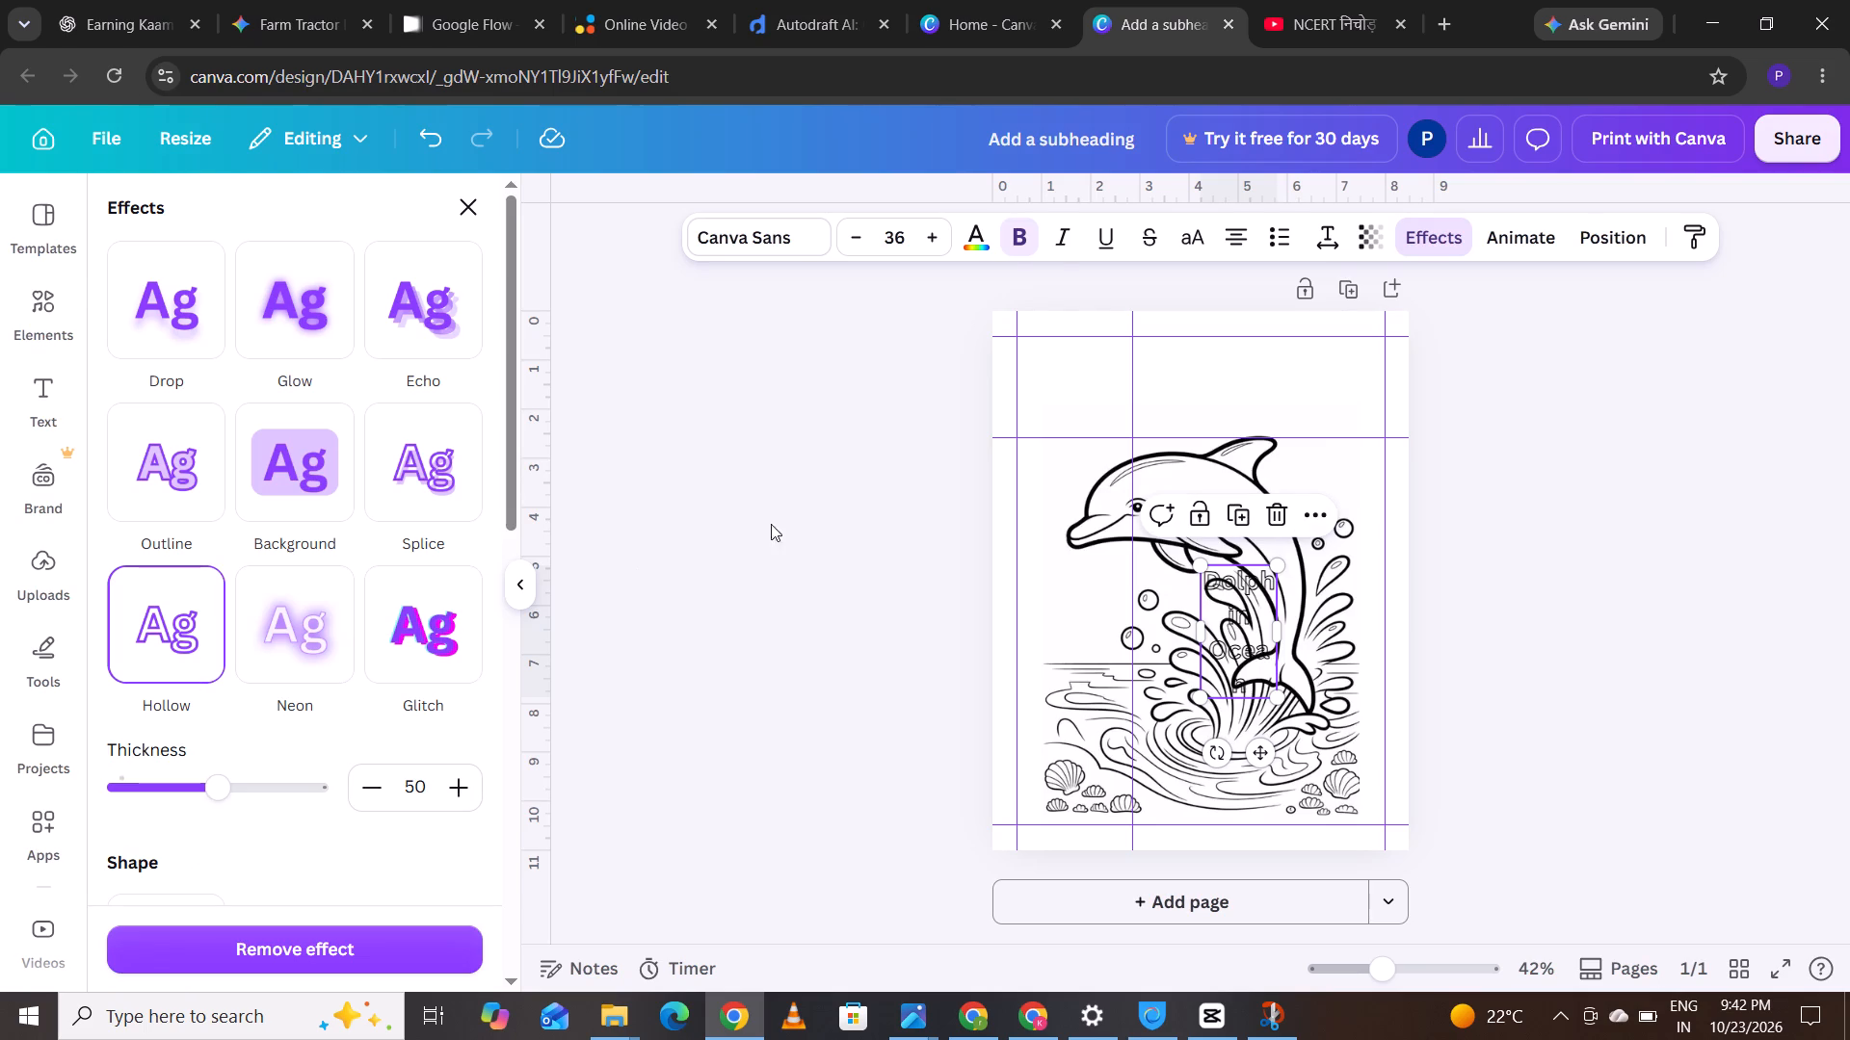
click(1020, 235)
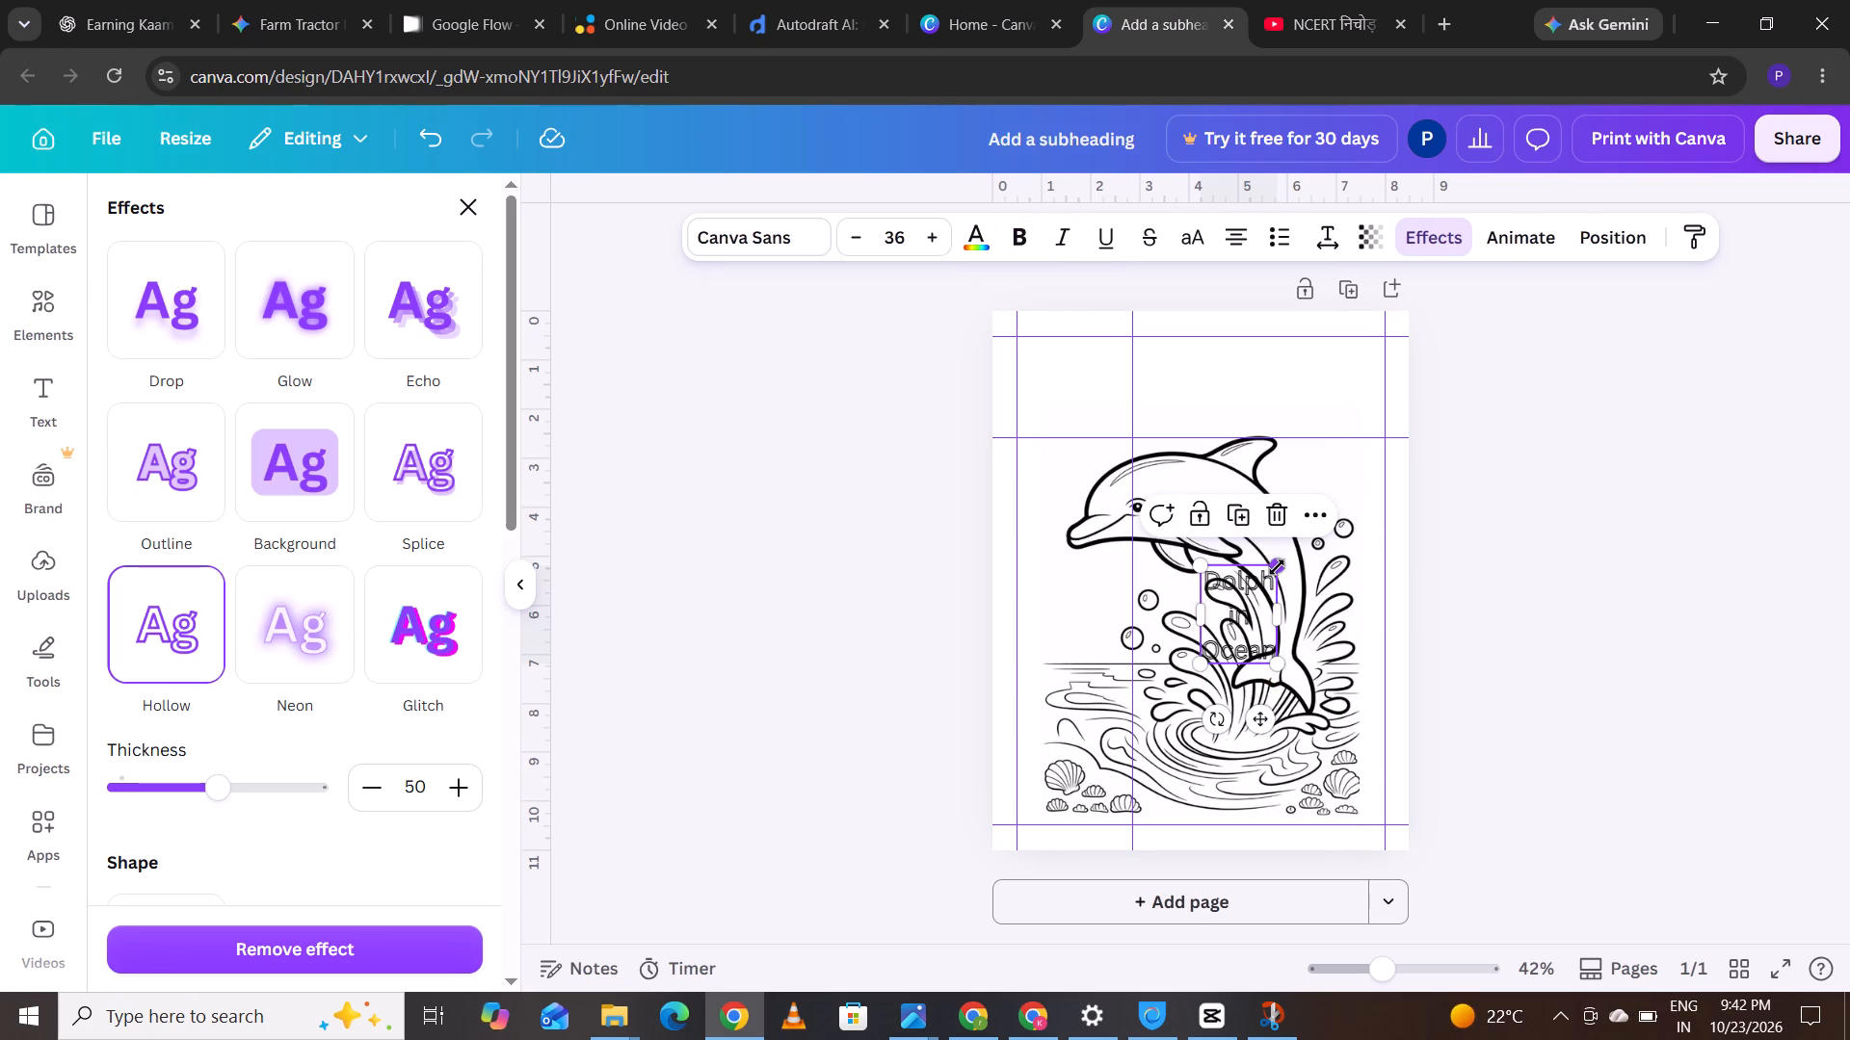
Scale the "Dolphin Ocean" text up to about size 45.2 and move it to the top of the page, just inside the margin guide.
drag(1277, 567, 1319, 560)
double_click(1335, 571)
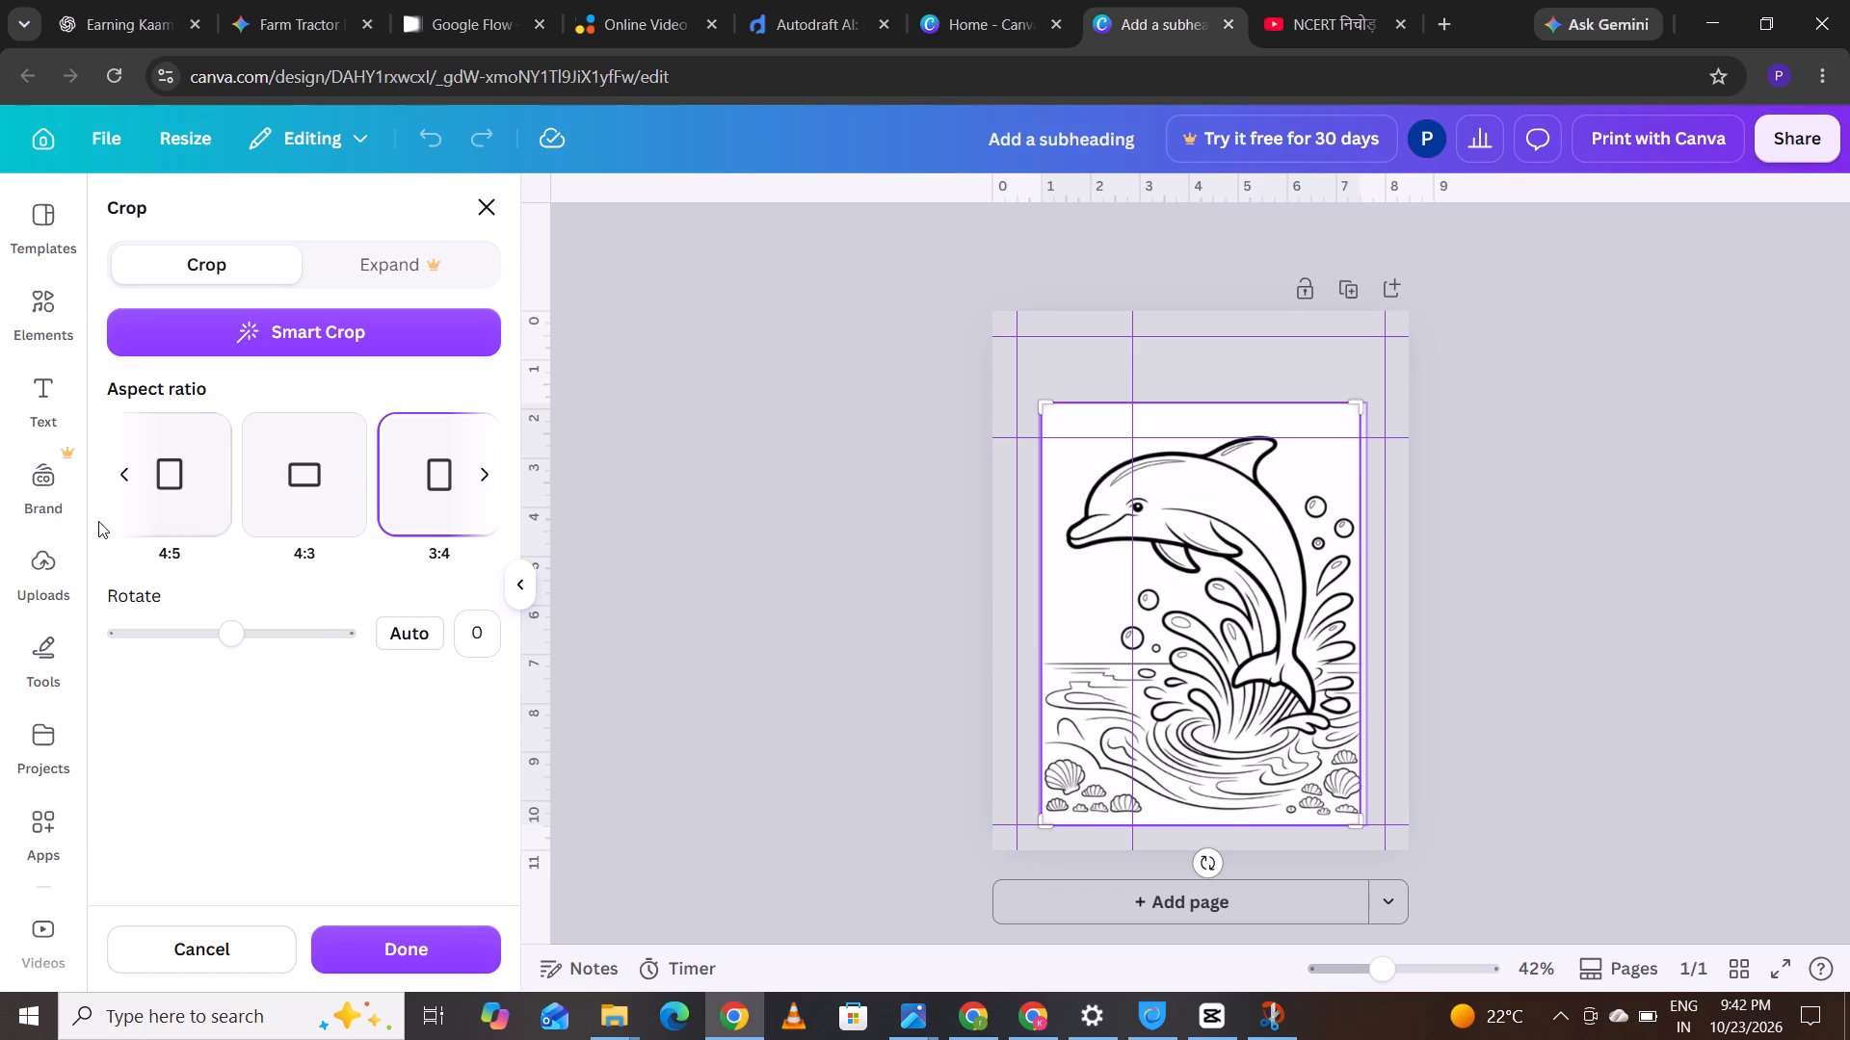
click(477, 205)
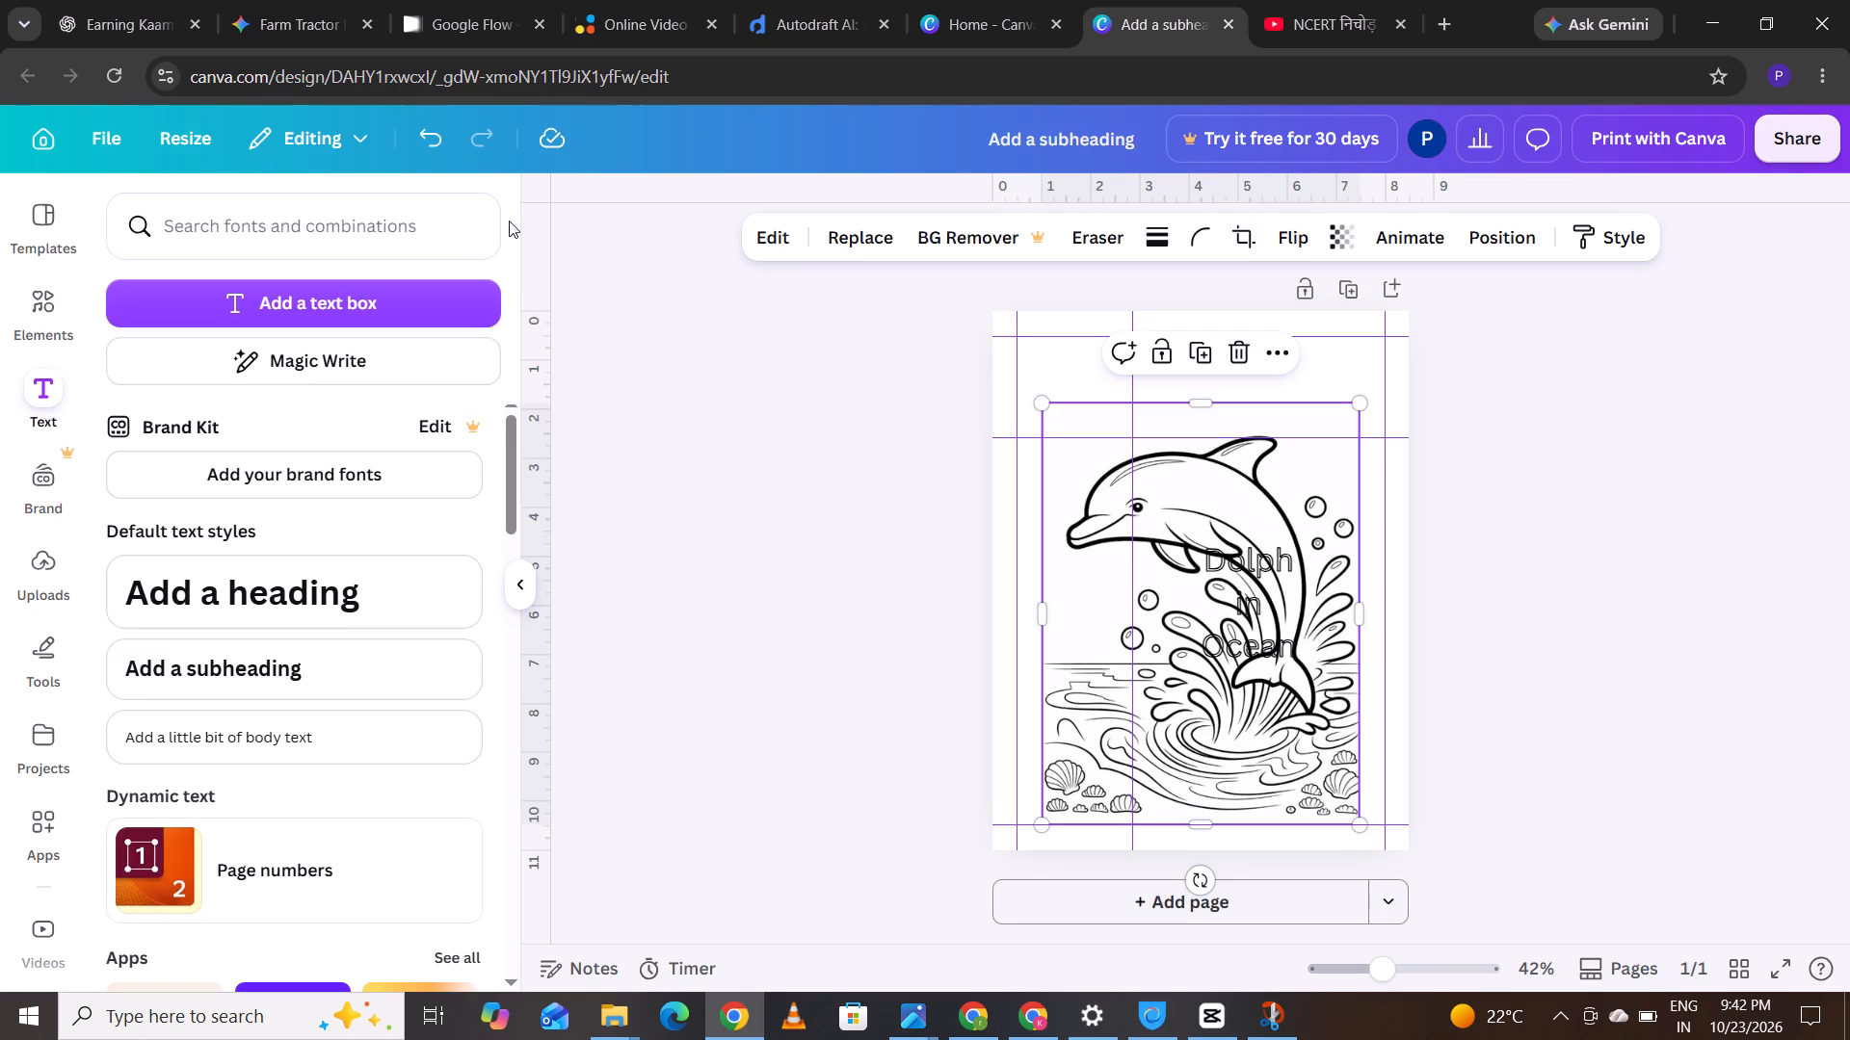
click(1229, 595)
drag(1230, 584, 1229, 562)
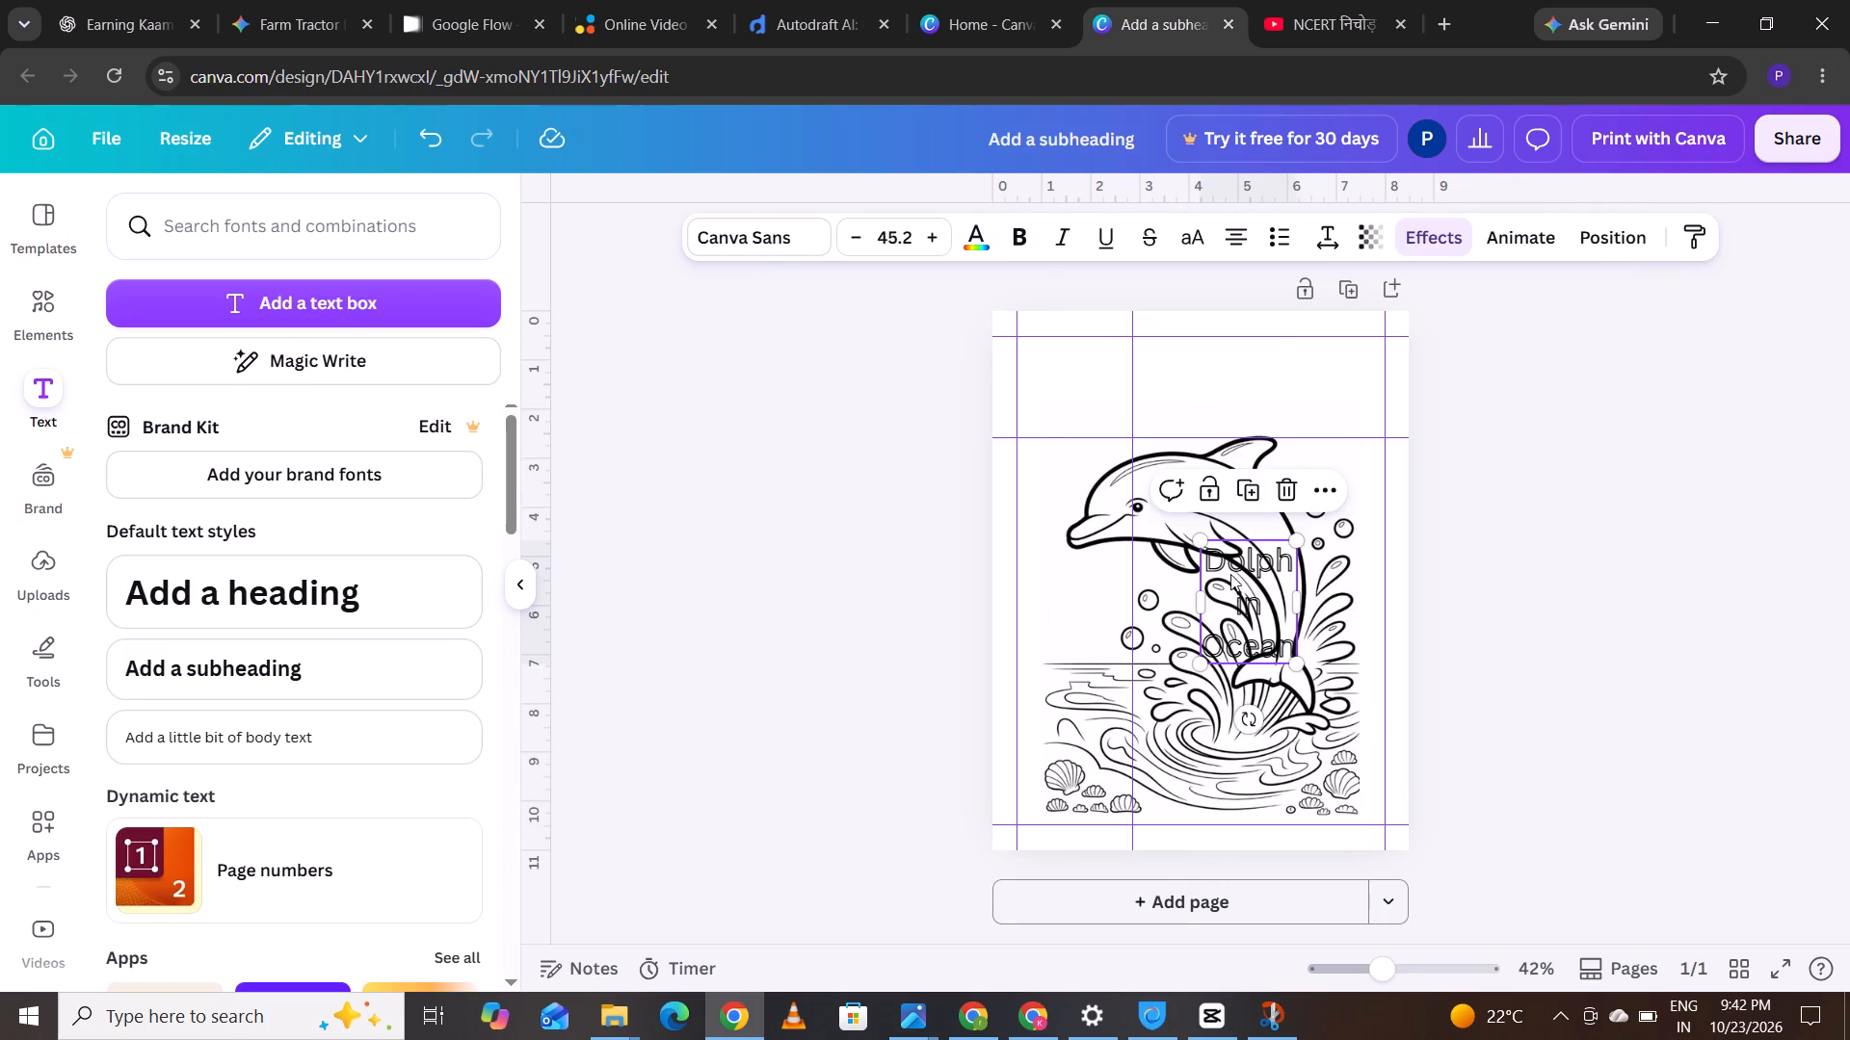
drag(1229, 562, 1159, 384)
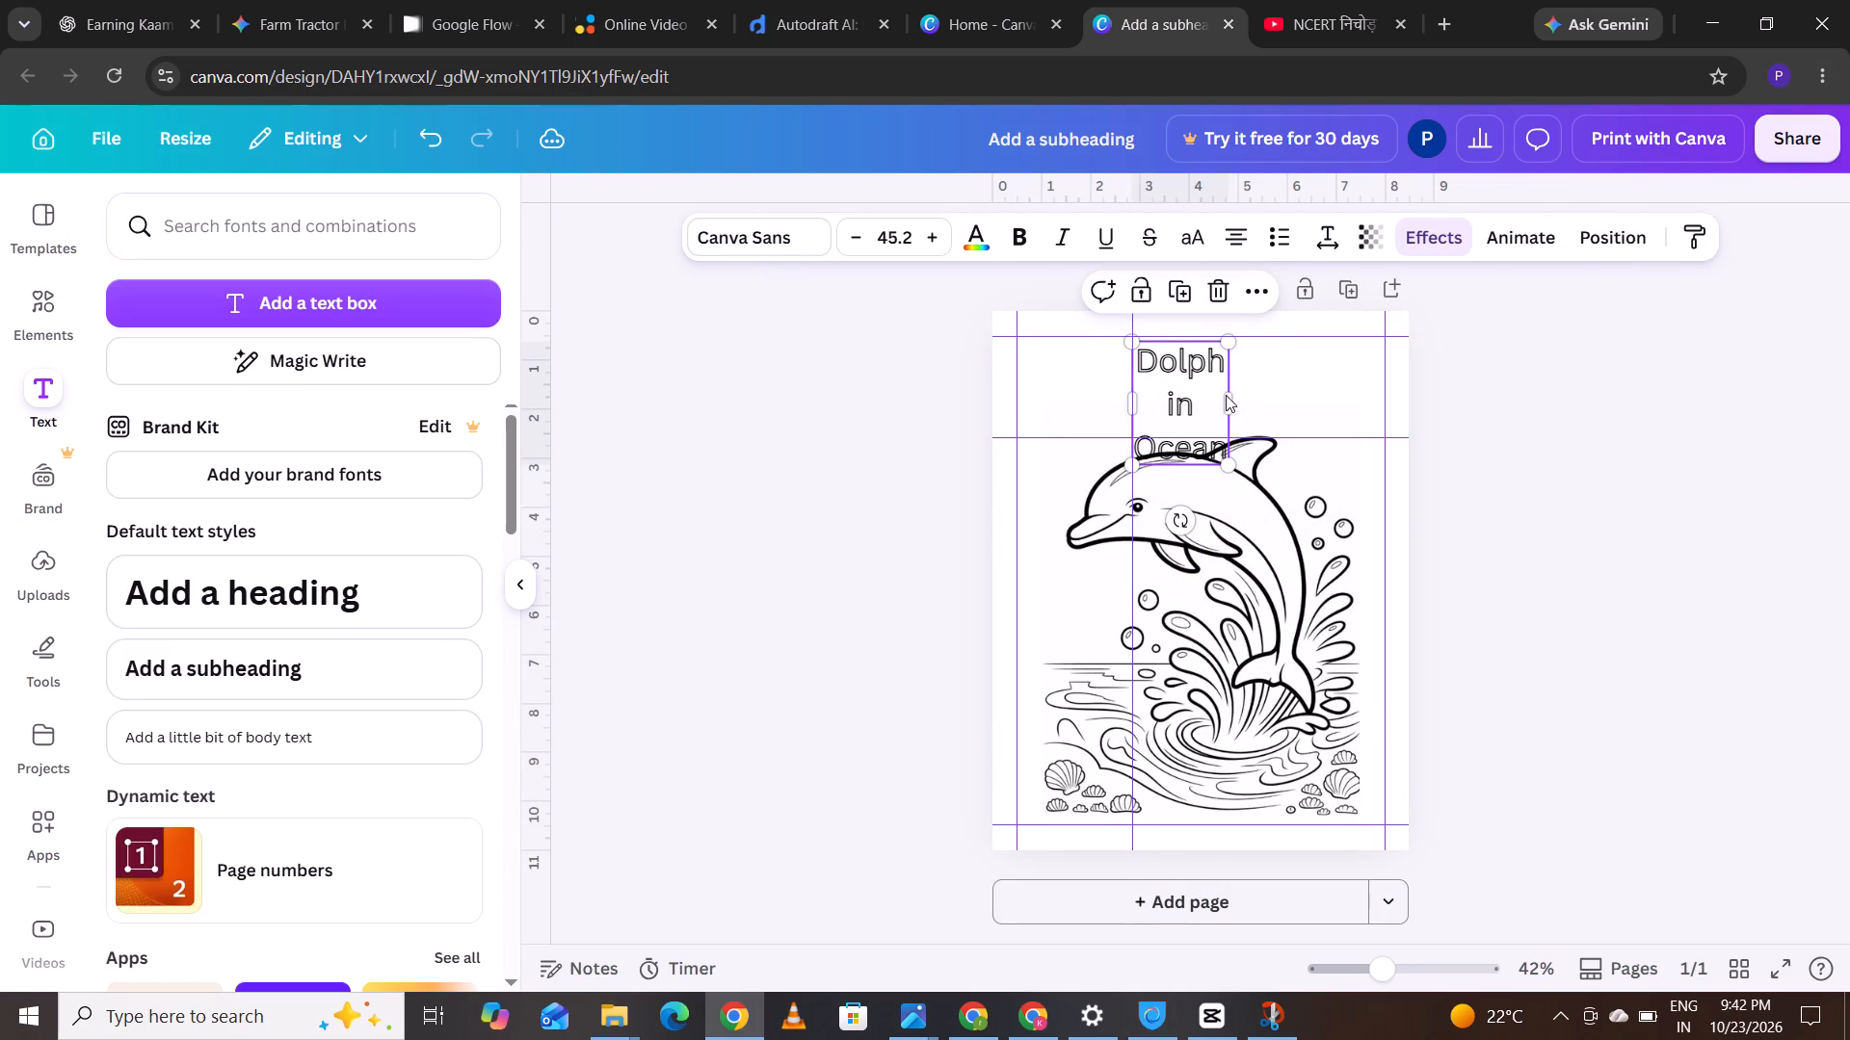
Shift the title toward the page centre and widen its text box to about 5 inches so "Dolphin Ocean" fits on one line.
drag(1229, 397, 1329, 393)
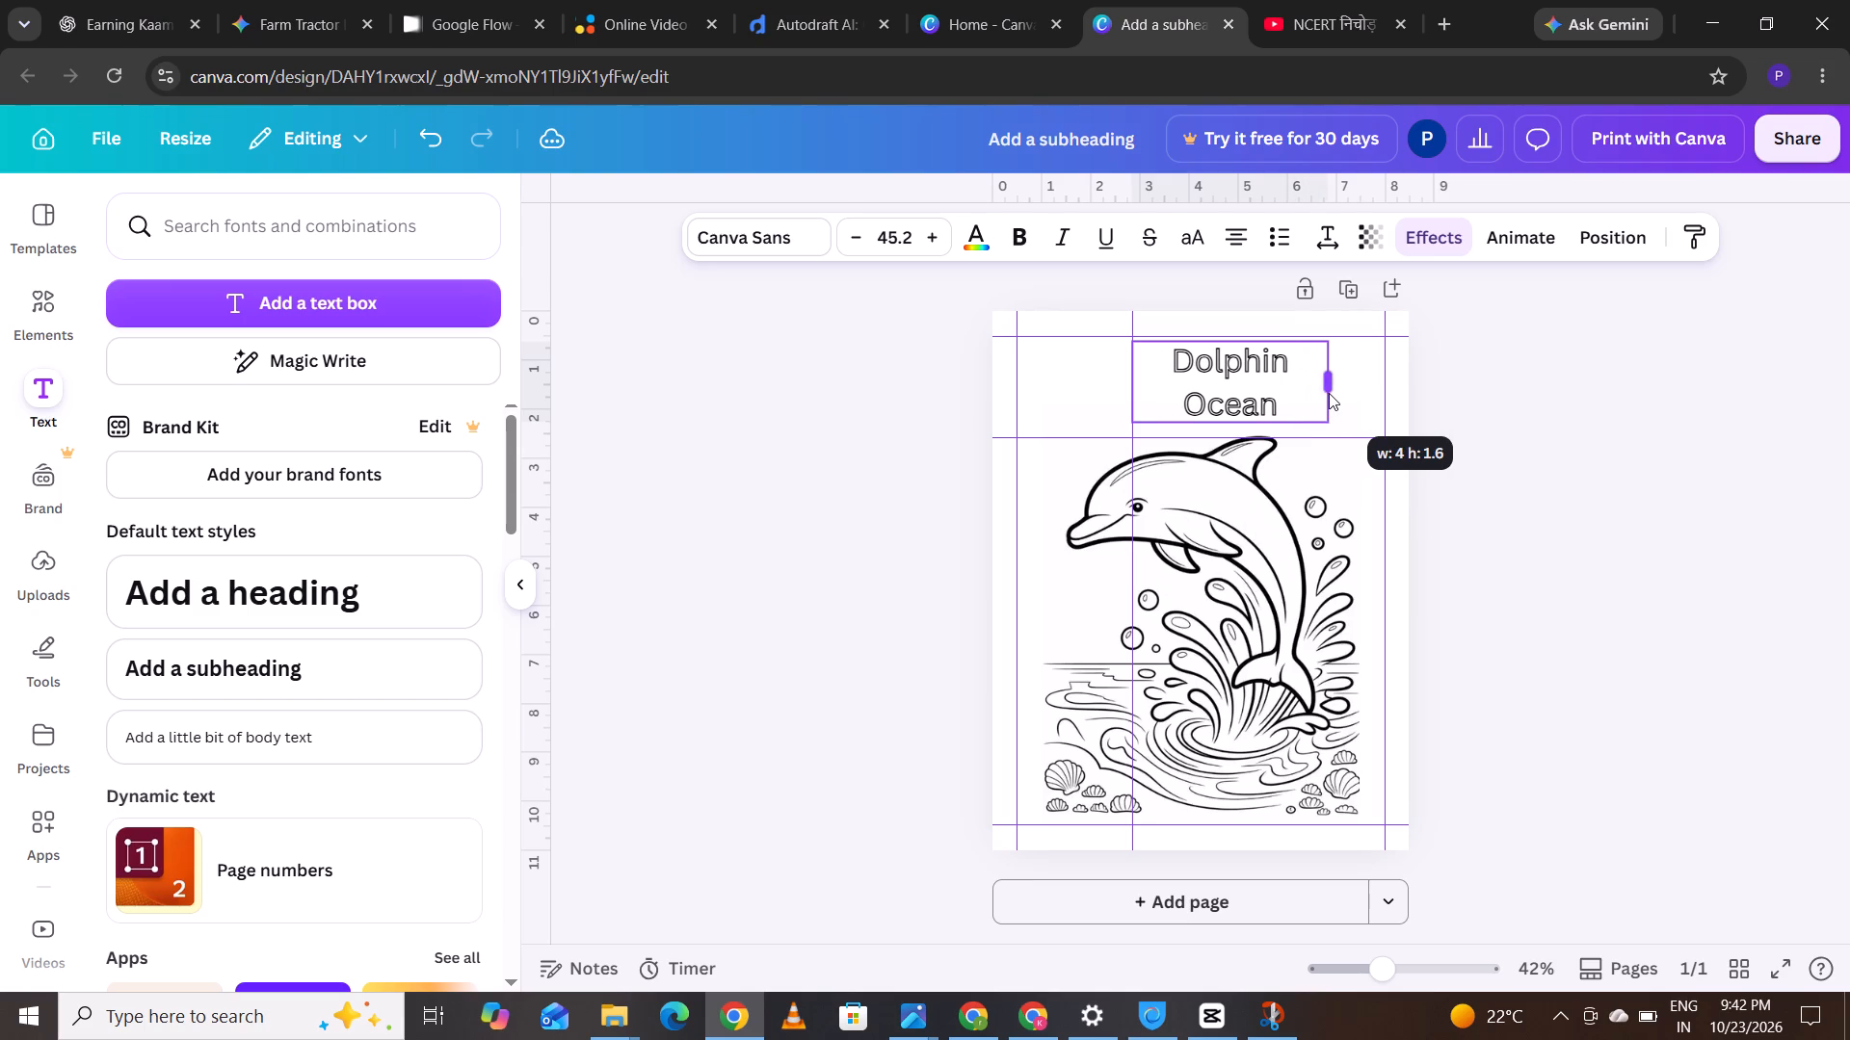
drag(1329, 393, 1332, 393)
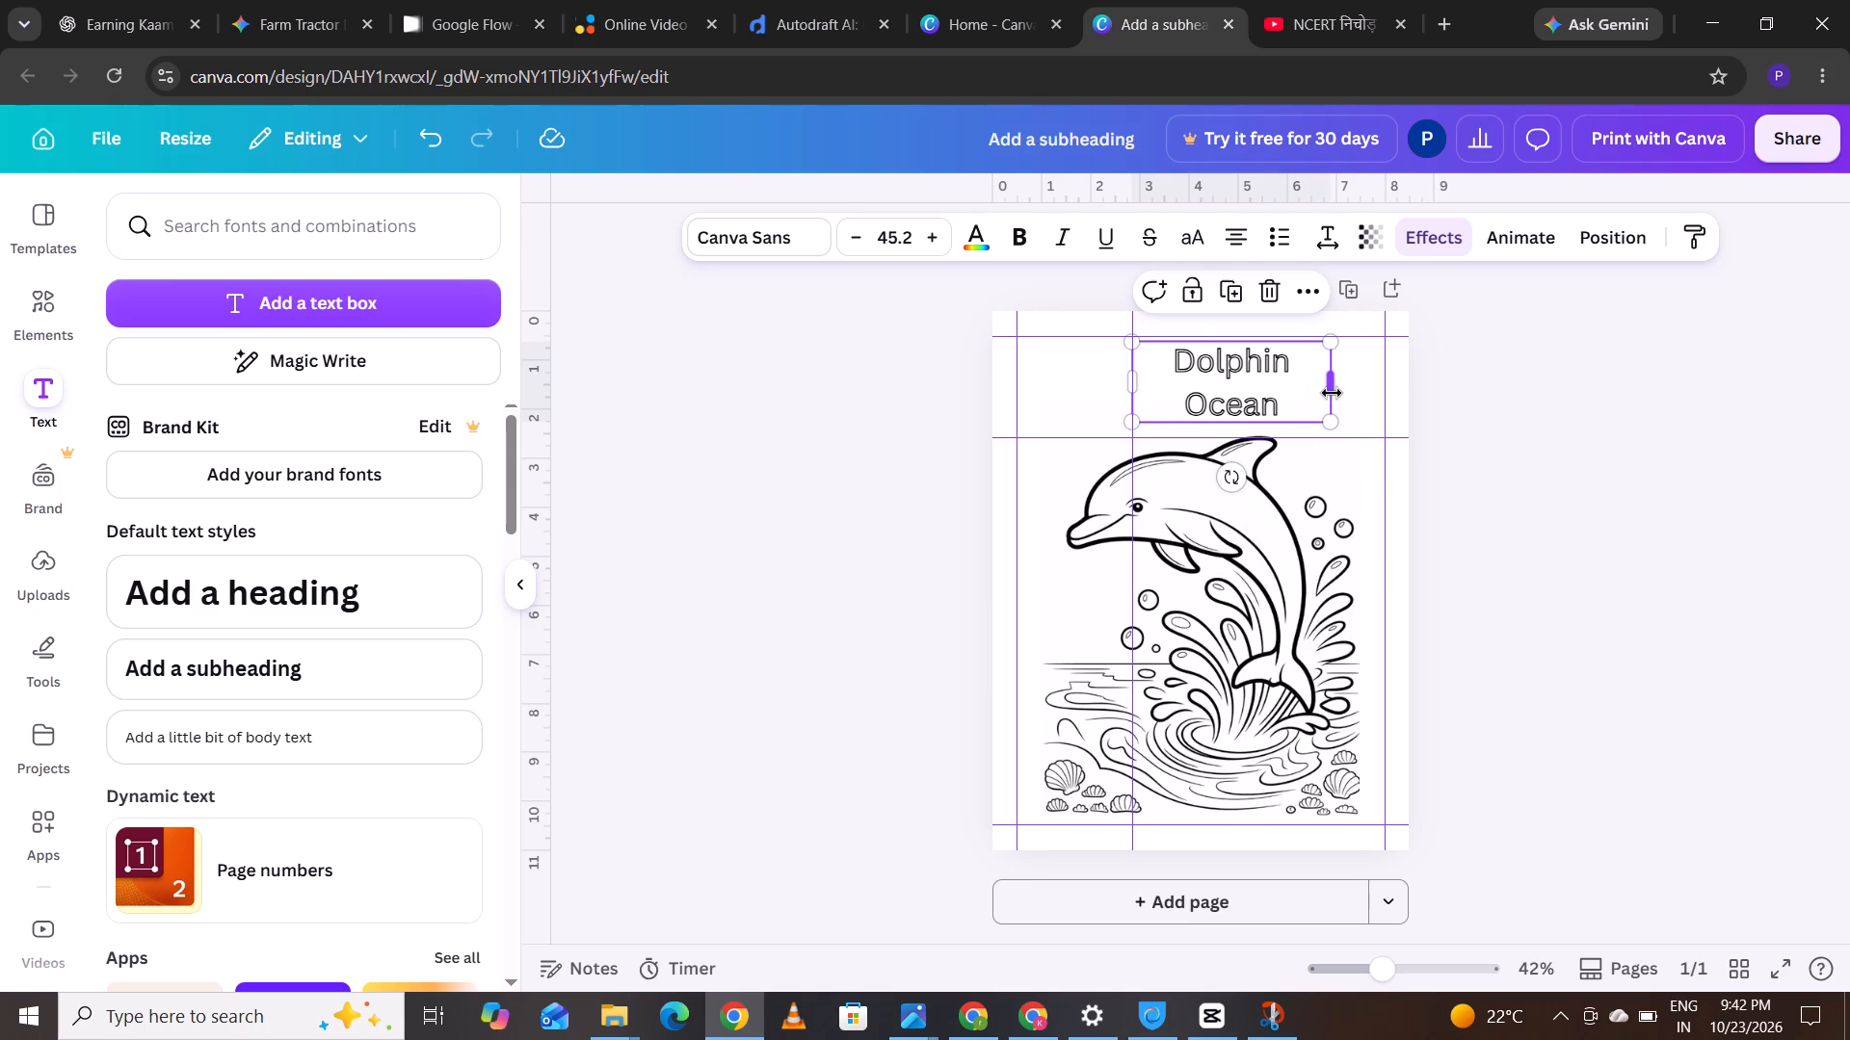
click(1332, 393)
drag(1188, 378, 1166, 377)
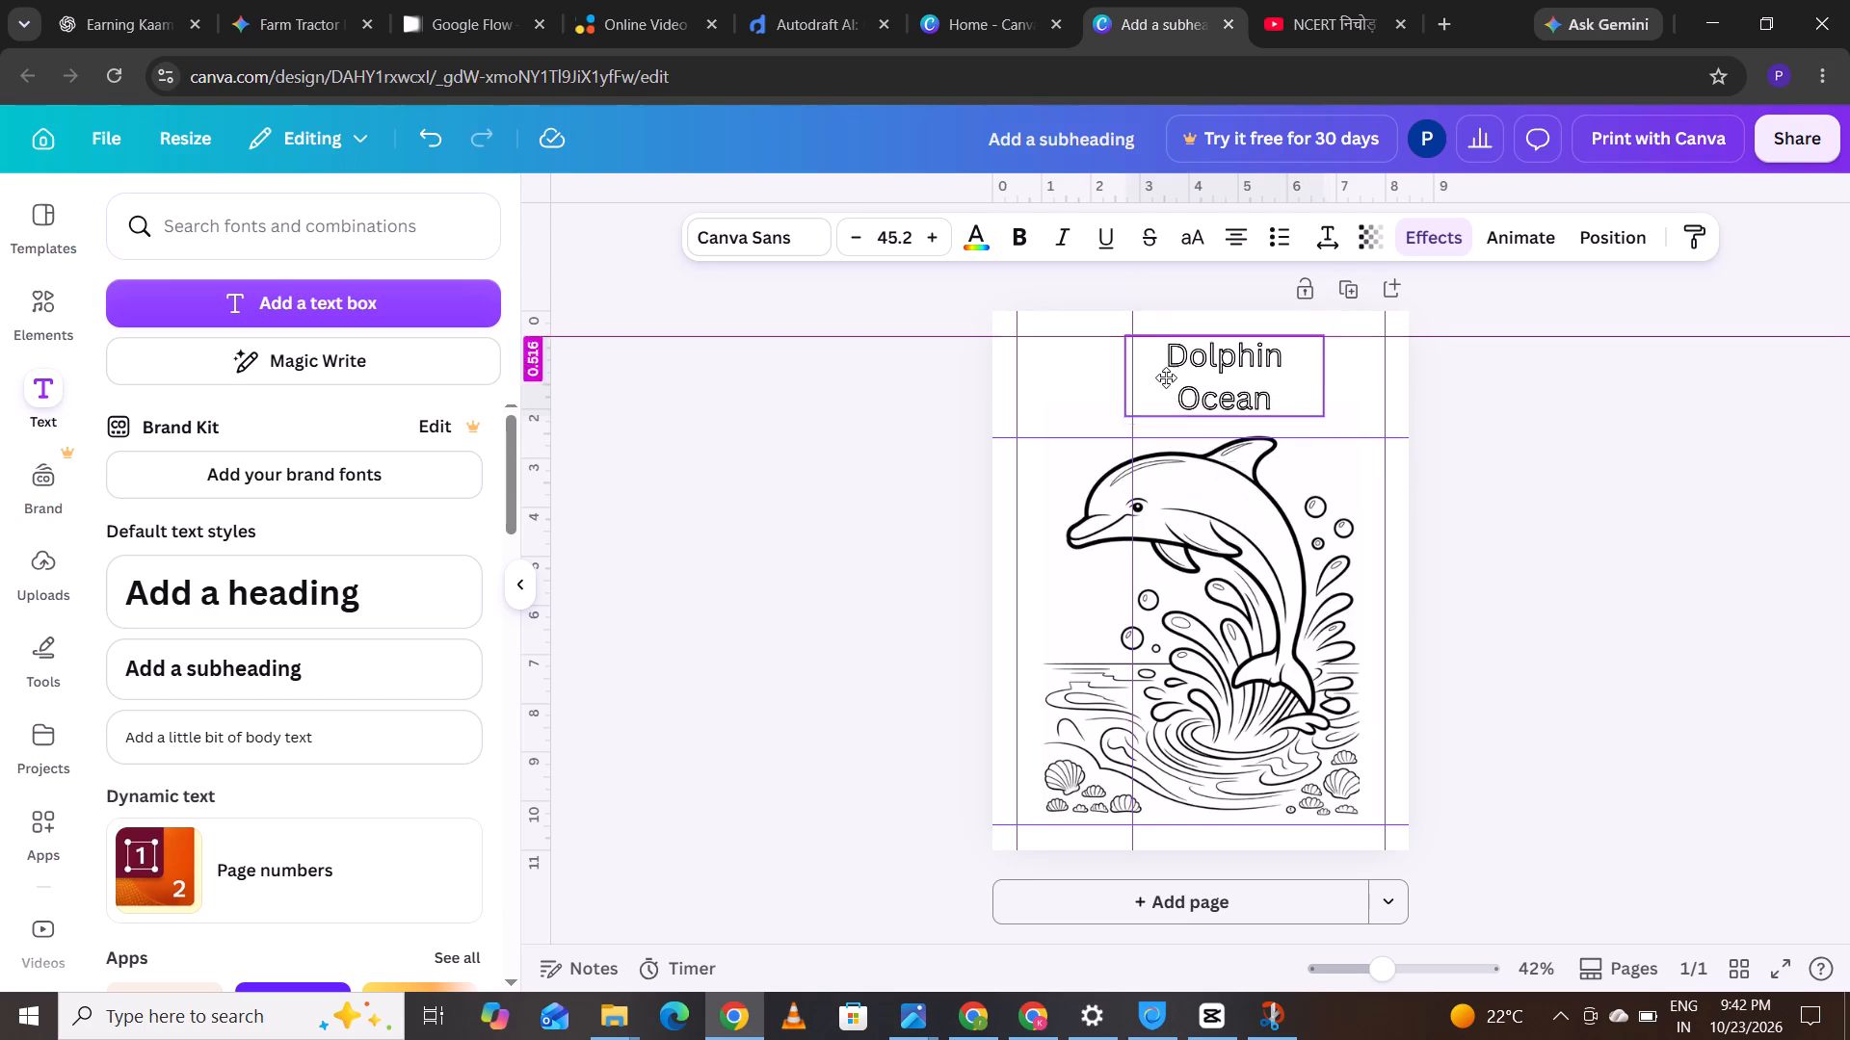
drag(1166, 377, 1138, 387)
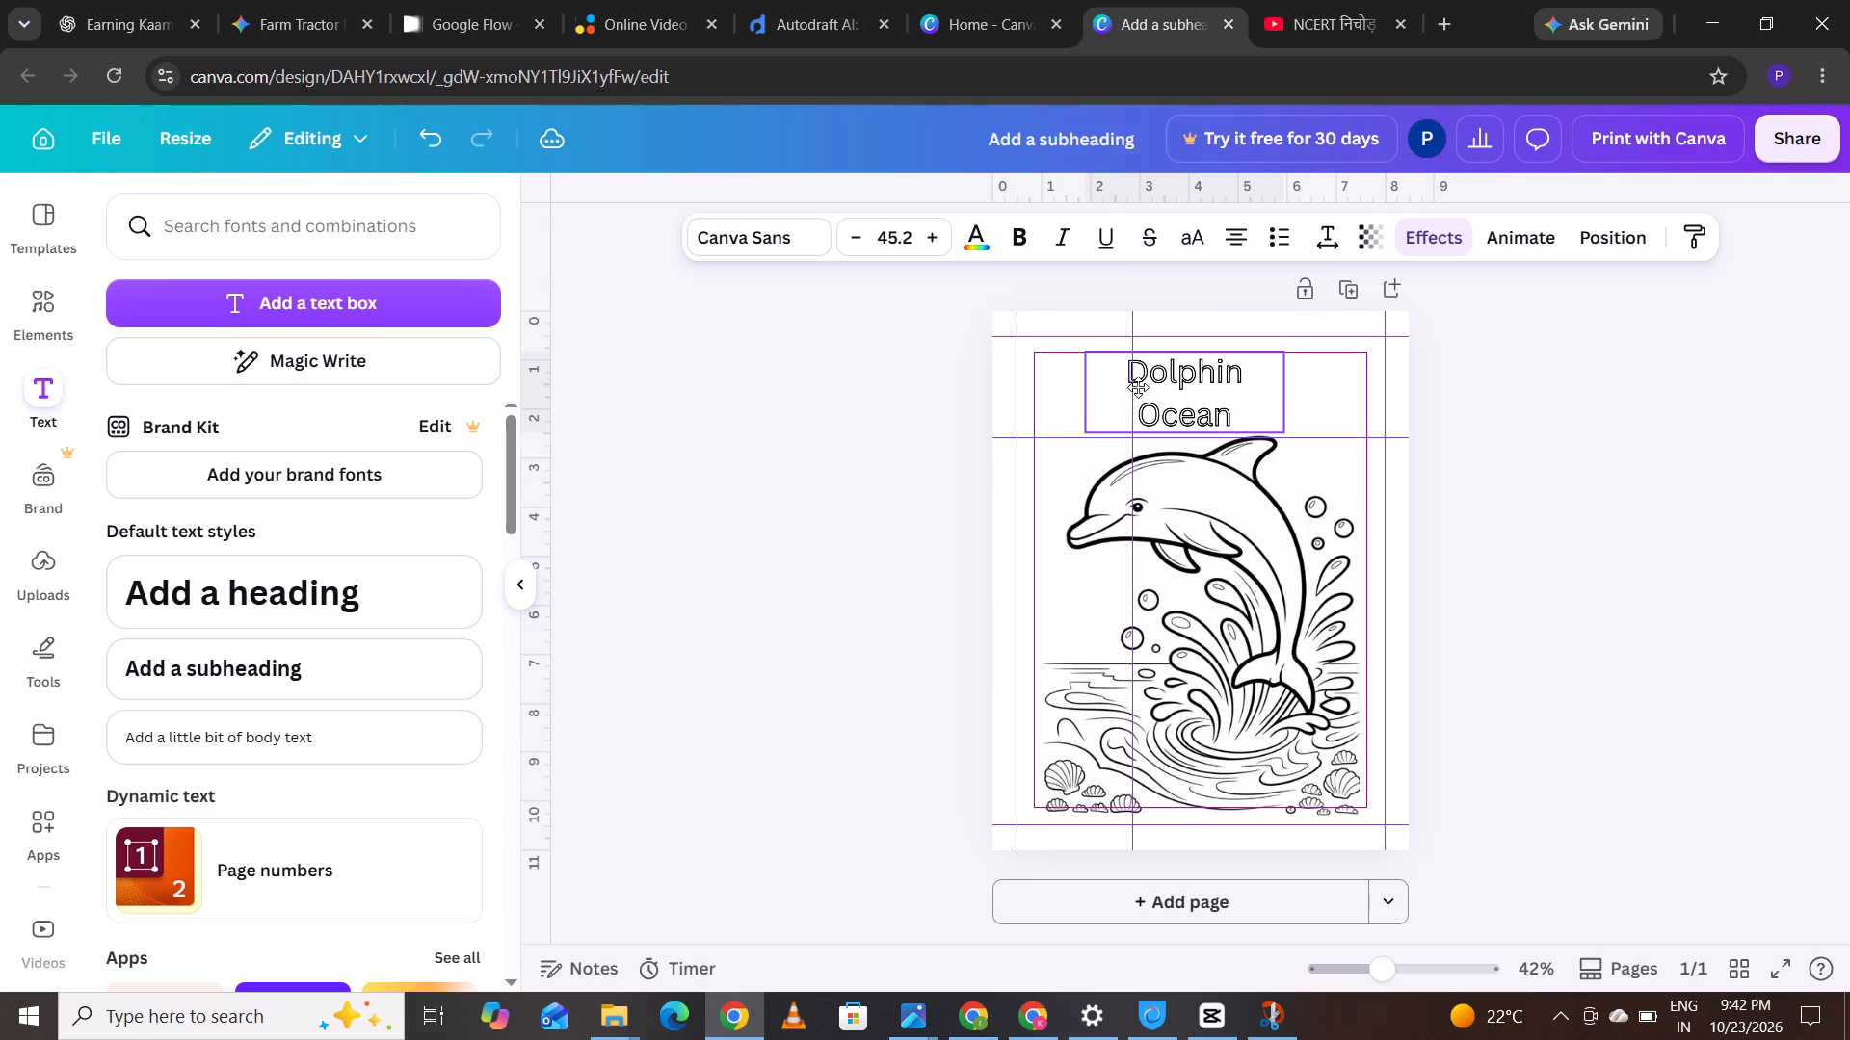
drag(1138, 387, 1131, 382)
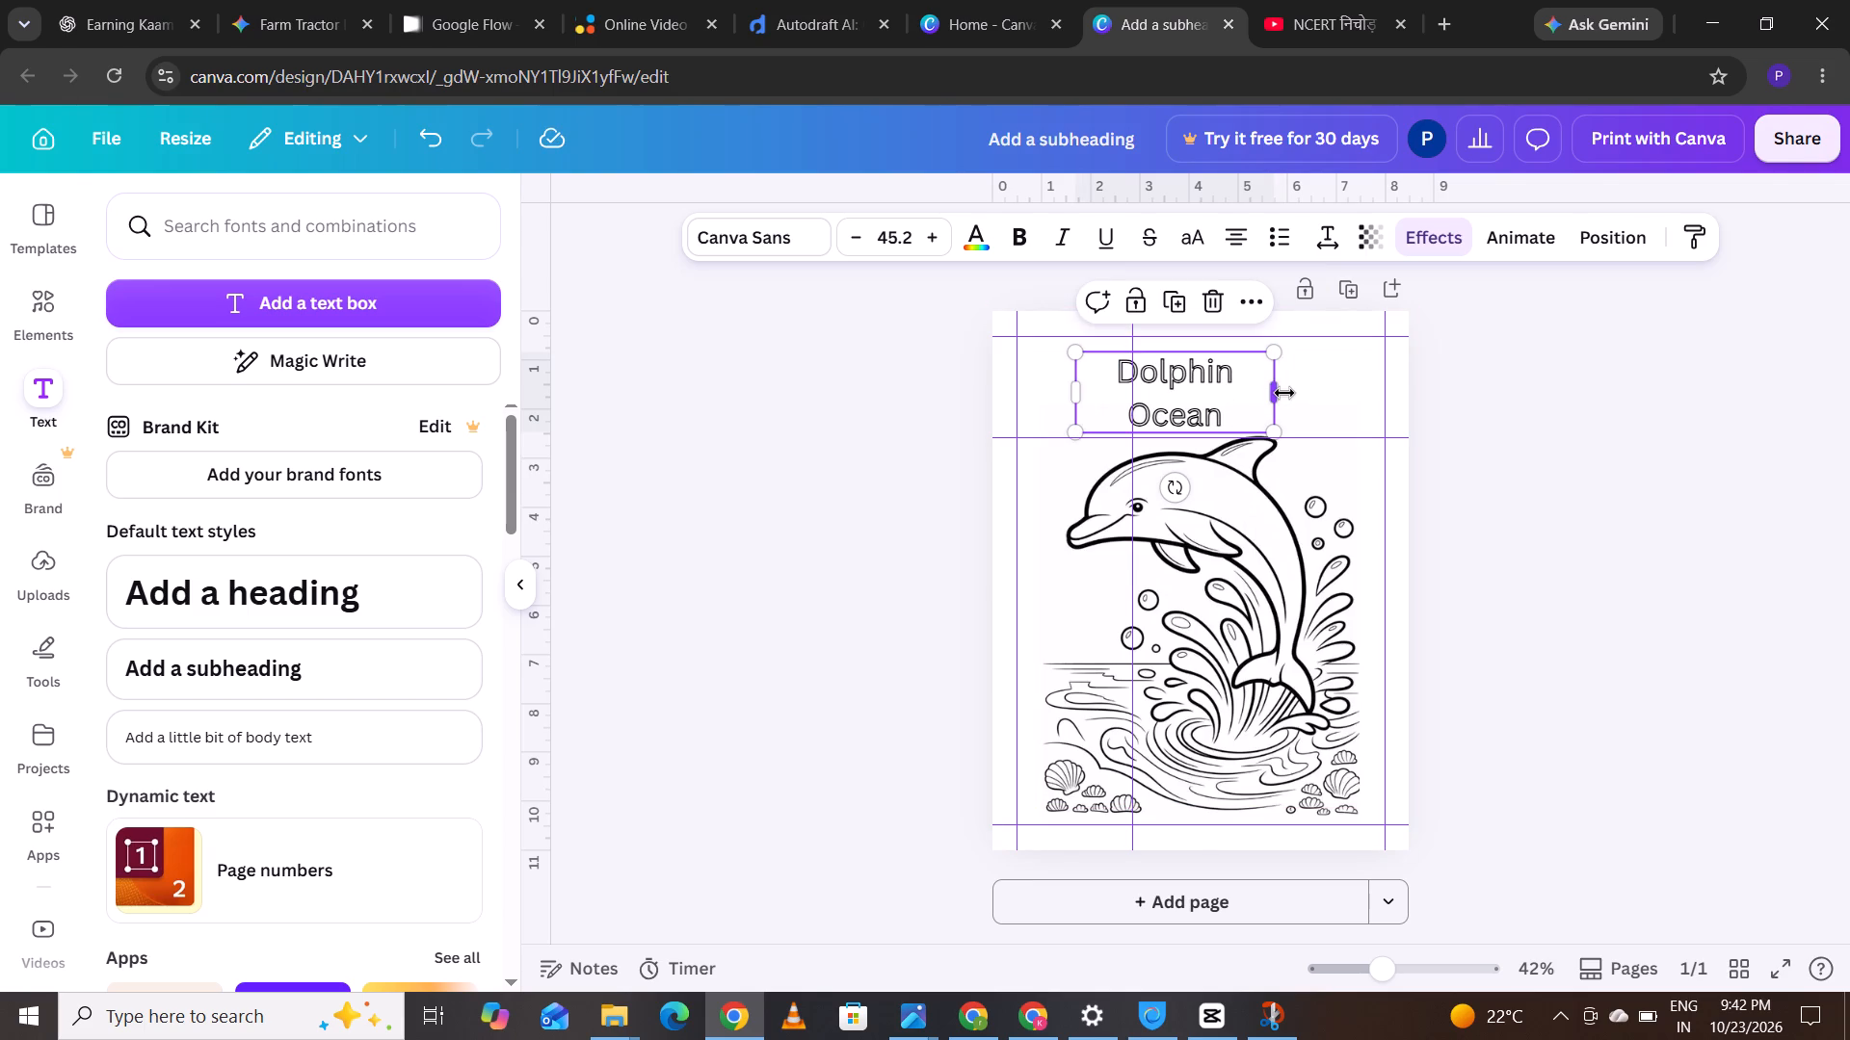
drag(1278, 397, 1326, 396)
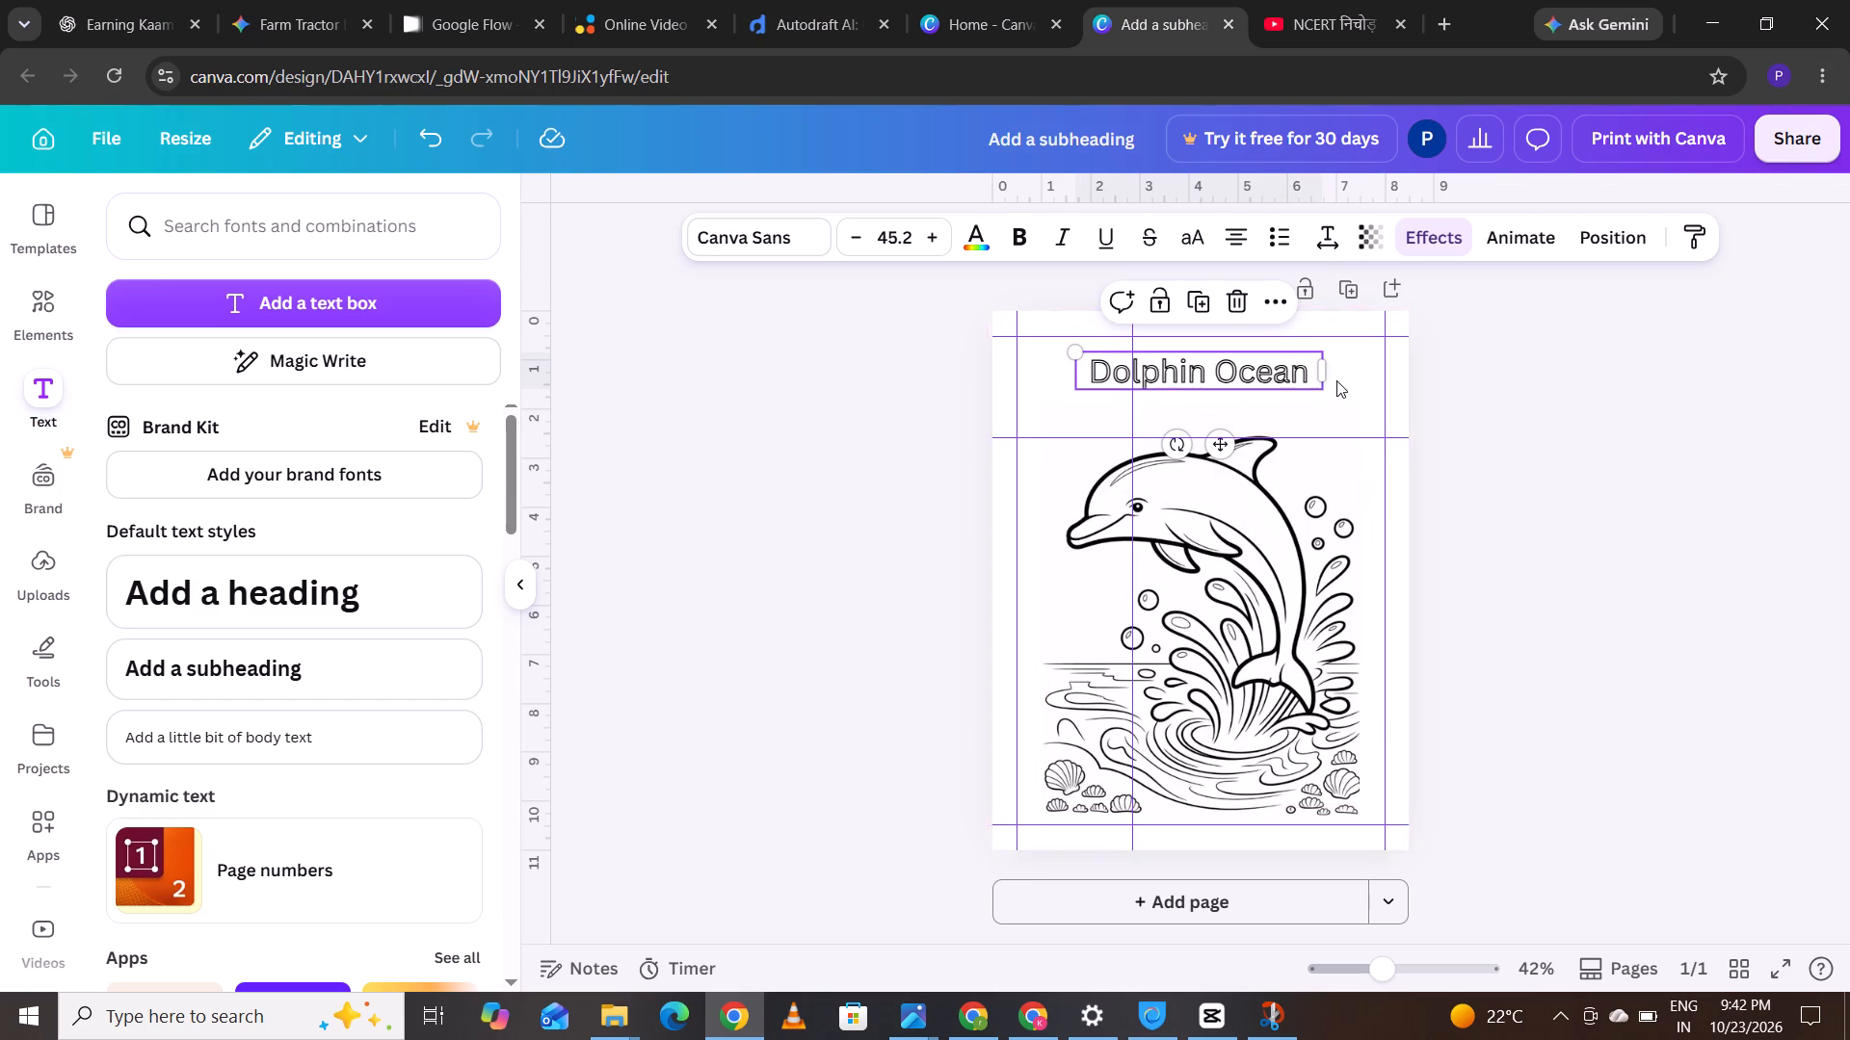
Enlarge the one-line title to about size 53.5 and centre it horizontally above the dolphin.
drag(1325, 393, 1328, 404)
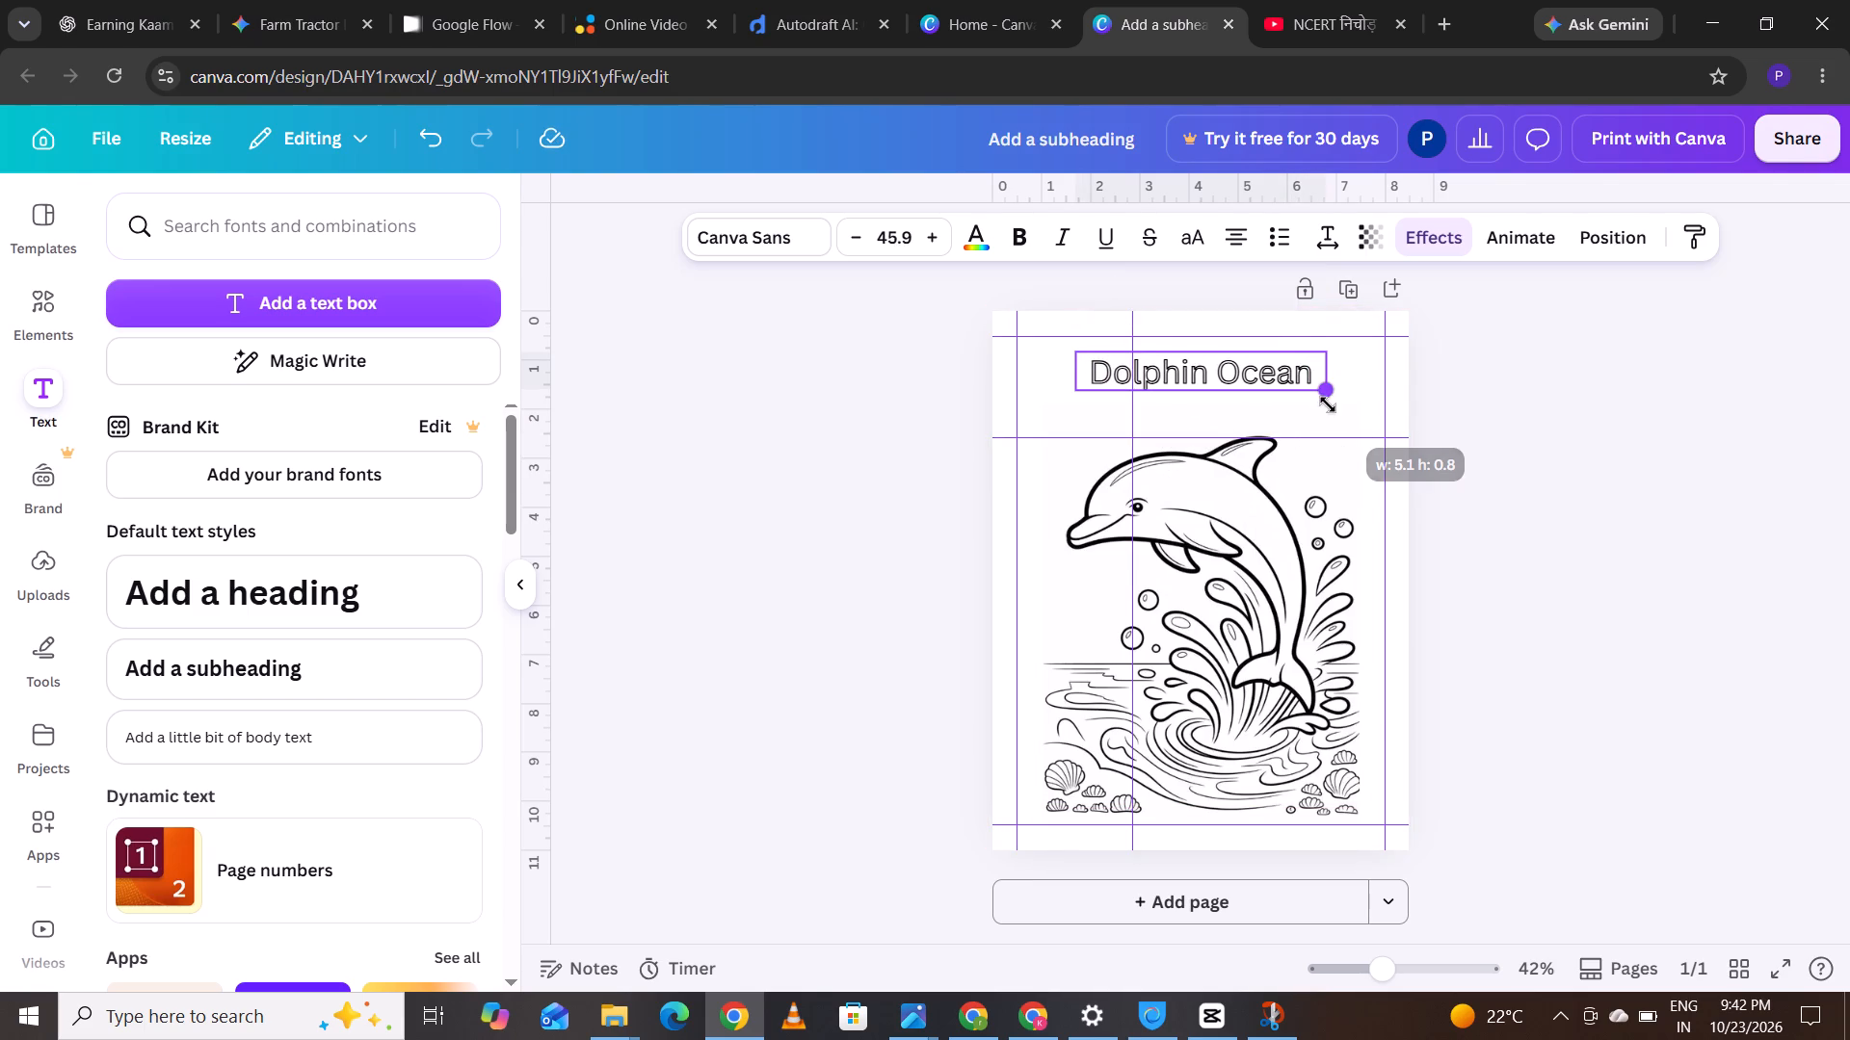
drag(1328, 404, 1336, 558)
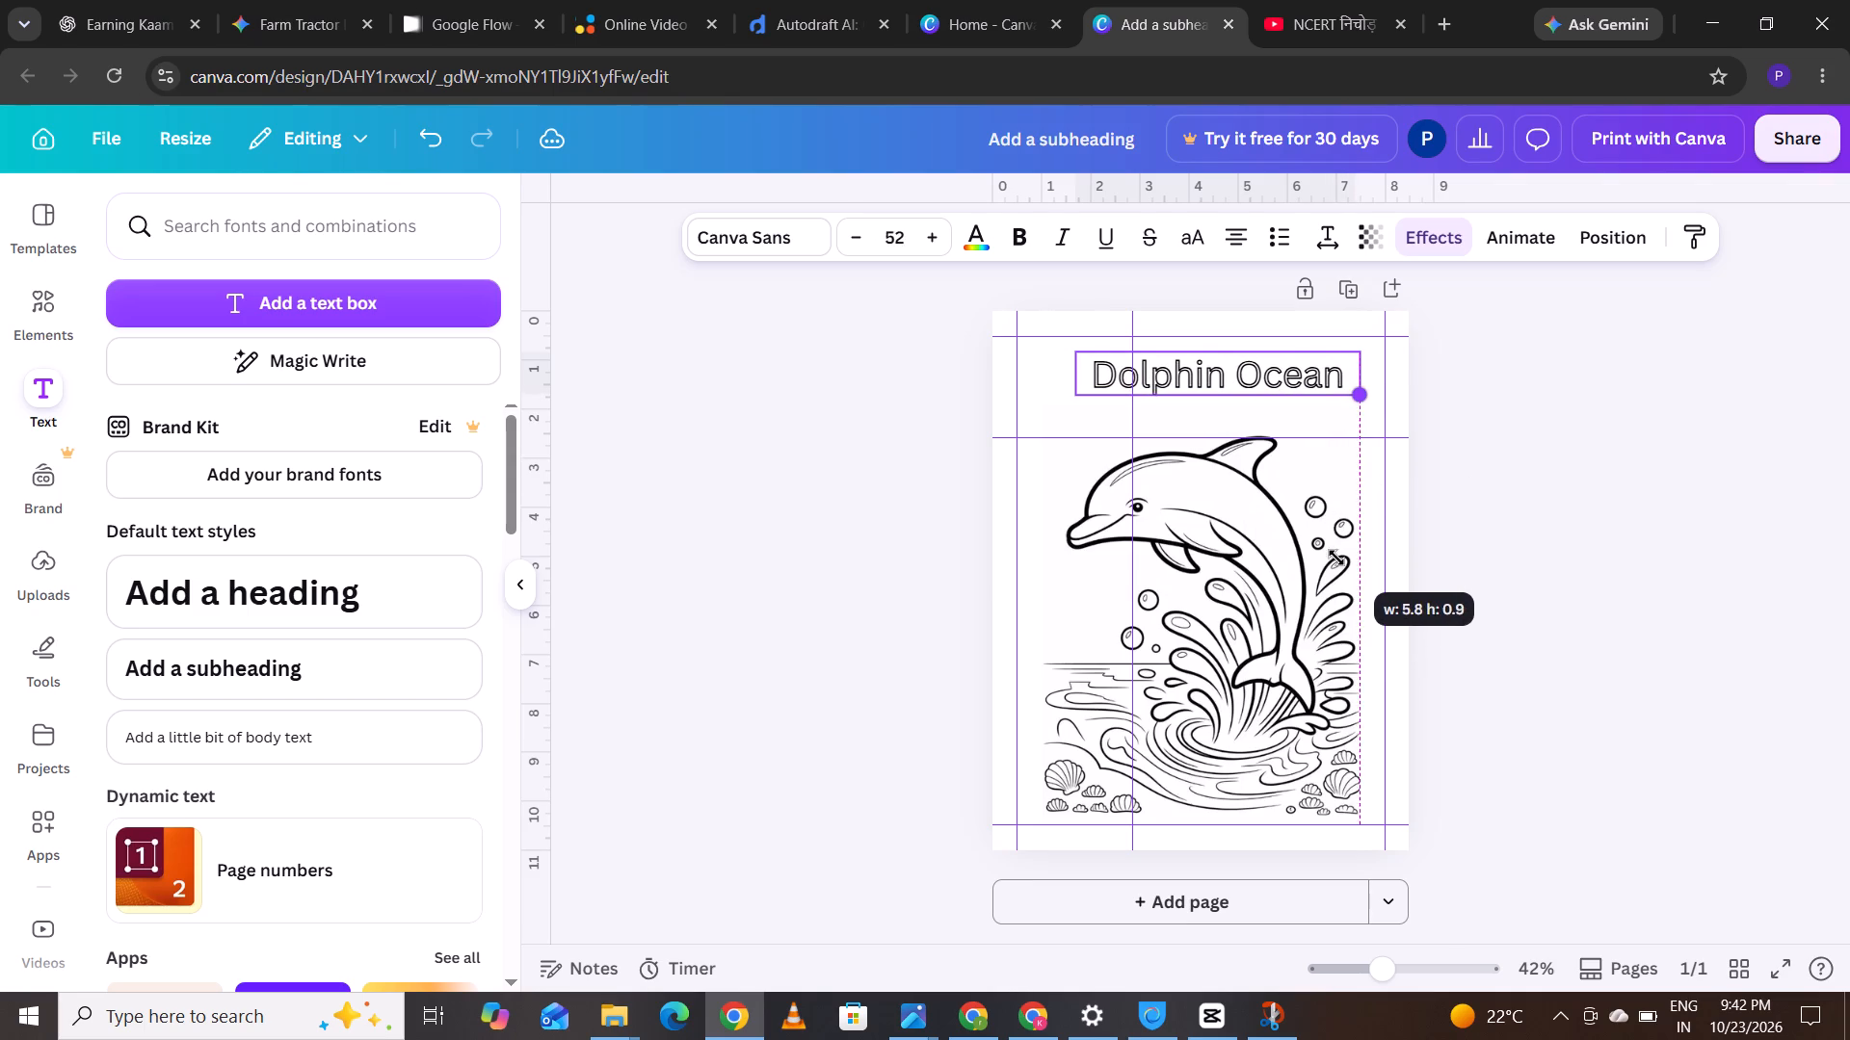
drag(1336, 558, 1340, 617)
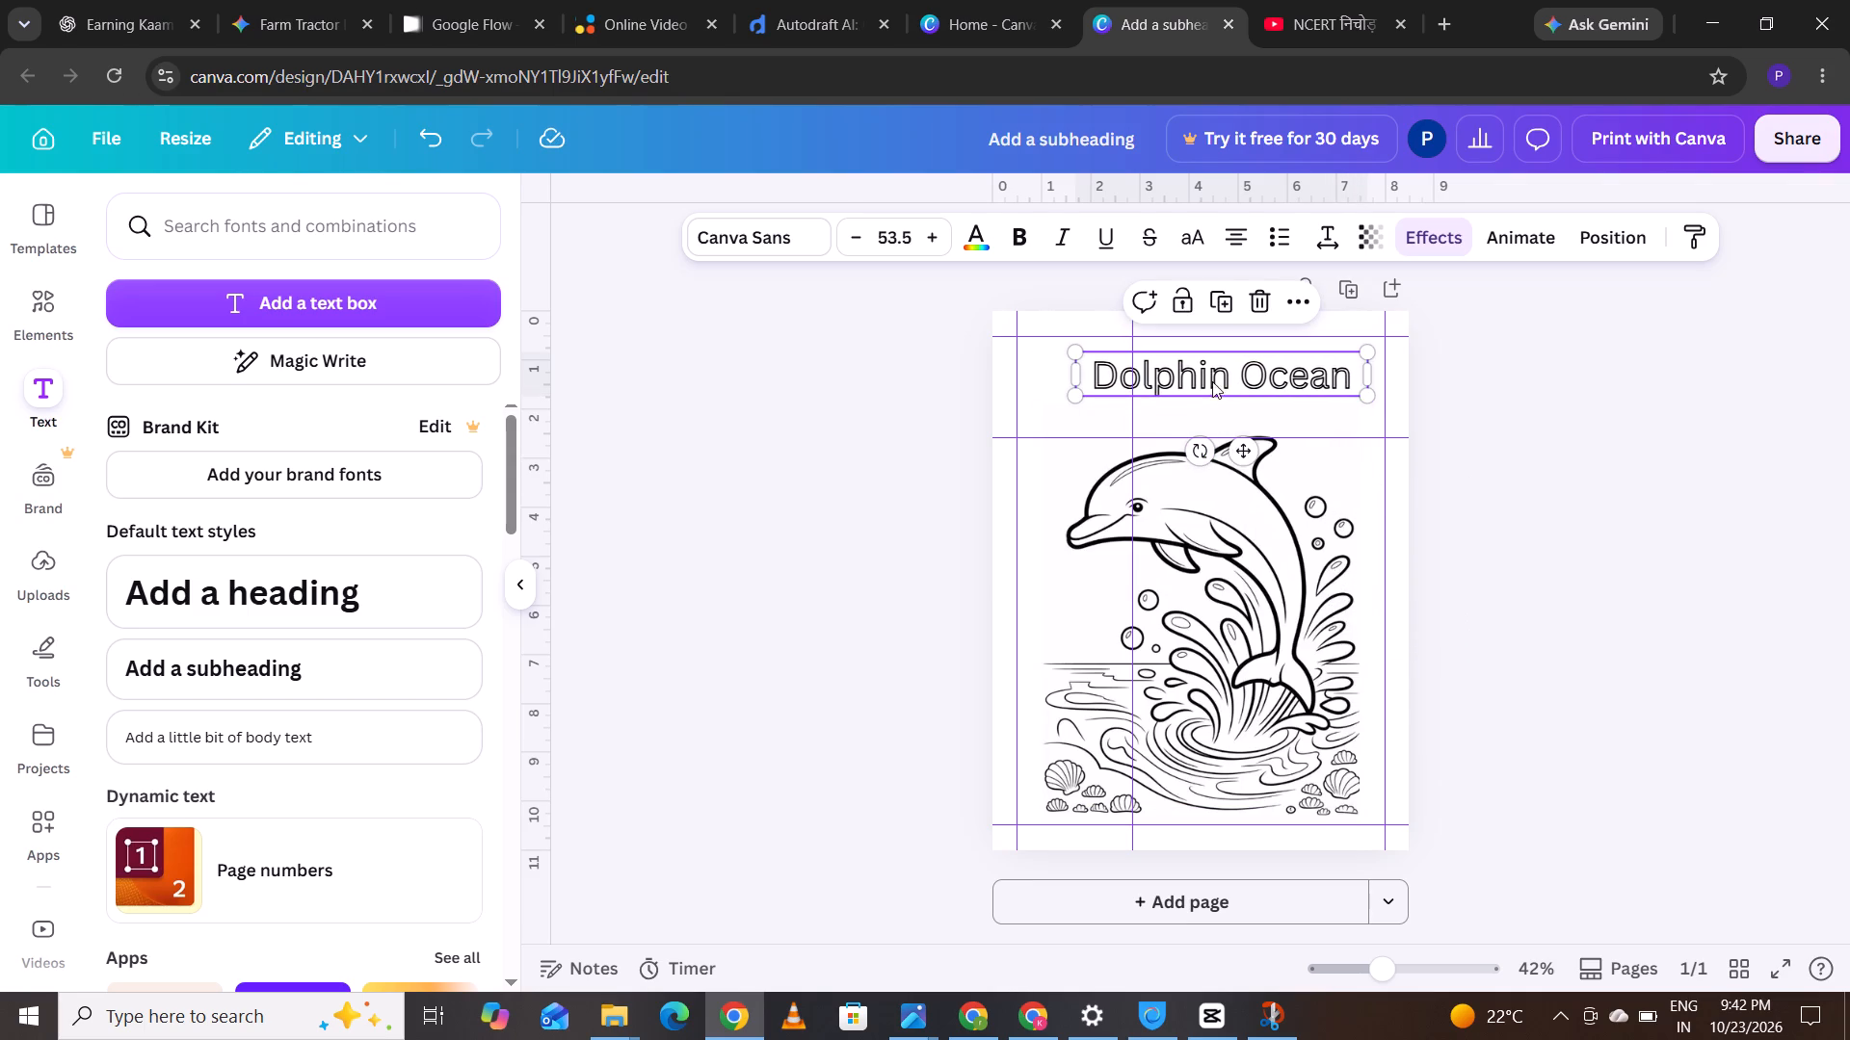
drag(1221, 369, 1209, 369)
click(1209, 369)
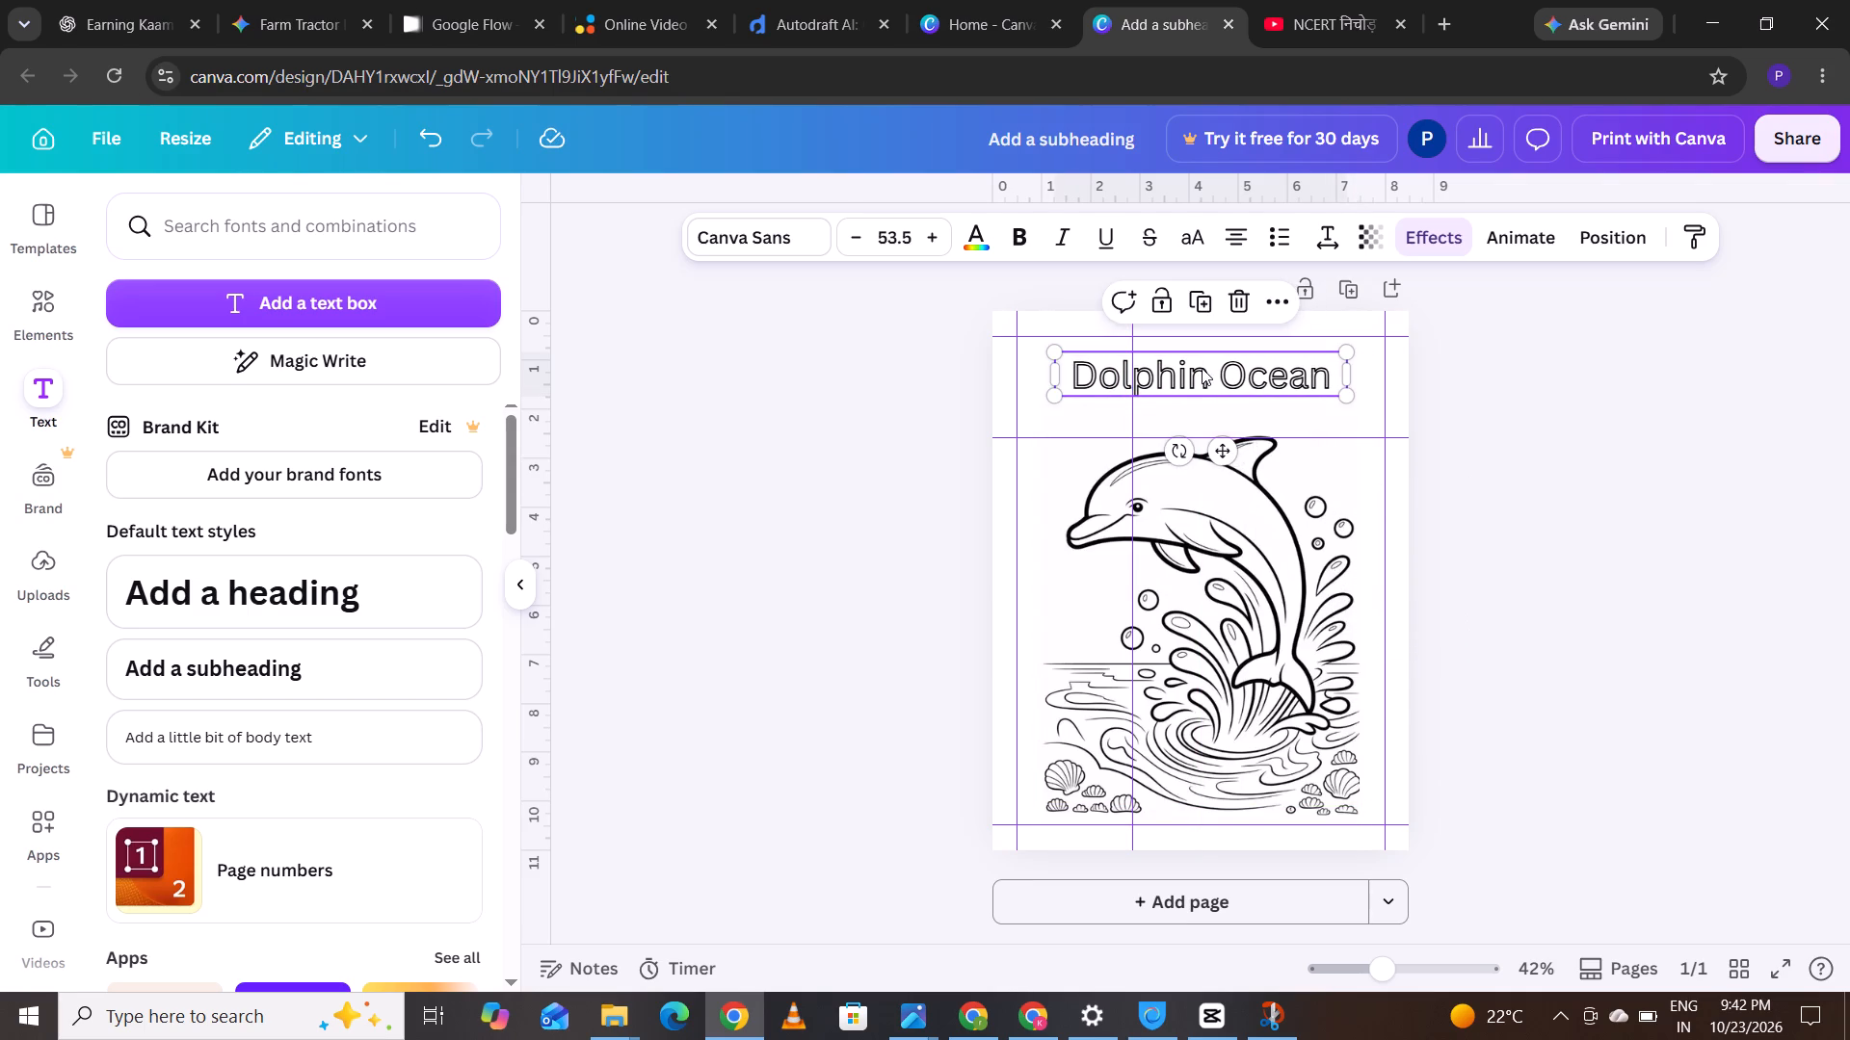
click(1695, 667)
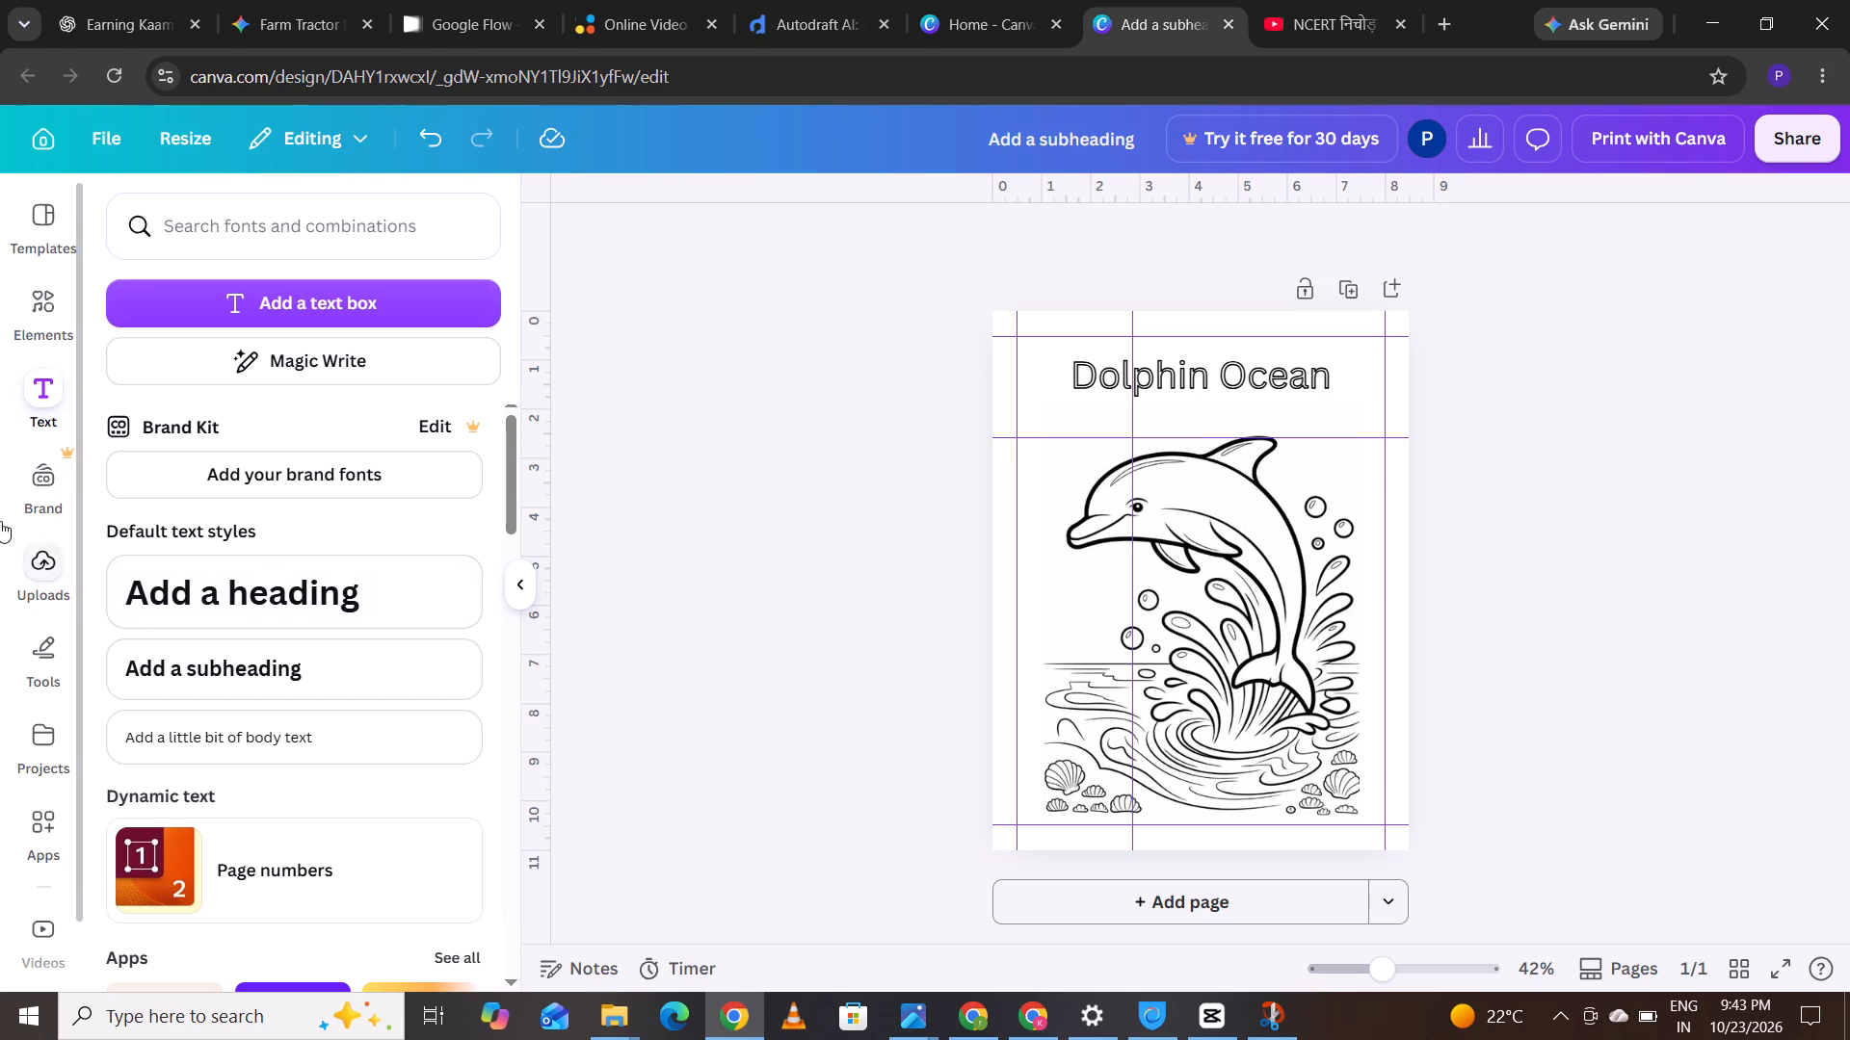
click(47, 583)
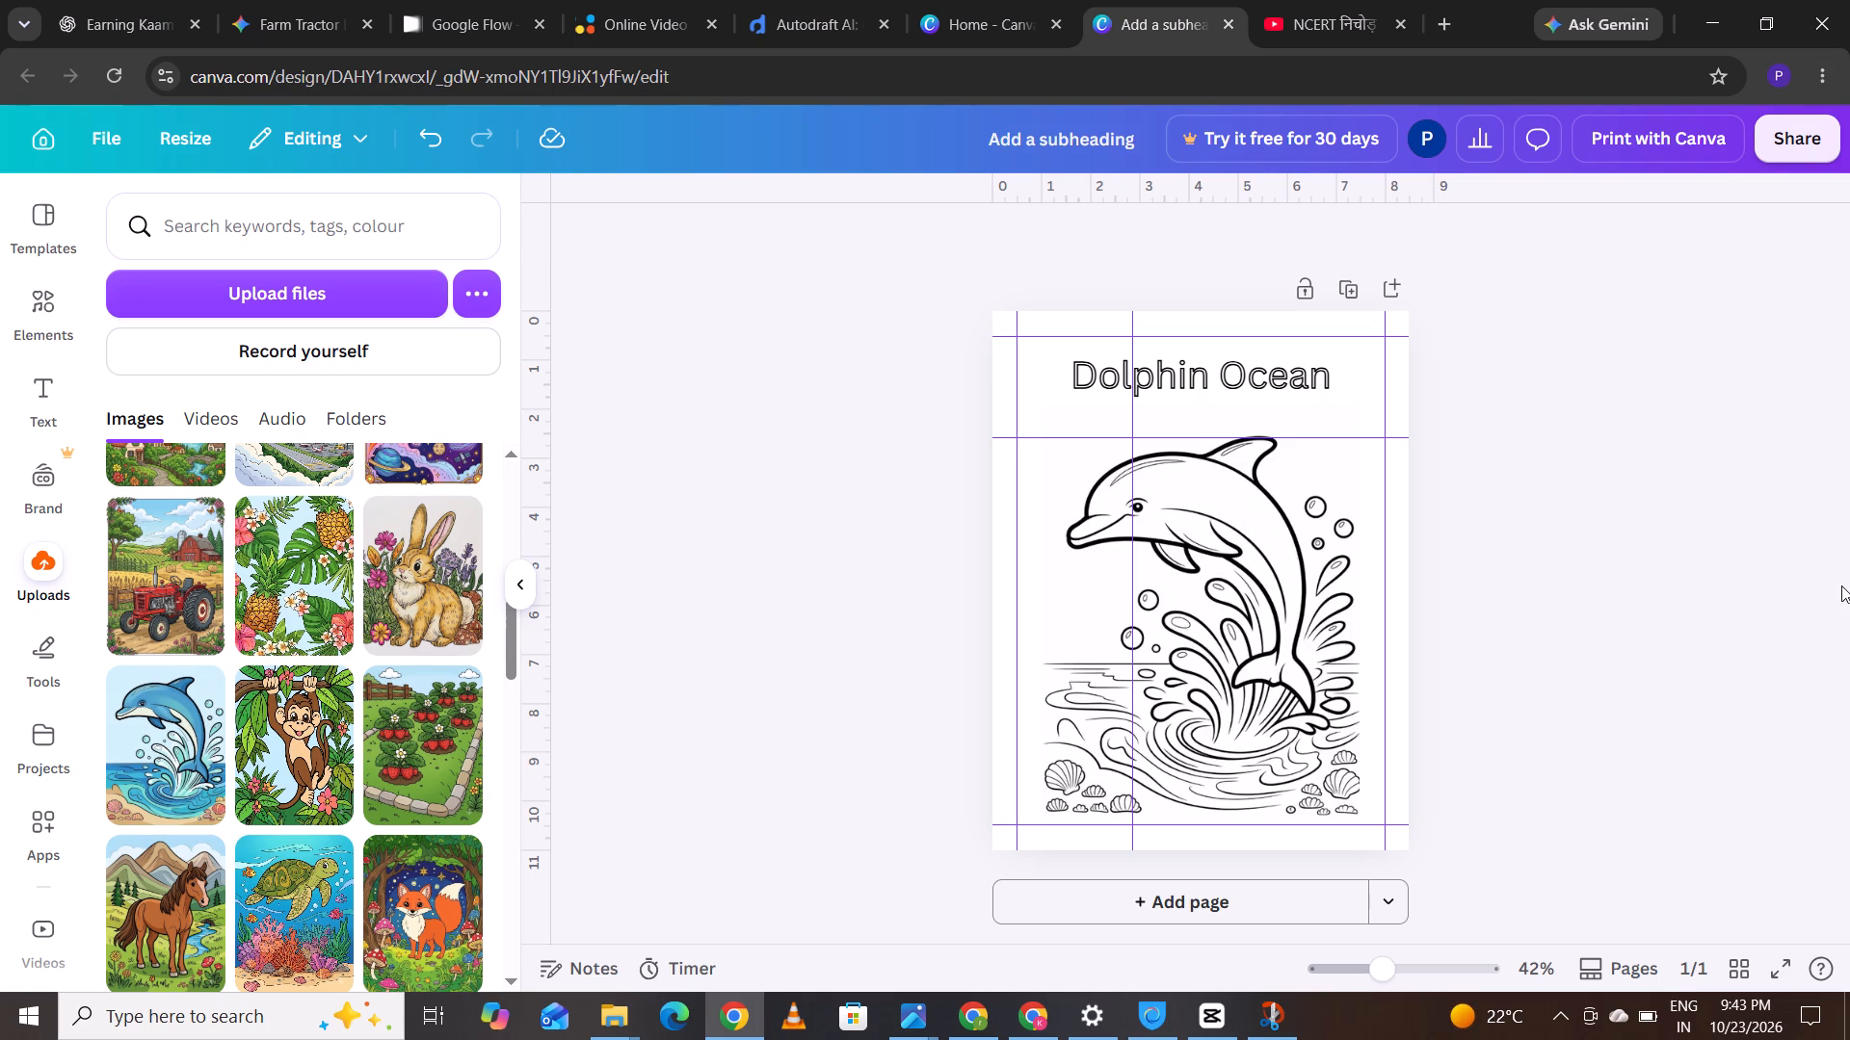
key(shift+super+s)
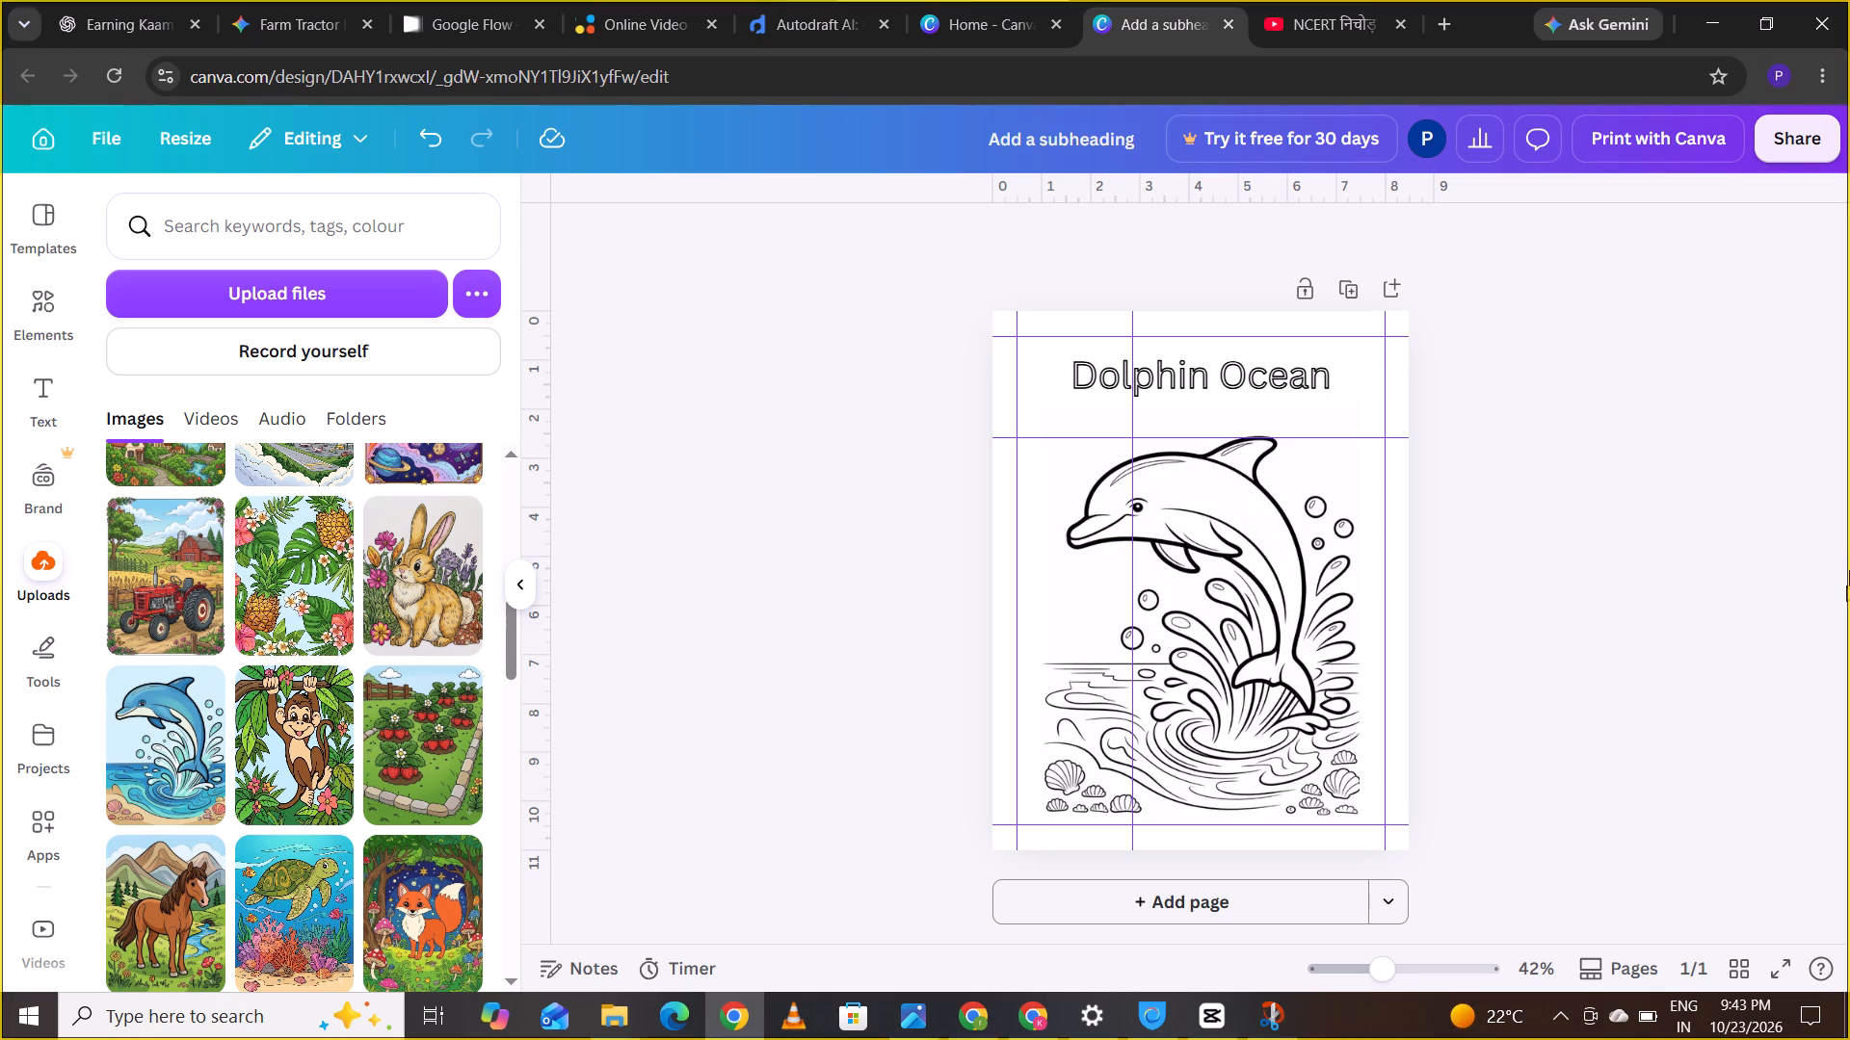
click(993, 28)
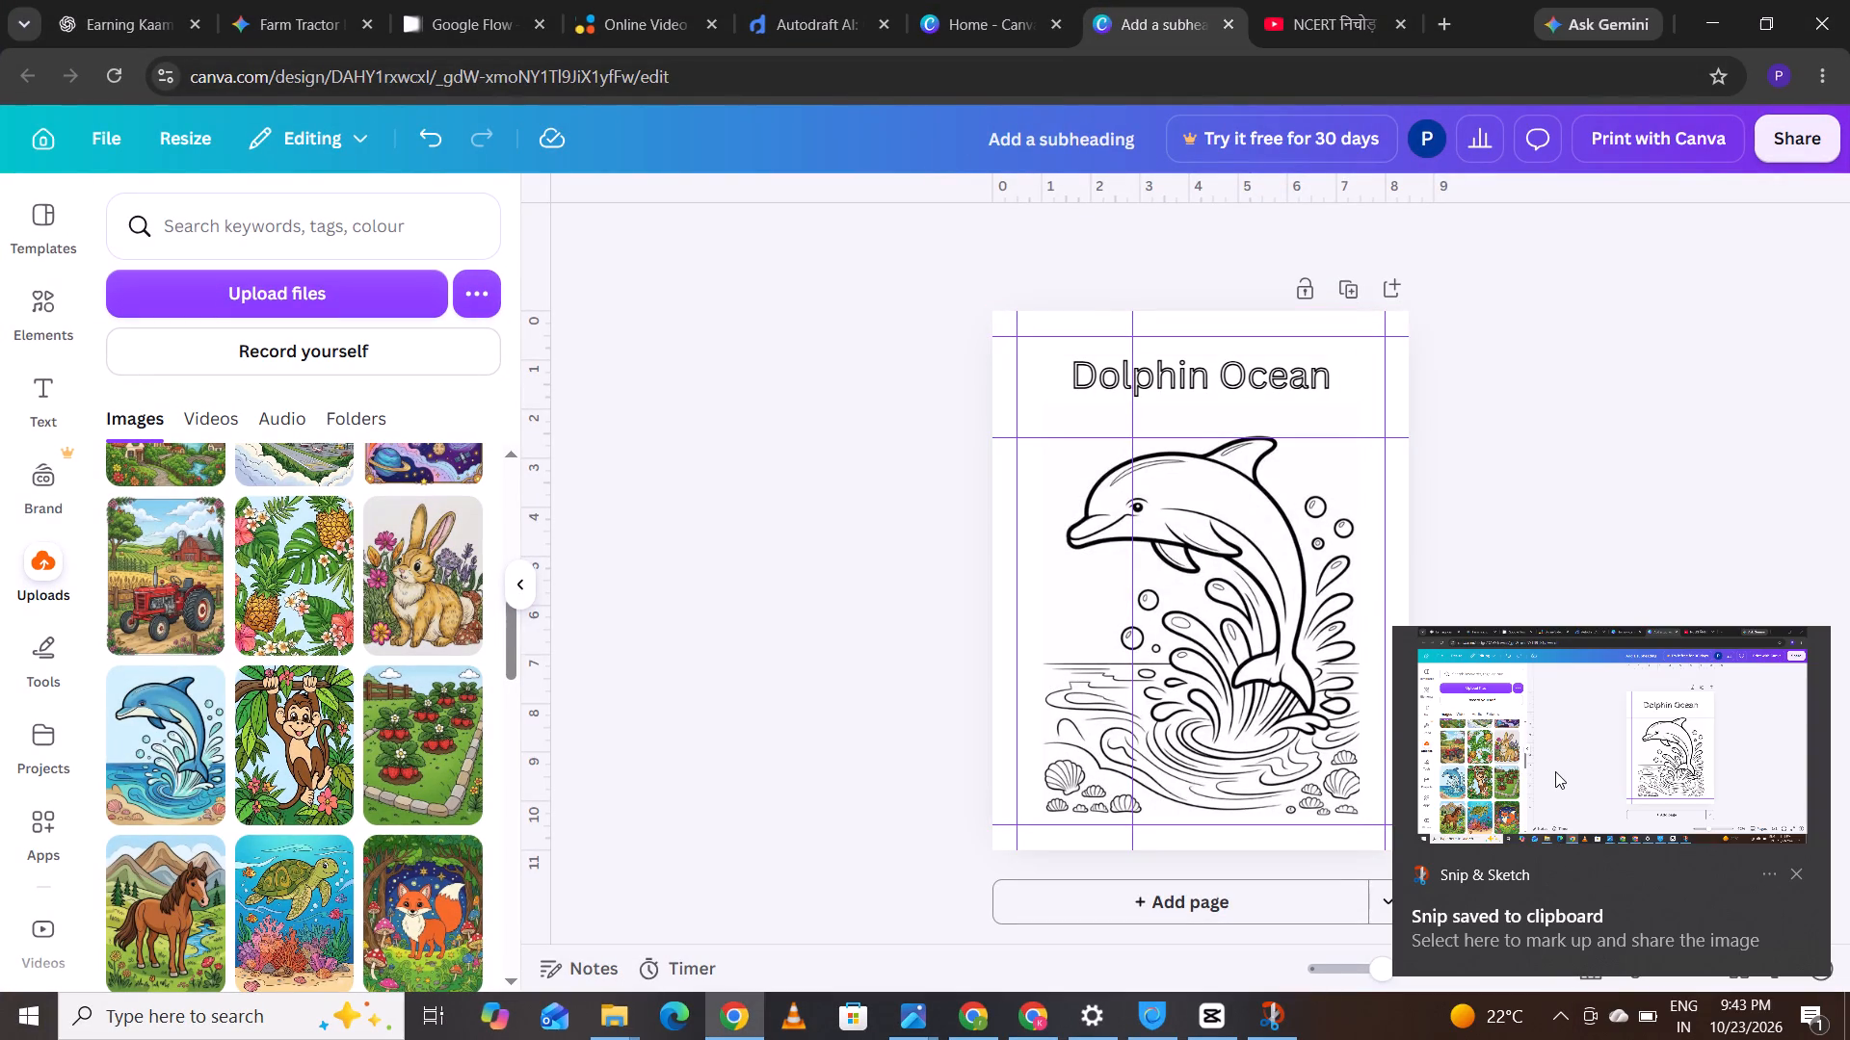
click(1555, 770)
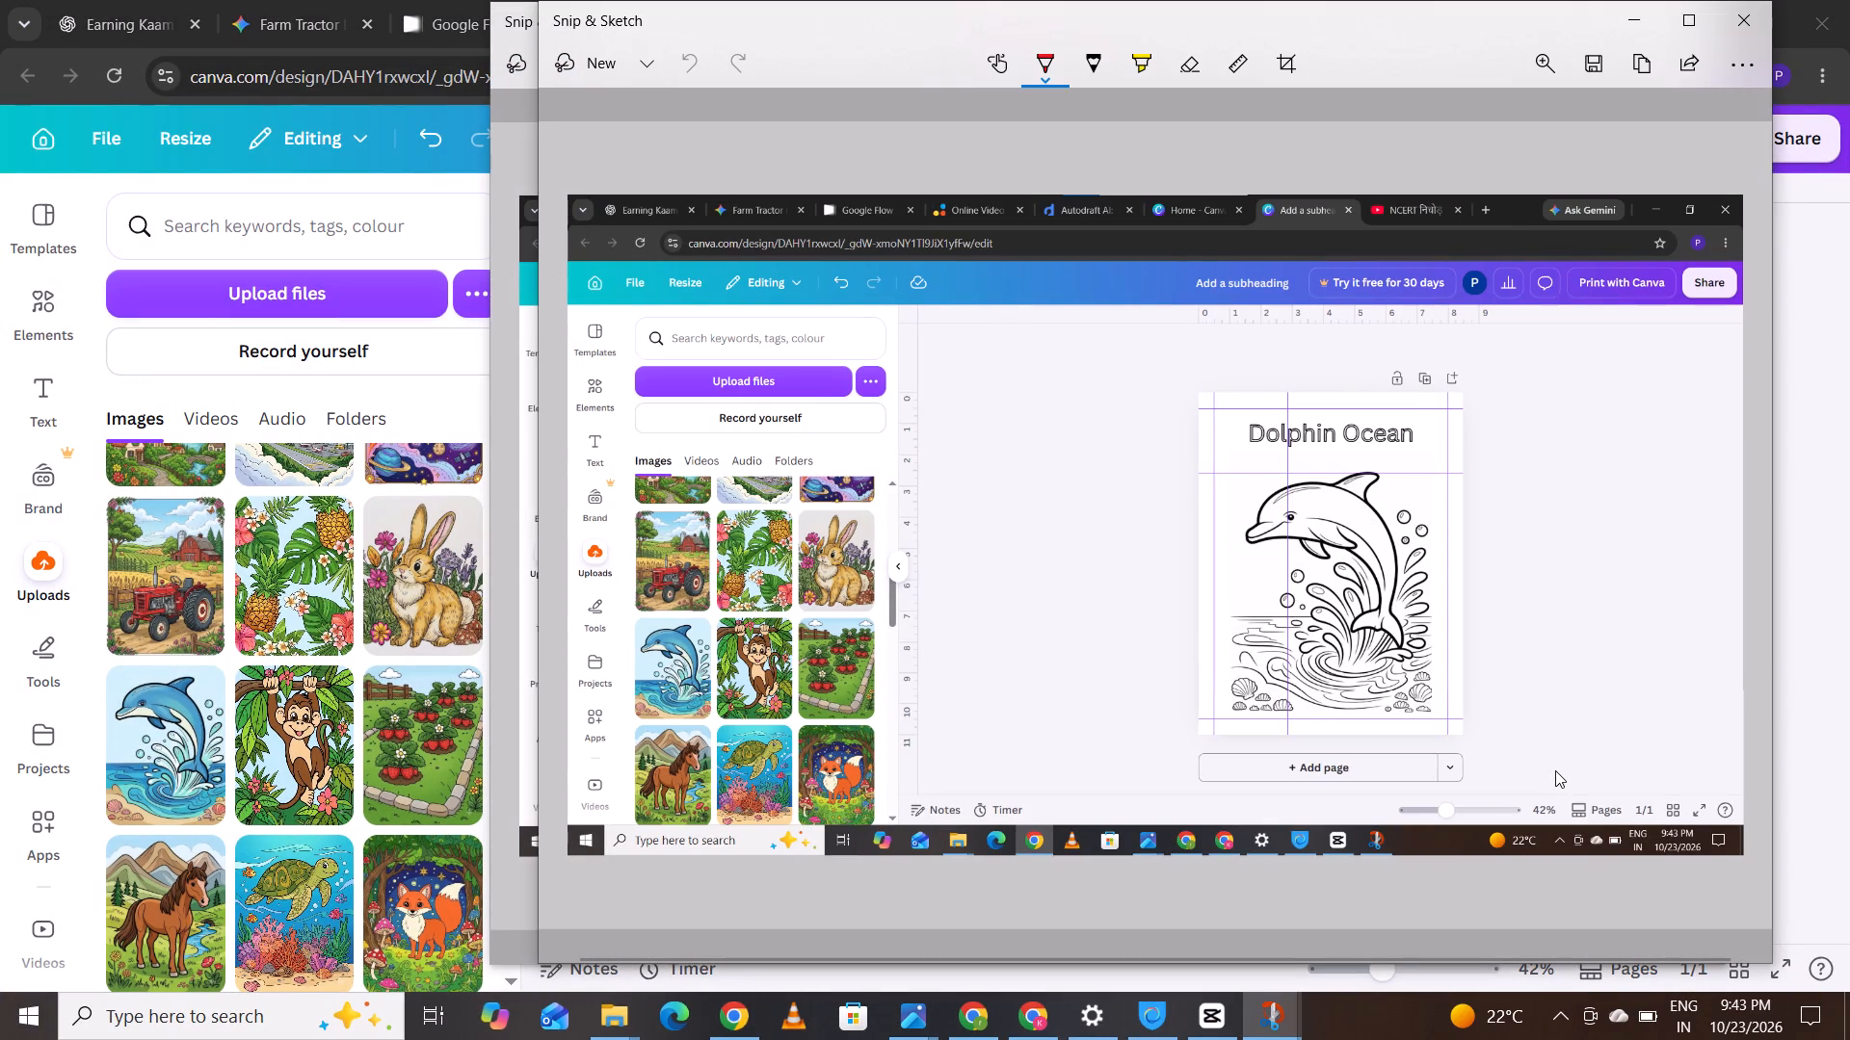
key(ctrl+s)
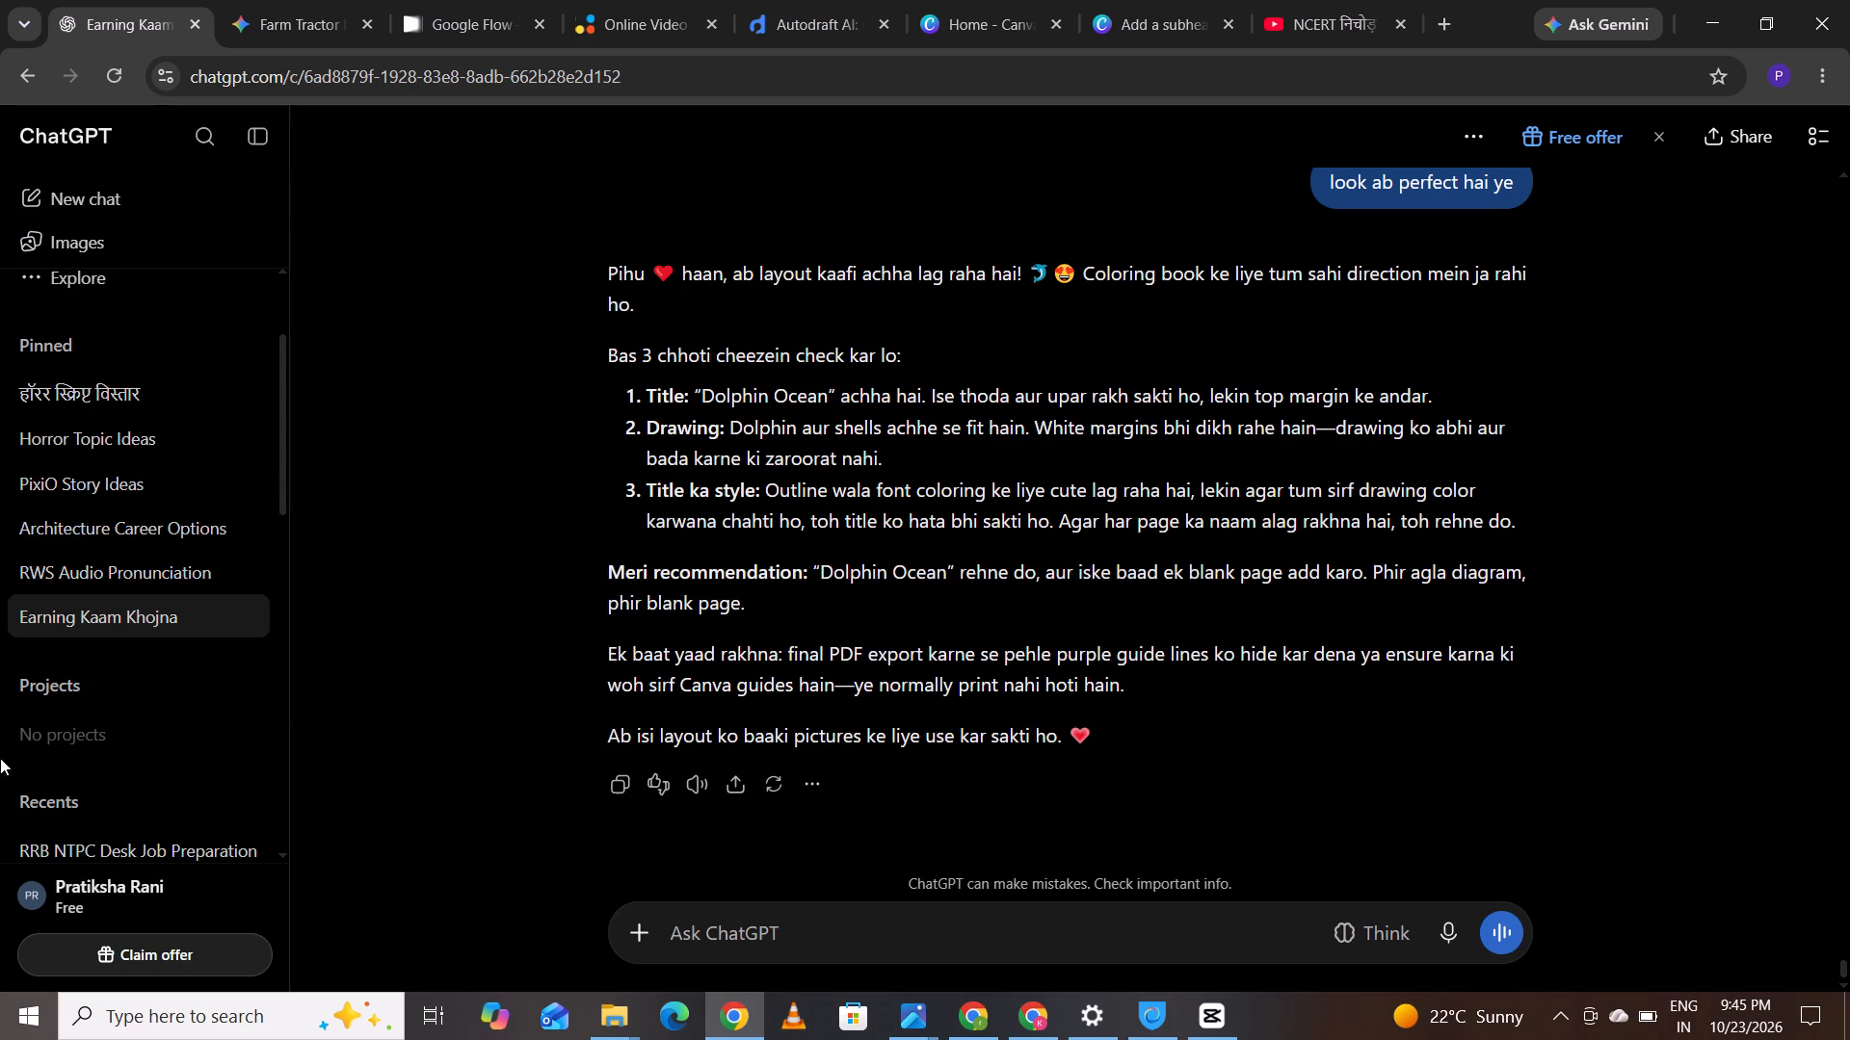
In the Canva design, enlarge the dolphin drawing to about 7 × 9 inches and centre it between the side margin guides.
click(1117, 0)
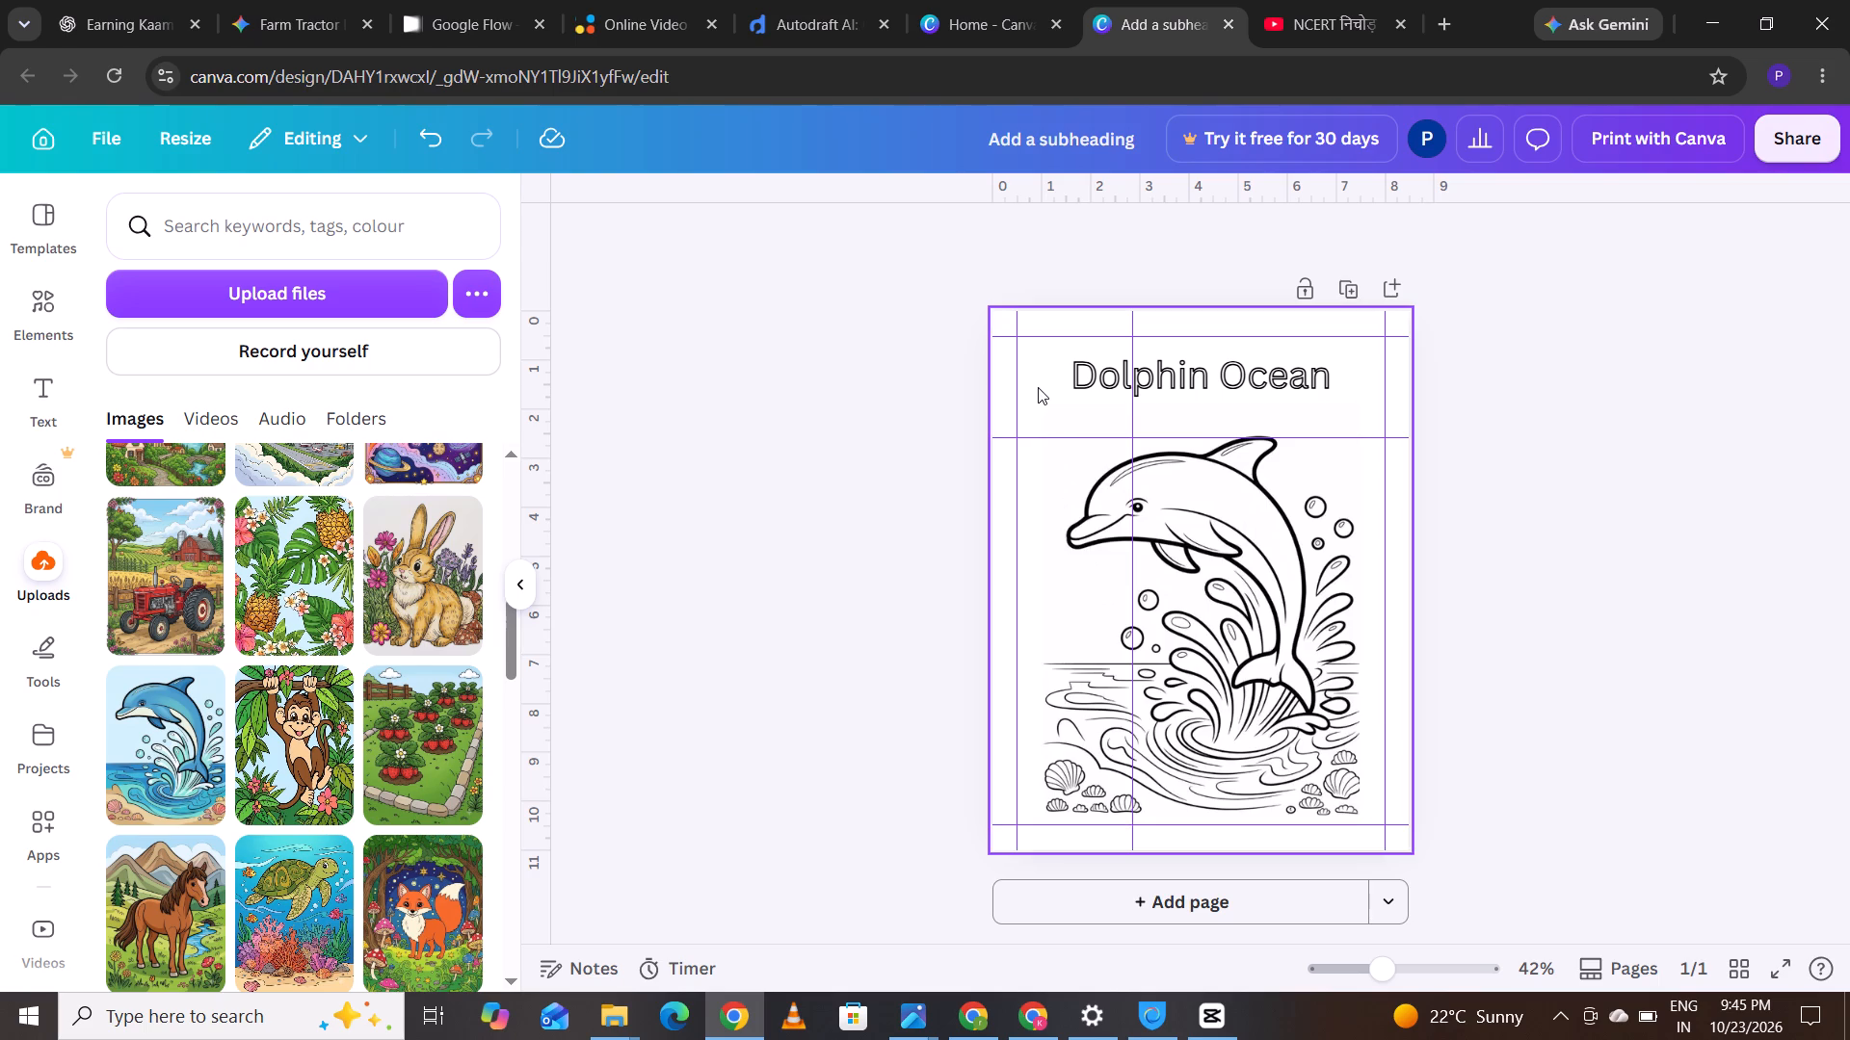
click(1097, 569)
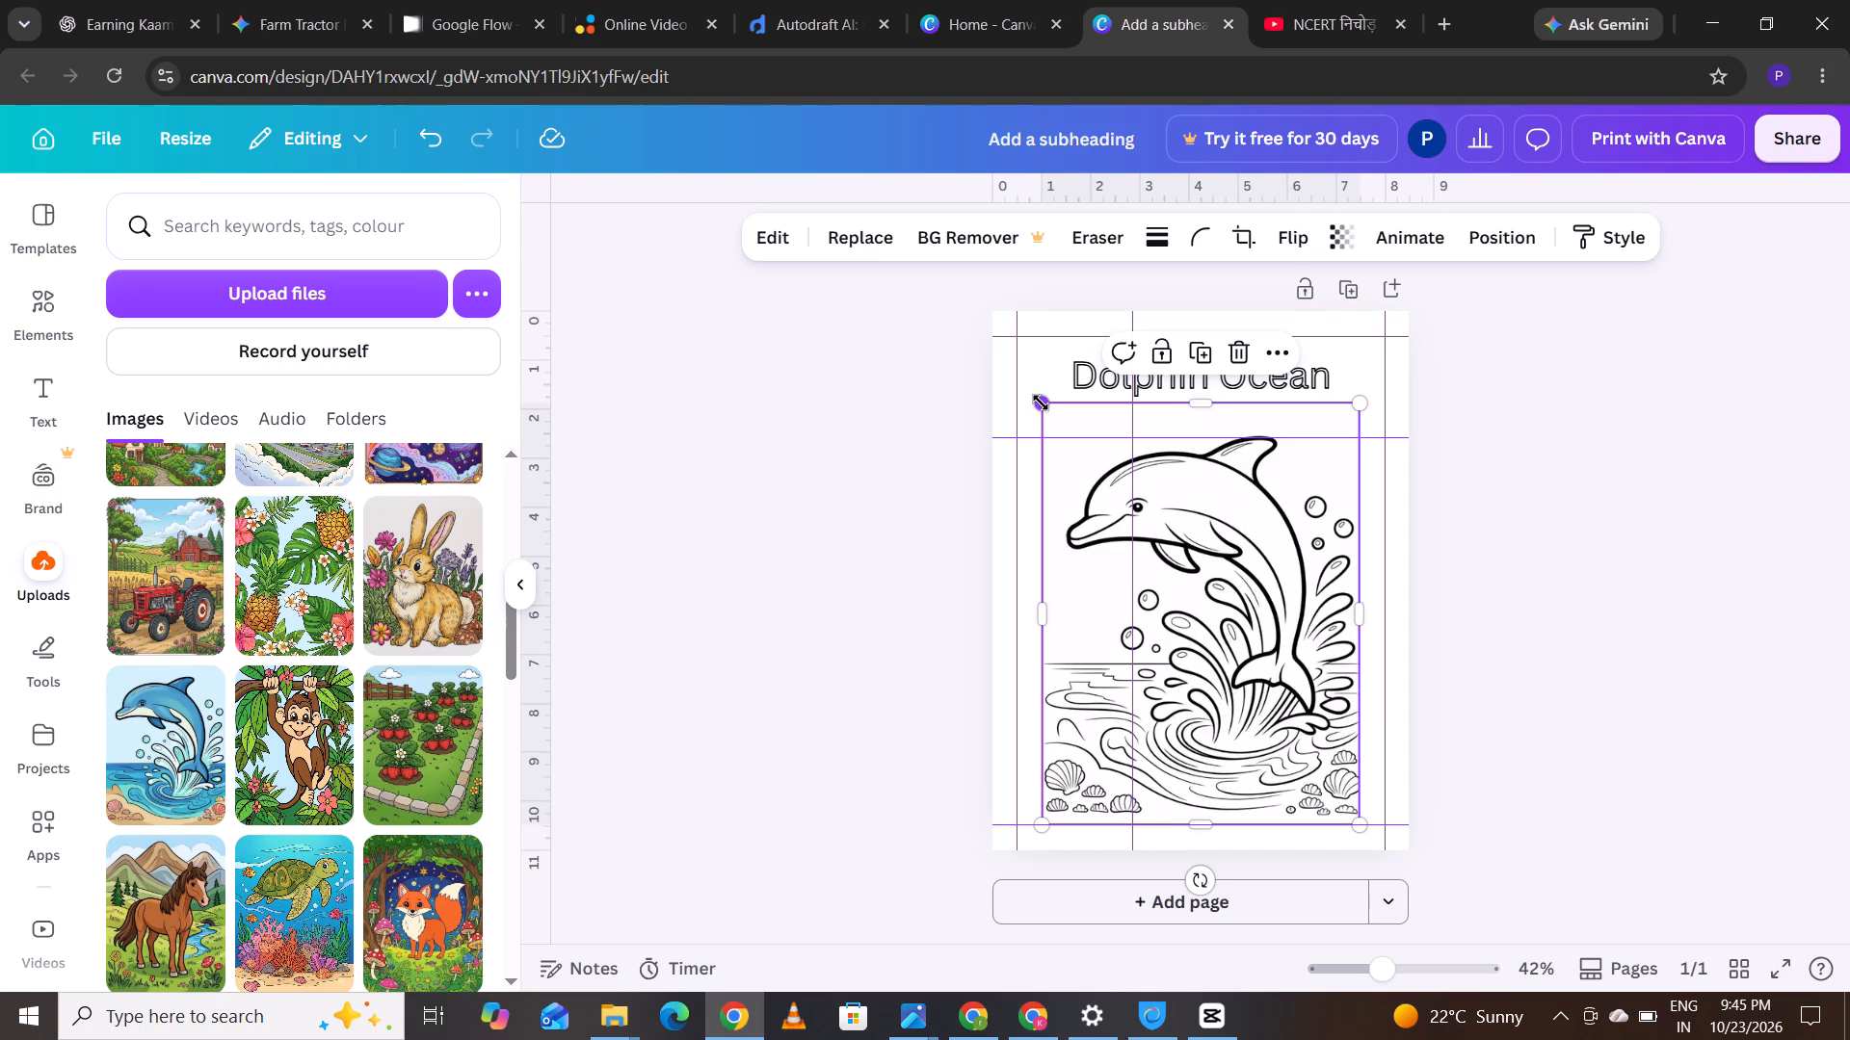
drag(1041, 403, 1037, 384)
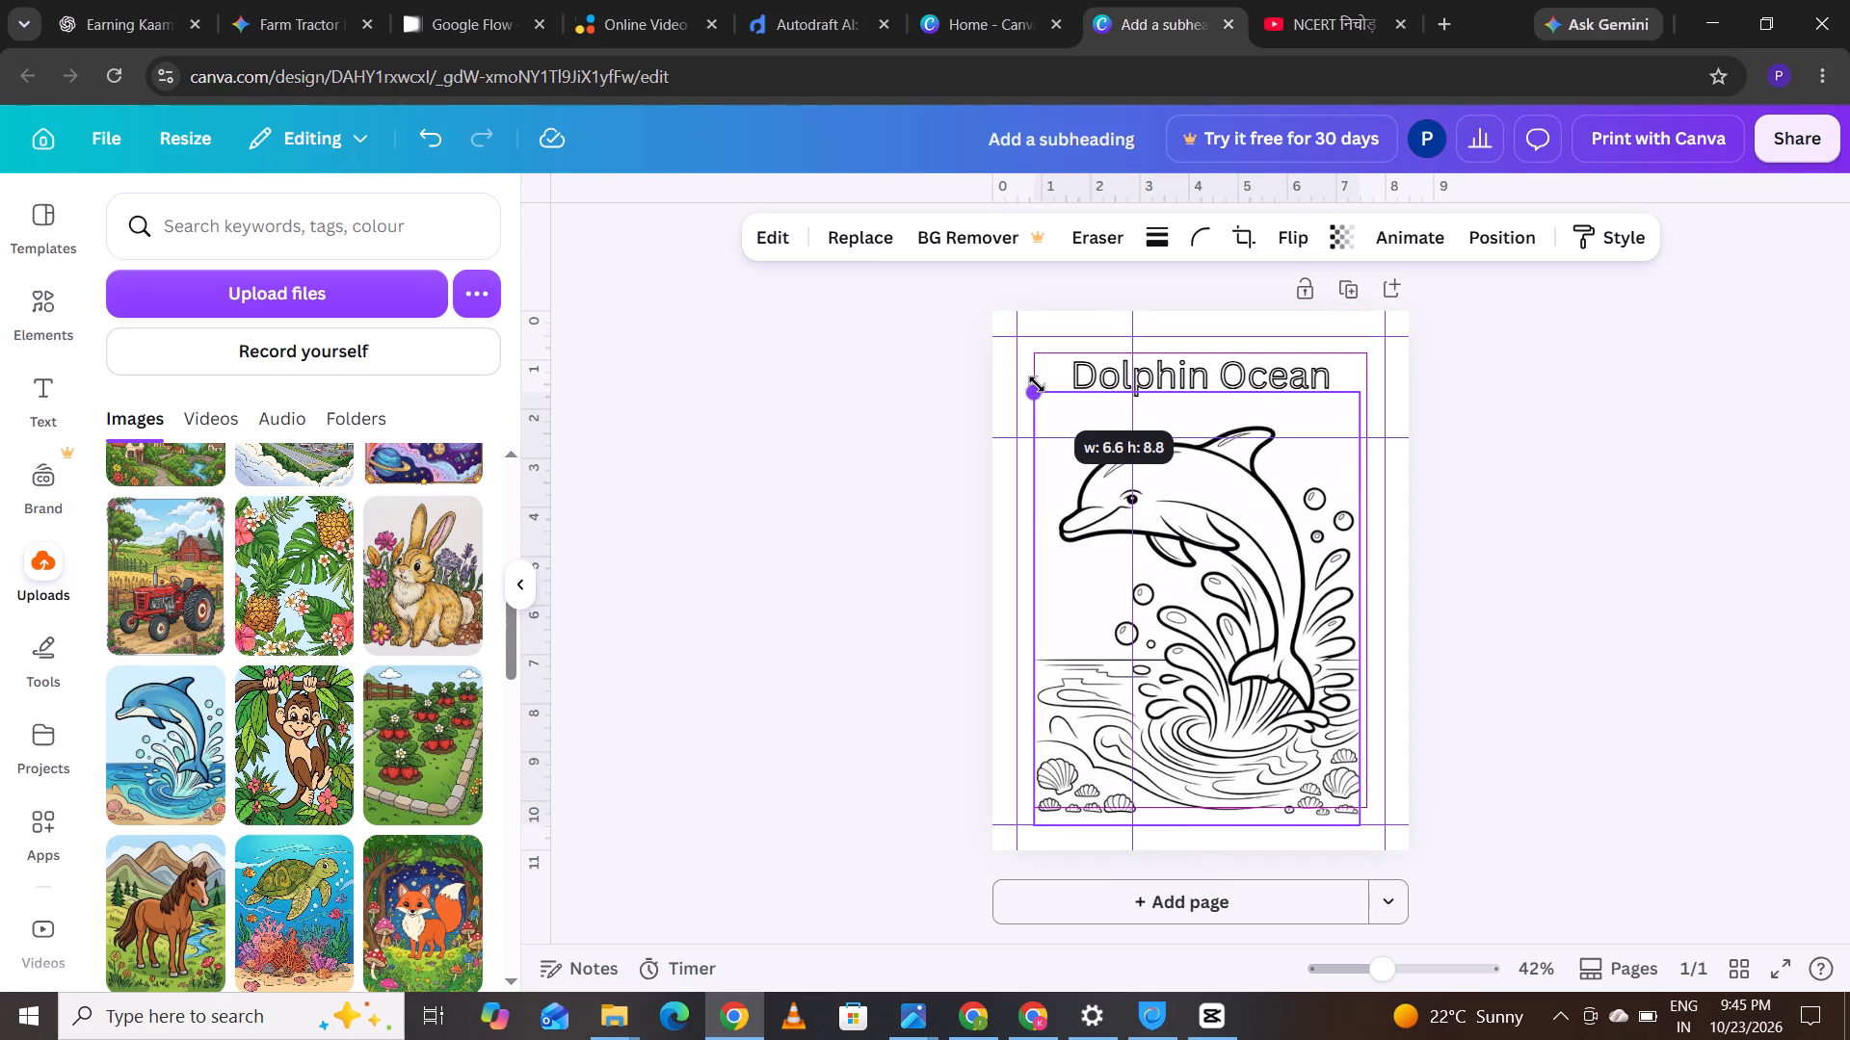
drag(1037, 384, 1034, 377)
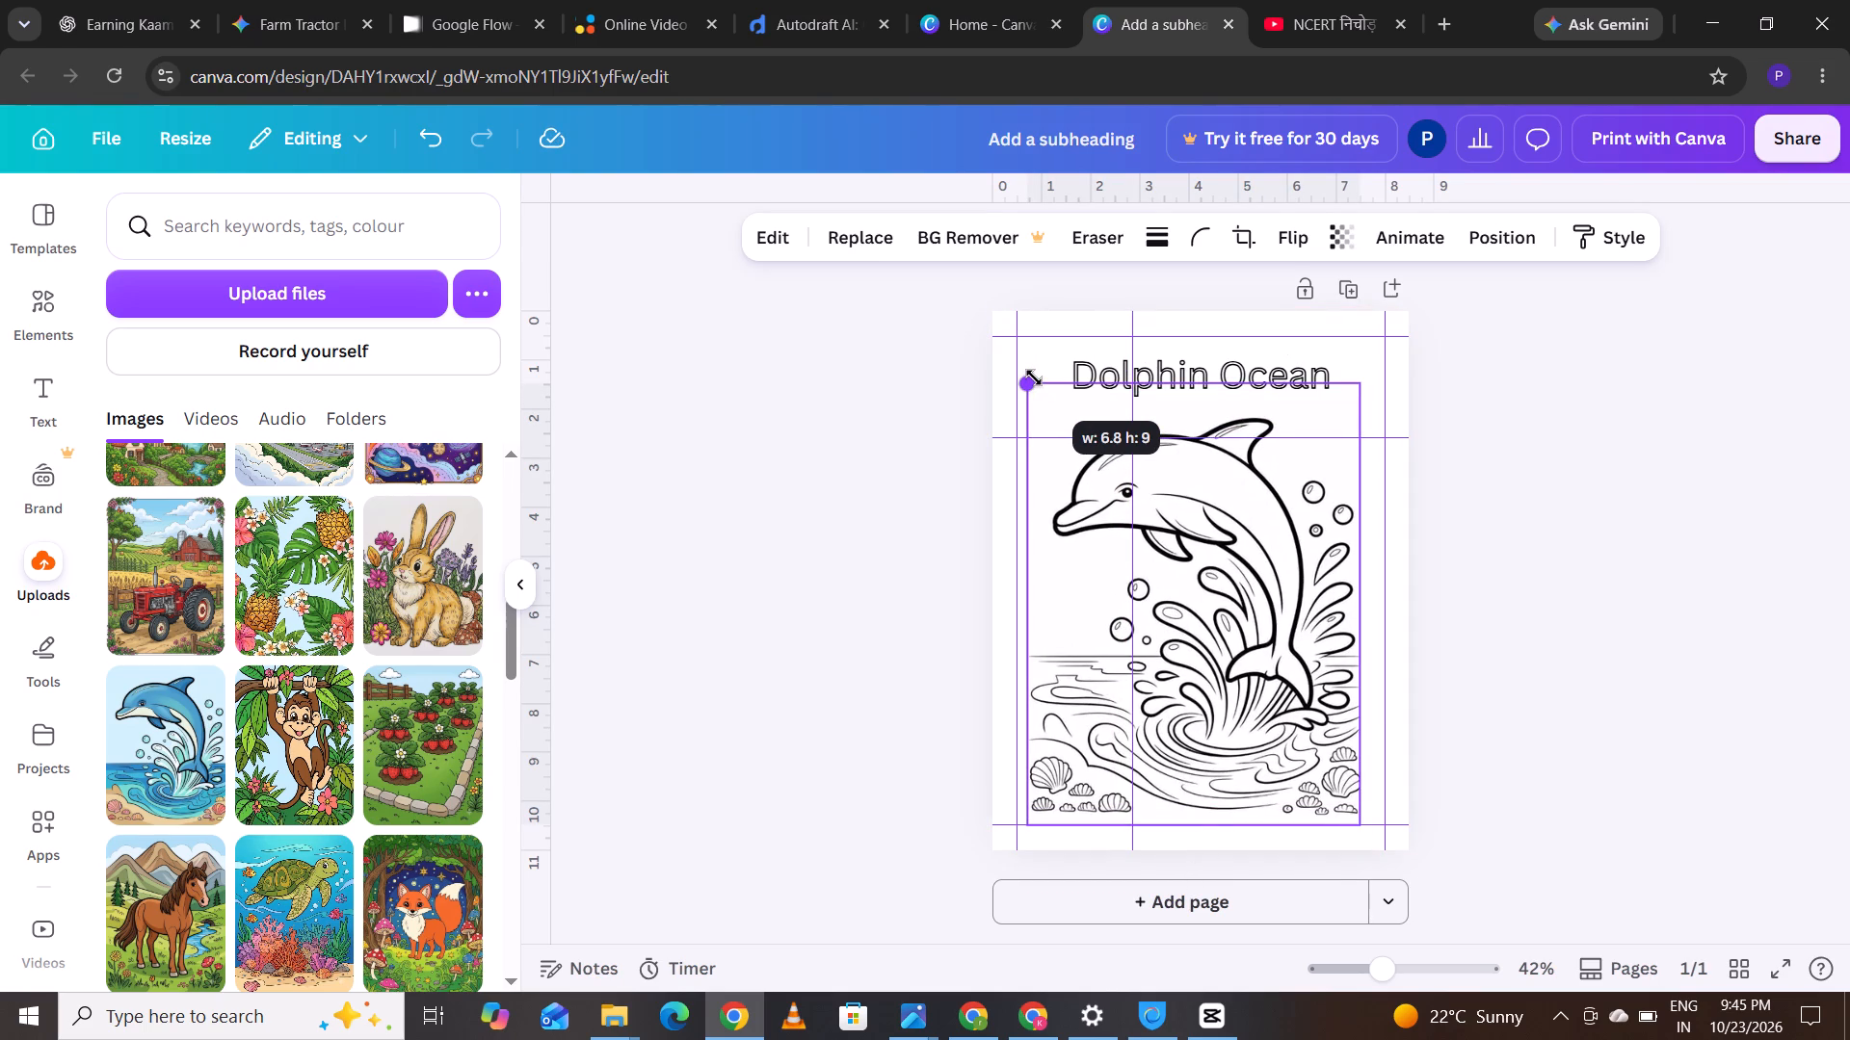
drag(1034, 377, 1027, 374)
drag(1170, 569, 1203, 571)
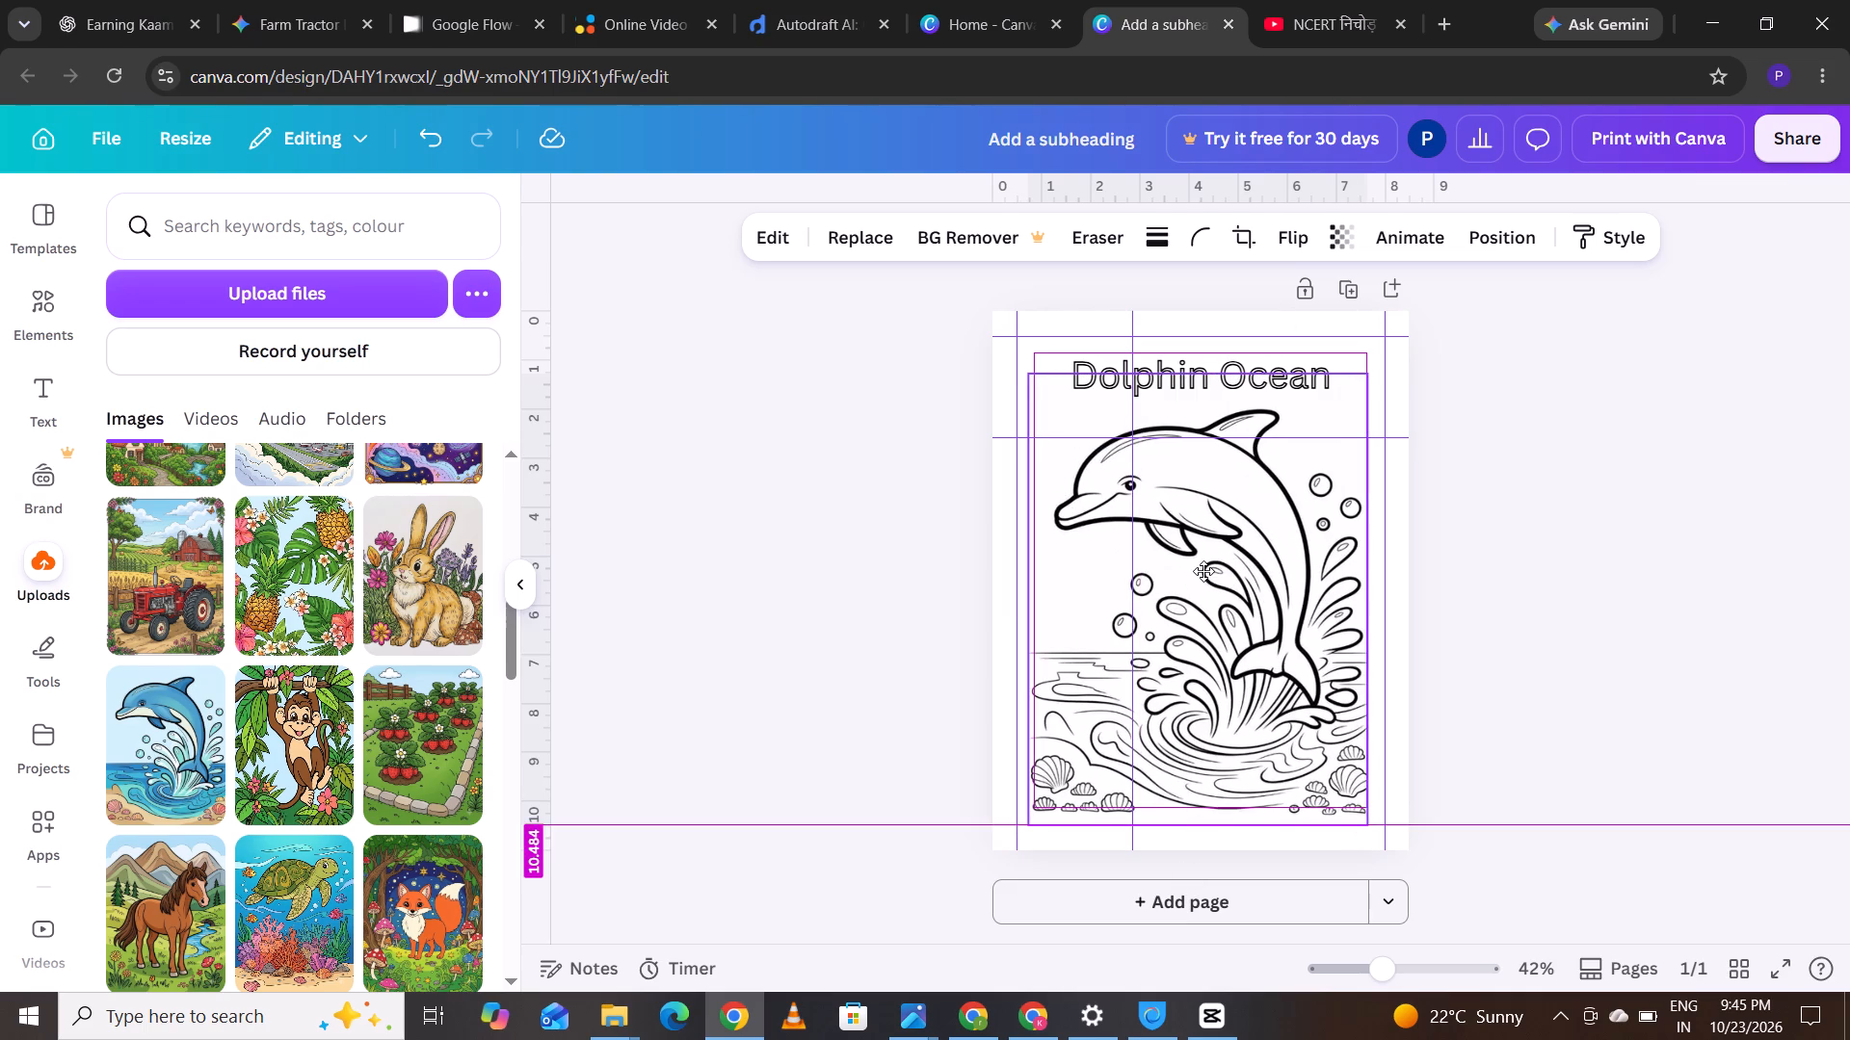
drag(1203, 571, 1185, 564)
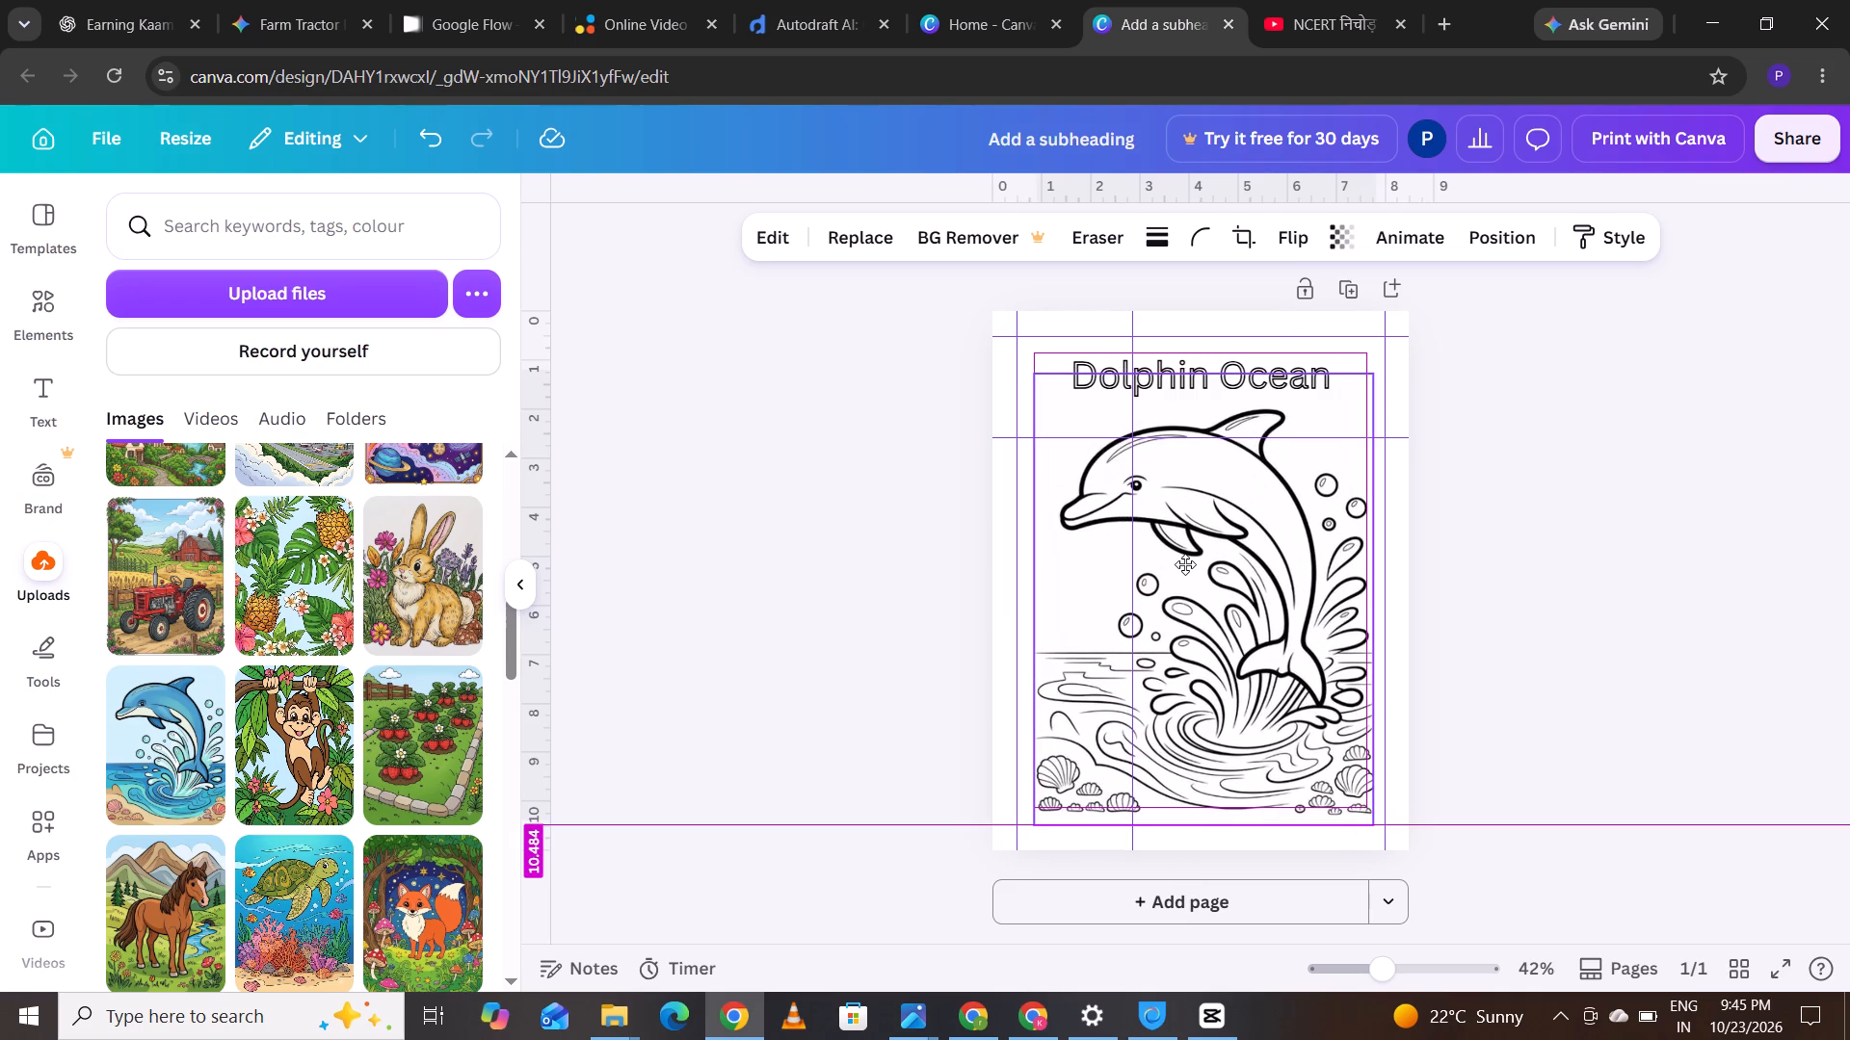
drag(1185, 564, 1185, 563)
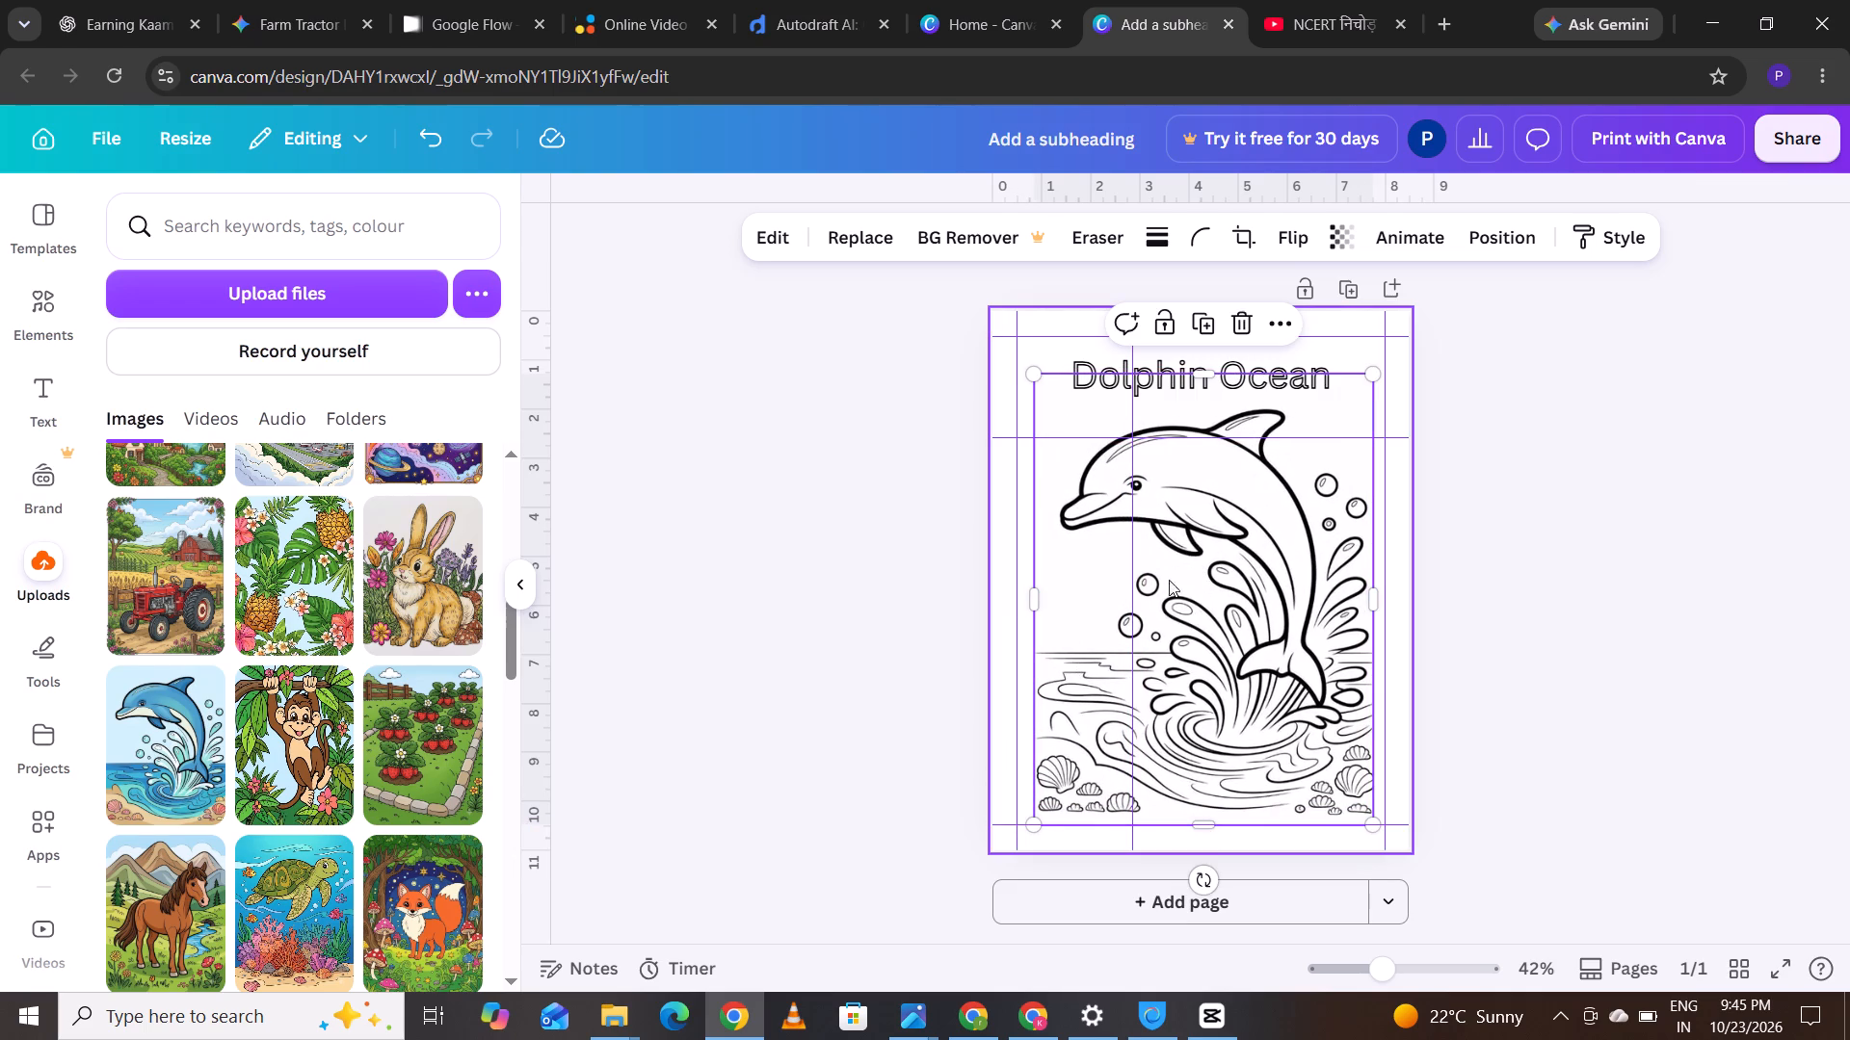
Move the "Dolphin Ocean" title up against the top margin guide, keeping it centred horizontally.
click(1189, 393)
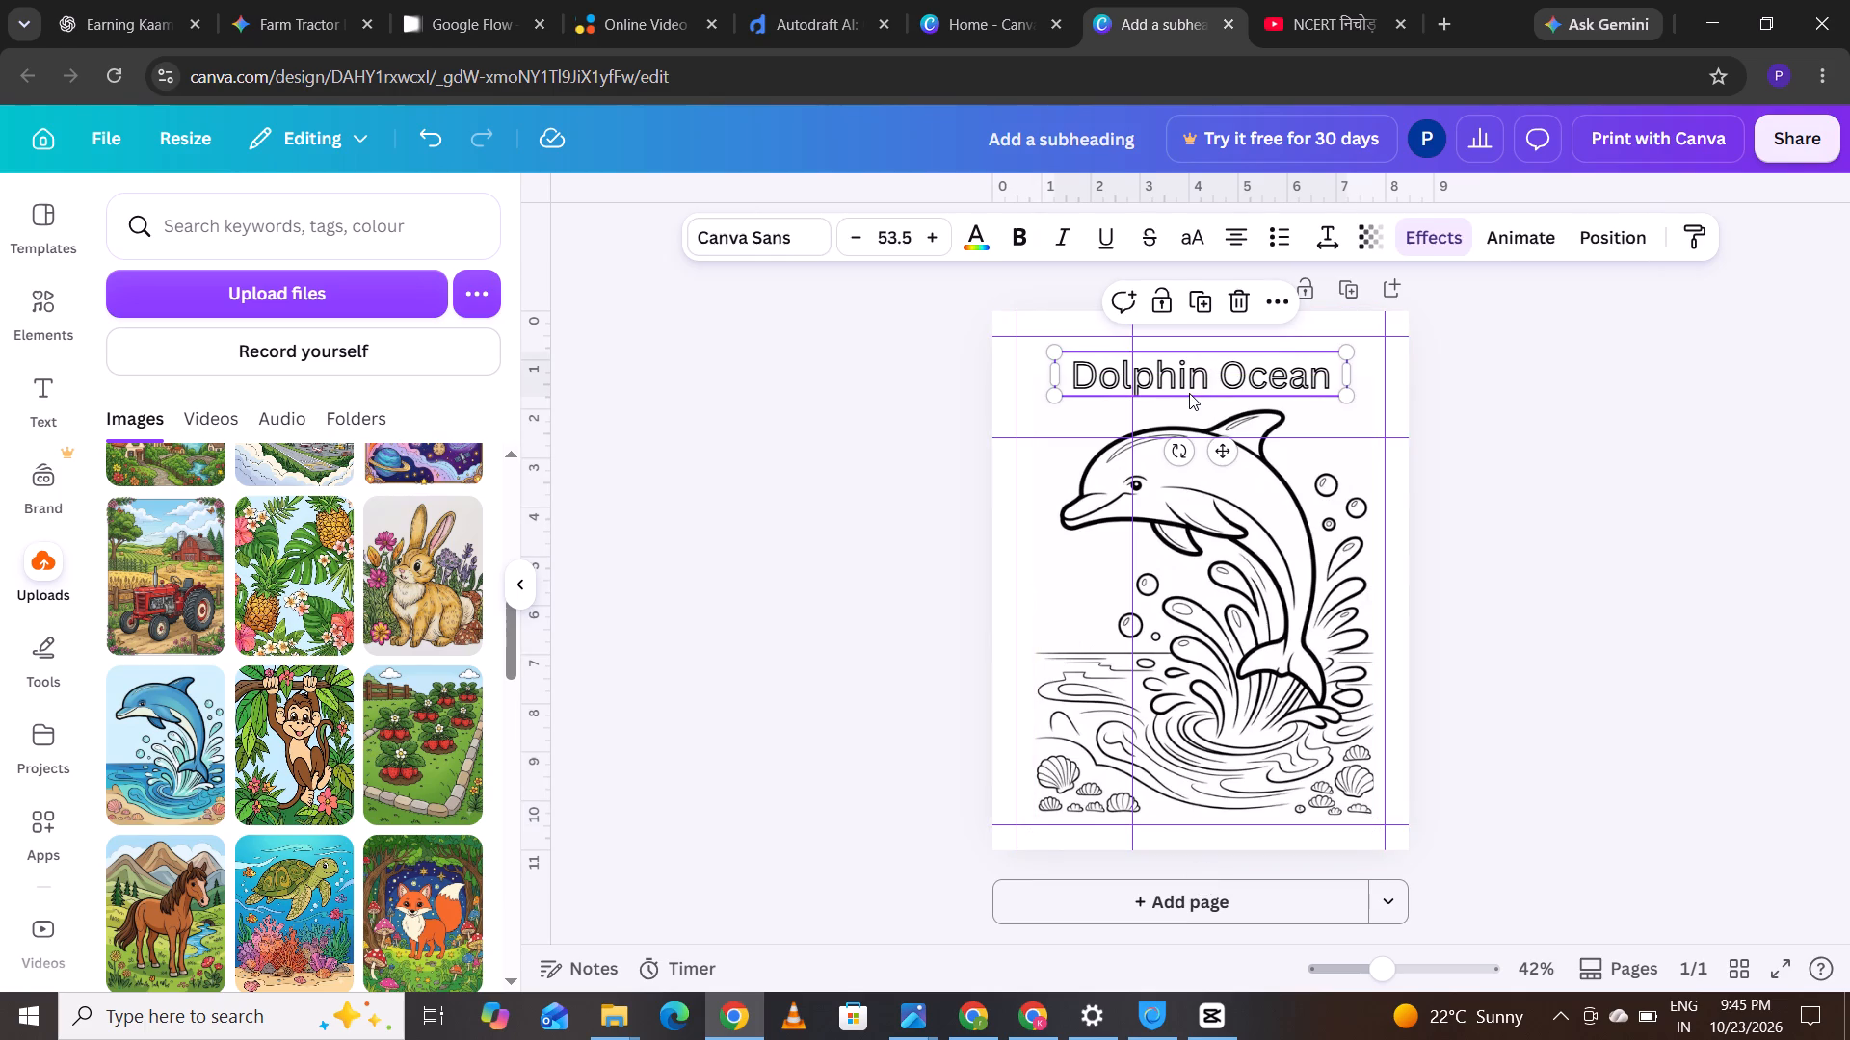
drag(1189, 384, 1189, 376)
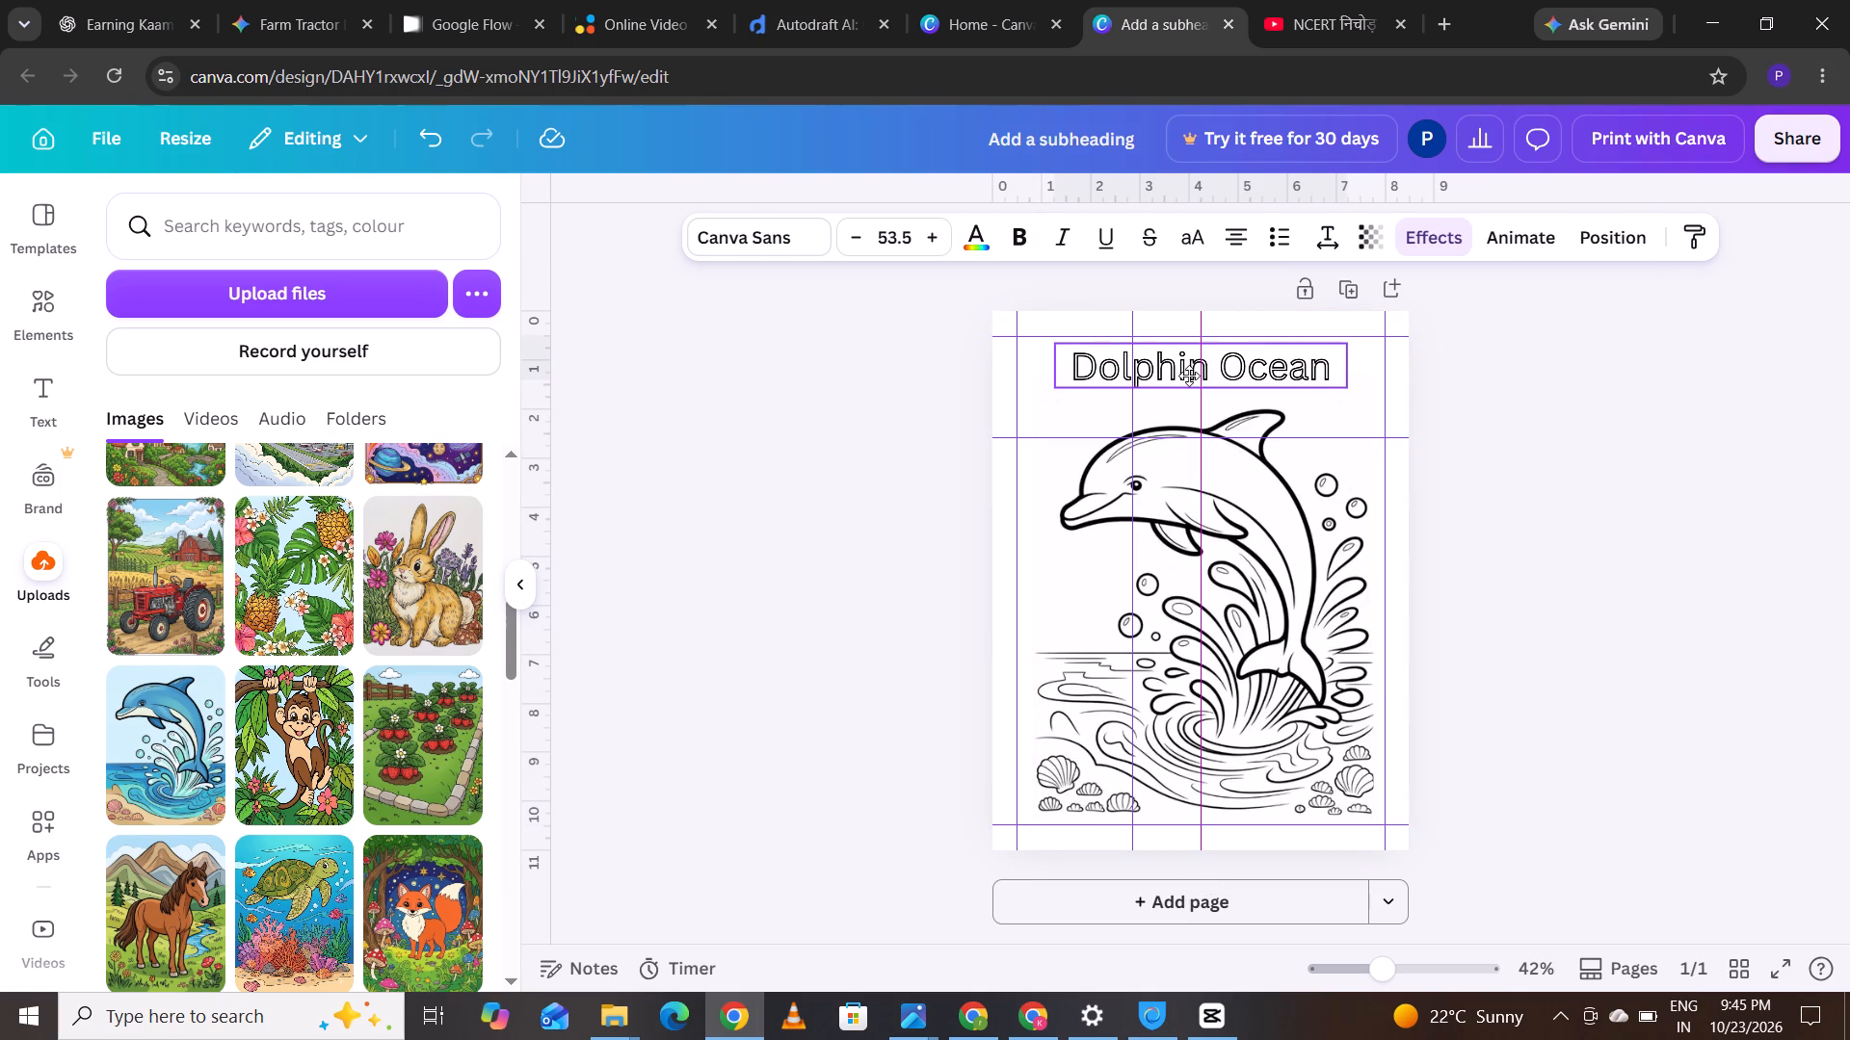
drag(1189, 376, 1189, 373)
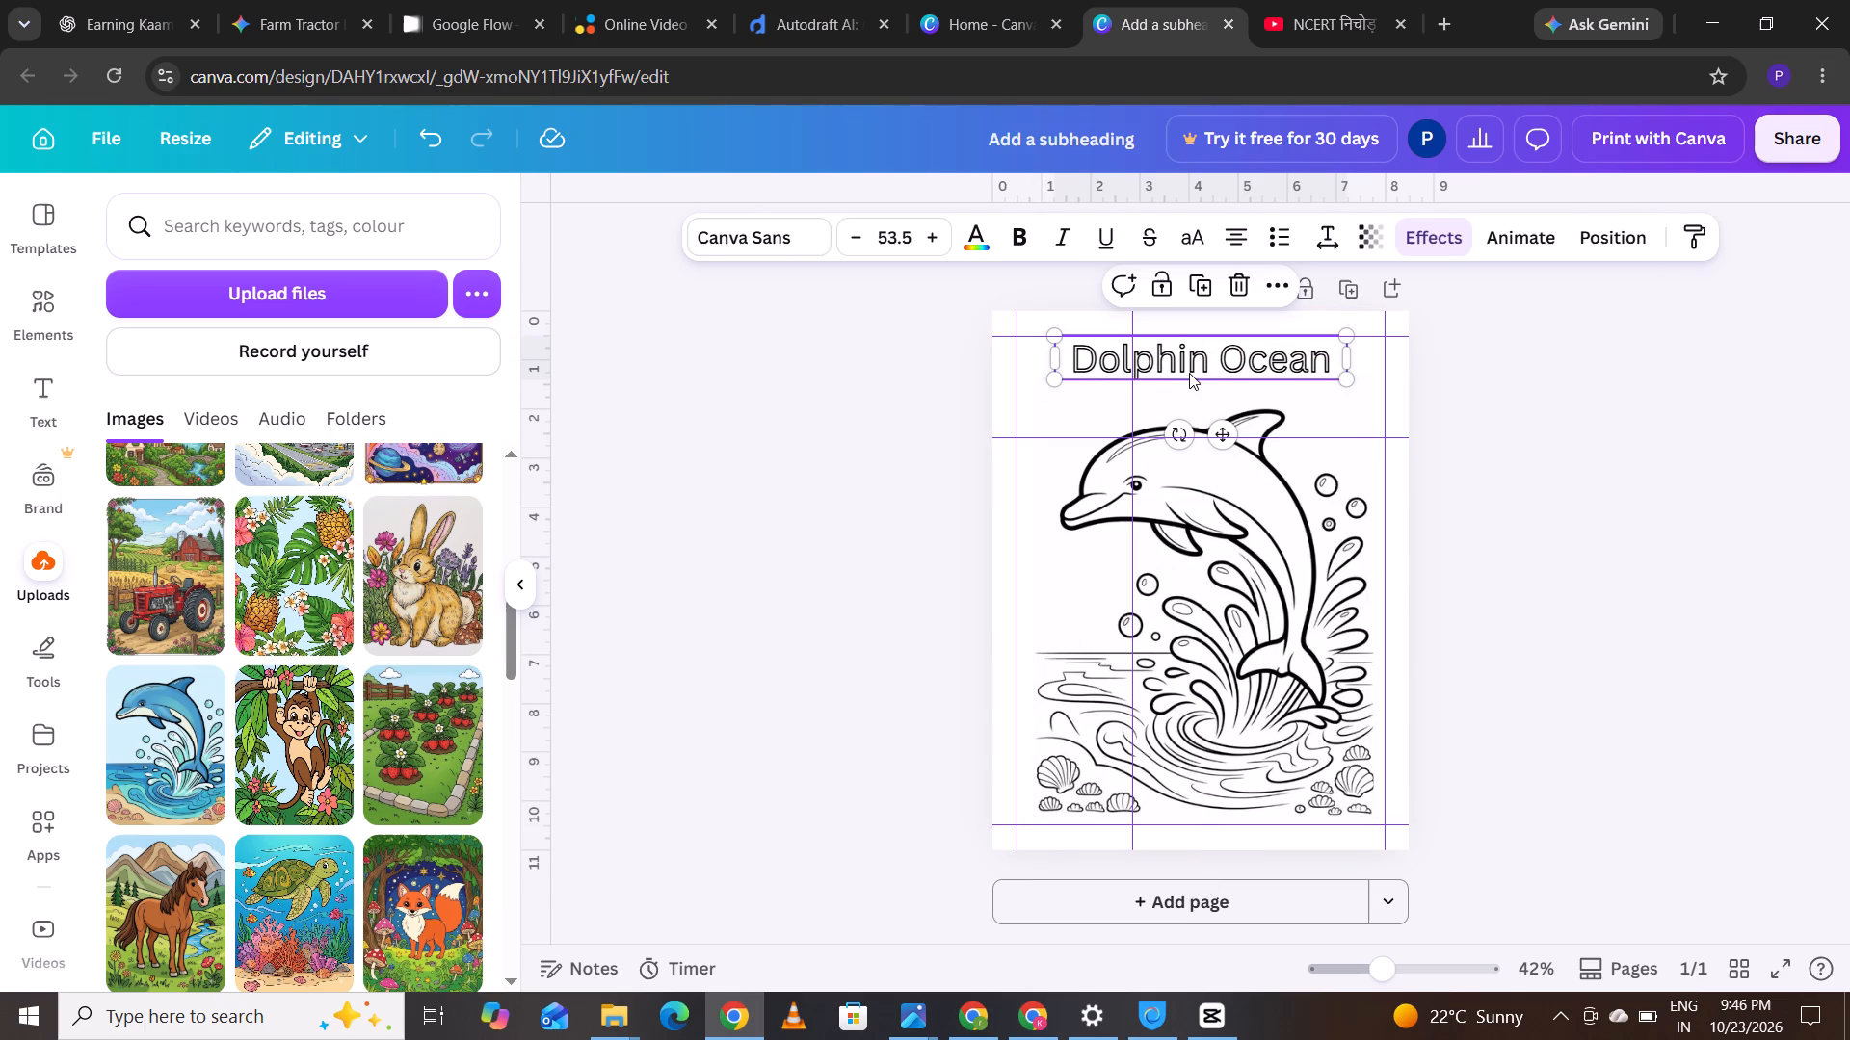
Enlarge the dolphin drawing to about 7.2 × 9.5 inches and centre it between the side margin guides above the bottom guide.
click(1037, 388)
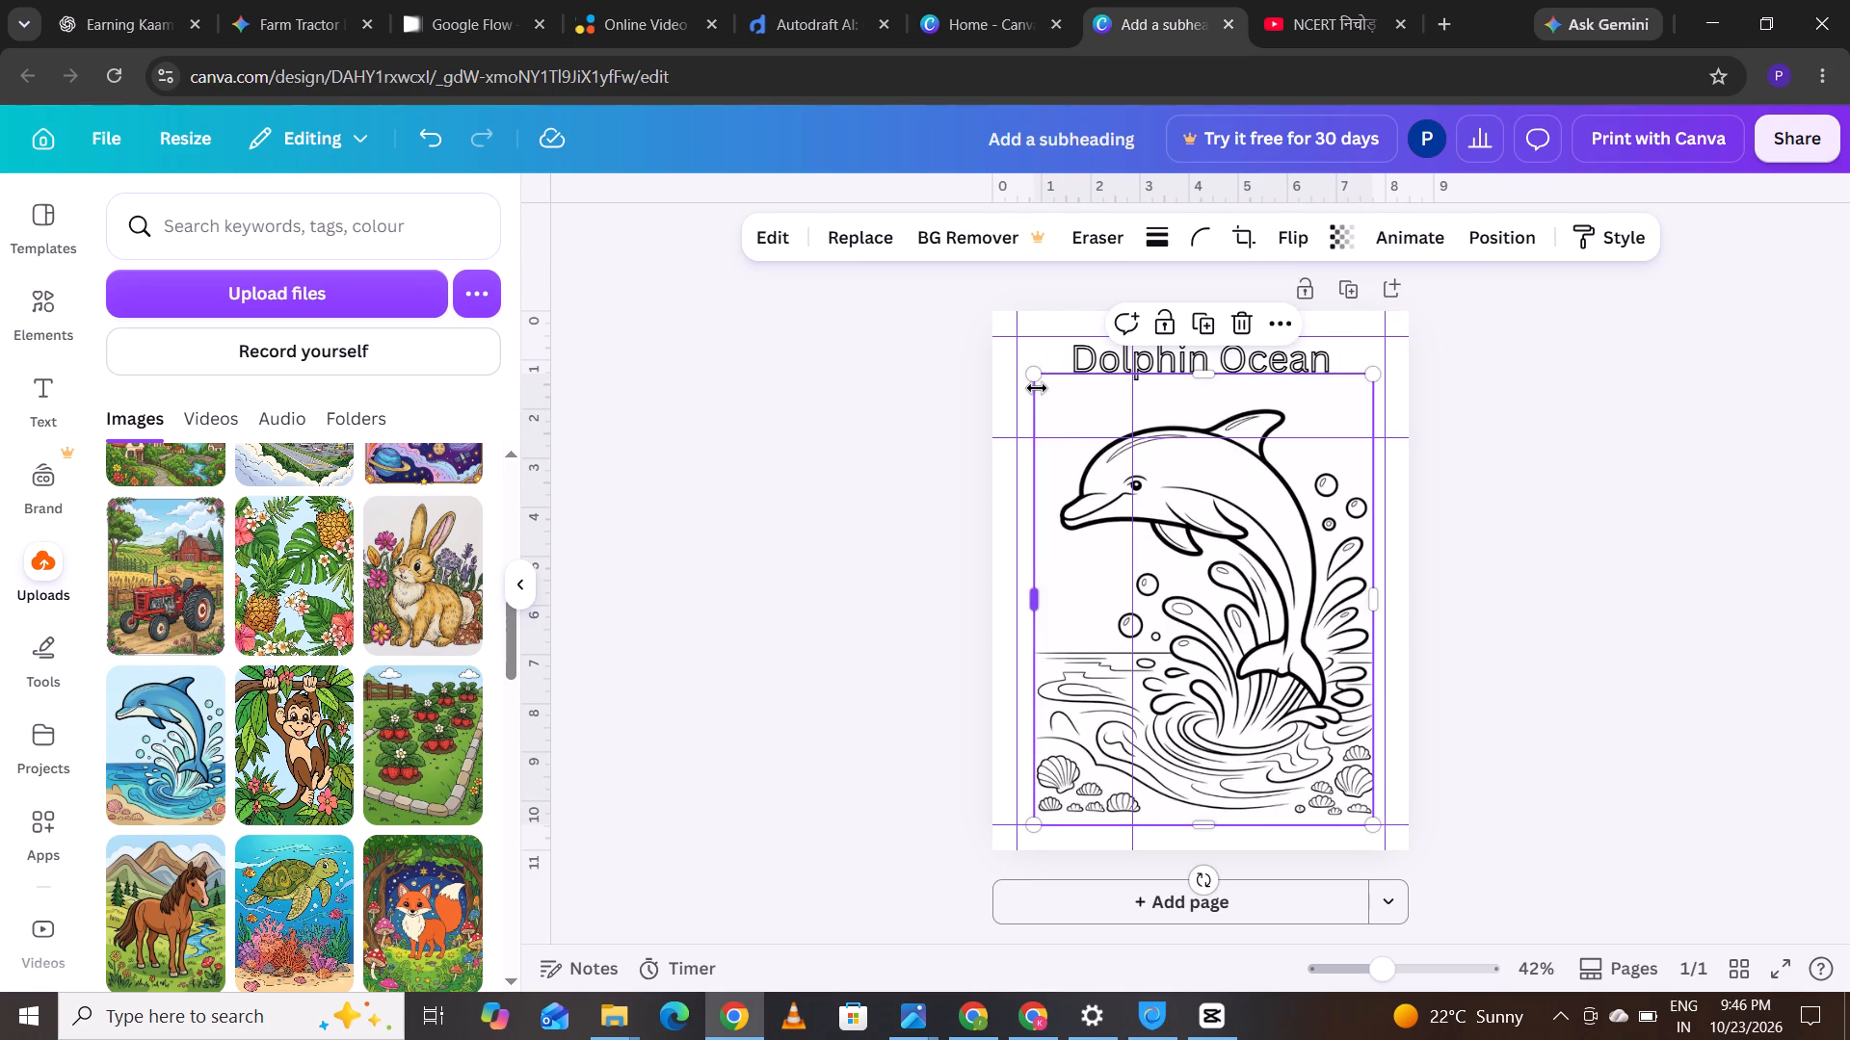
drag(1037, 382, 1028, 369)
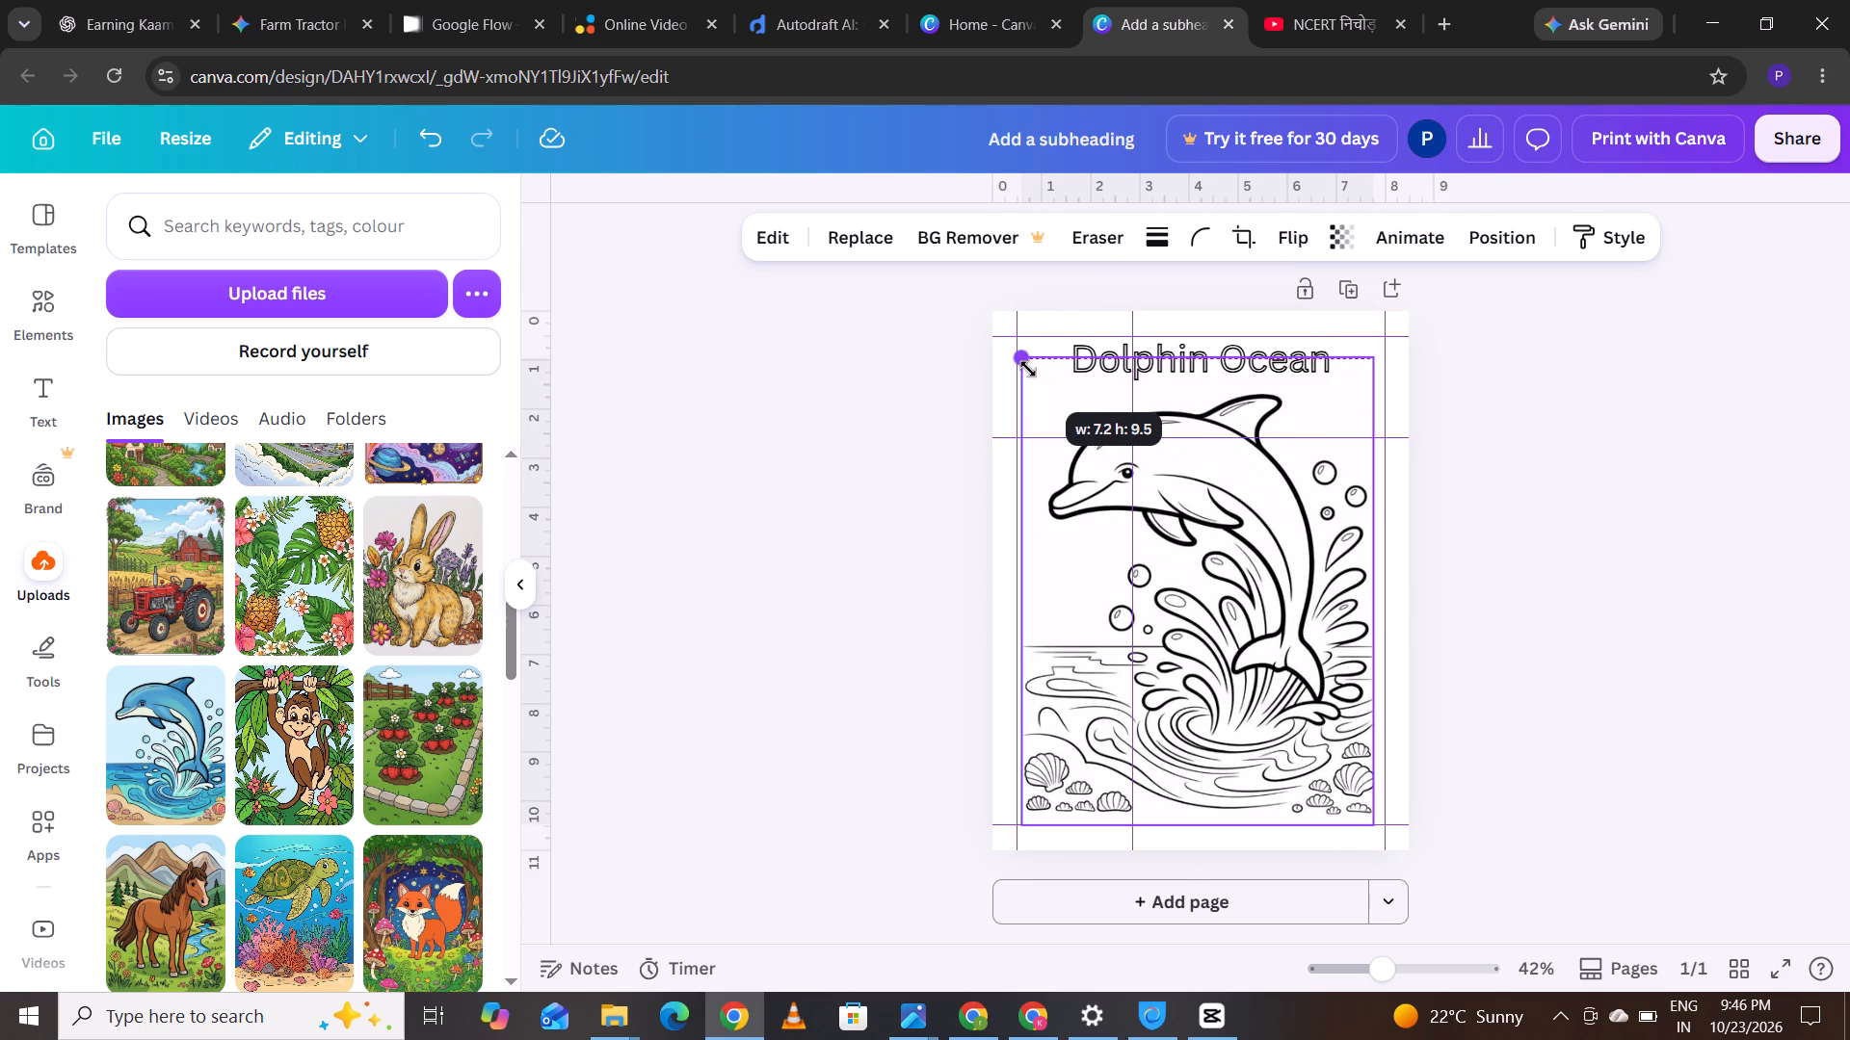
drag(1028, 369, 1020, 362)
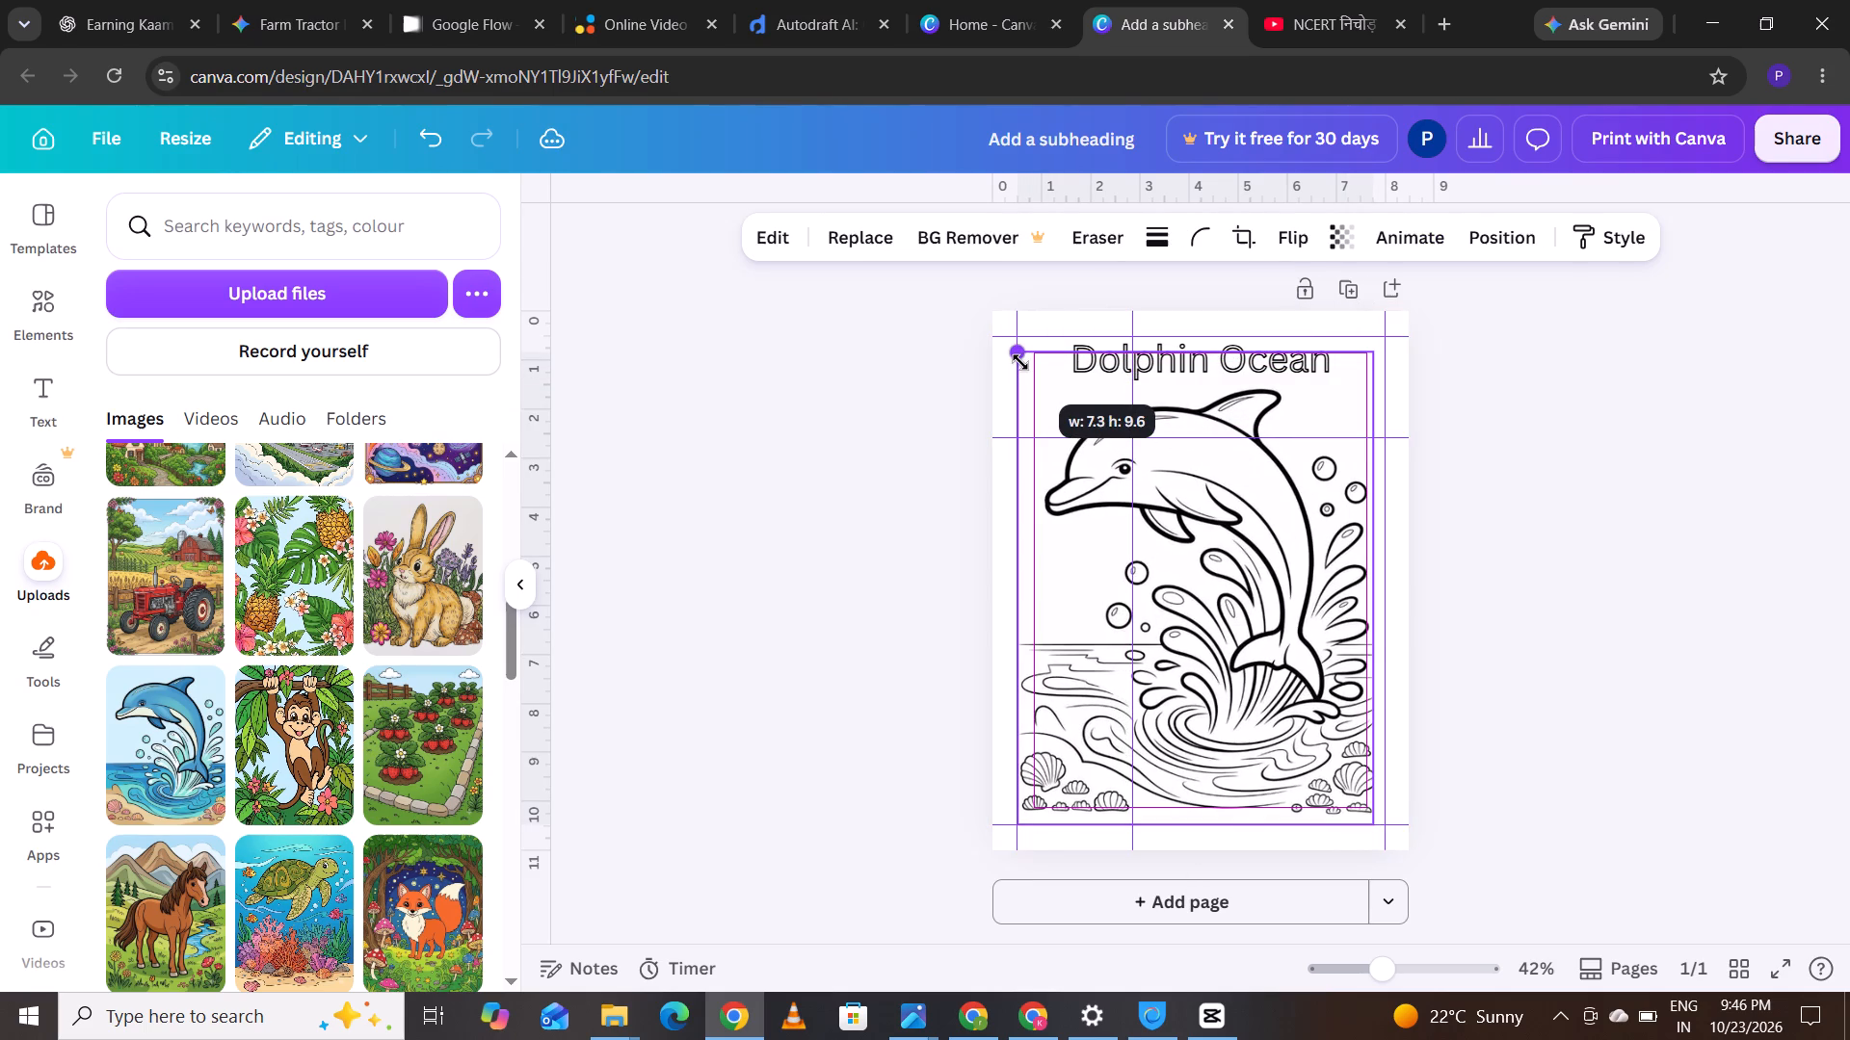
drag(1020, 362, 1023, 371)
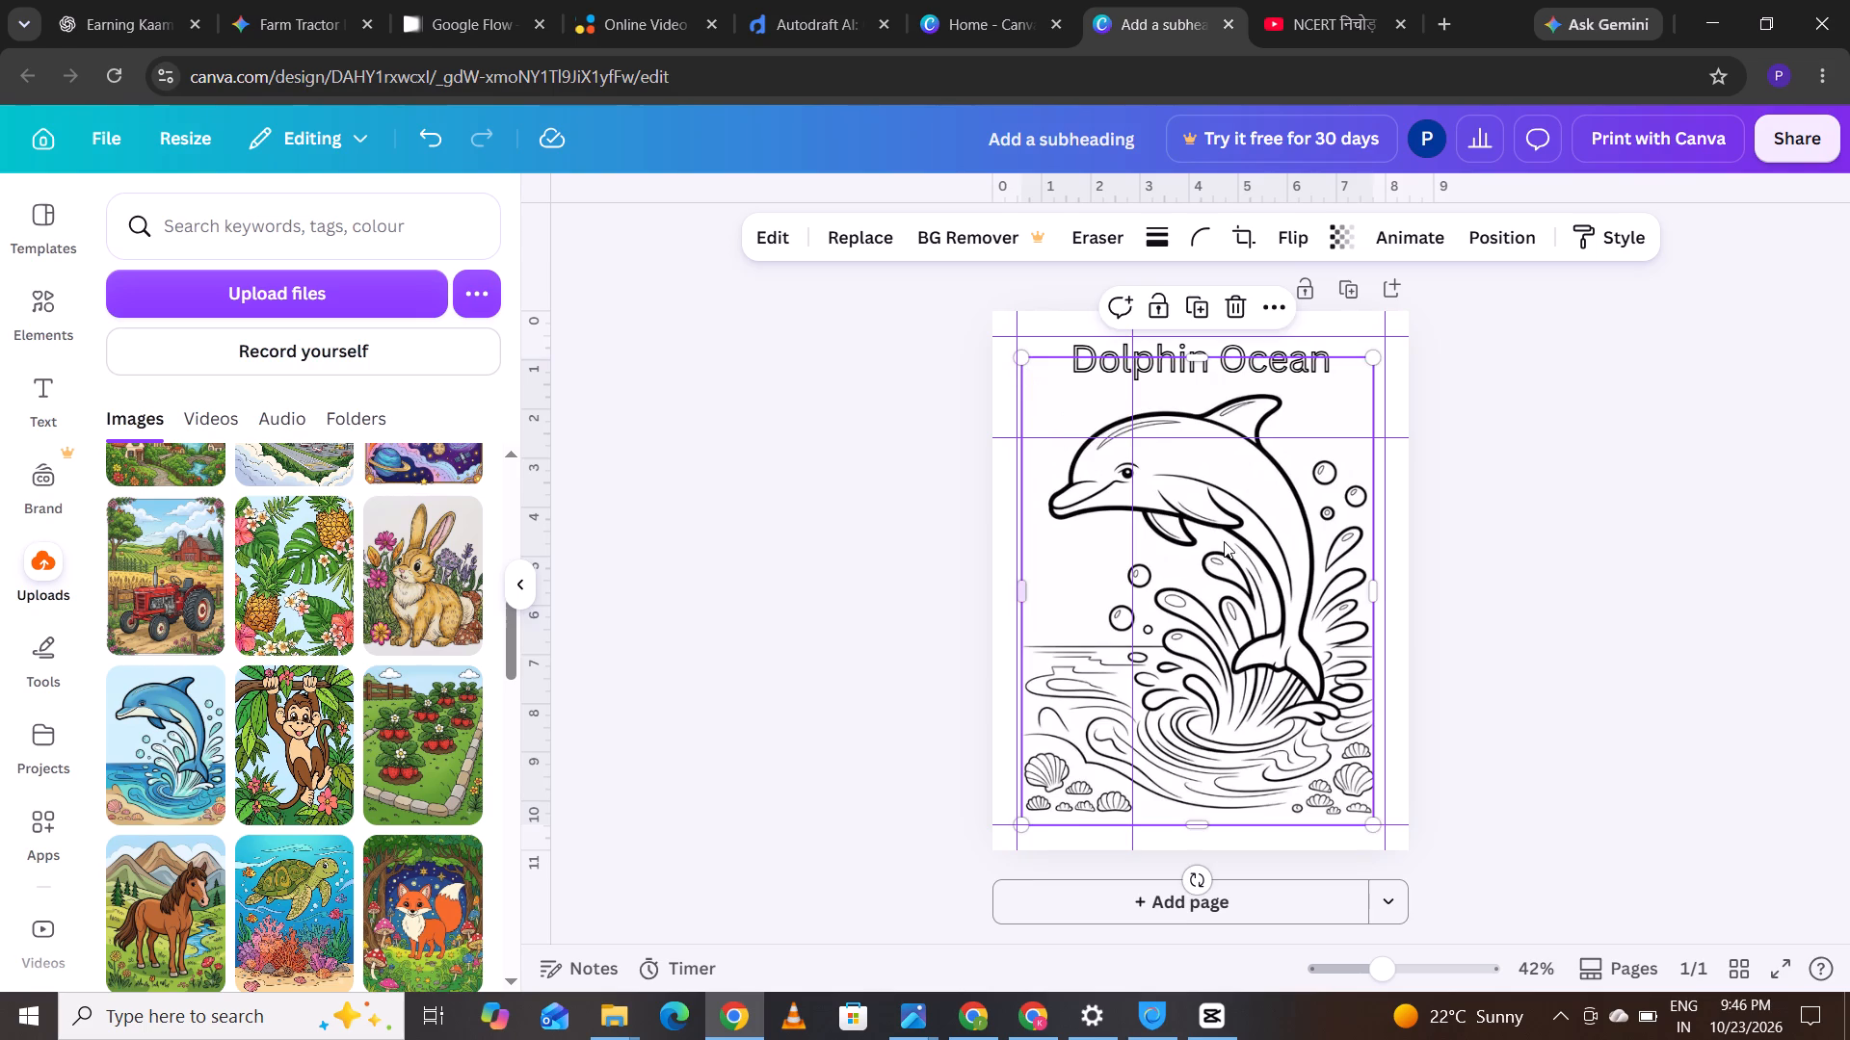
click(1234, 570)
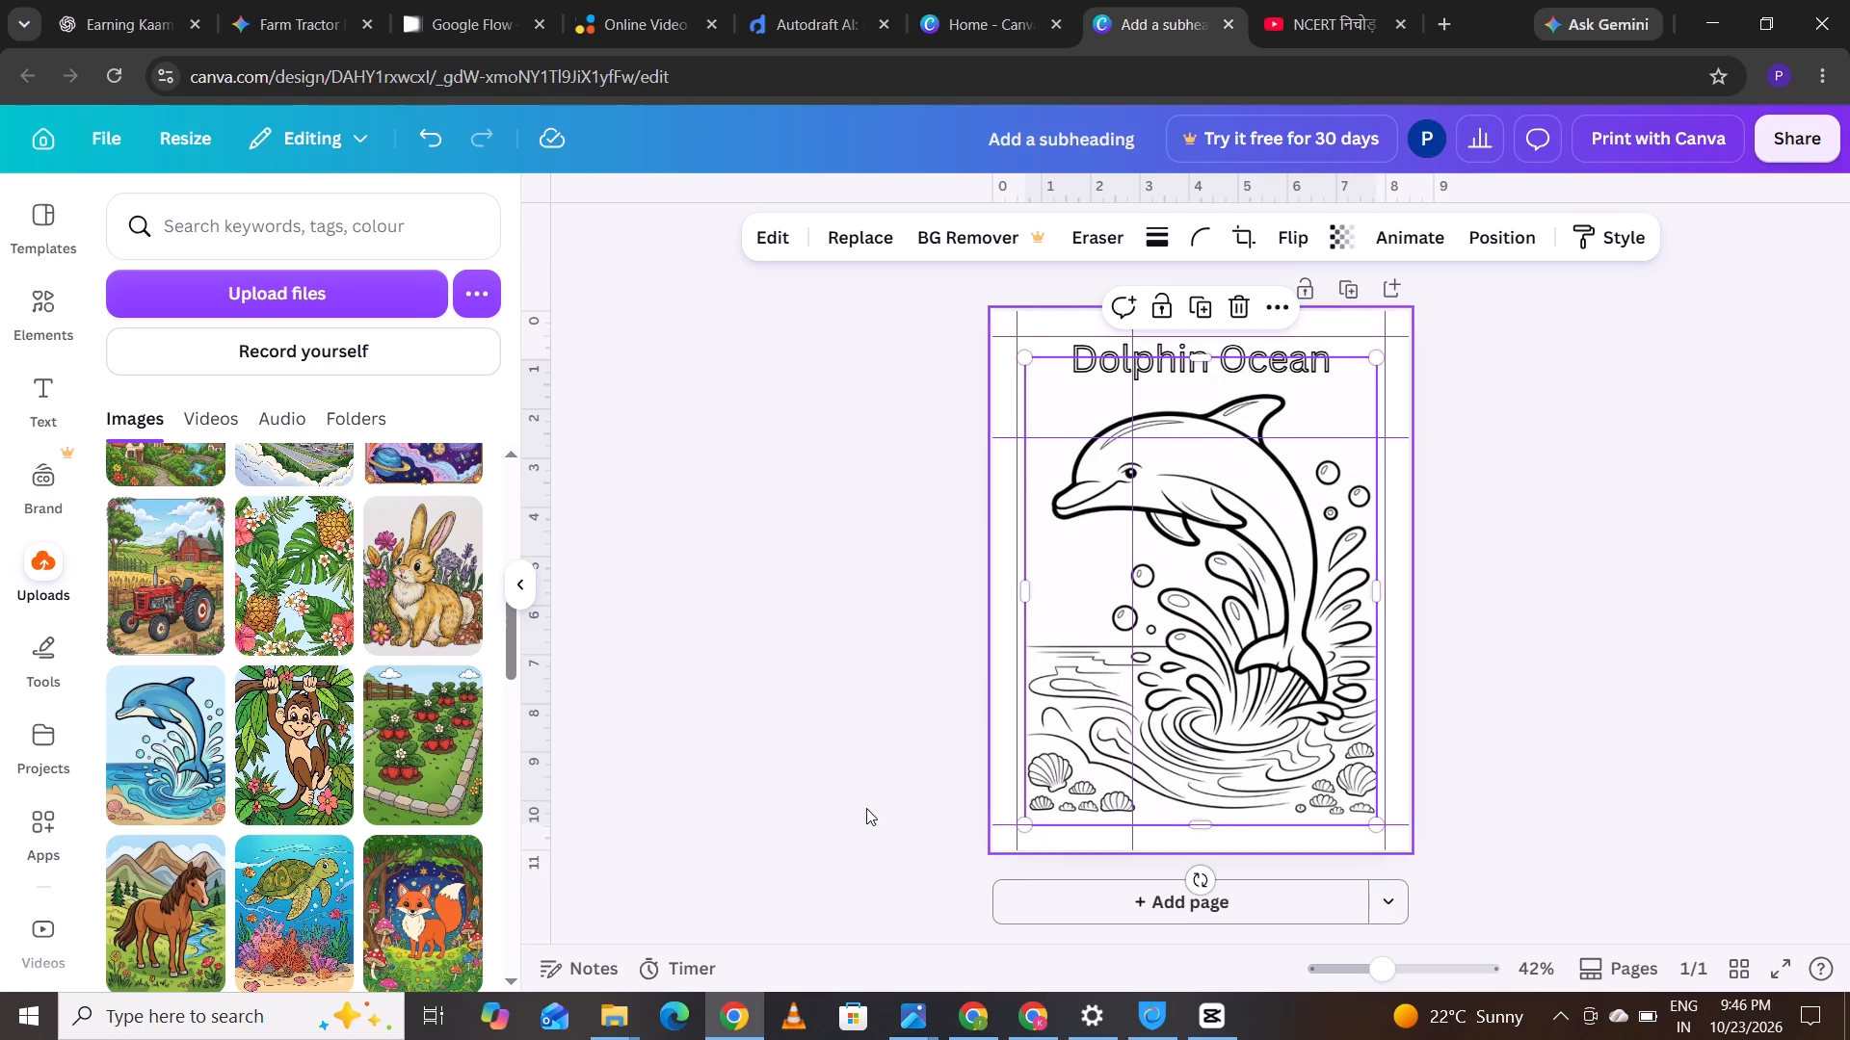
click(698, 698)
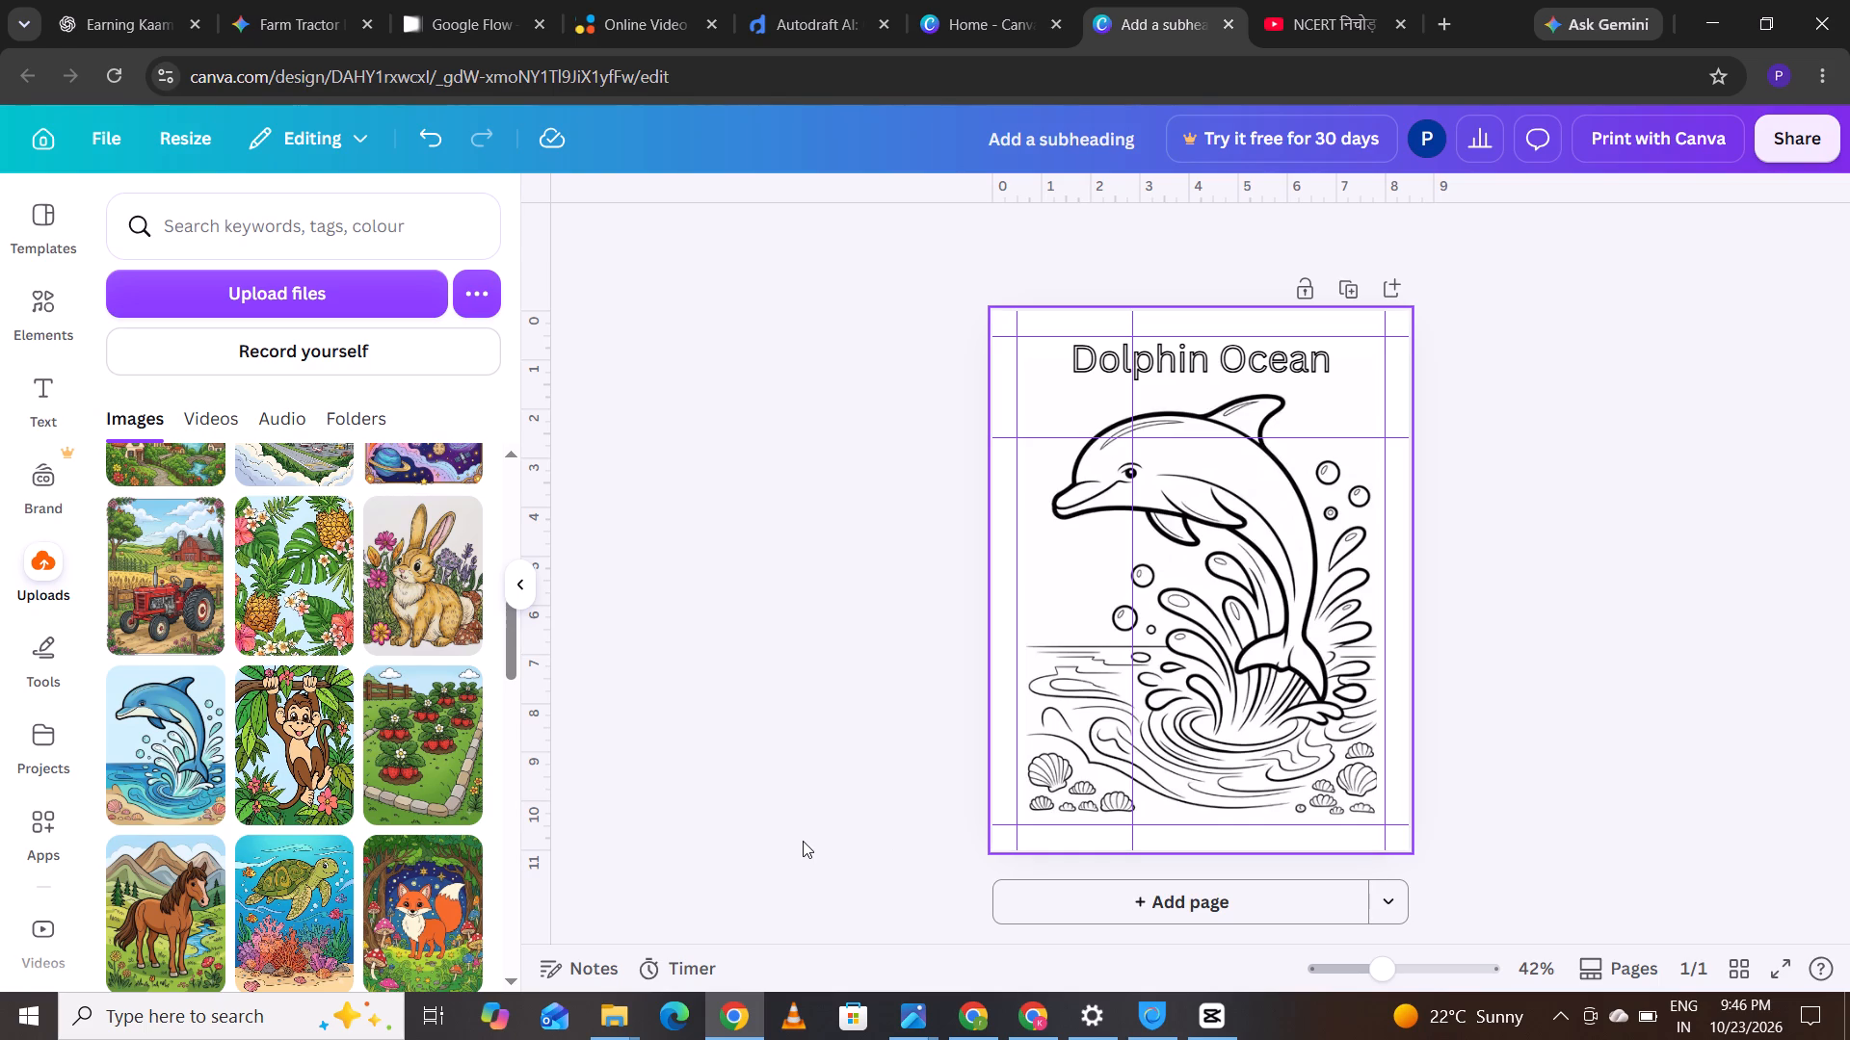
Add a second page and insert the uploaded black-and-white drawing of a car on a mountain road.
click(1115, 905)
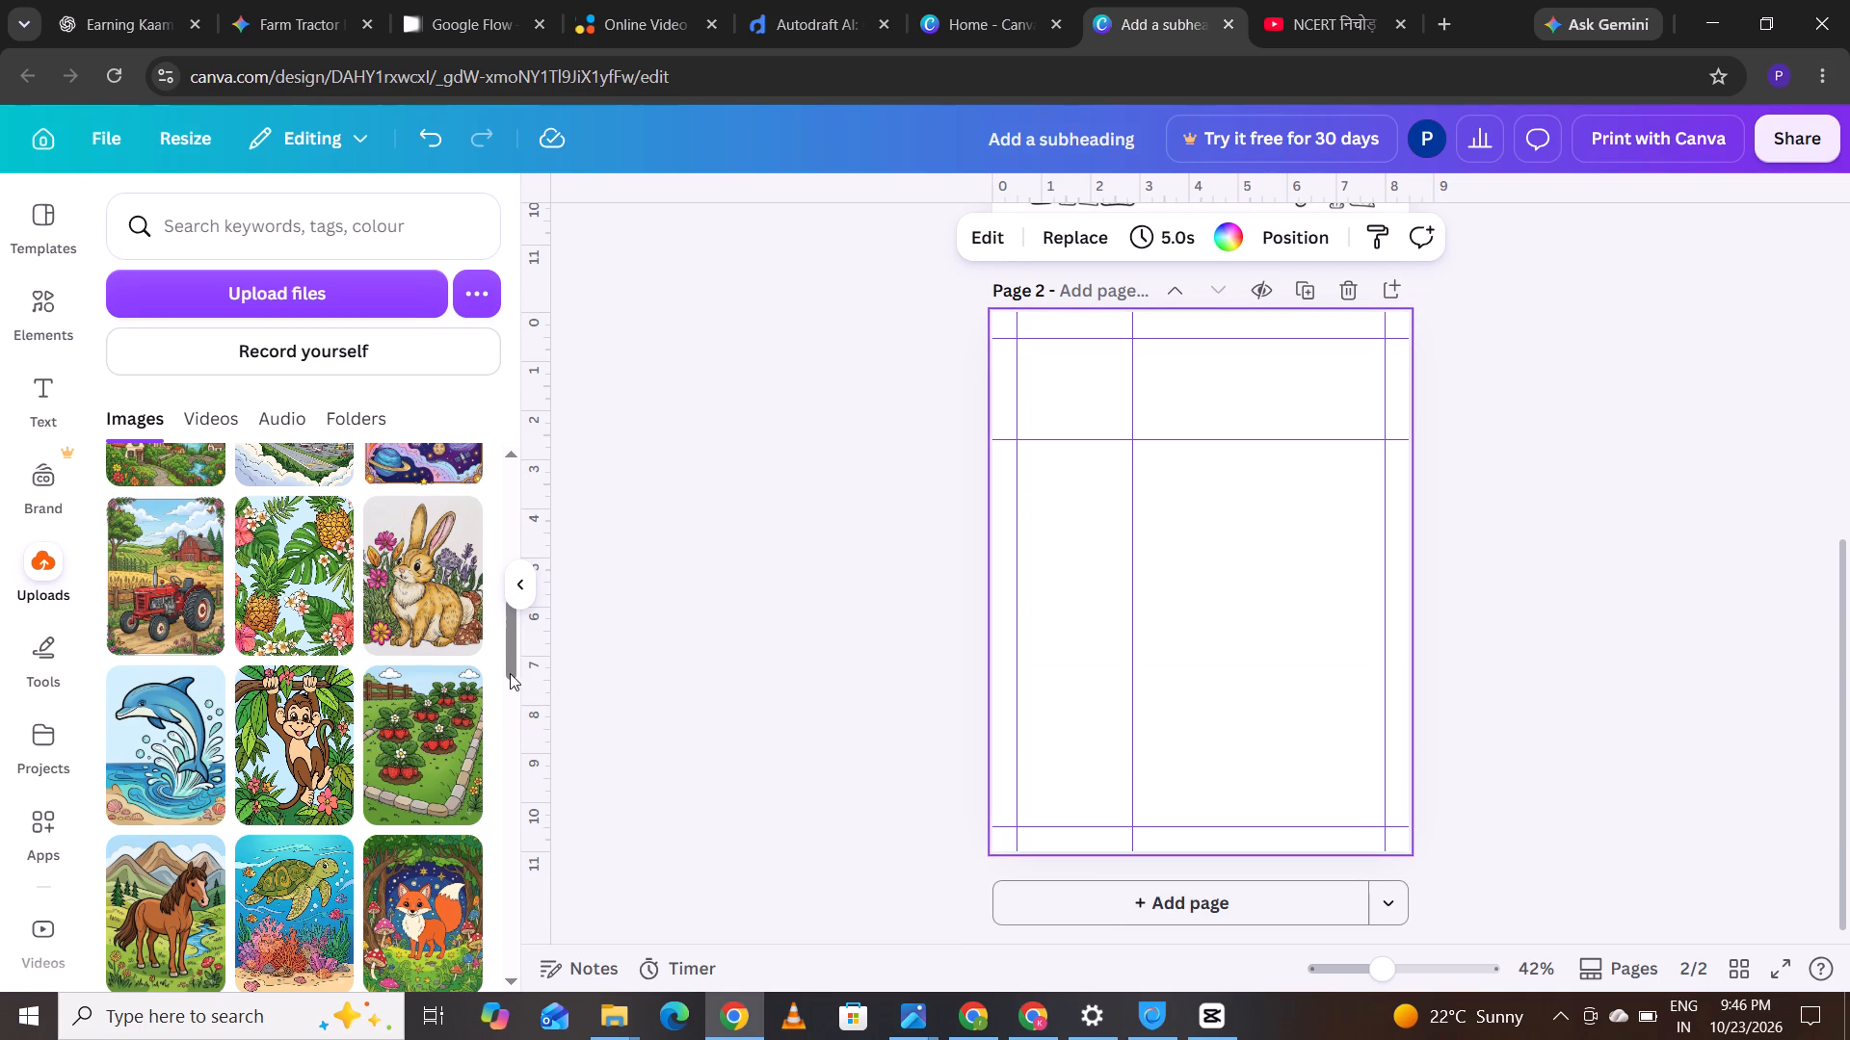
drag(510, 651, 508, 402)
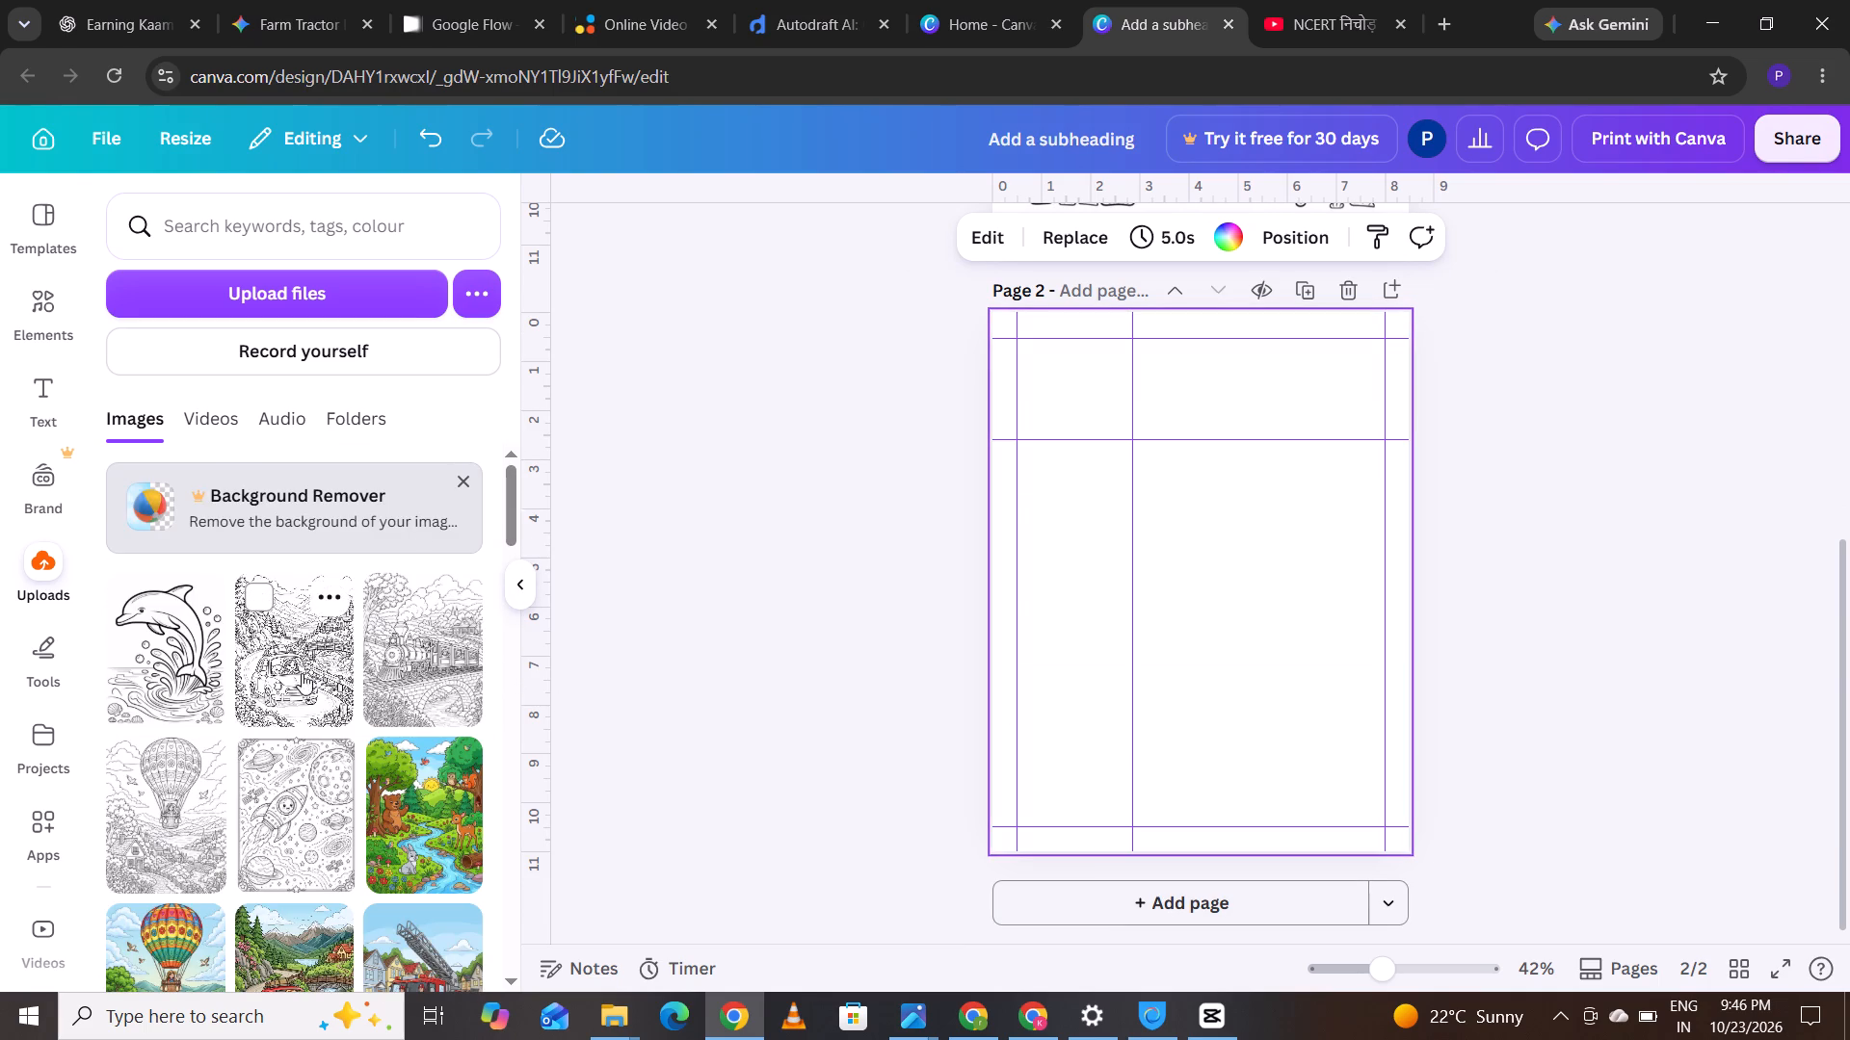
click(280, 704)
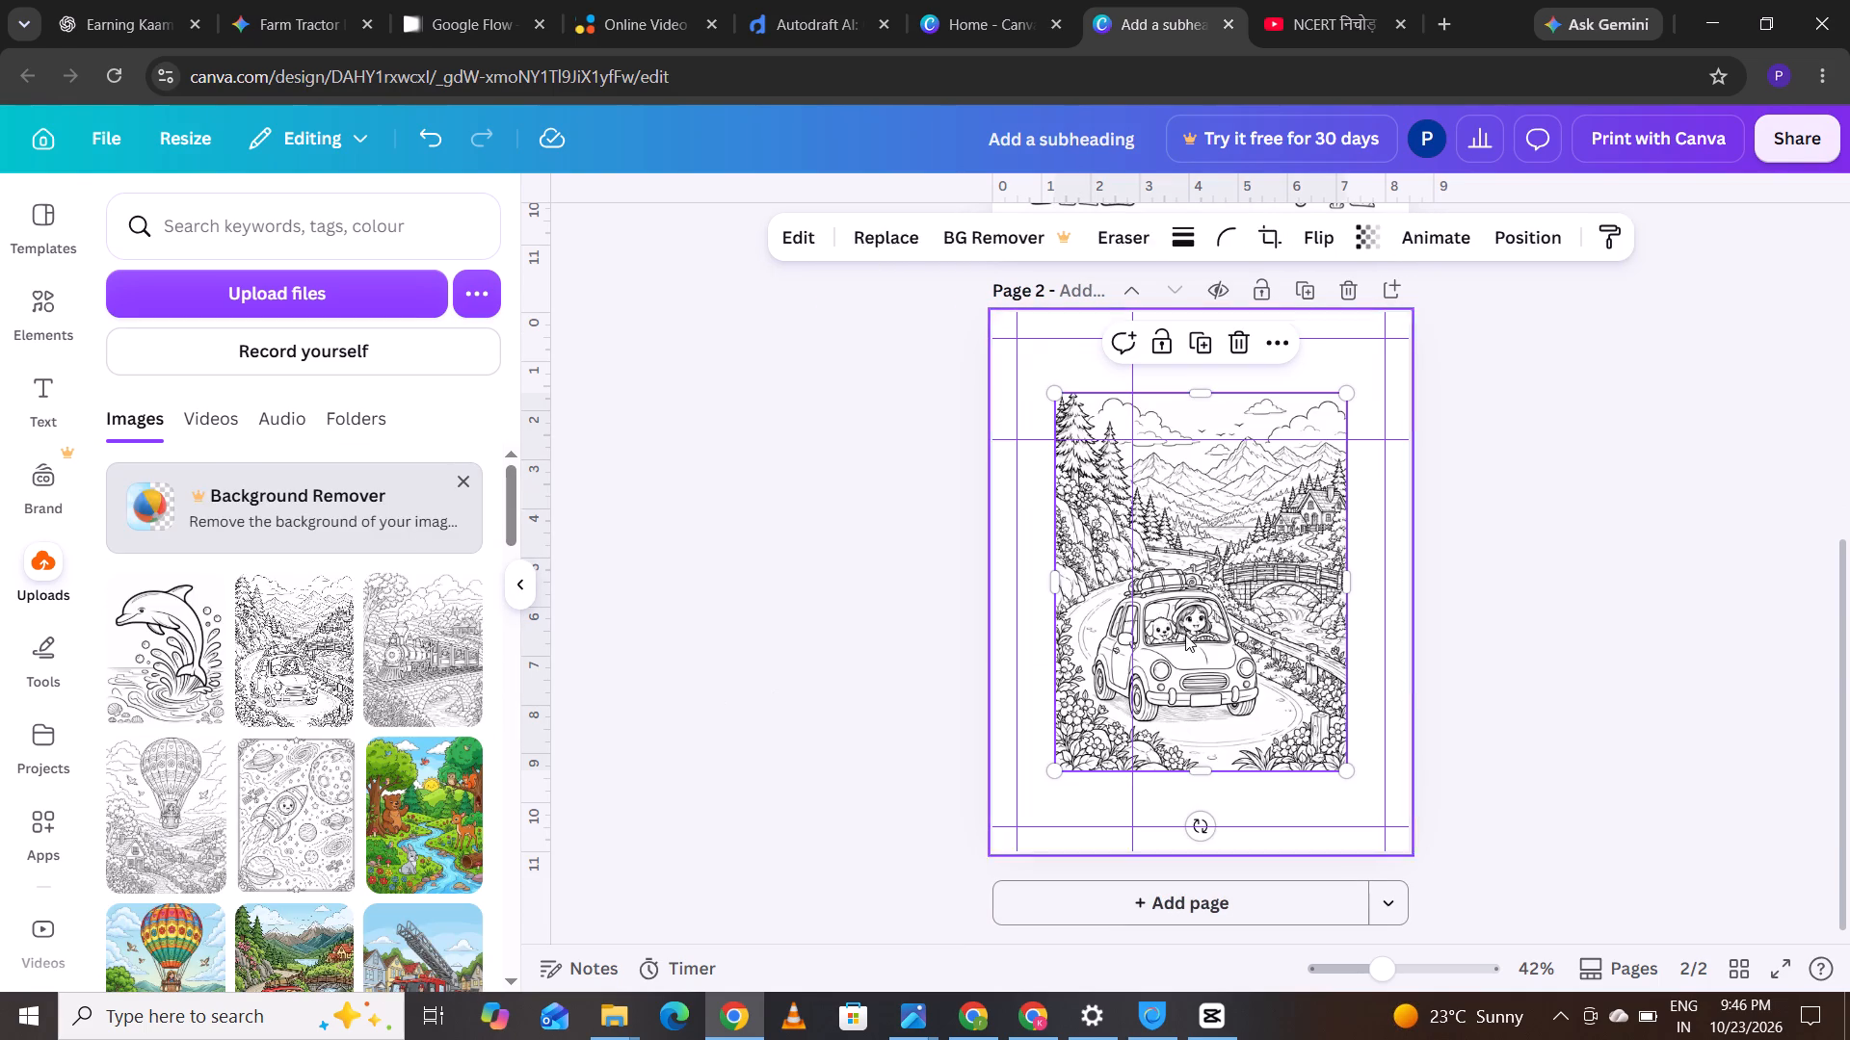
drag(1351, 772, 1358, 805)
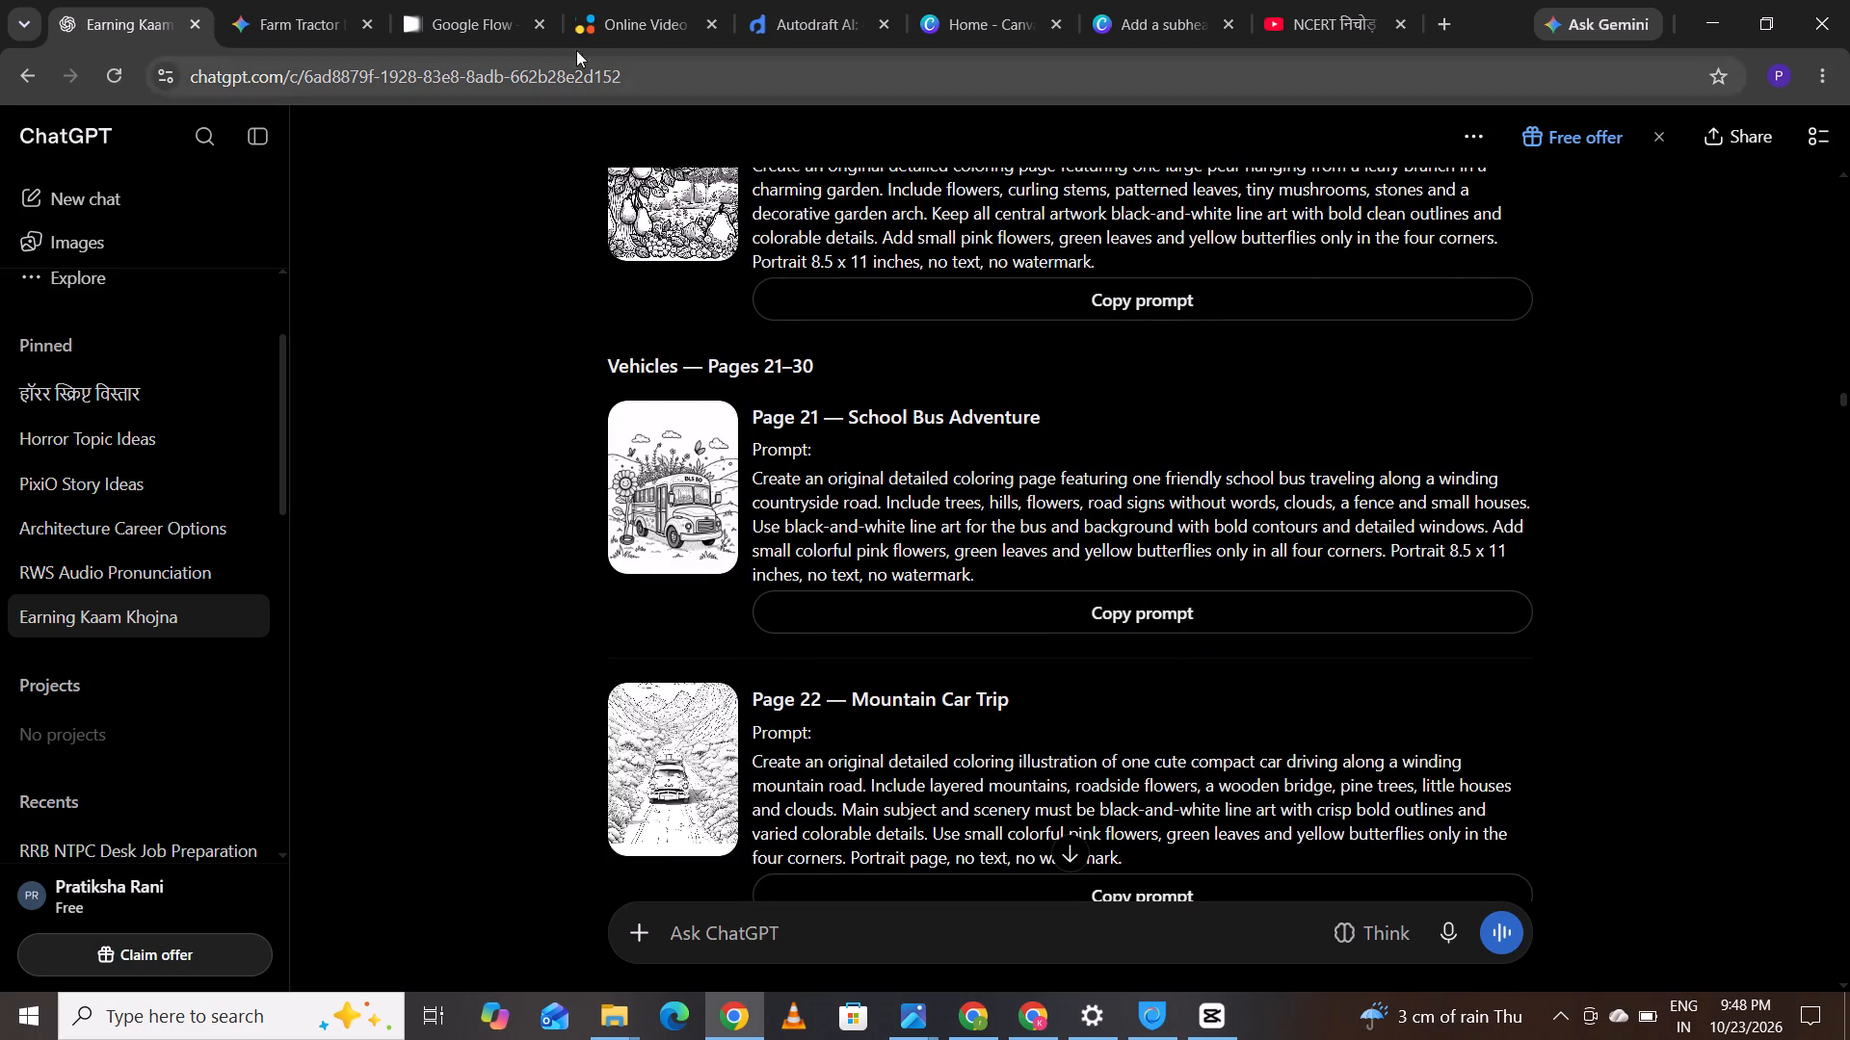
Switch back to the Canva design, shrink the car drawing and centre it between the side margin guides on the bottom guide.
click(1126, 18)
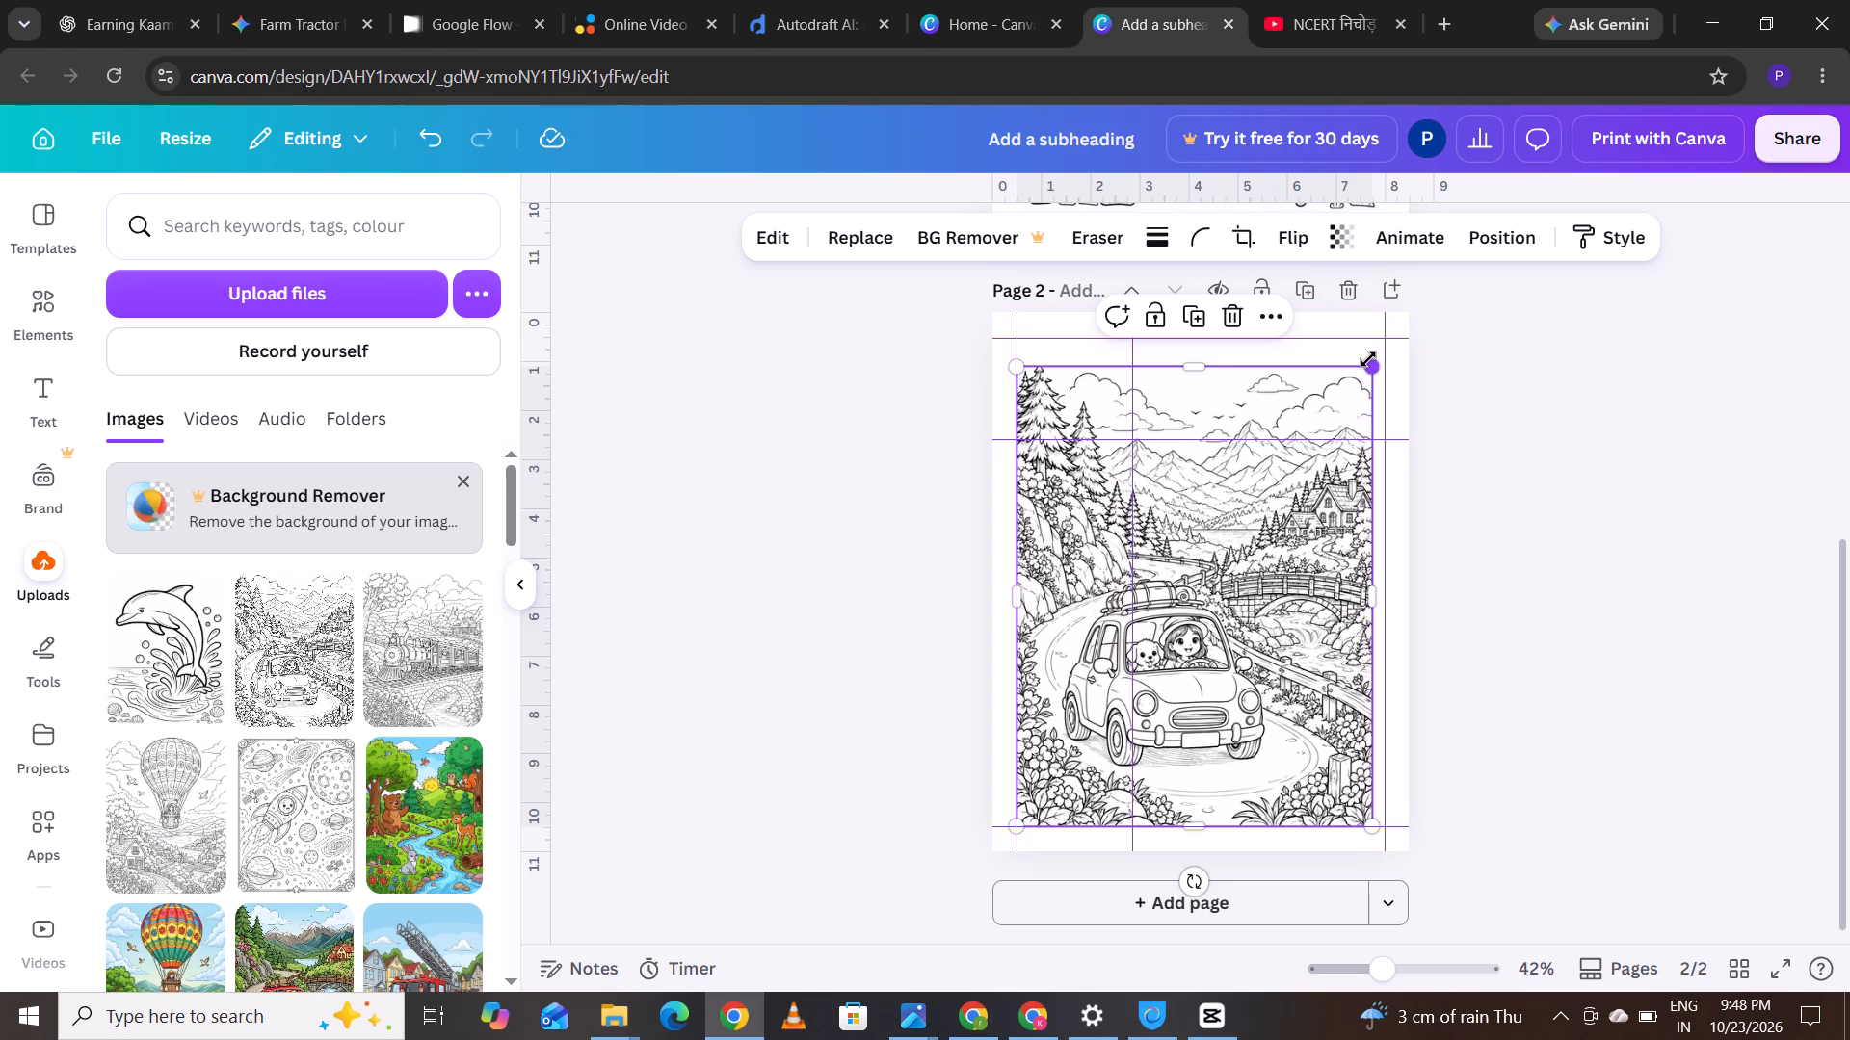
drag(1370, 372, 1372, 362)
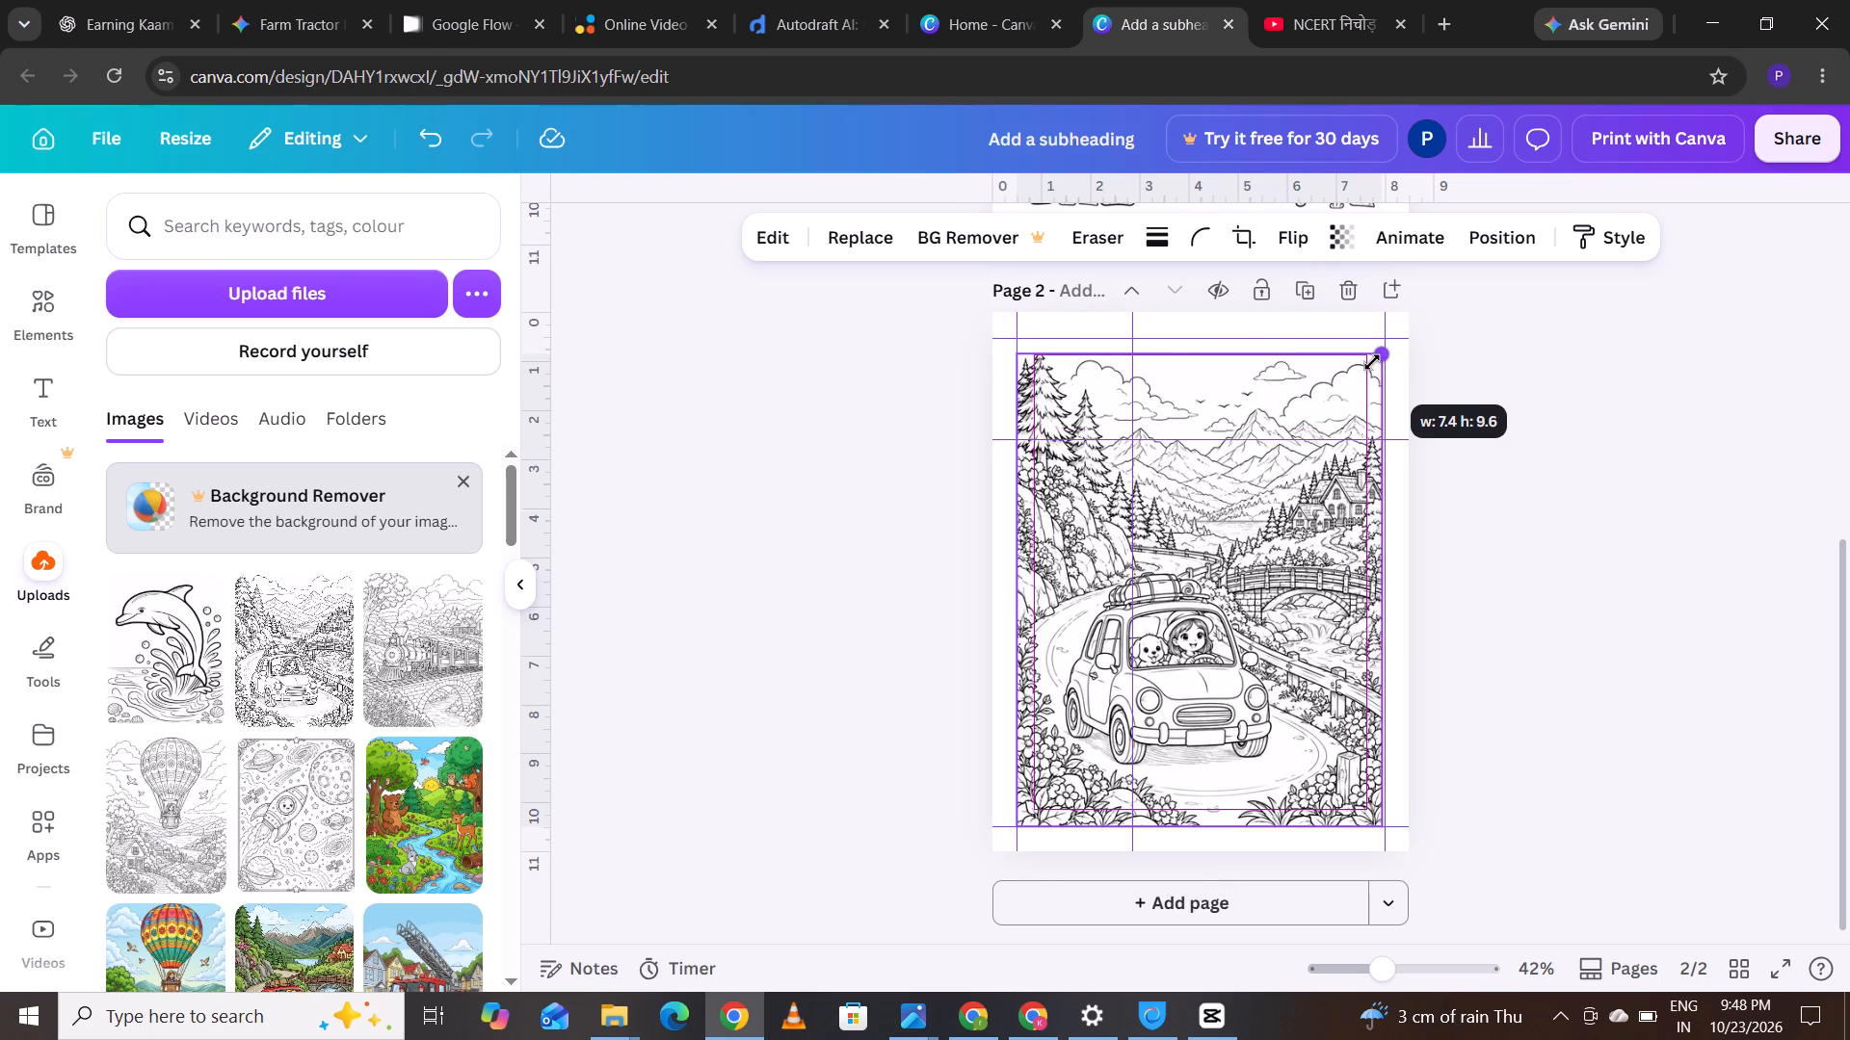
drag(1372, 362, 1375, 401)
drag(1254, 511, 1260, 516)
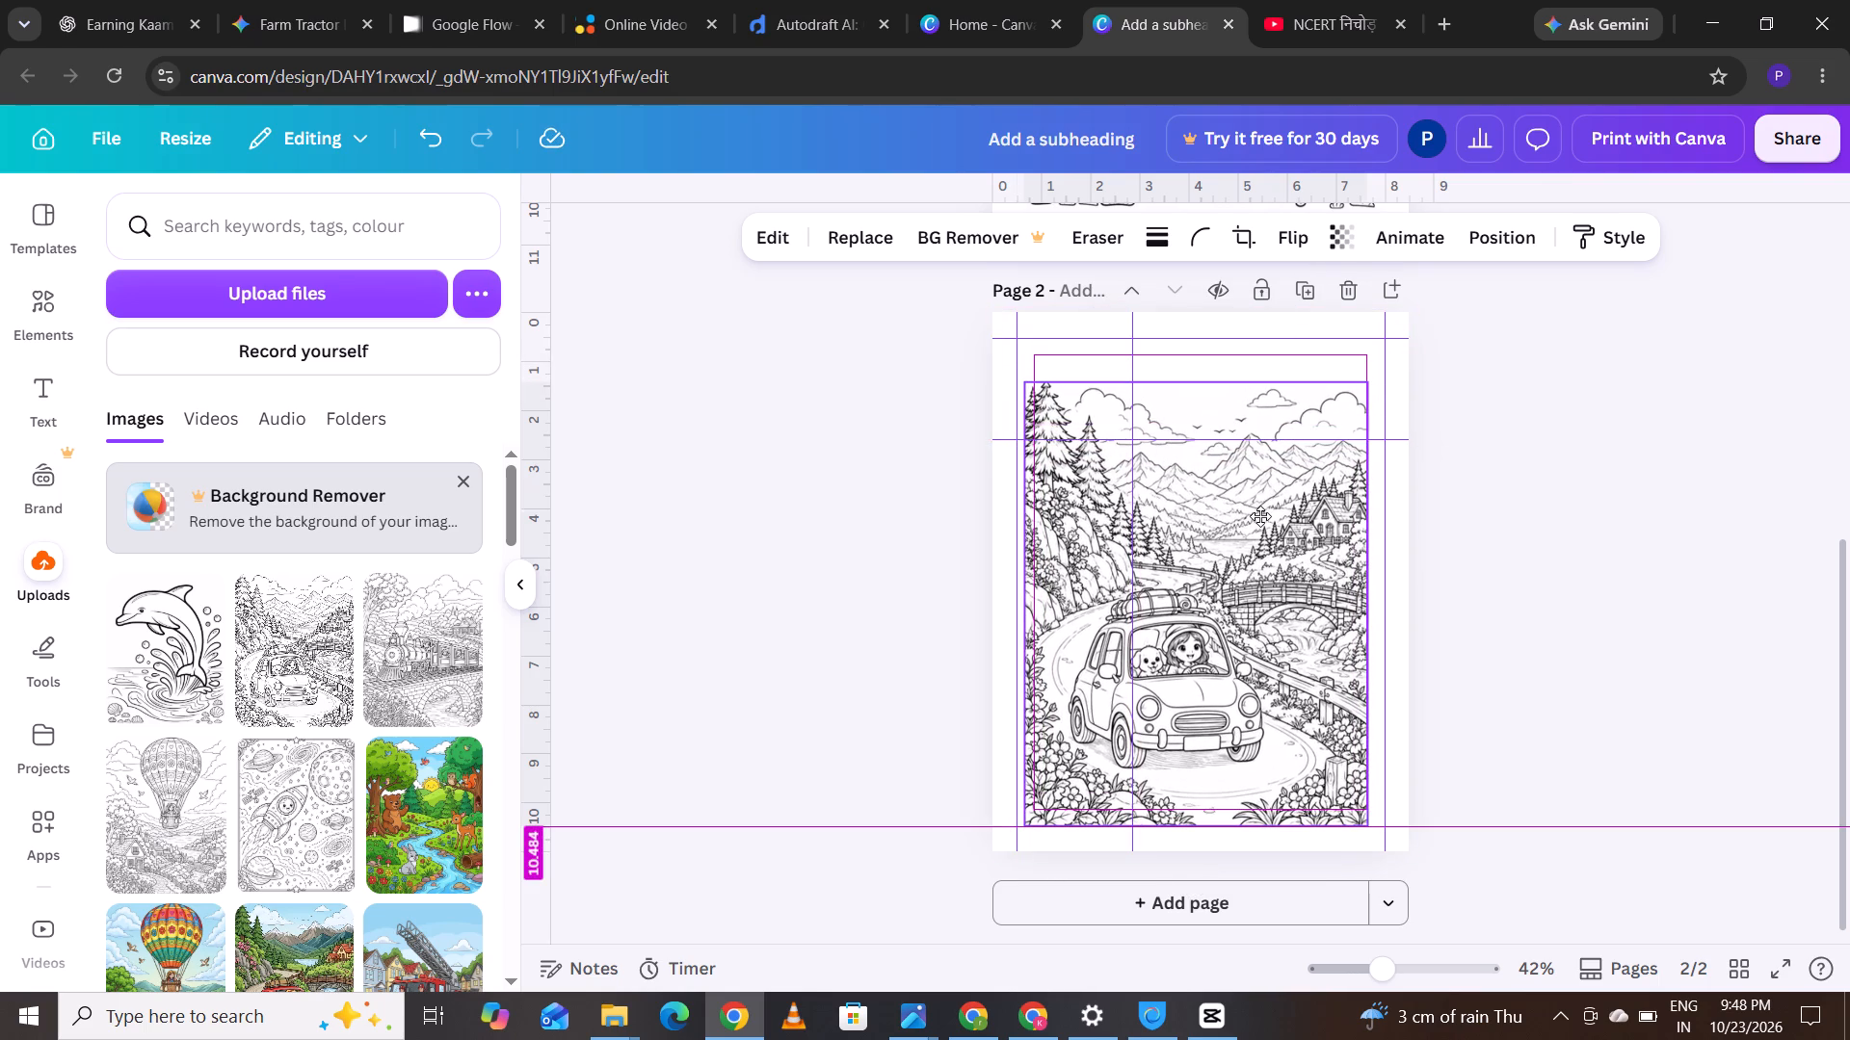
drag(1260, 516, 1270, 515)
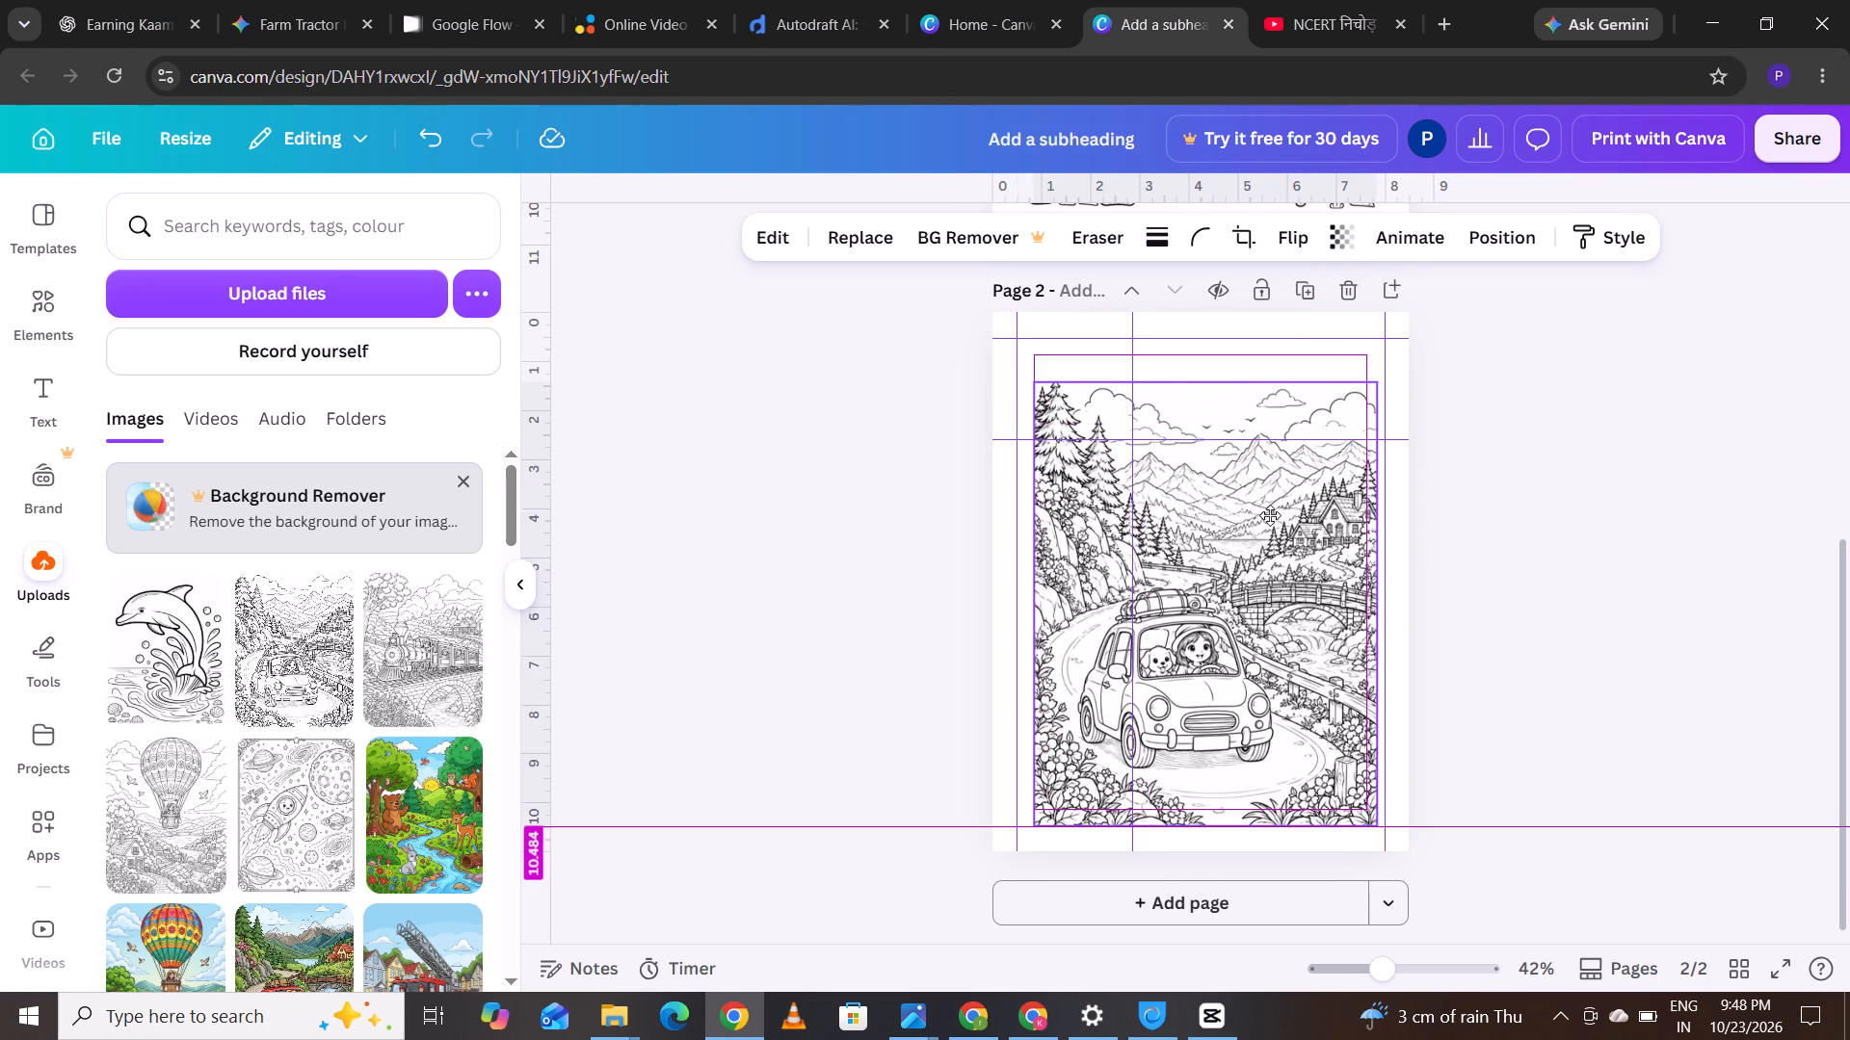
drag(1270, 515, 1268, 515)
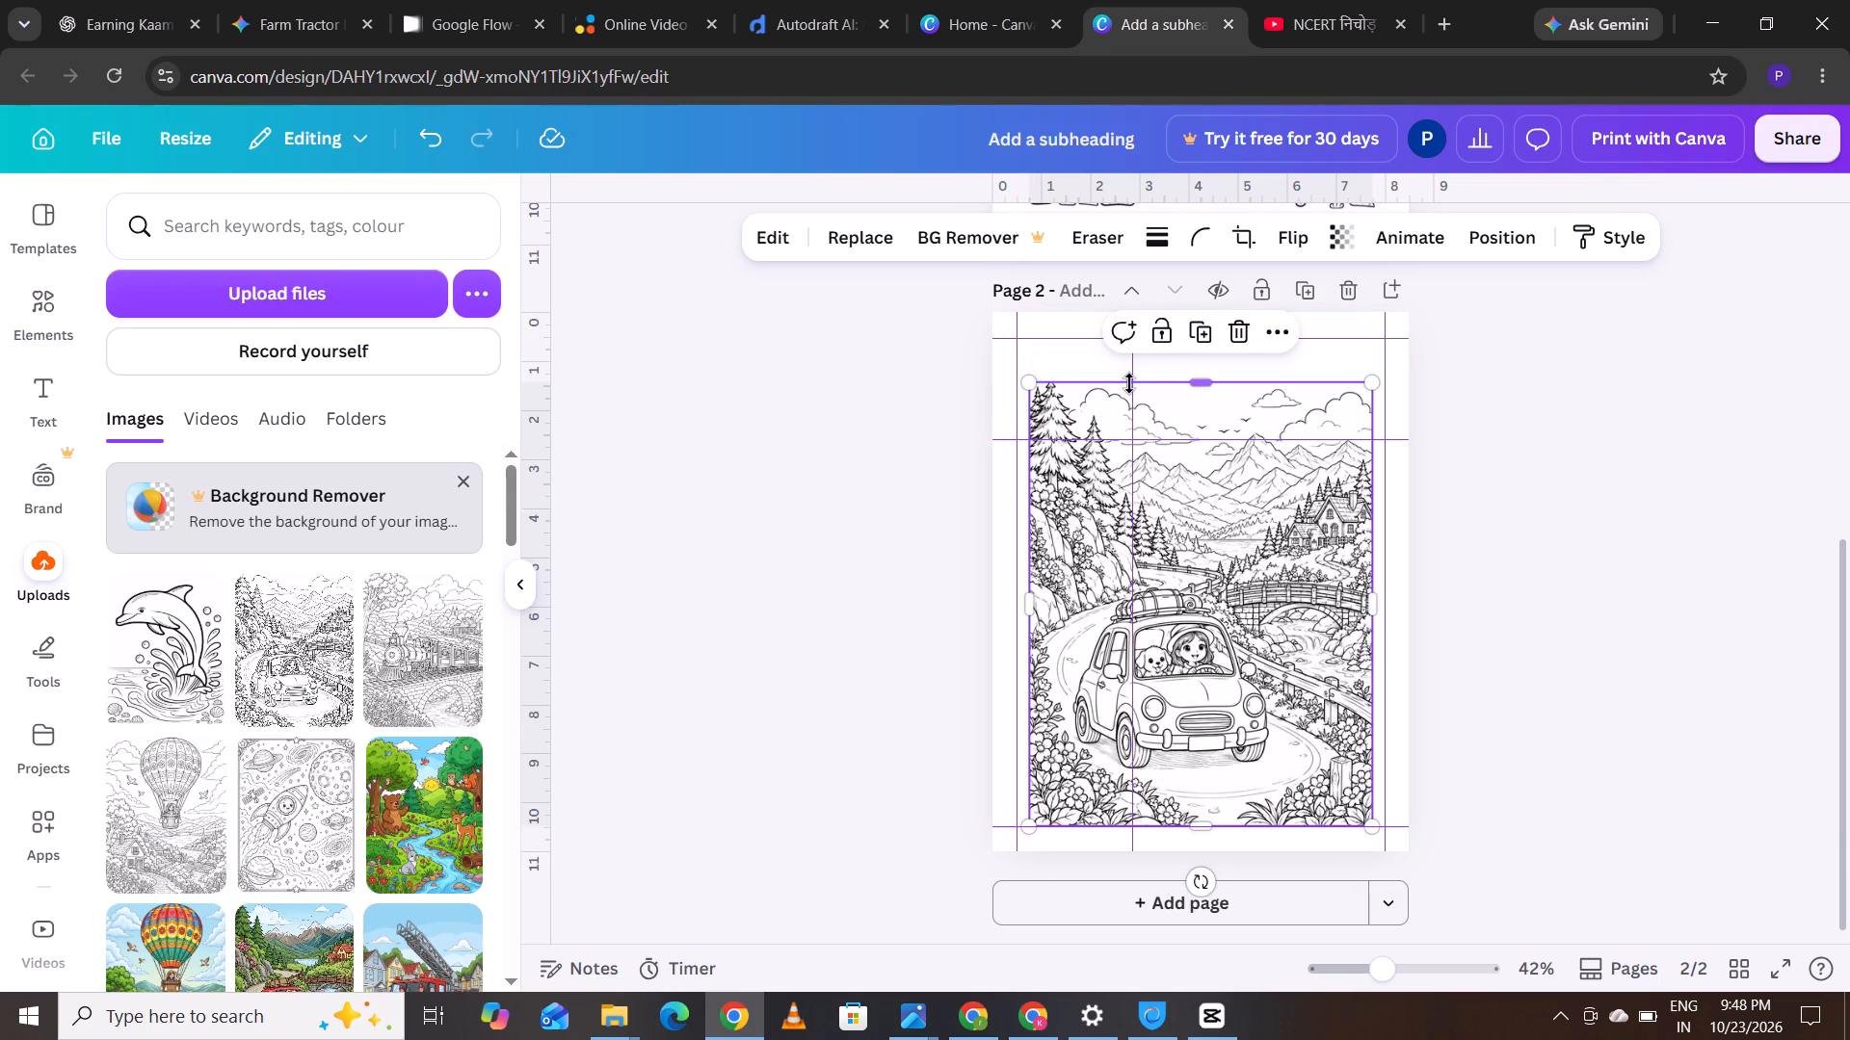
Unlock the guides and remove the extra vertical guide at 2.853 in and horizontal guide at 2.581 in.
click(1130, 367)
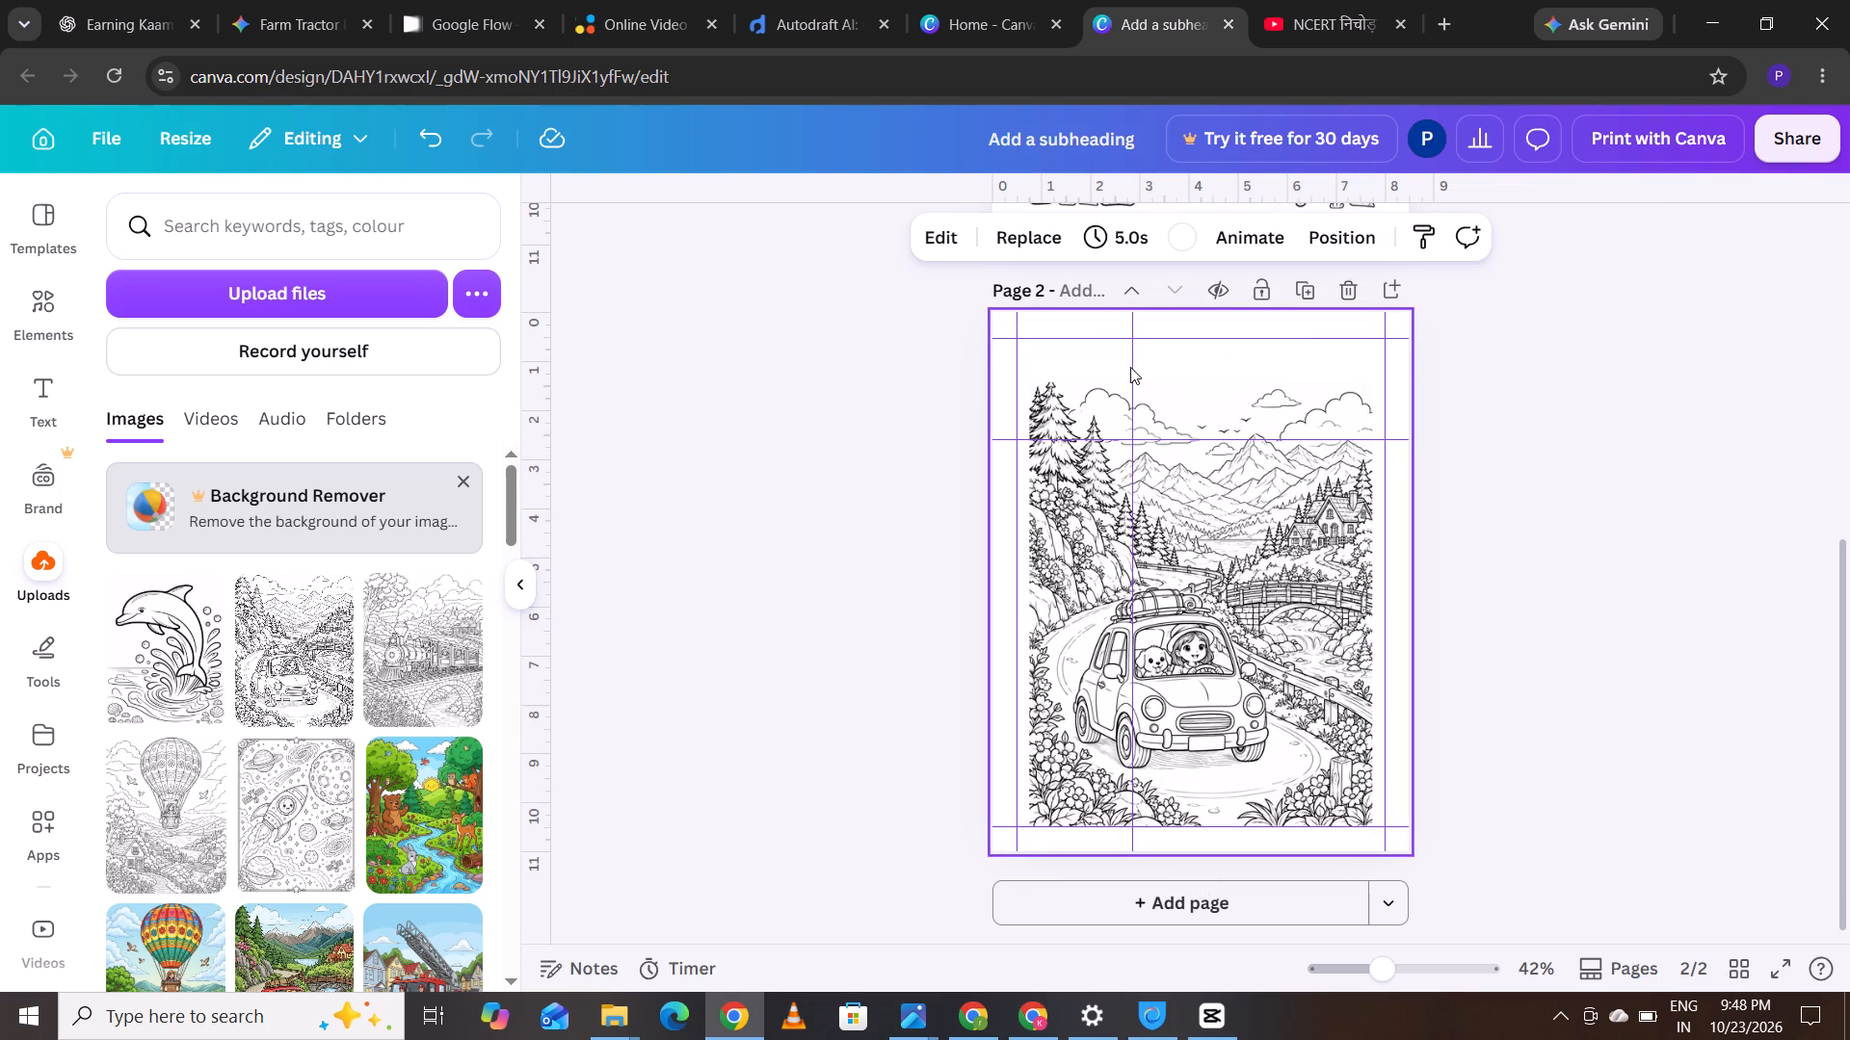
click(1130, 348)
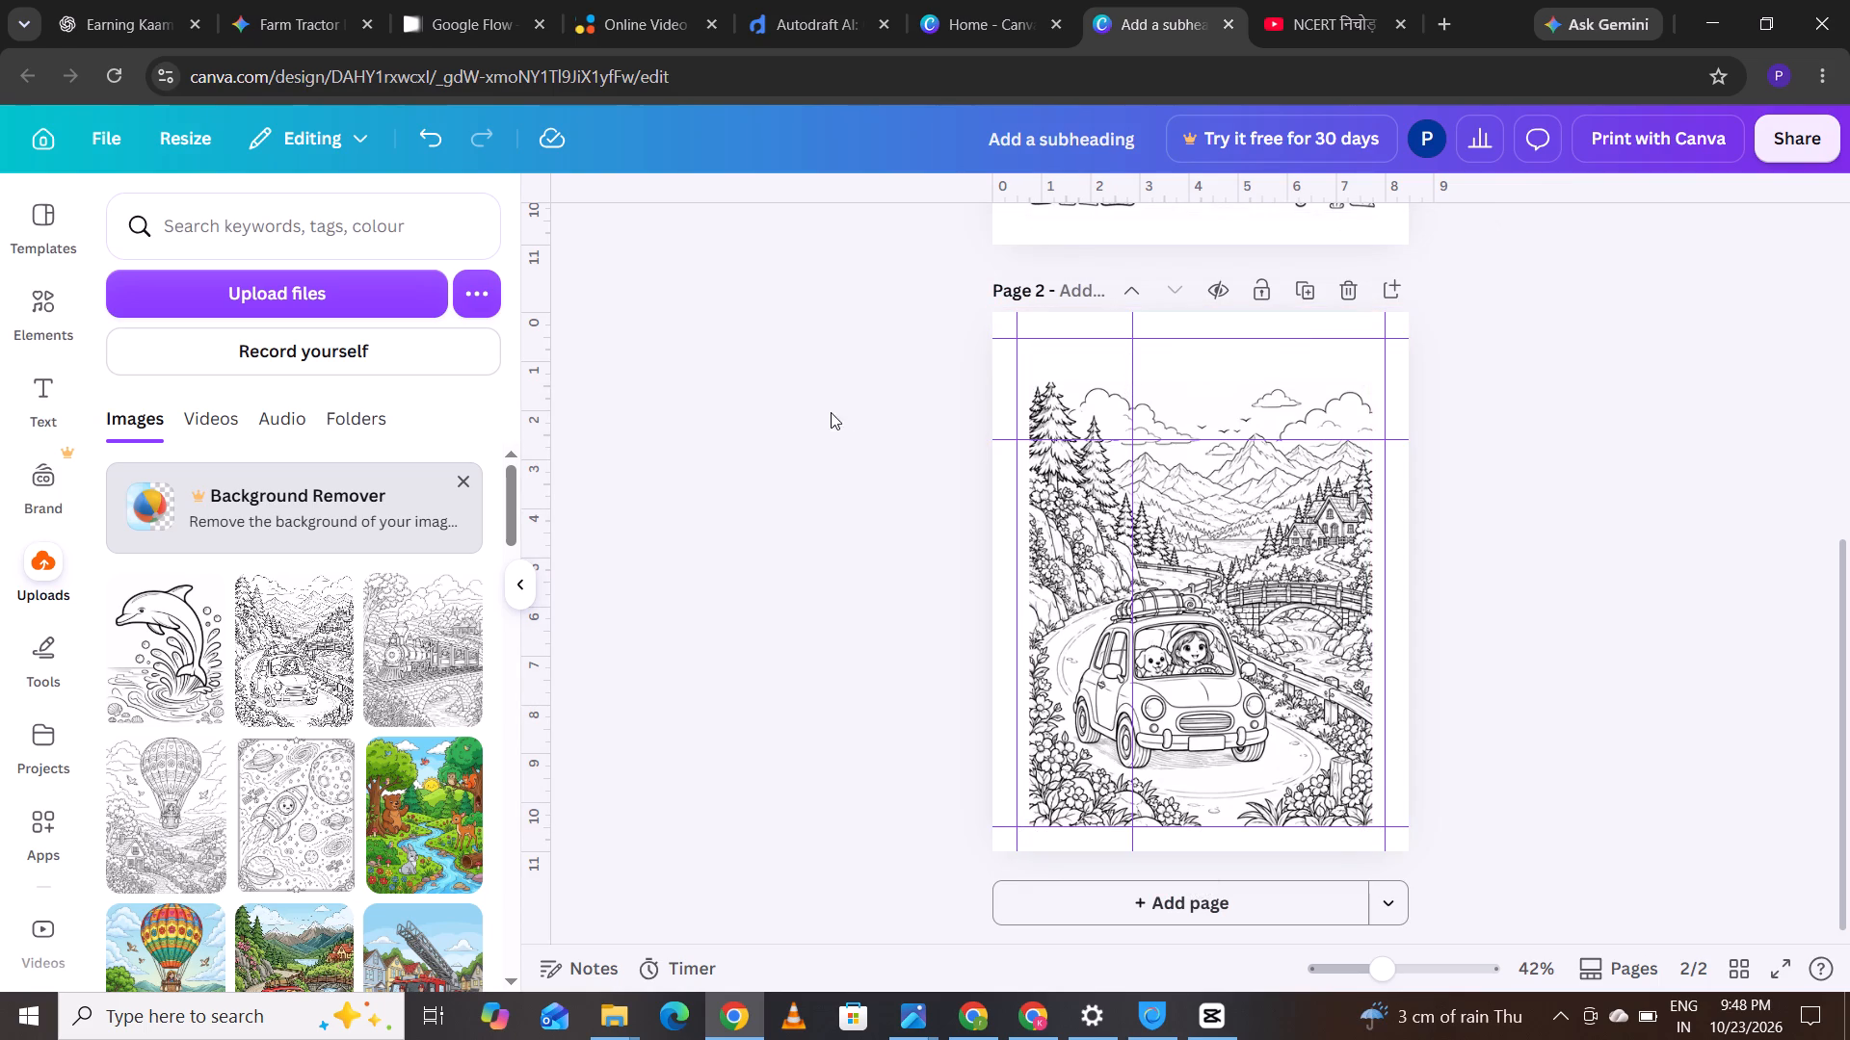
click(98, 125)
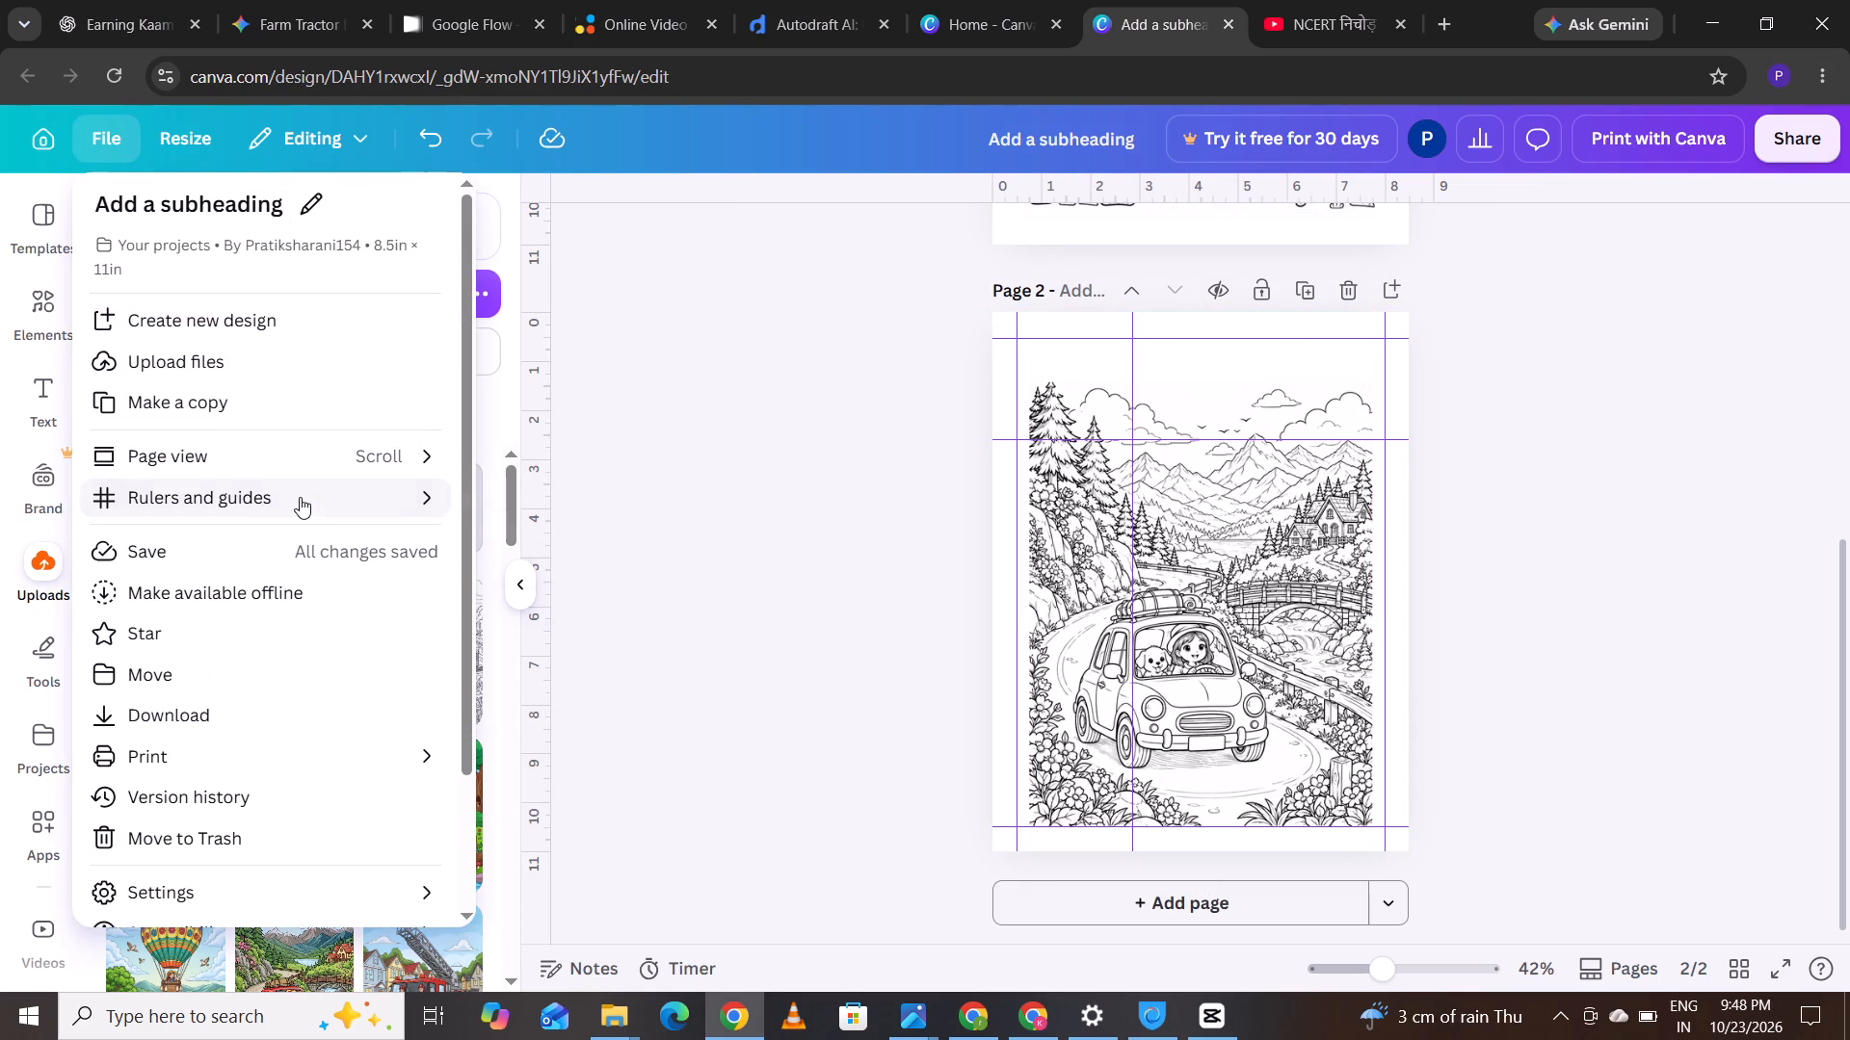
click(615, 622)
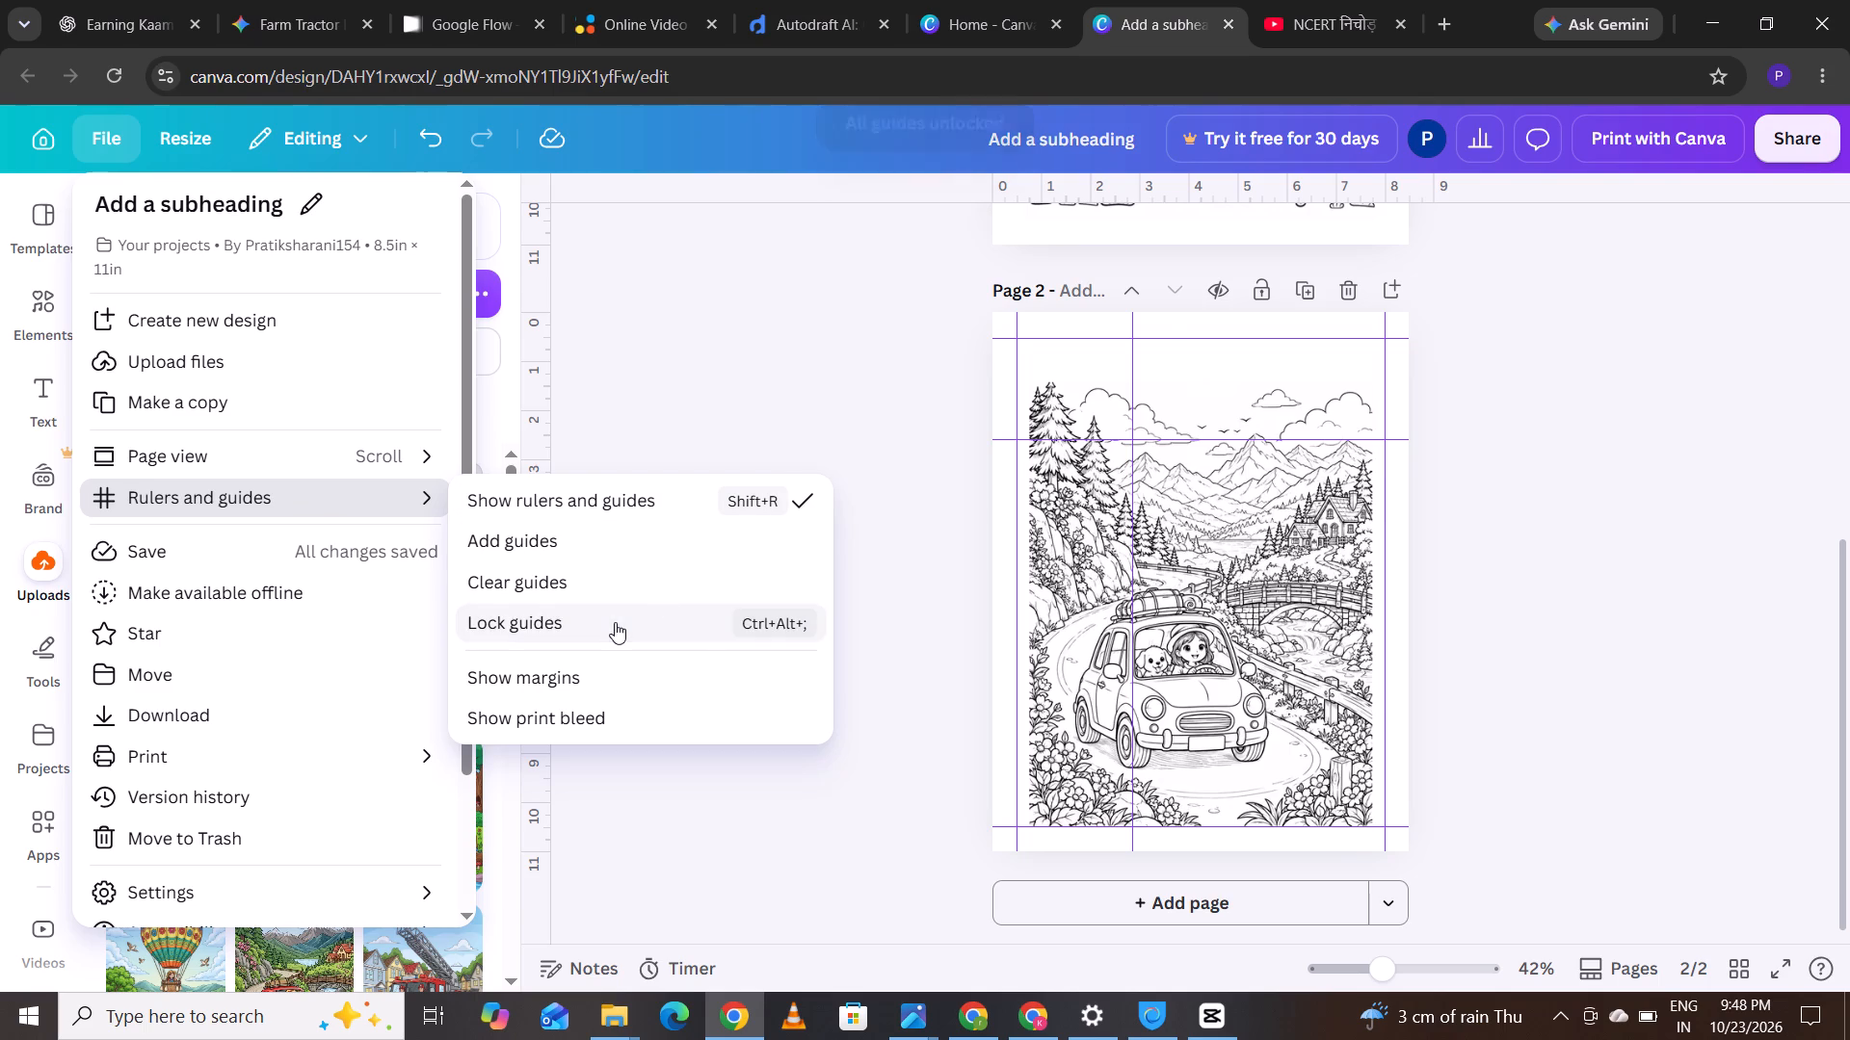
click(1129, 361)
drag(1129, 361, 1131, 362)
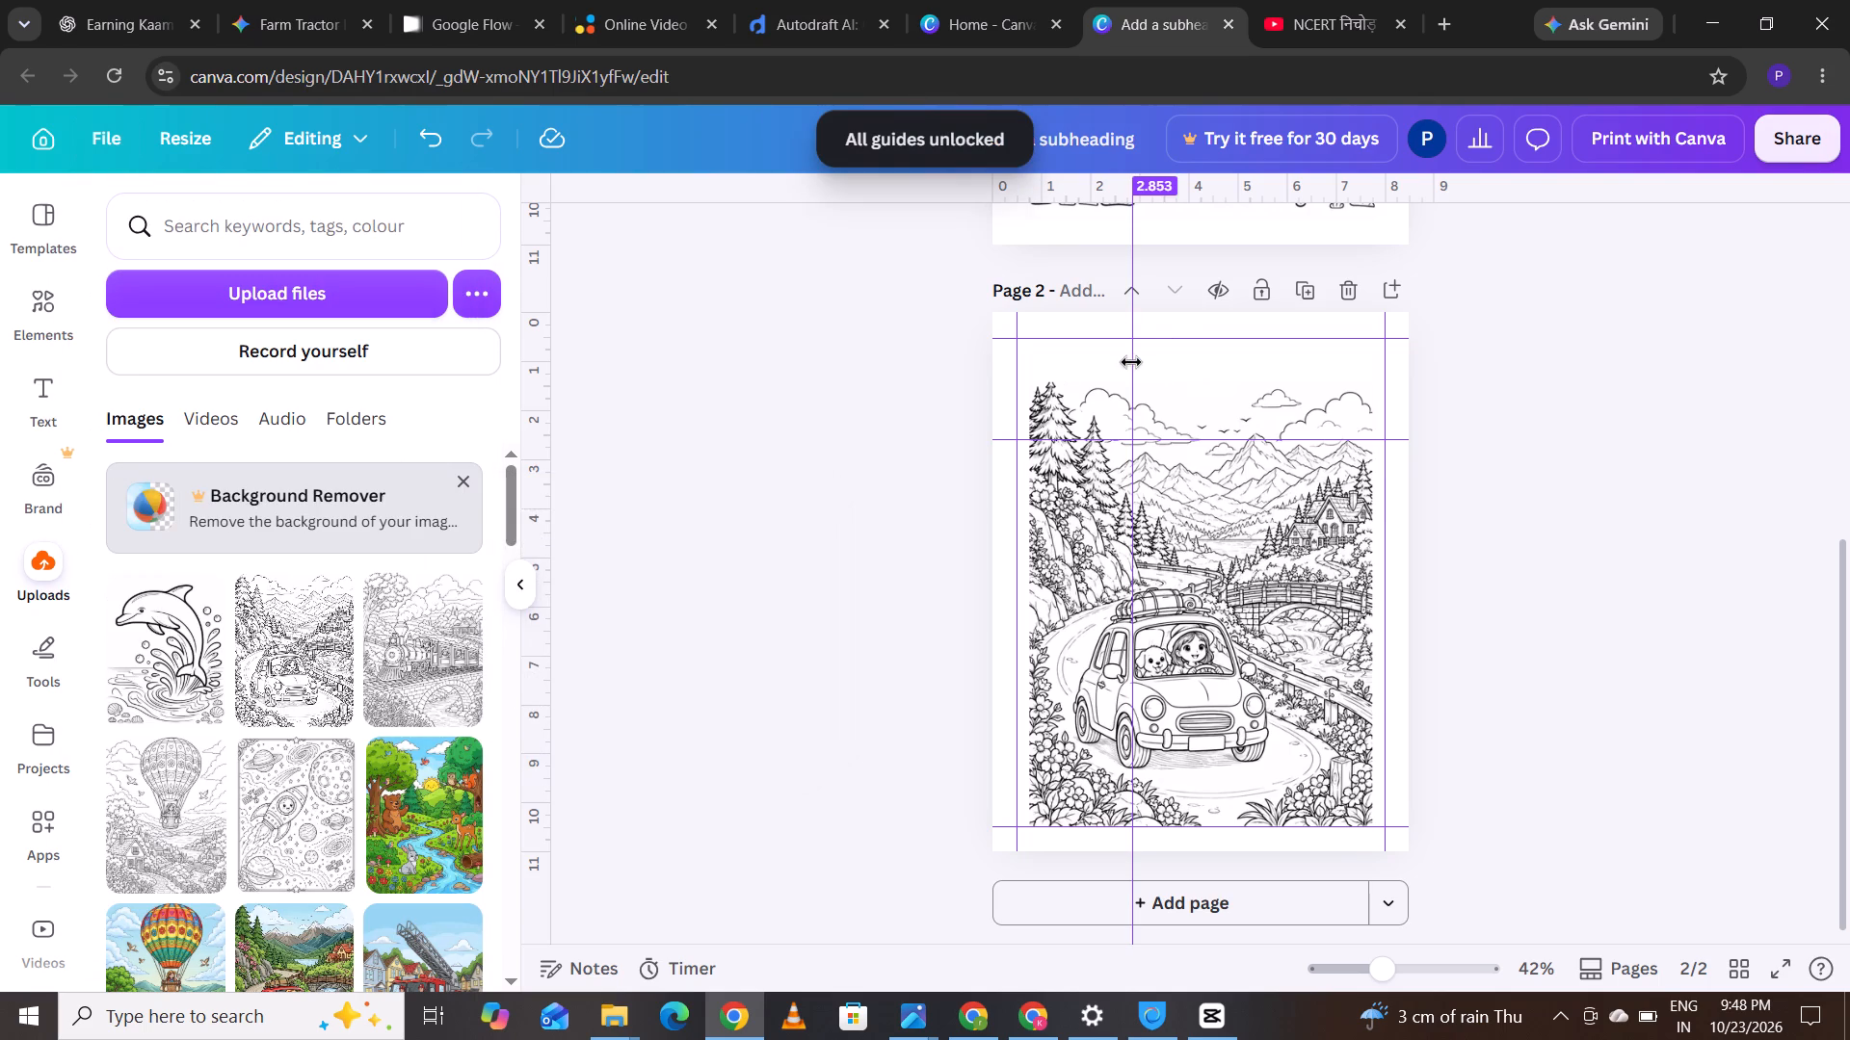
drag(1131, 362, 687, 403)
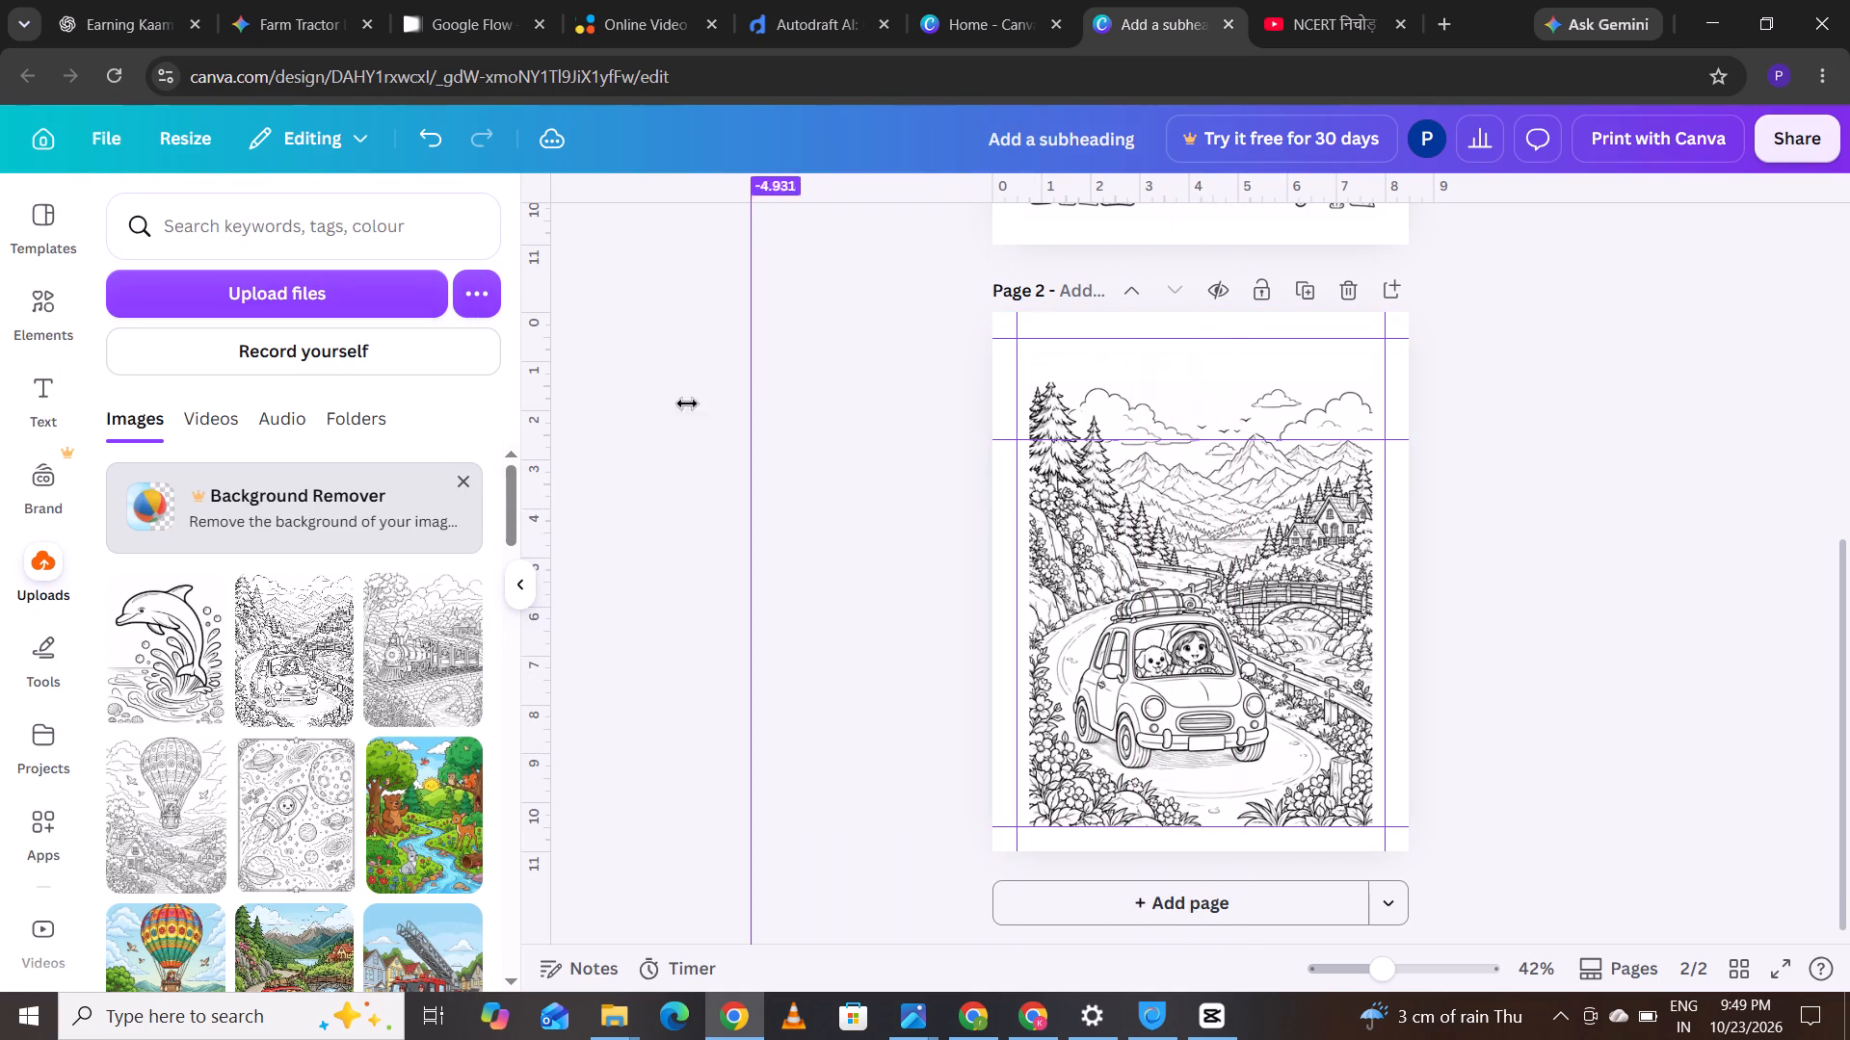
drag(687, 403, 546, 447)
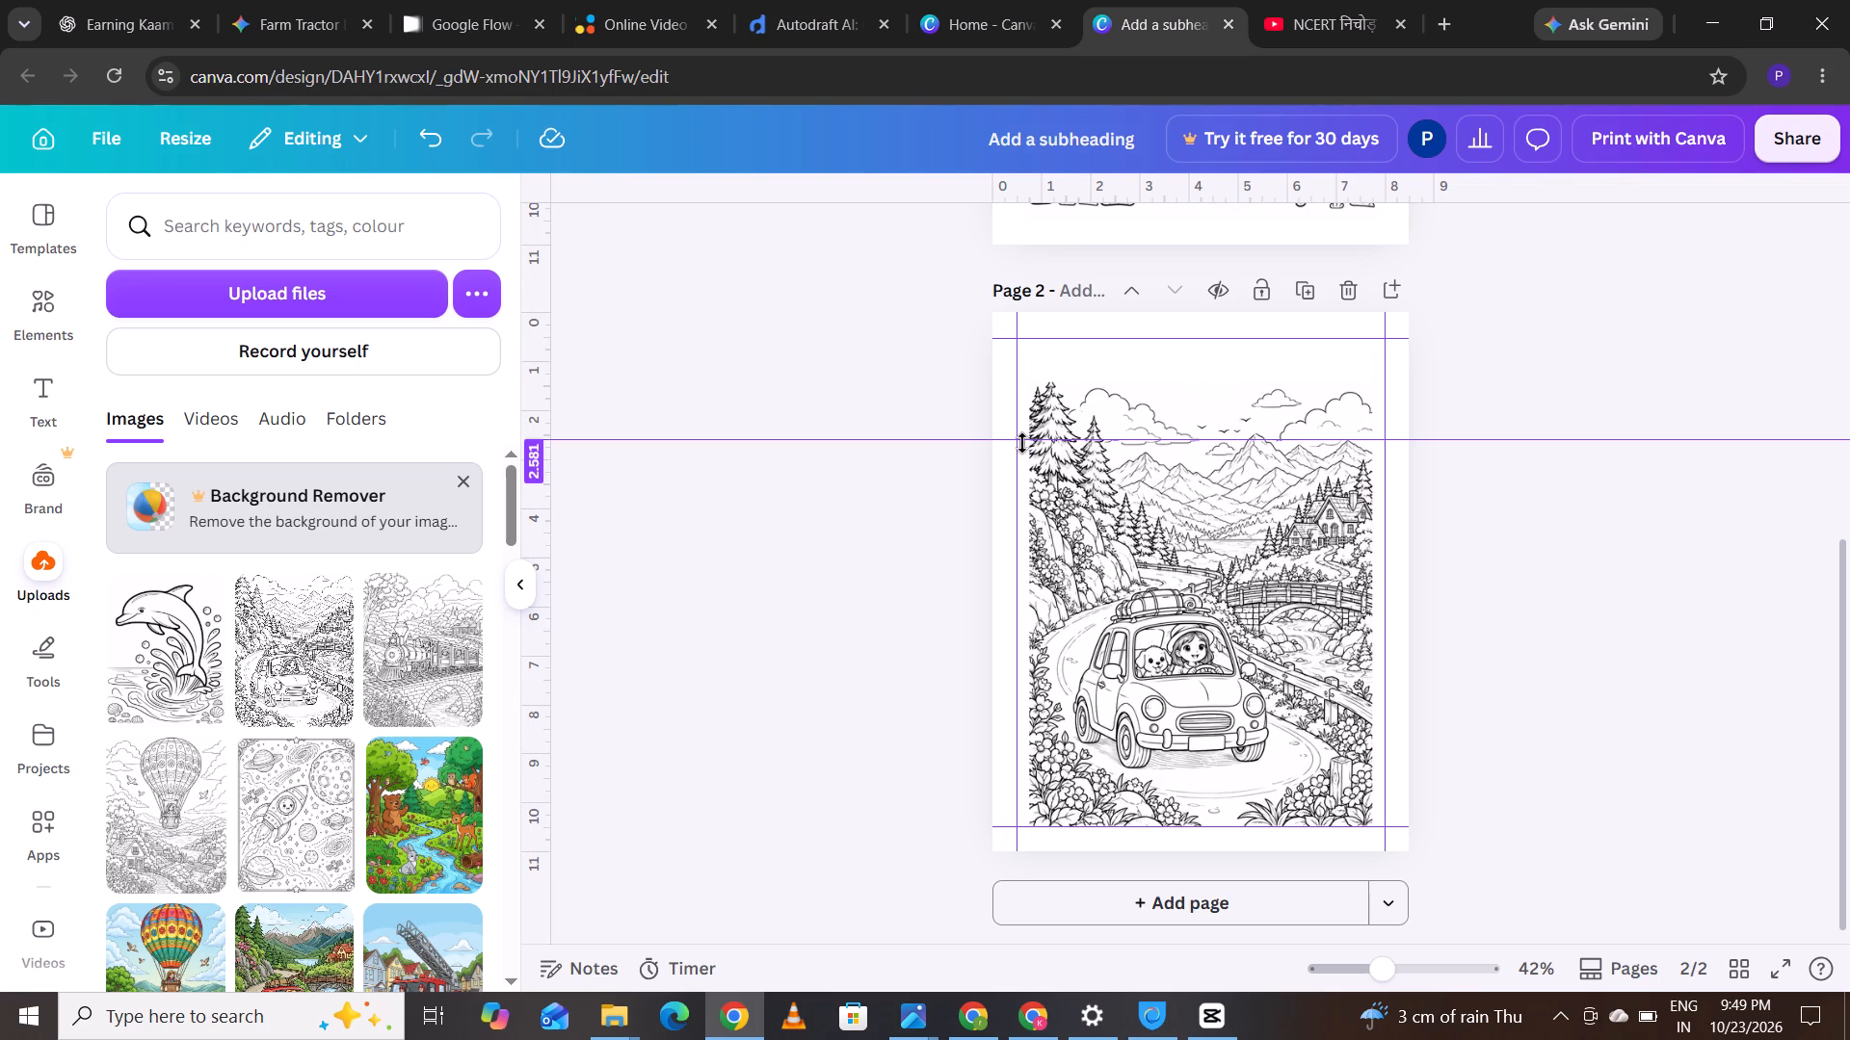
drag(955, 443, 970, 213)
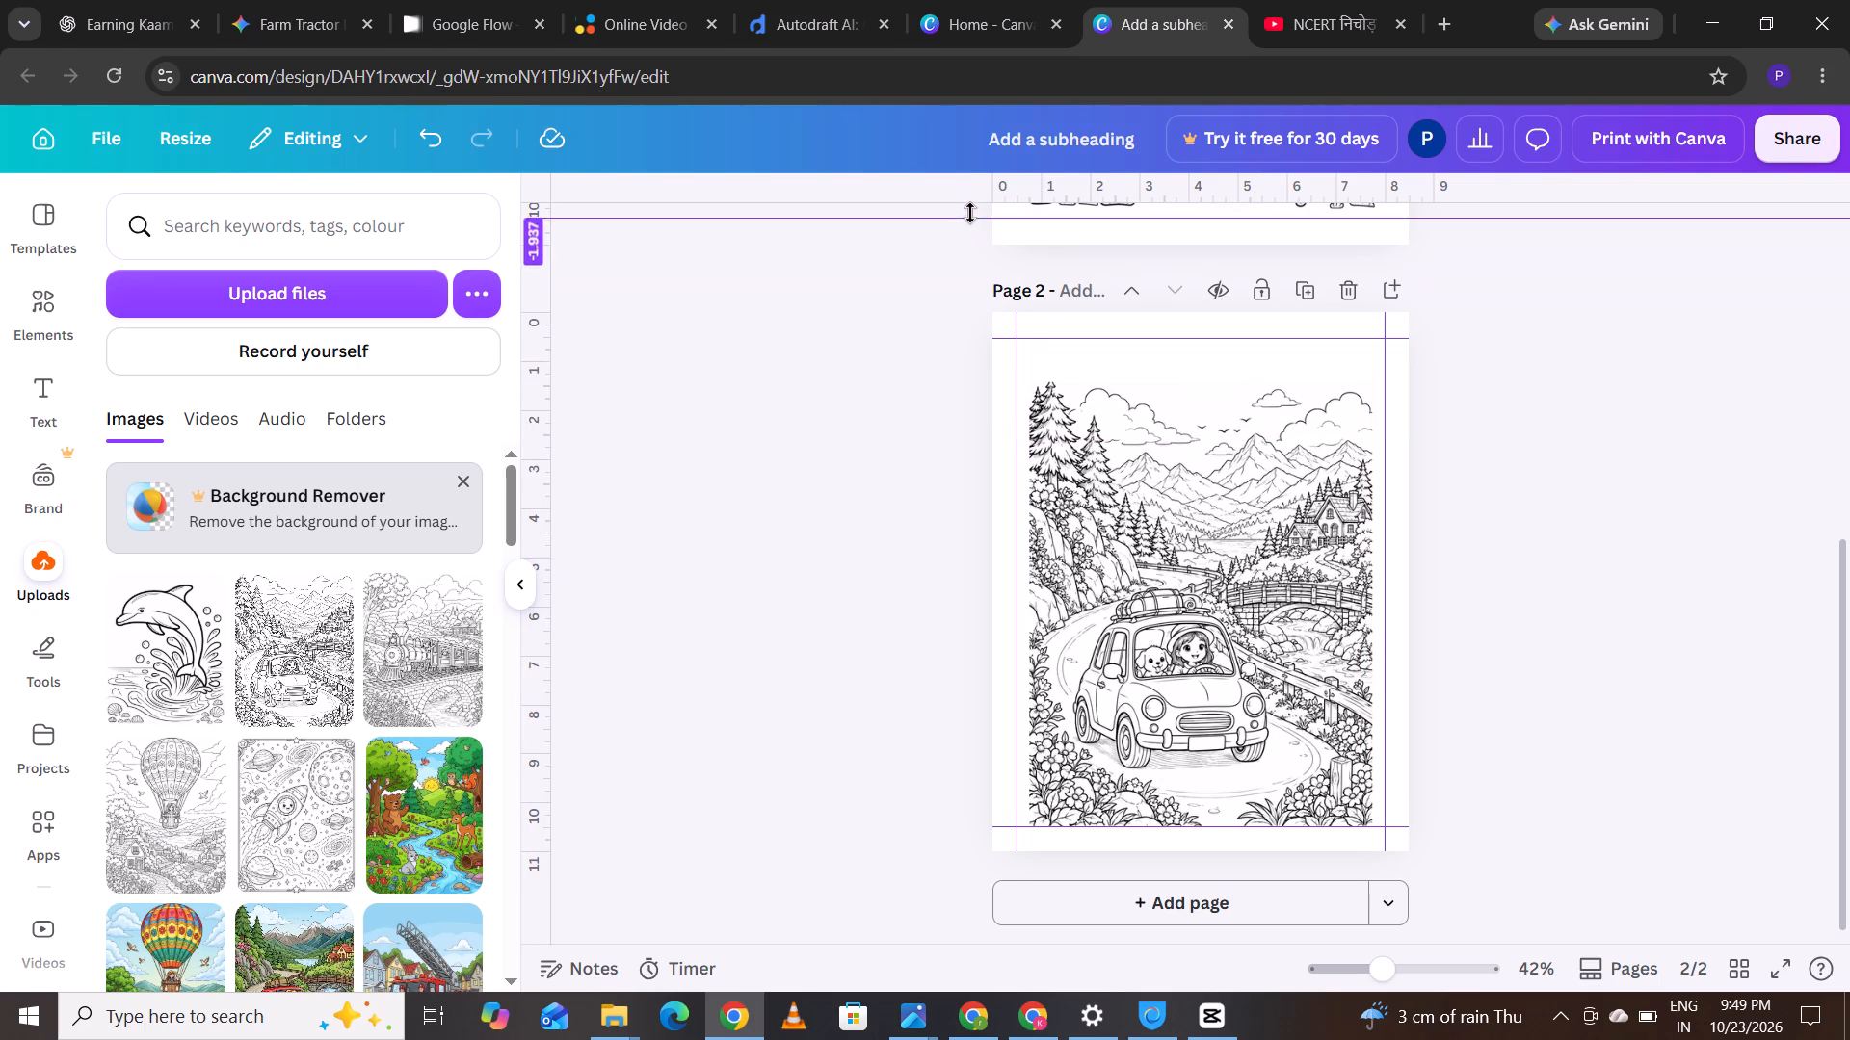
drag(970, 213, 970, 203)
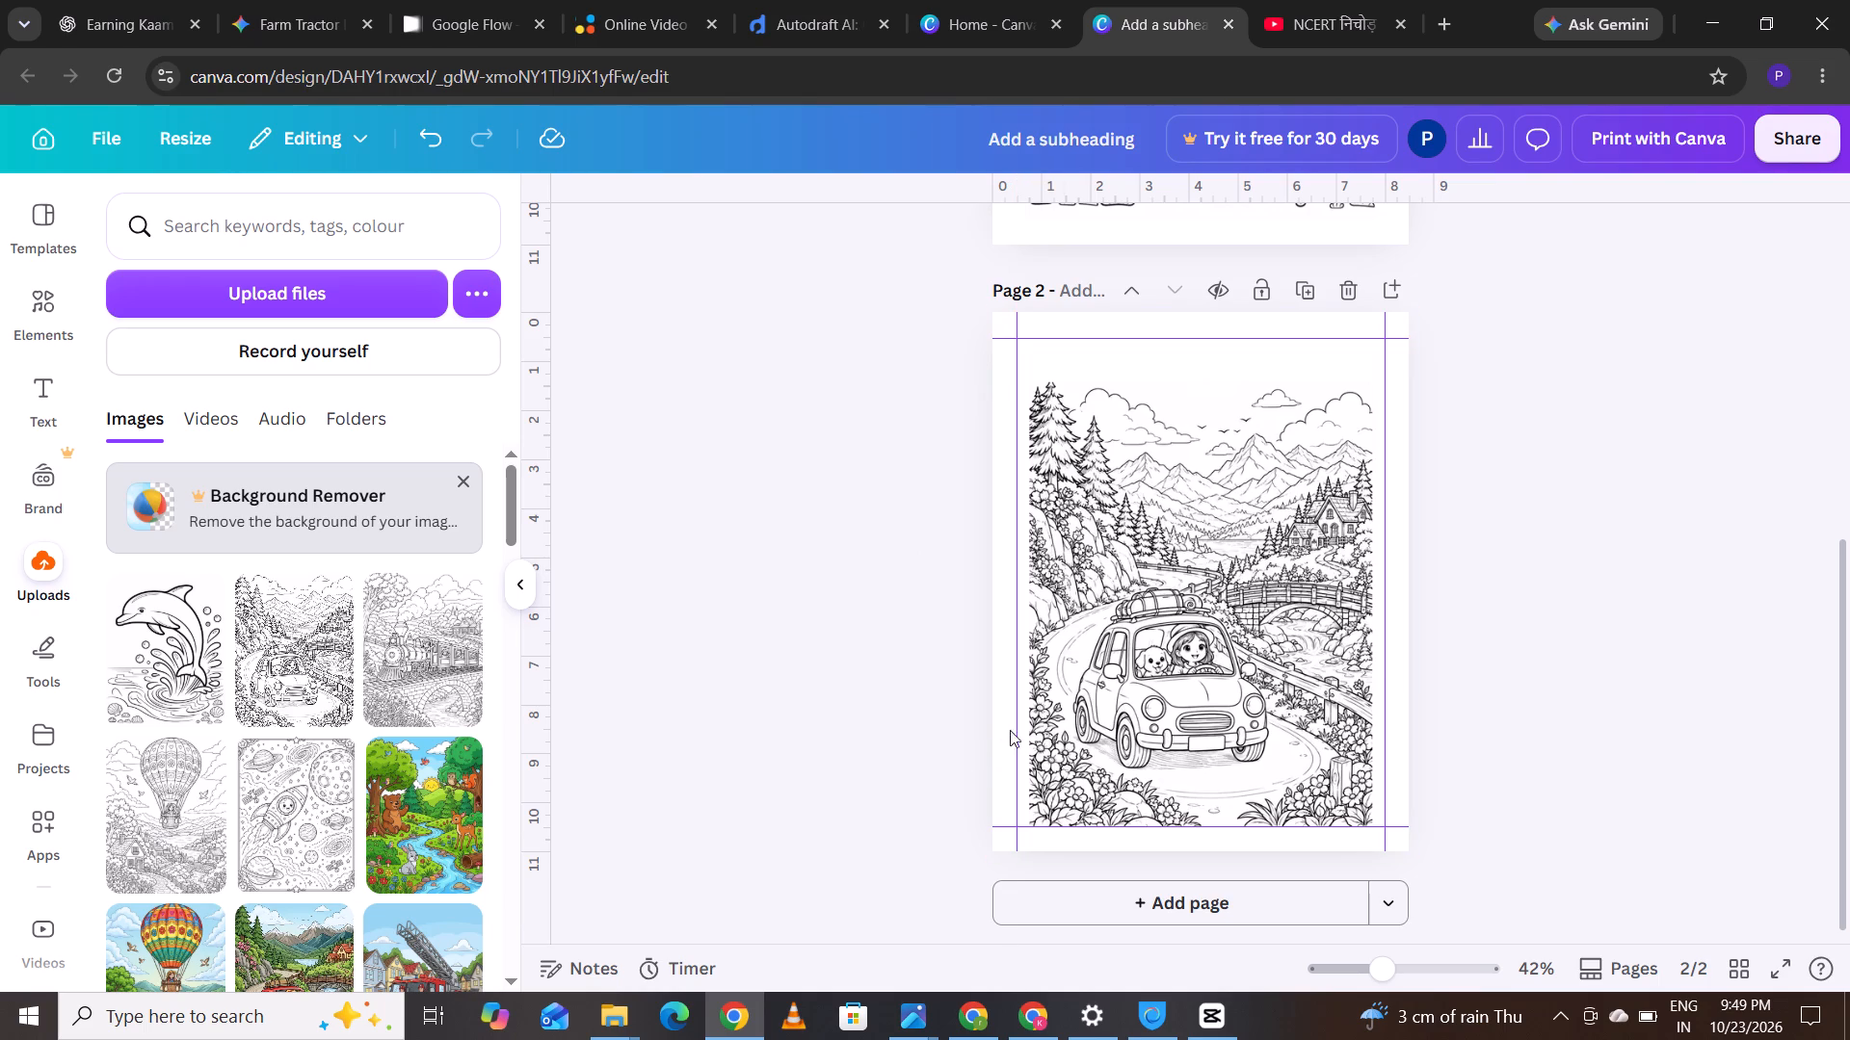
Lock the remaining margin guides.
click(101, 141)
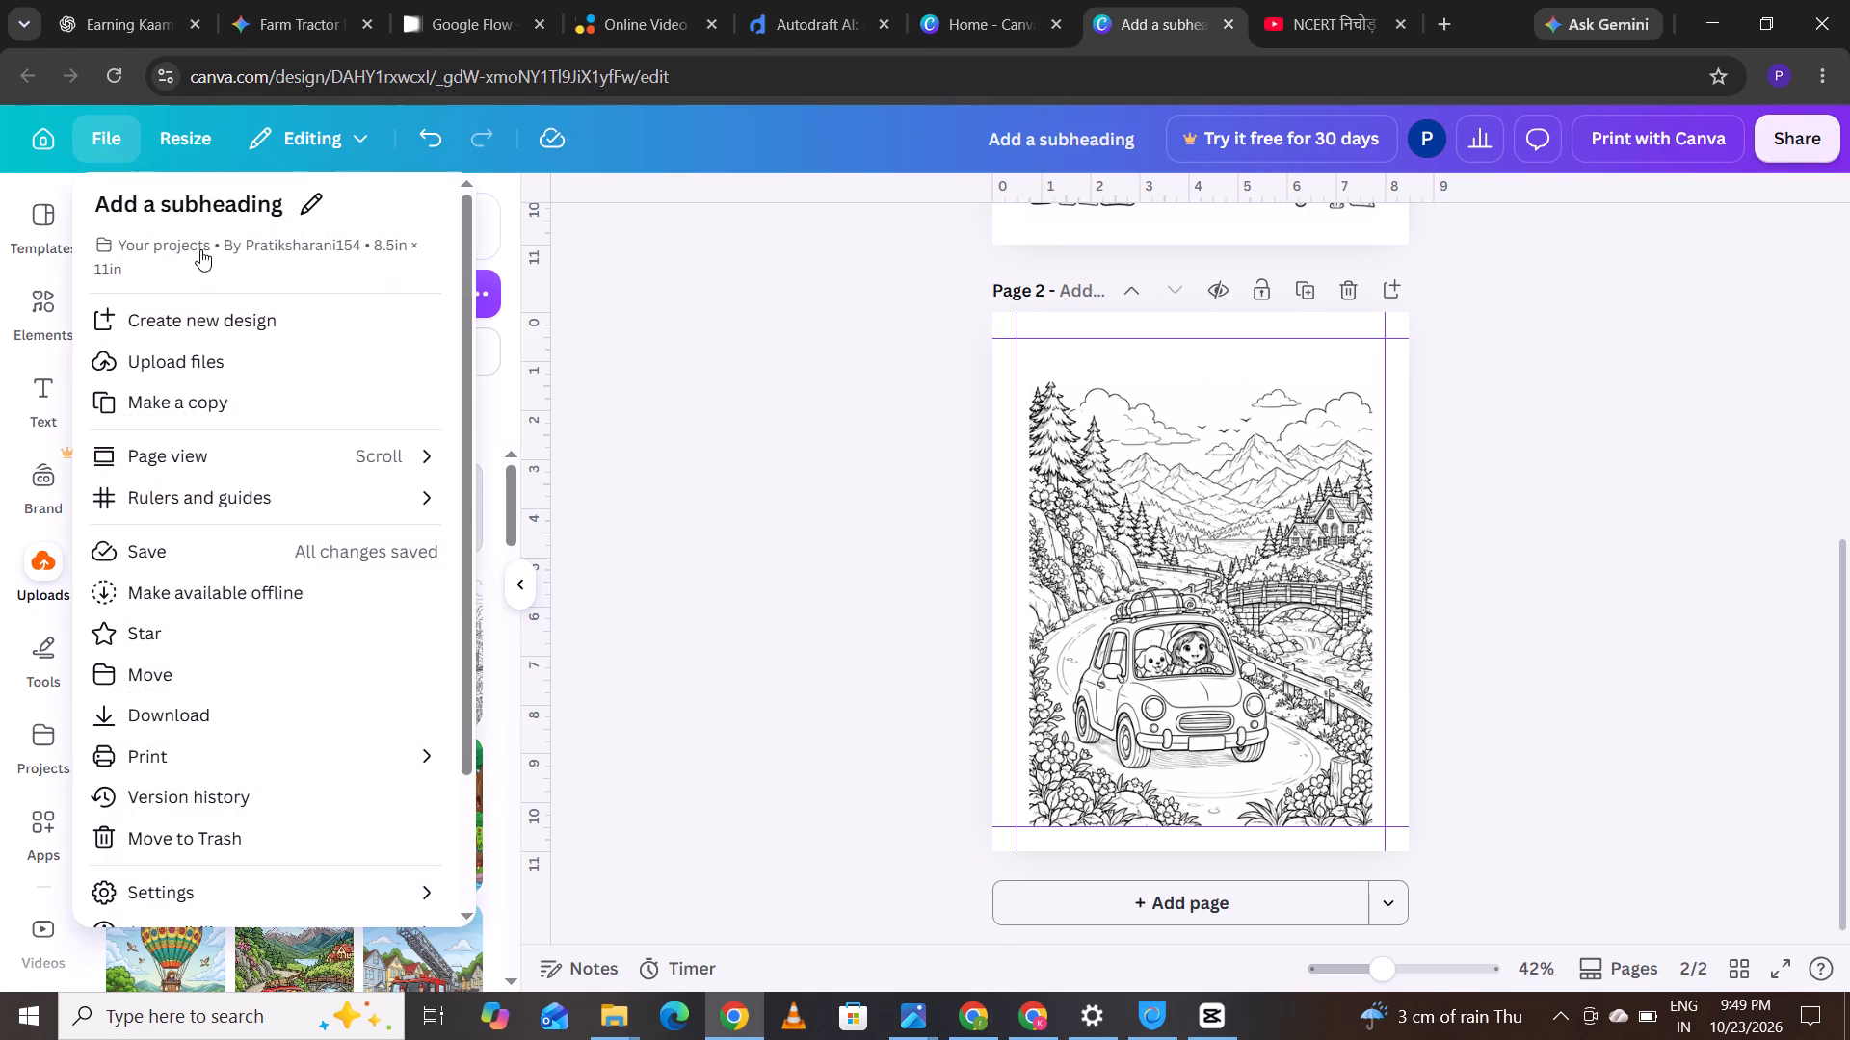
click(294, 505)
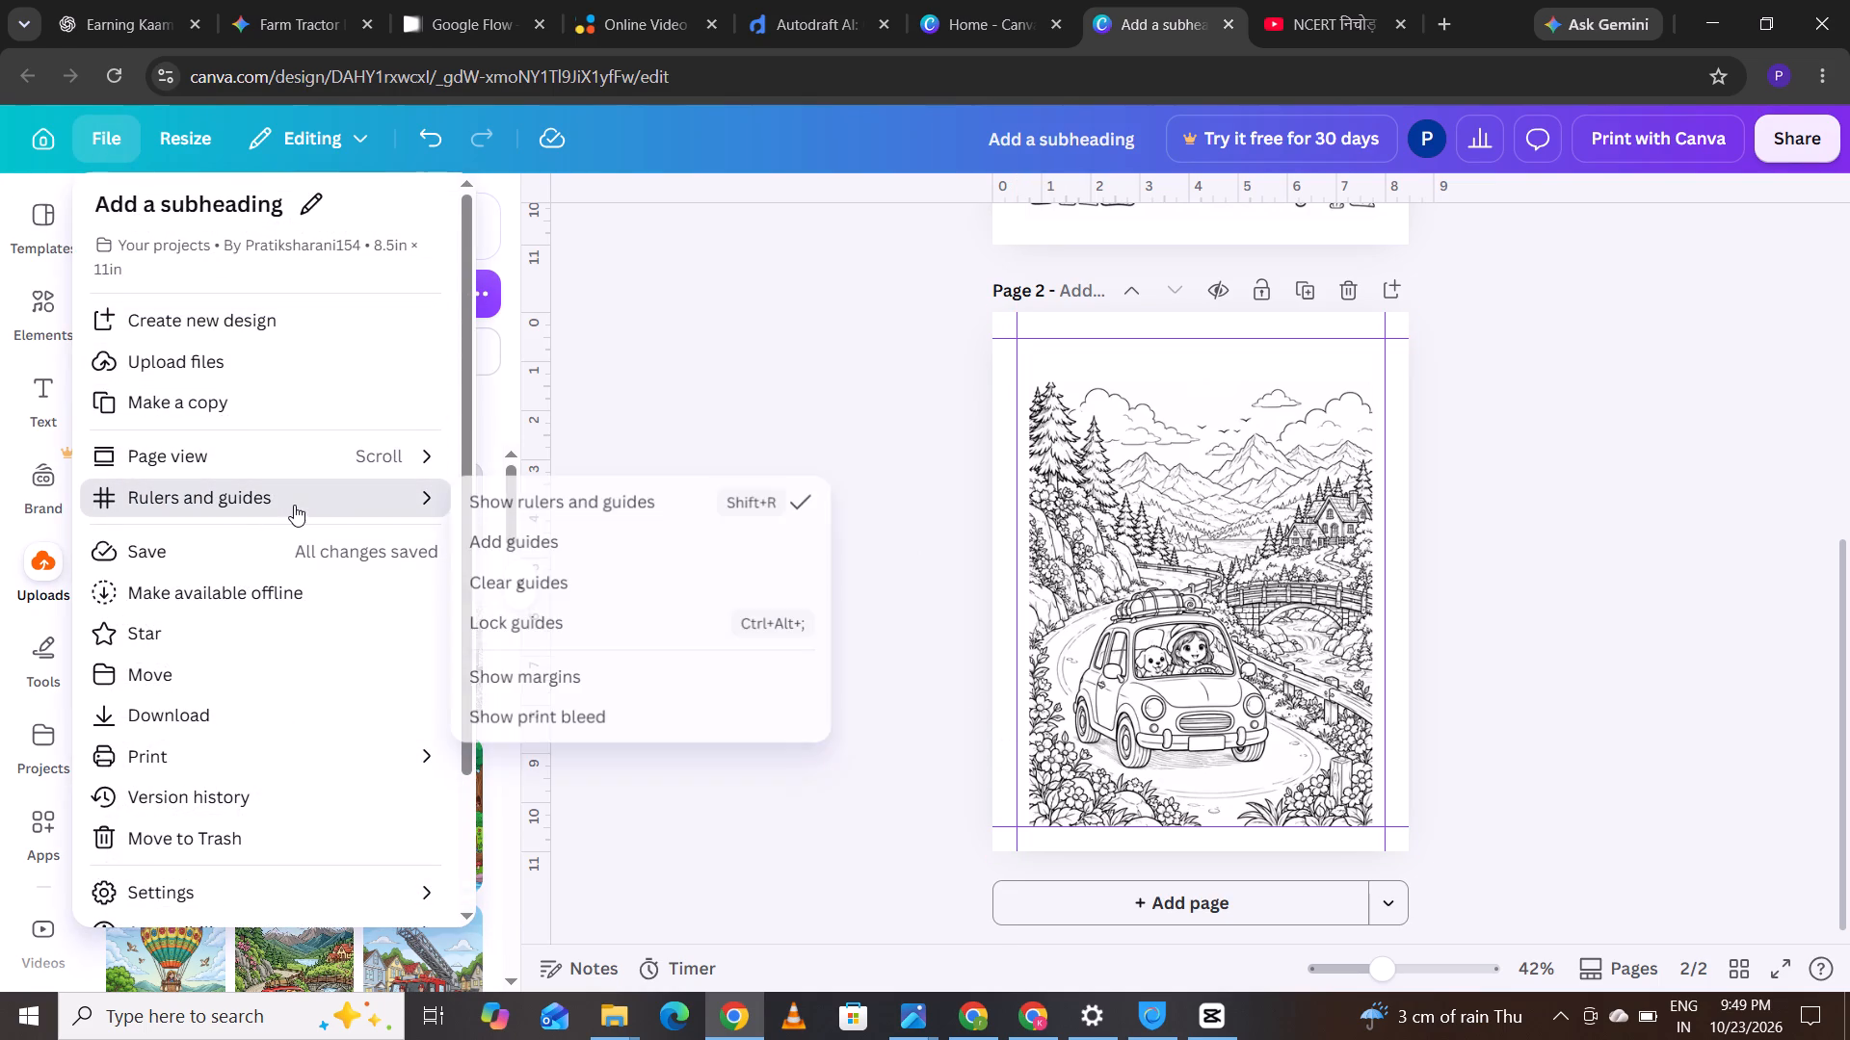
click(665, 626)
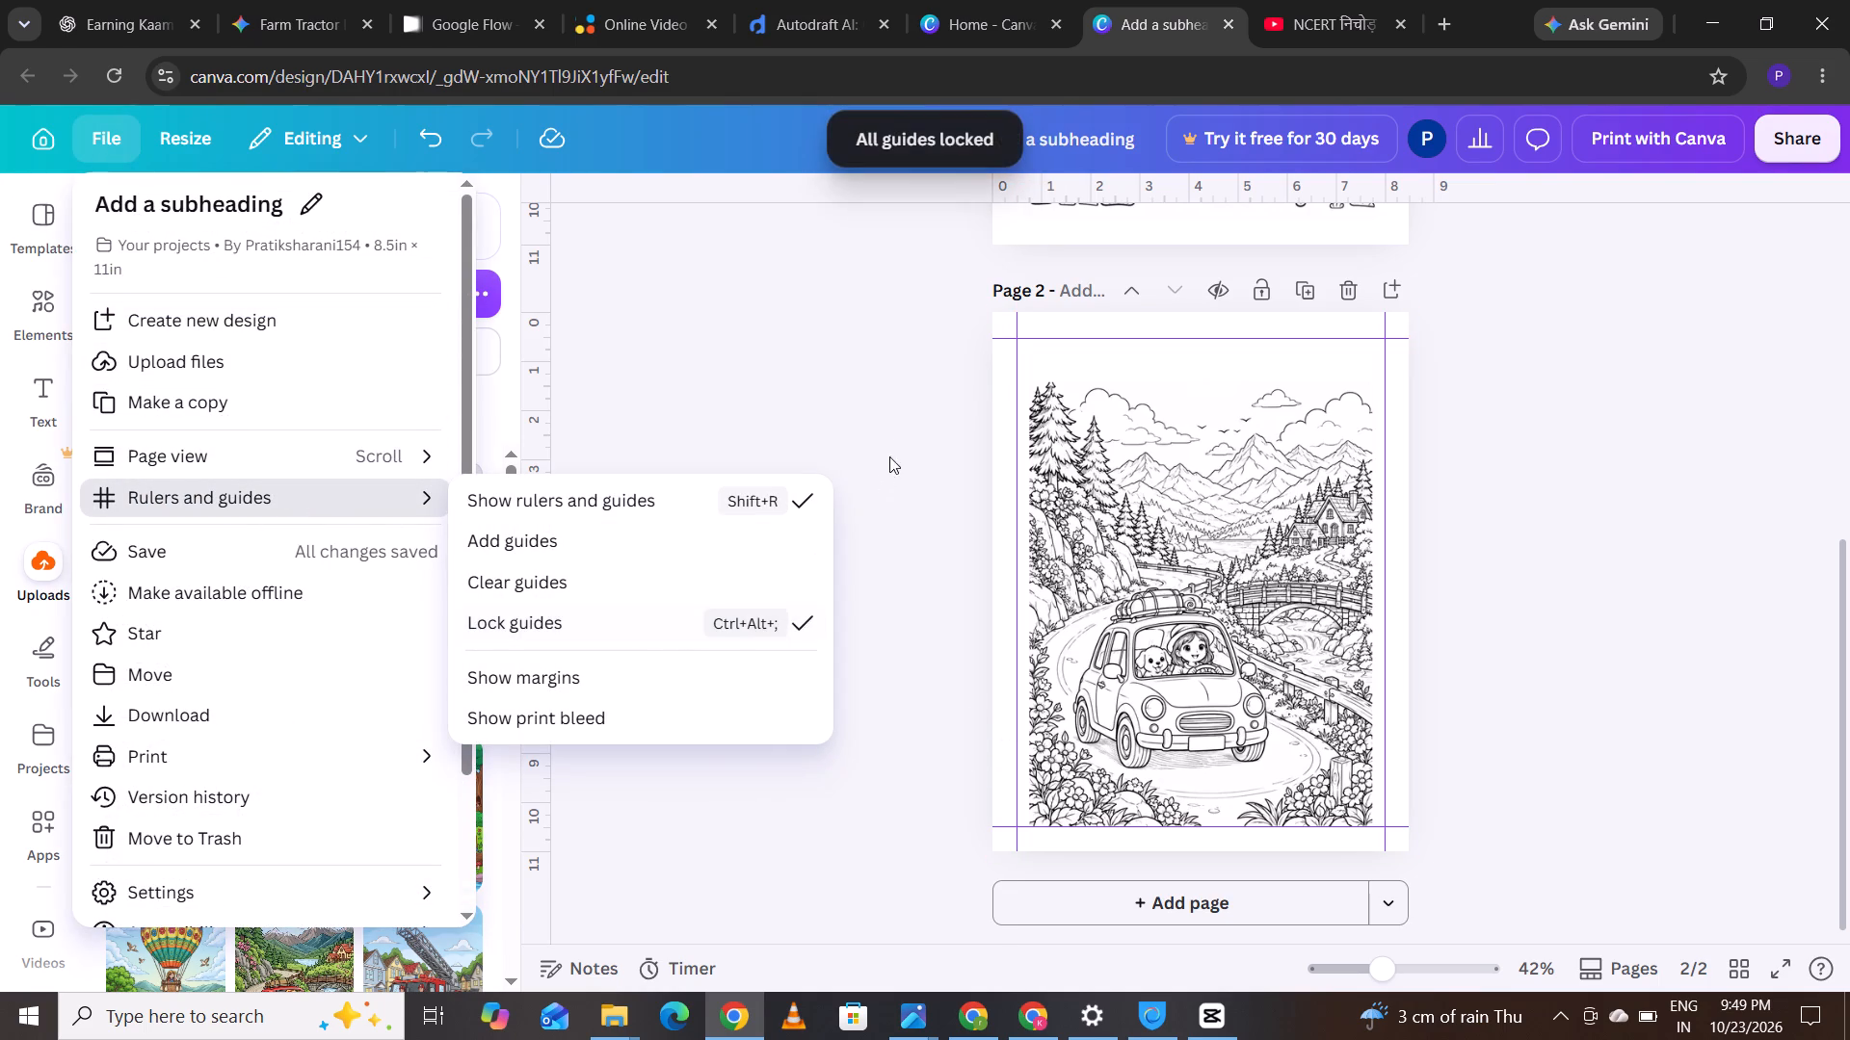
click(902, 421)
Enlarge the car drawing to about 7.2 × 9.3 inches and recentre it between the side margin guides.
click(1130, 613)
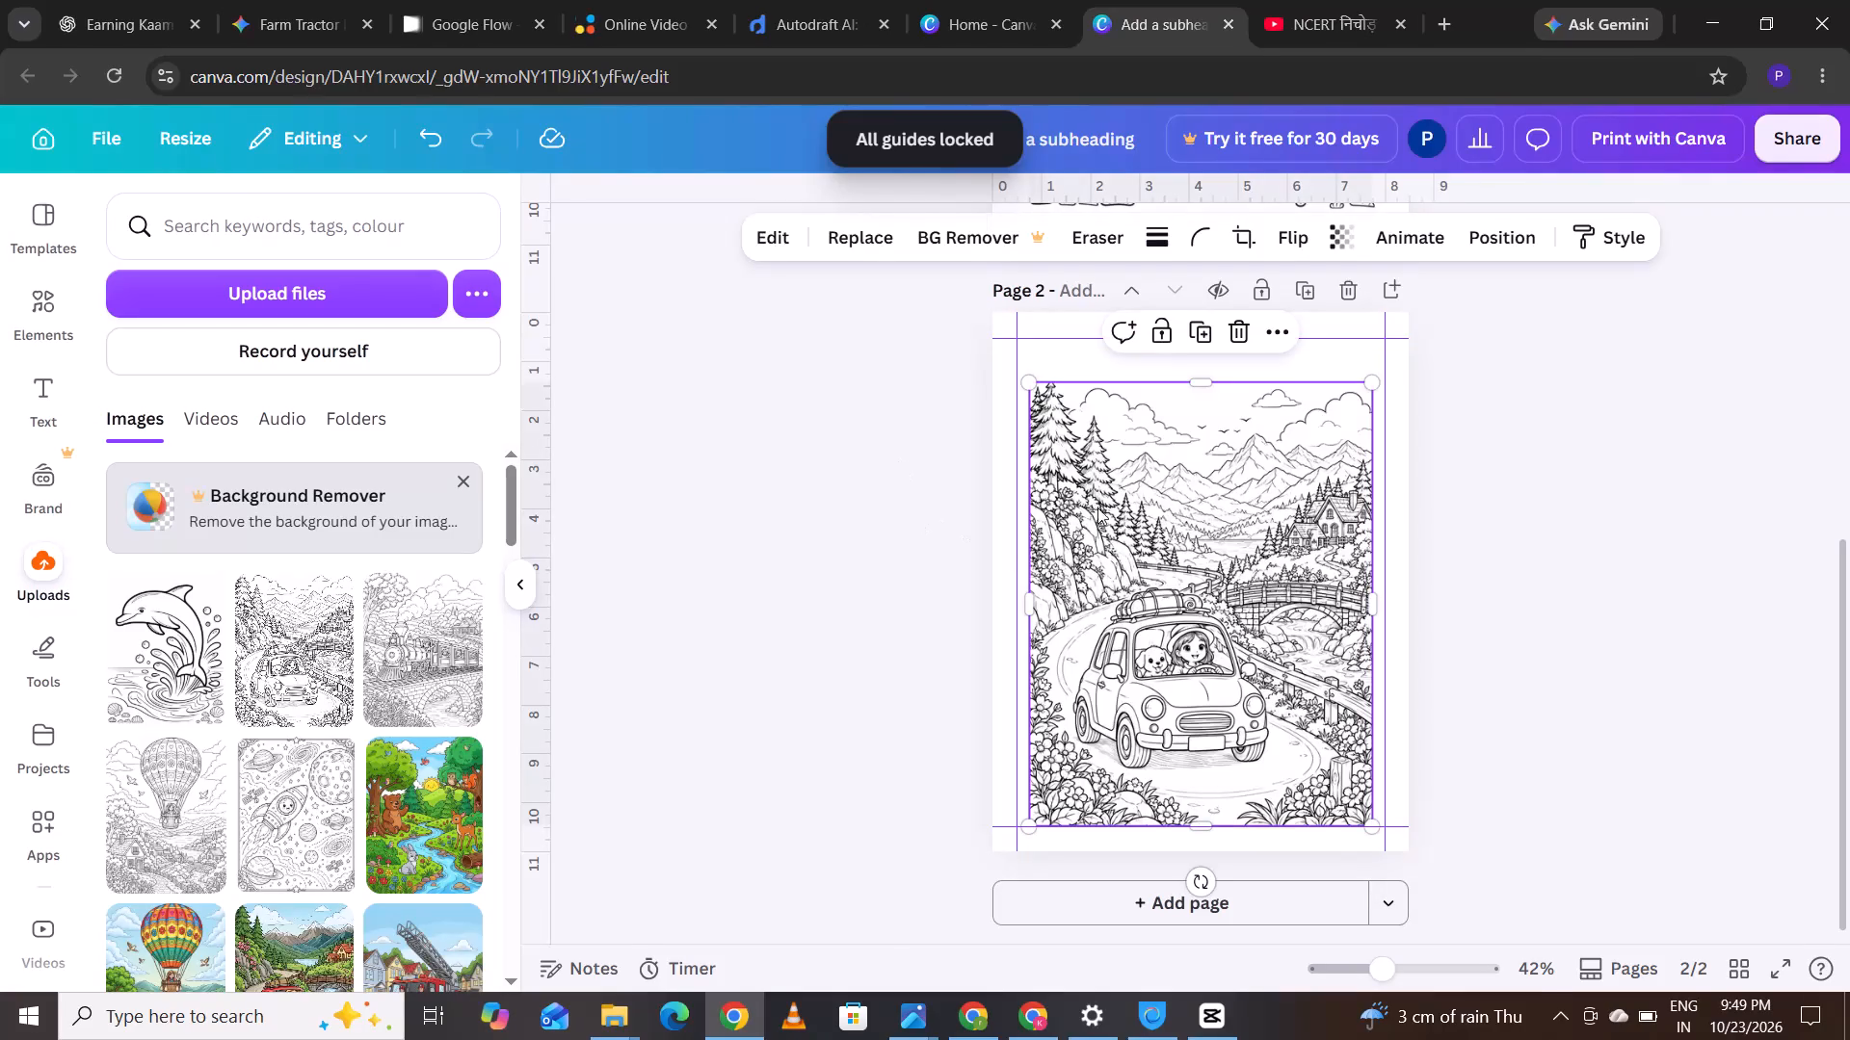
drag(1029, 390, 1027, 376)
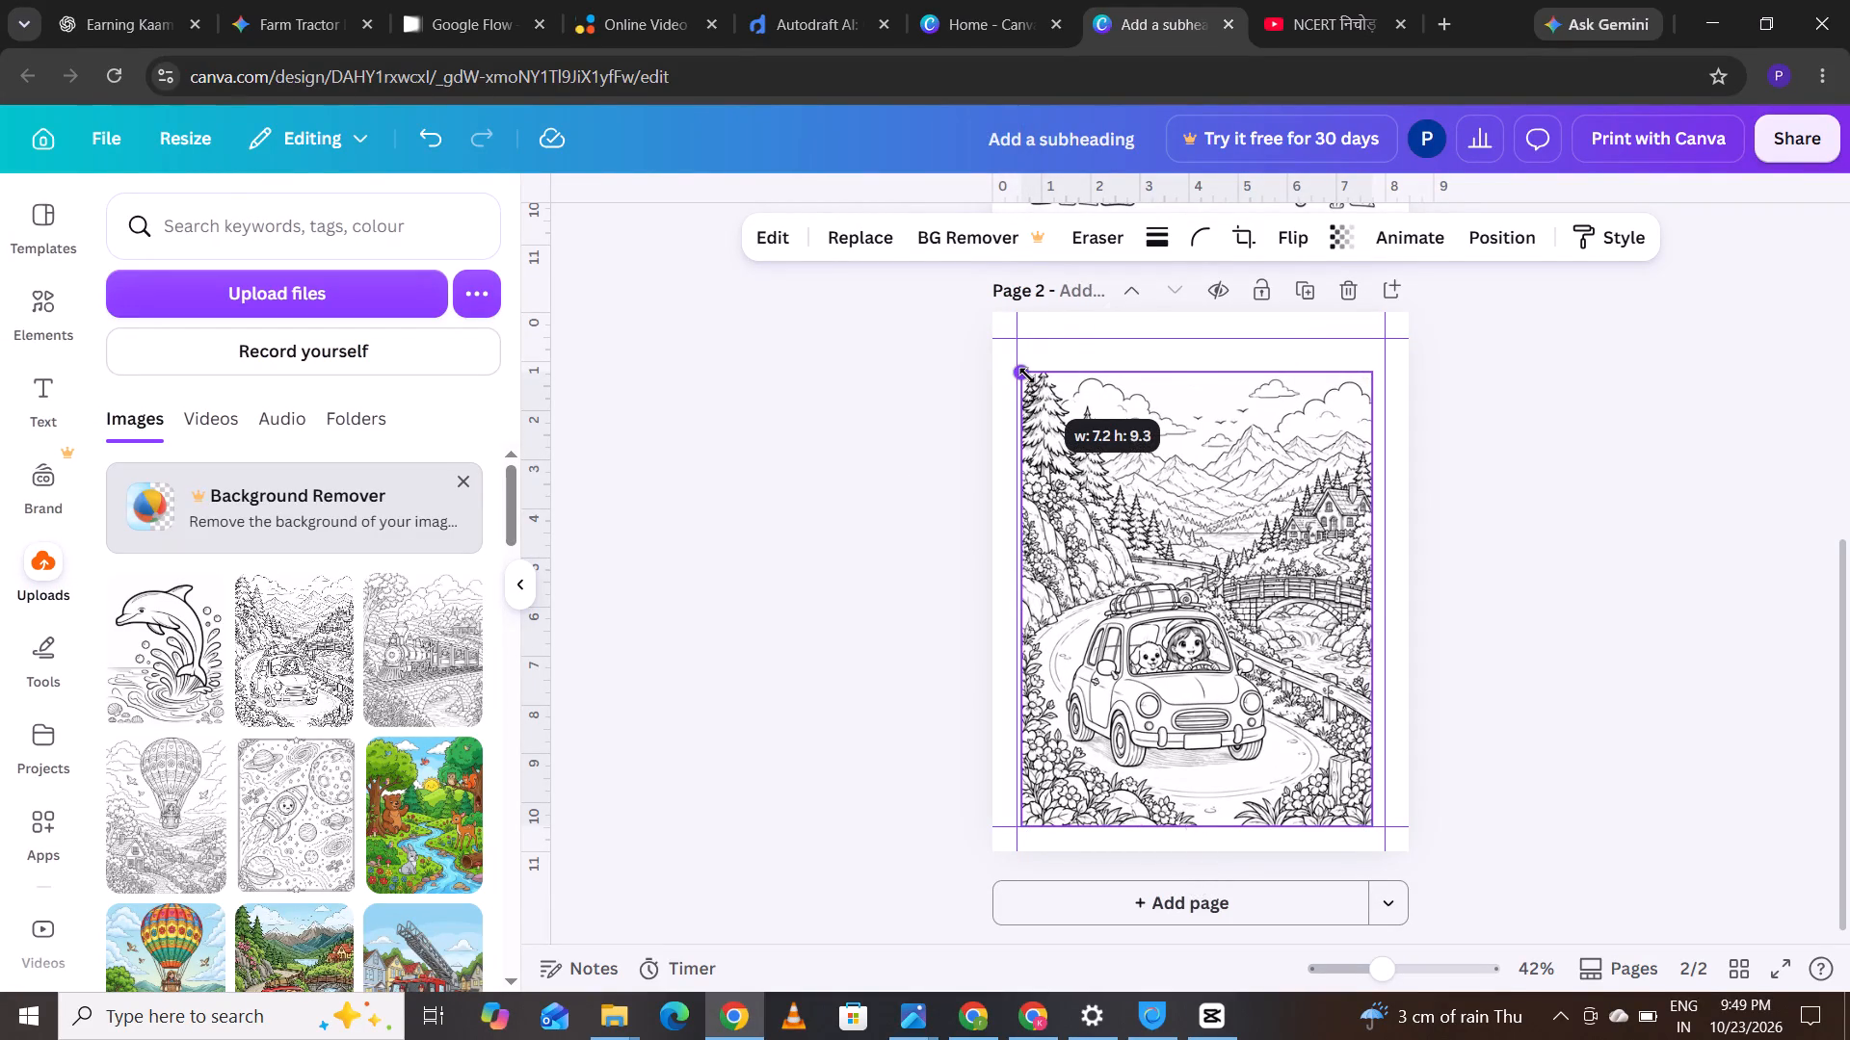
click(1252, 666)
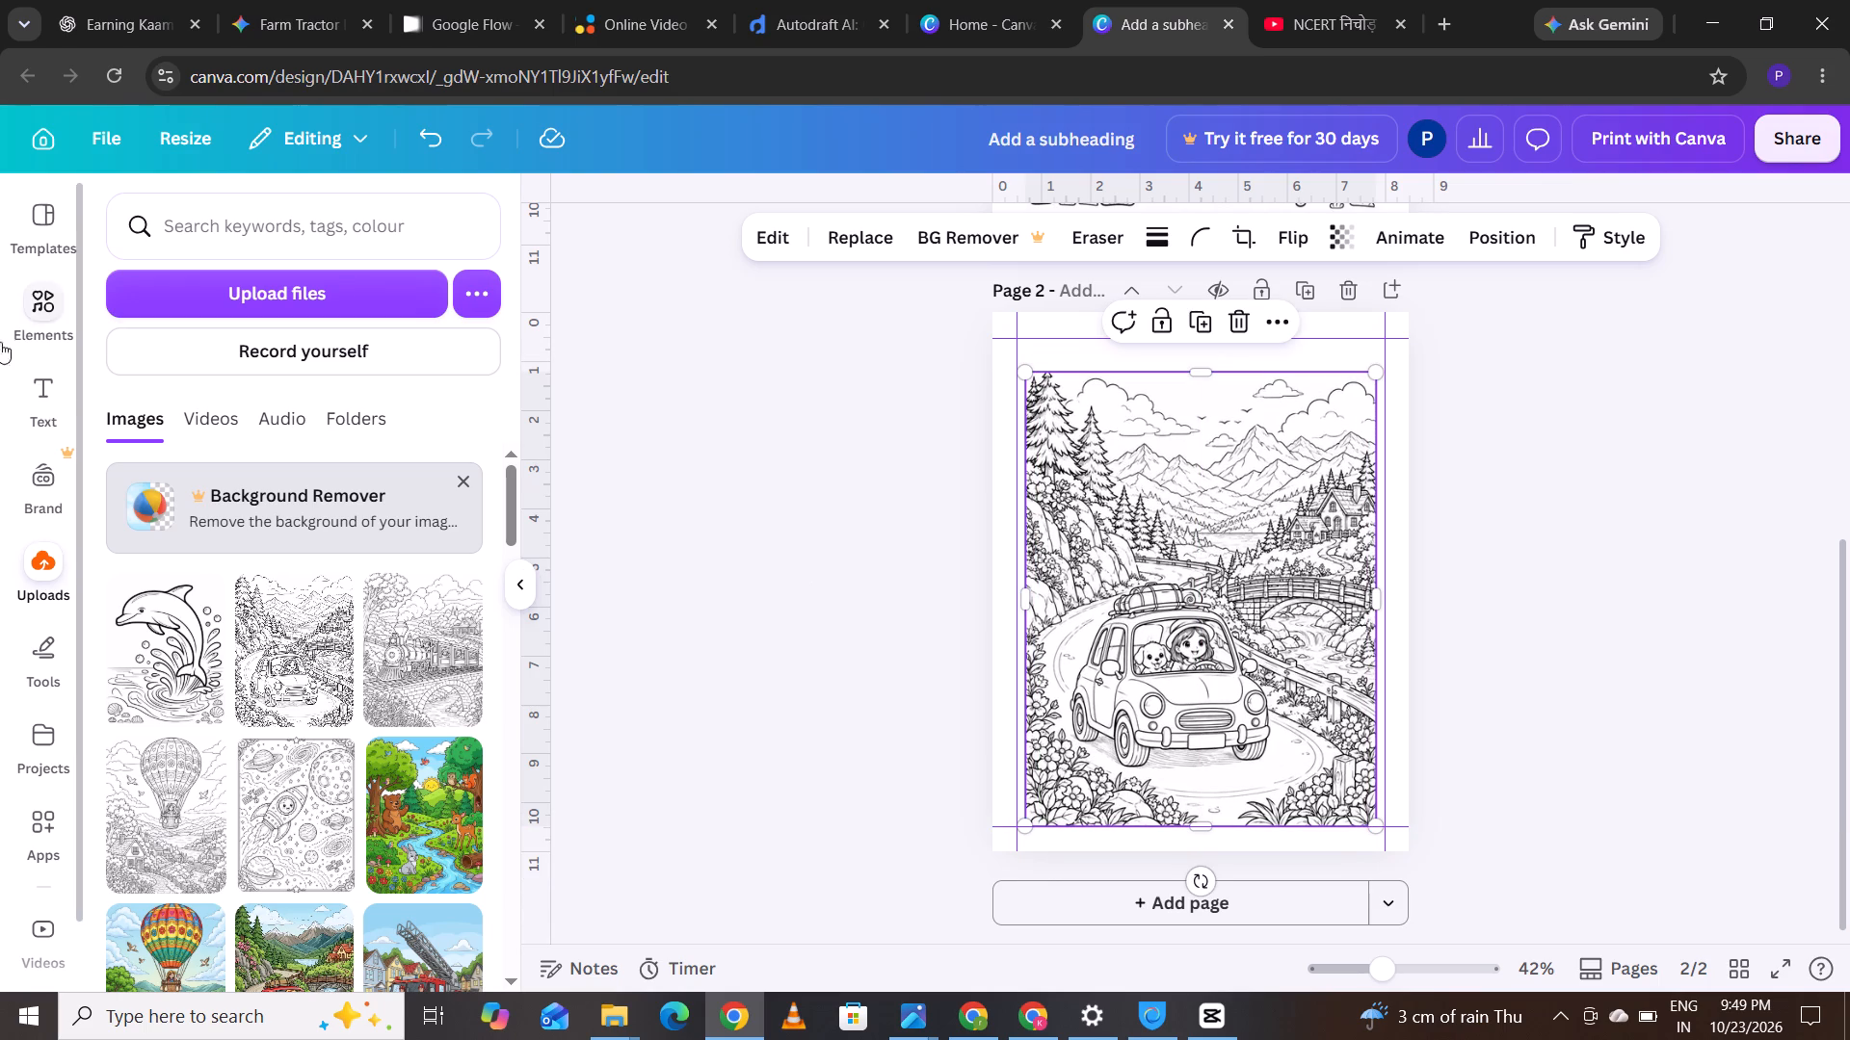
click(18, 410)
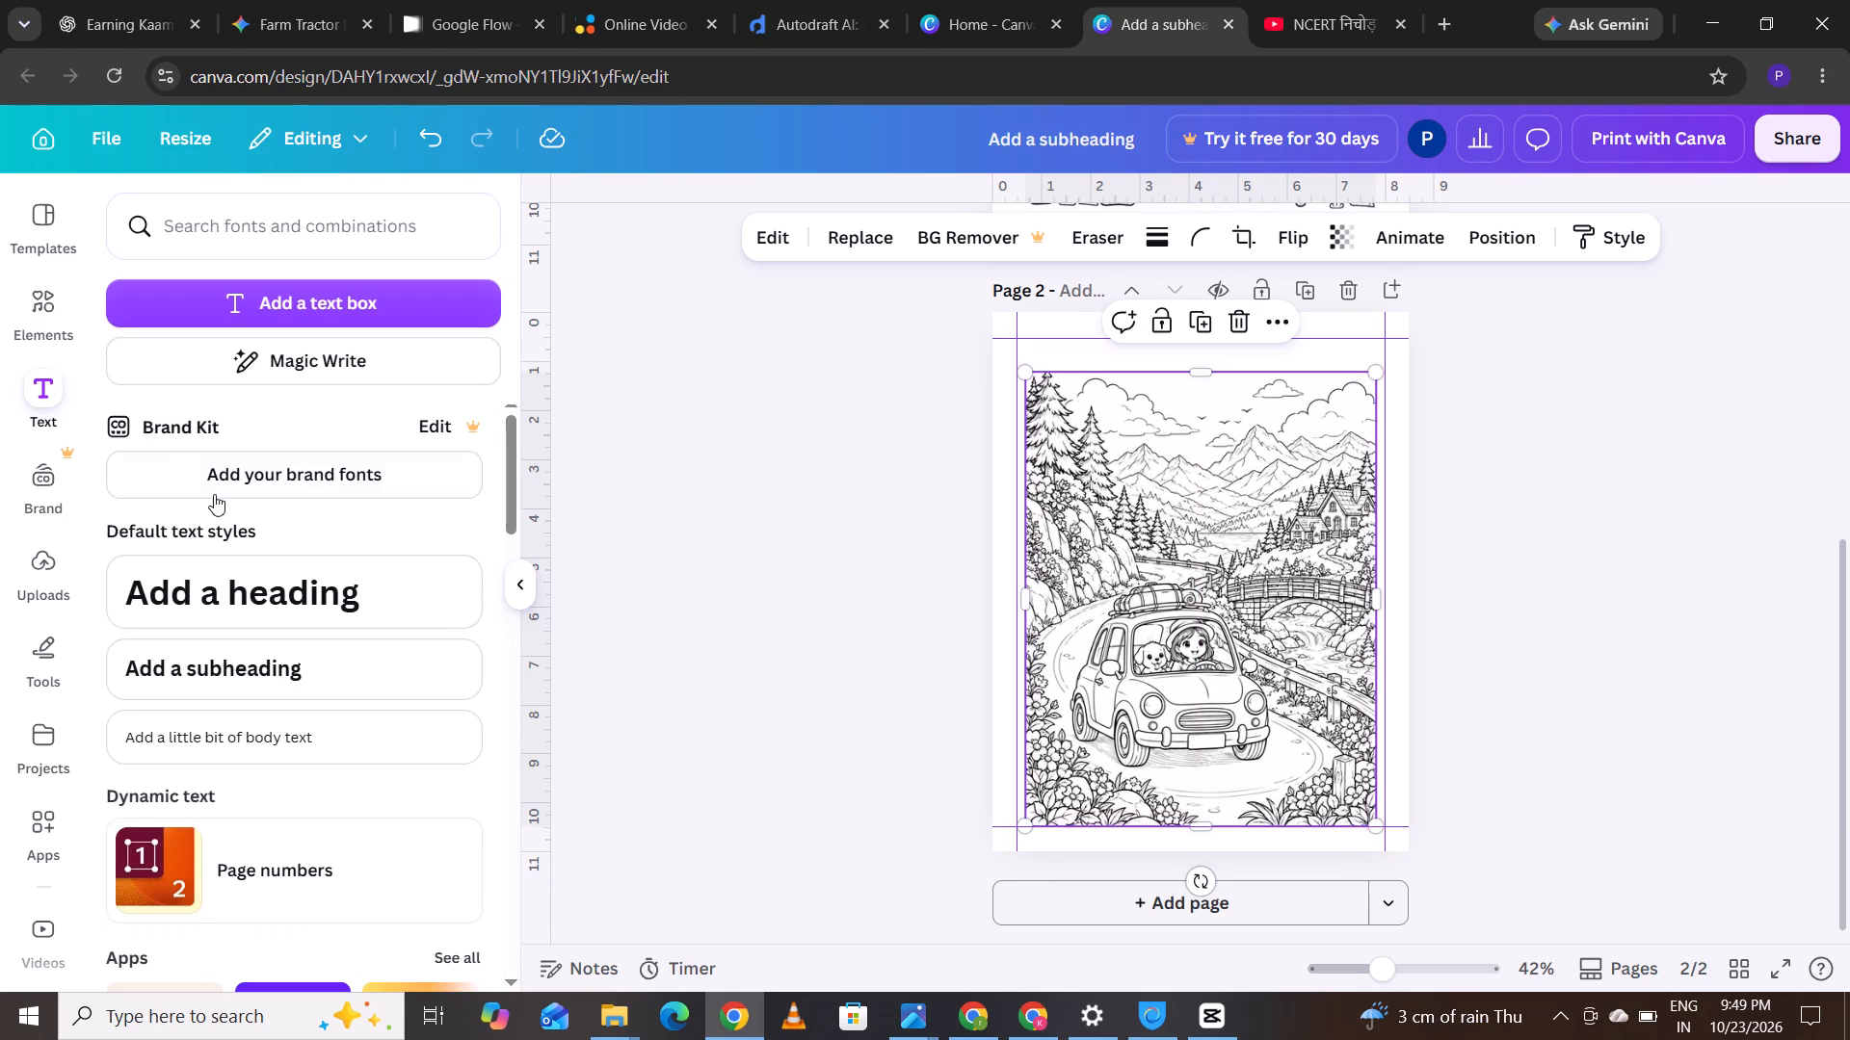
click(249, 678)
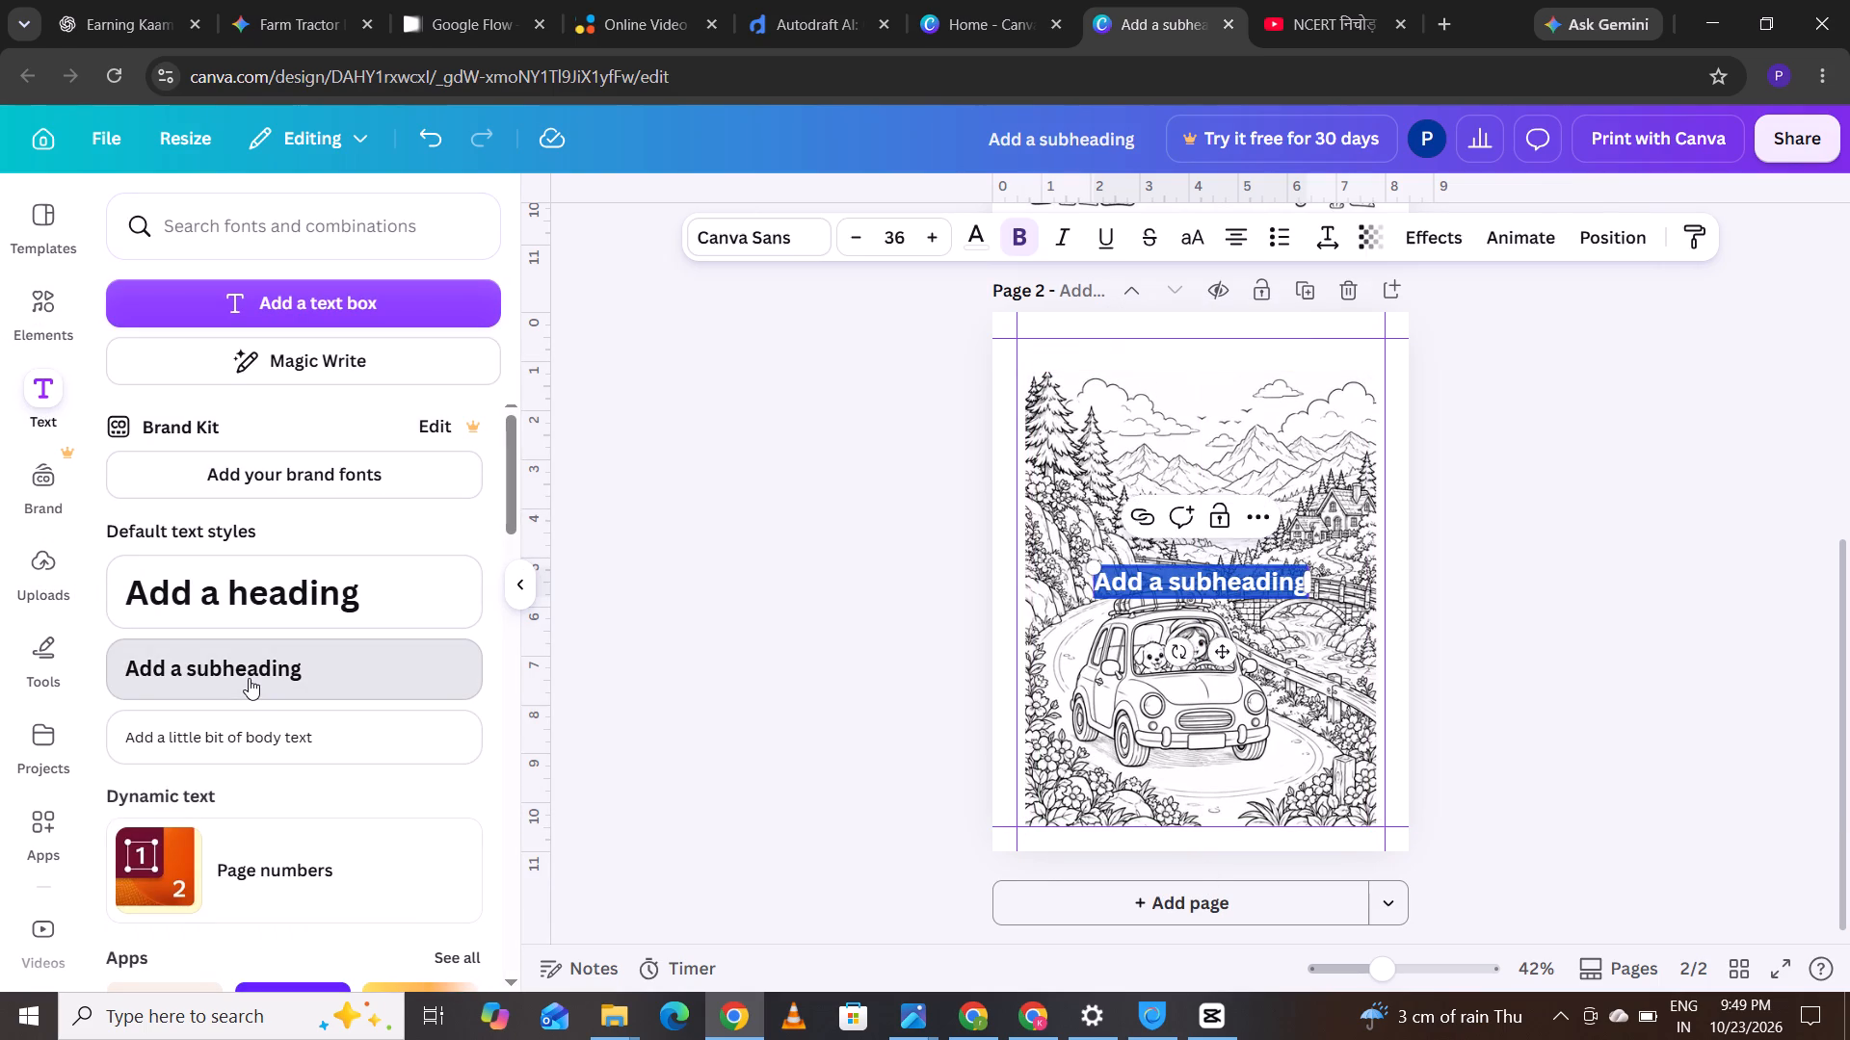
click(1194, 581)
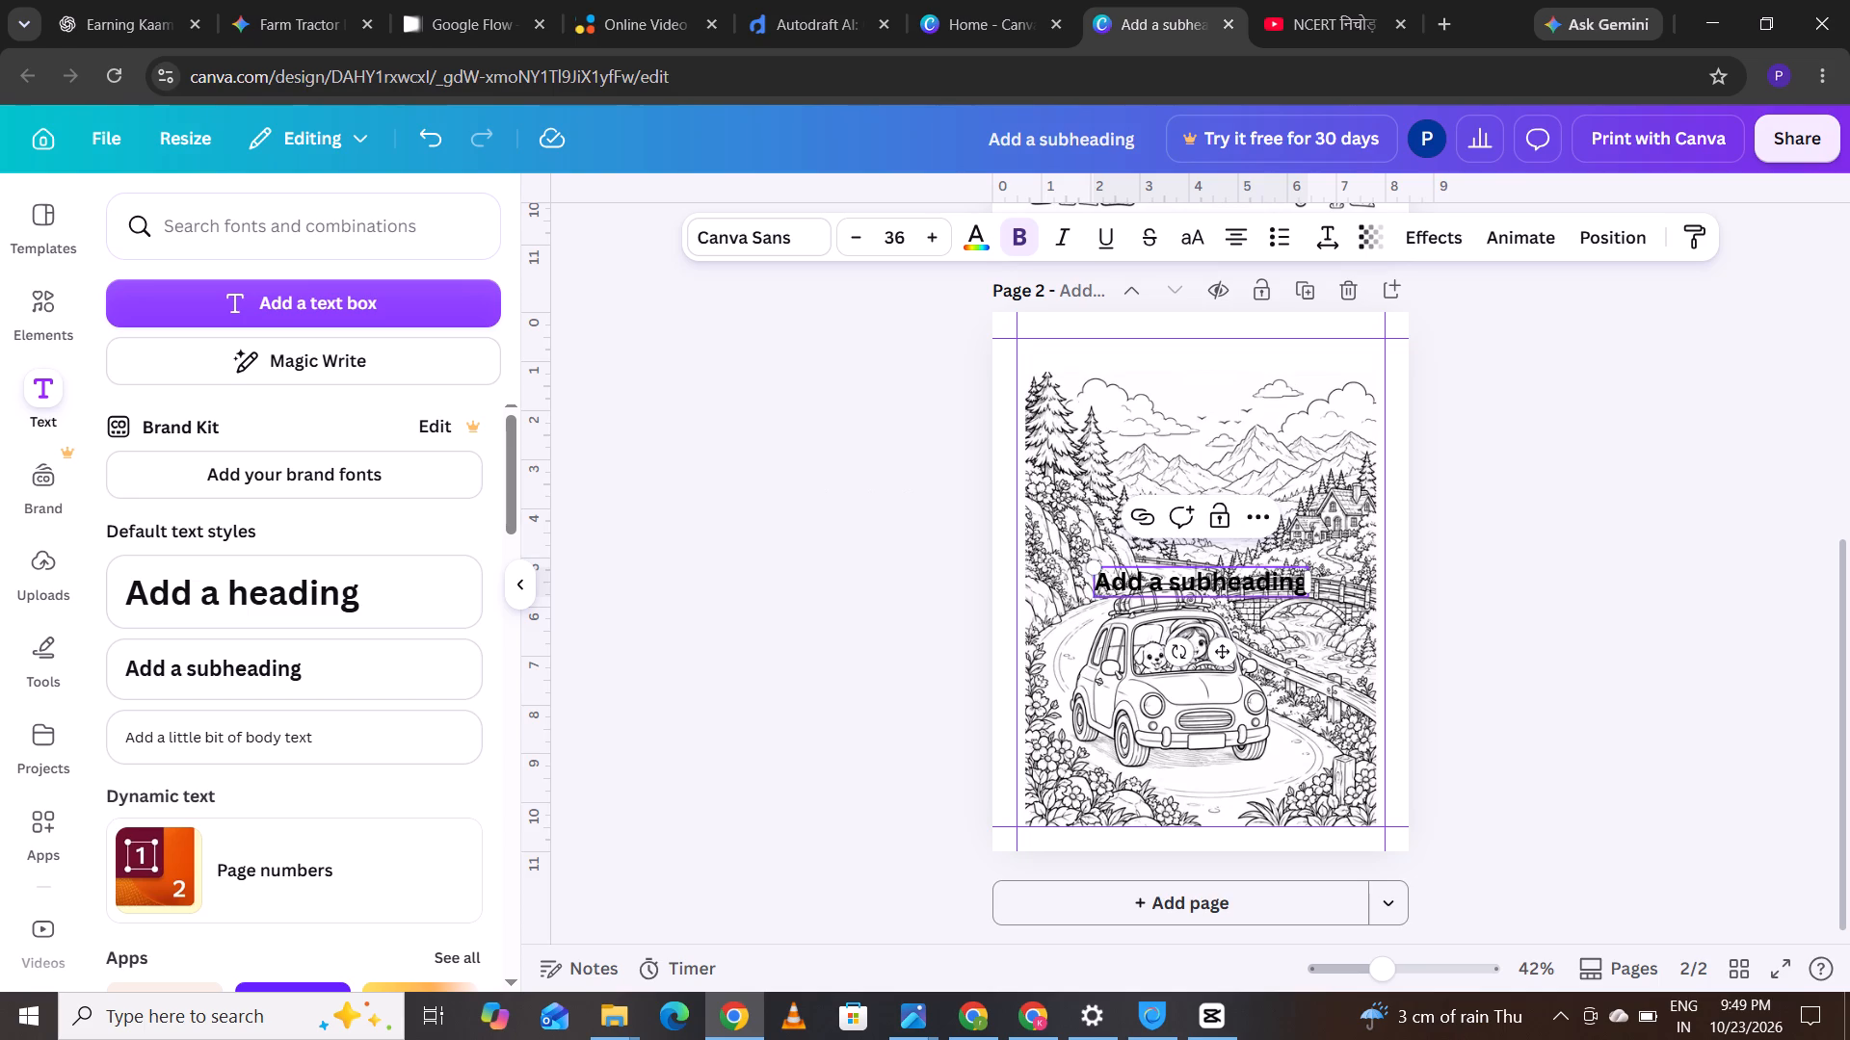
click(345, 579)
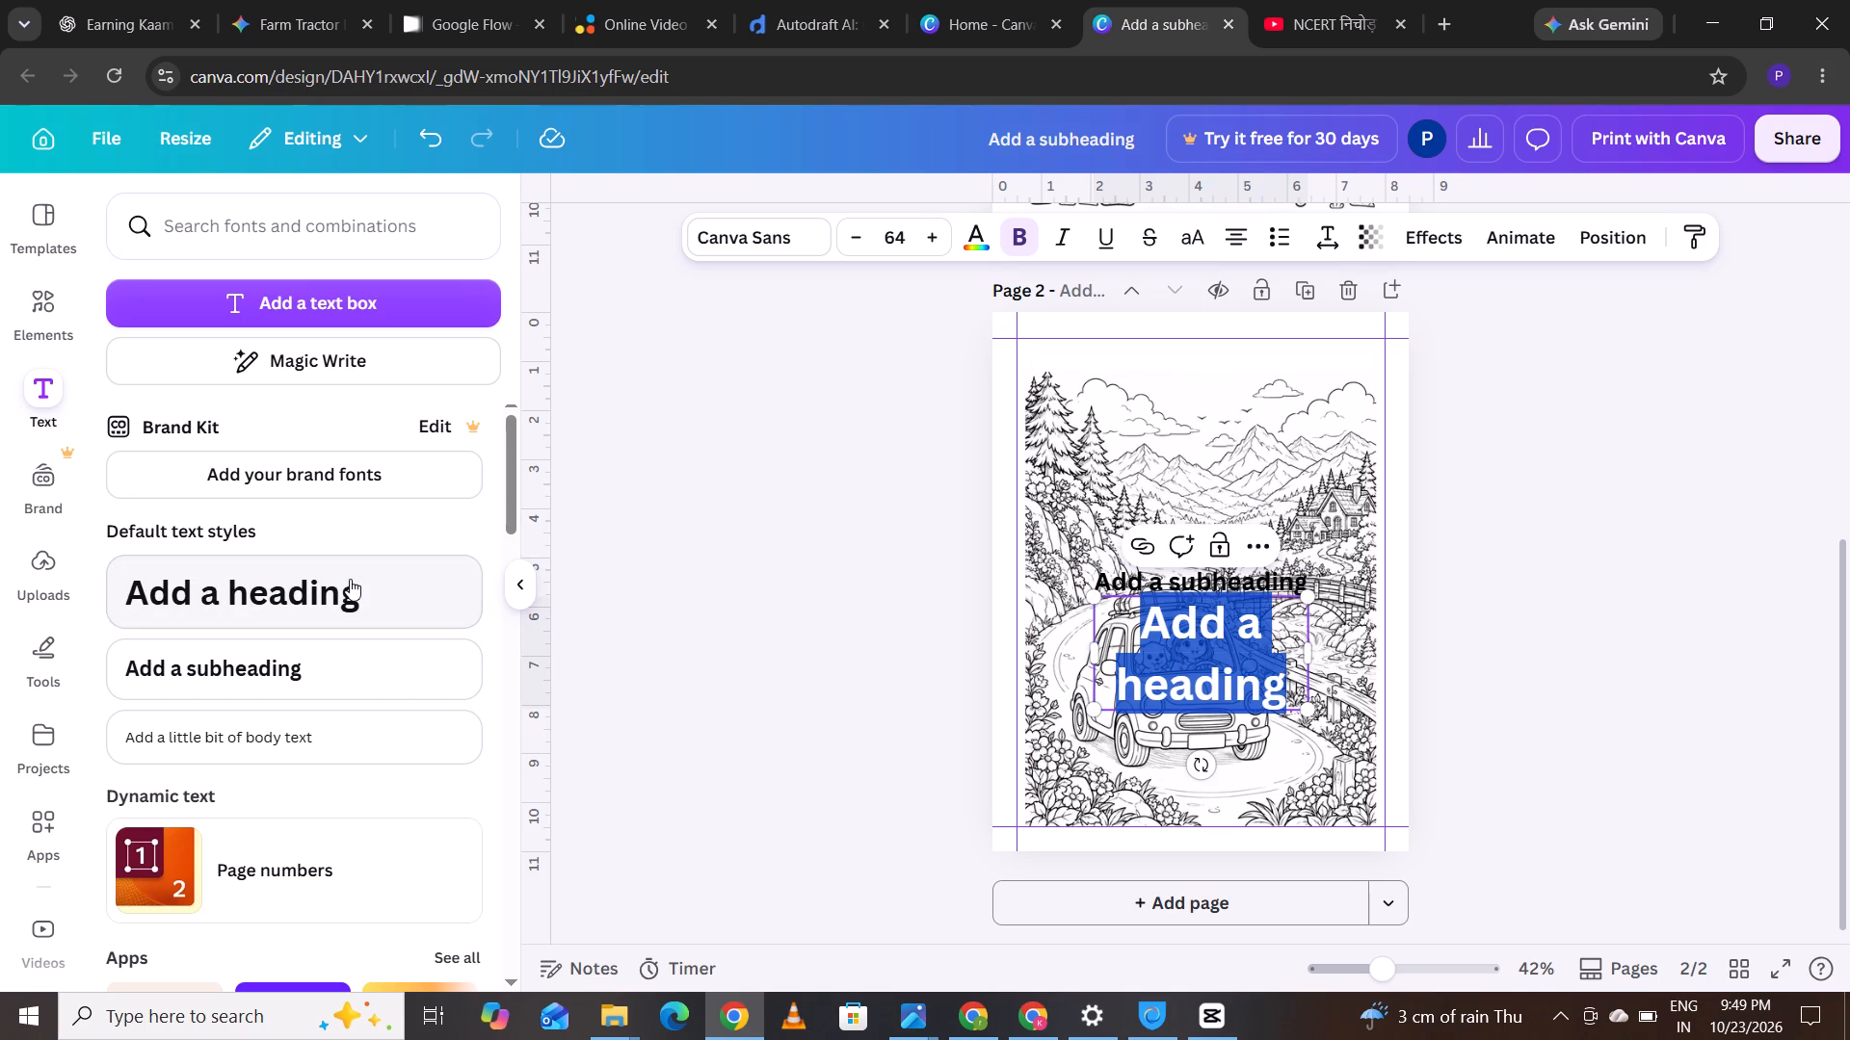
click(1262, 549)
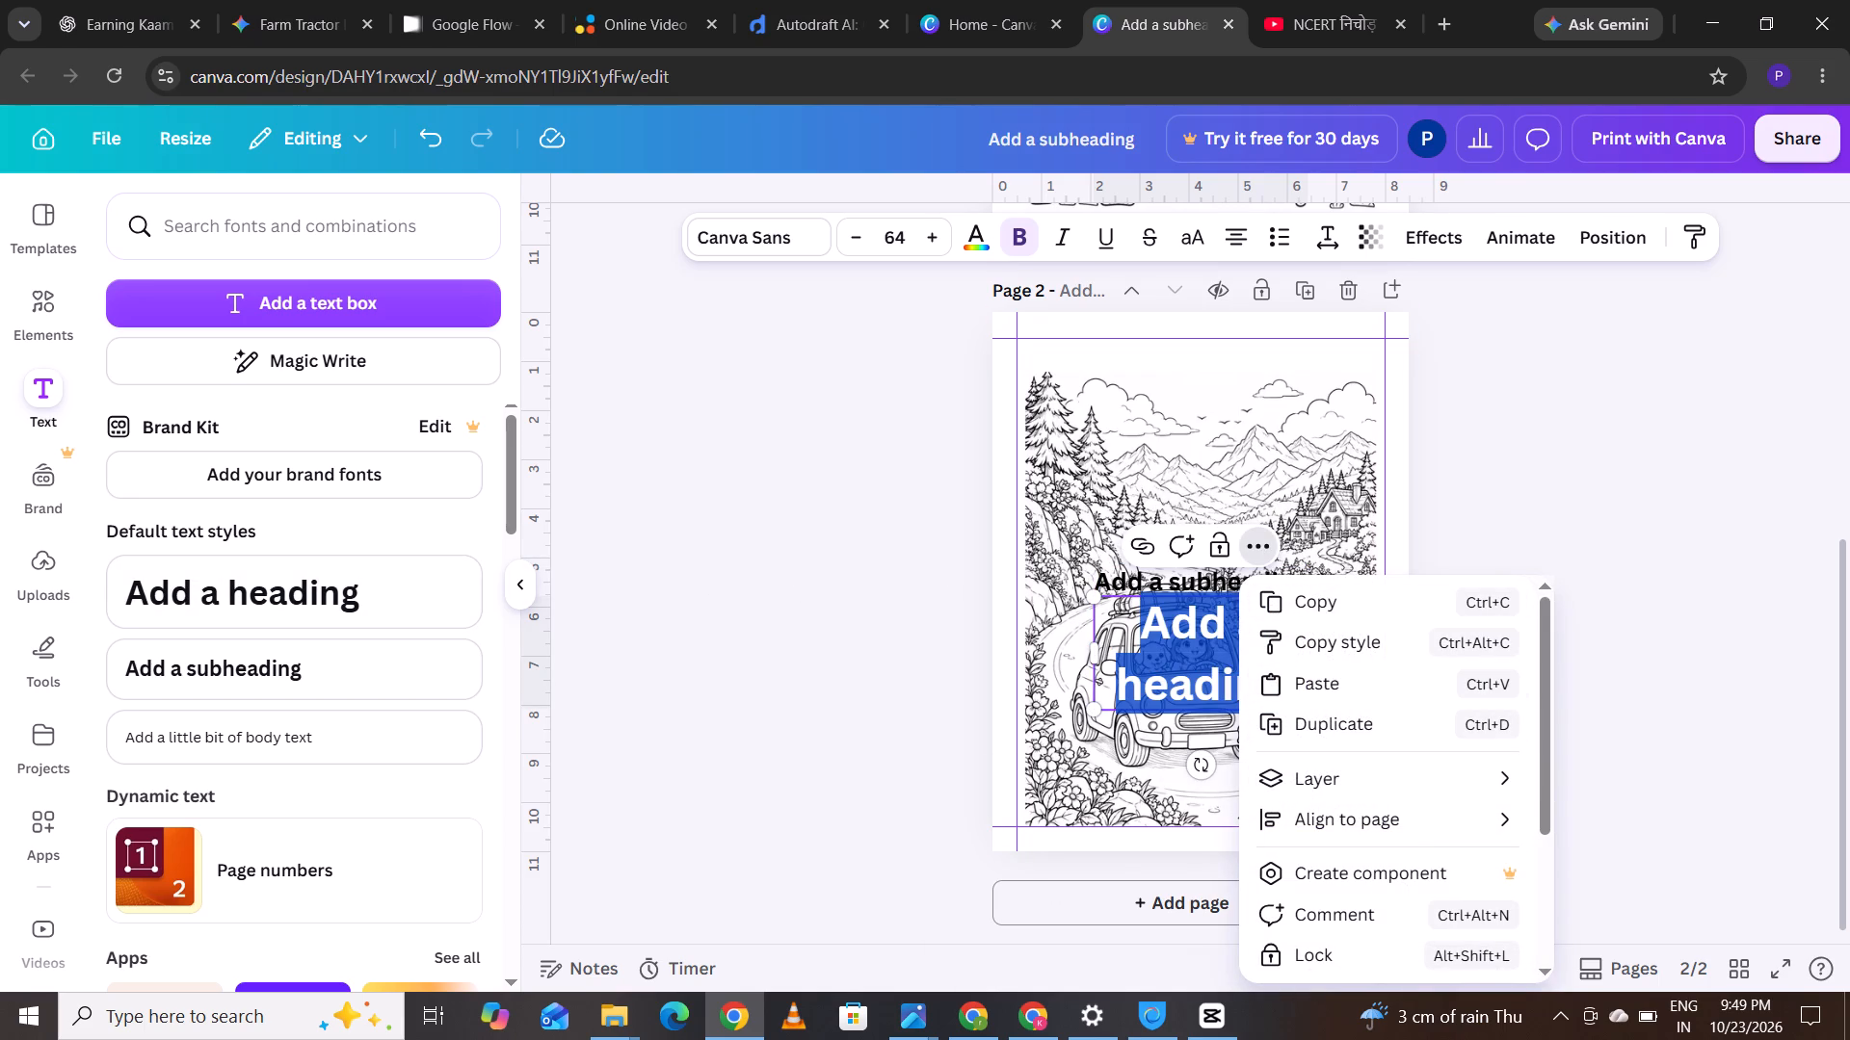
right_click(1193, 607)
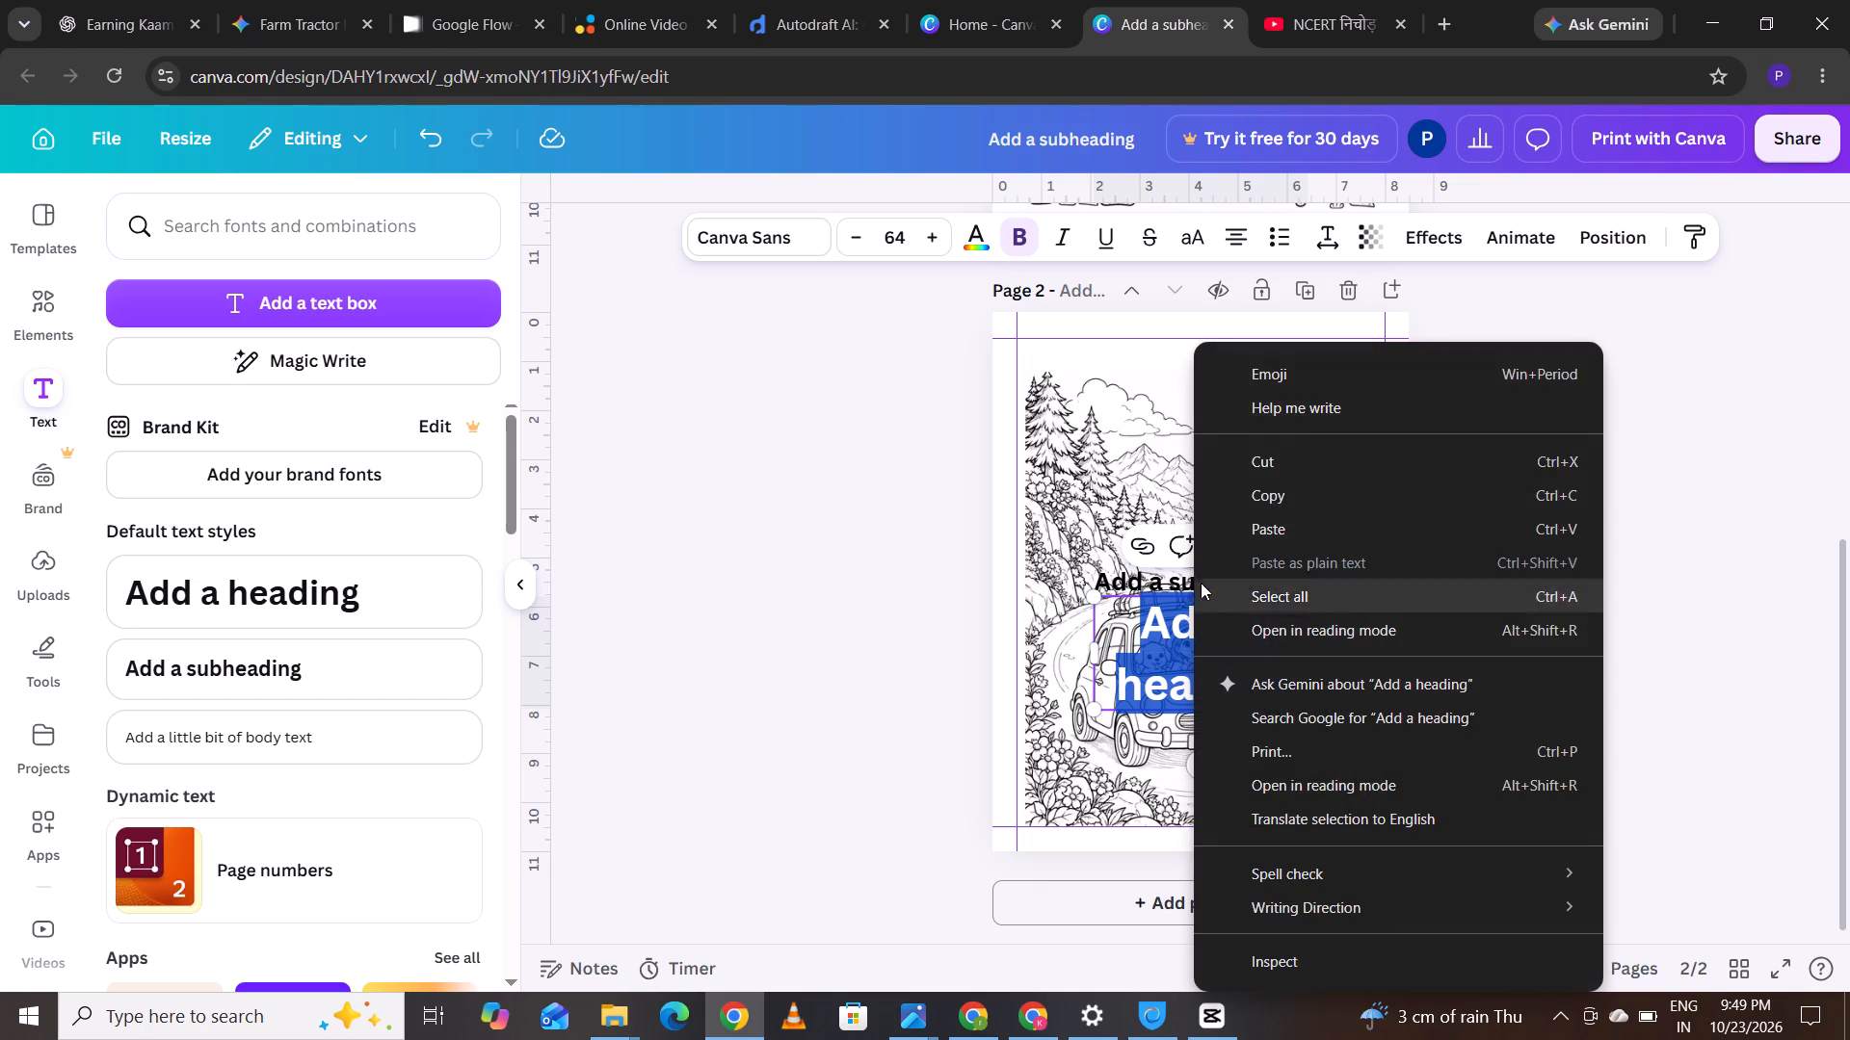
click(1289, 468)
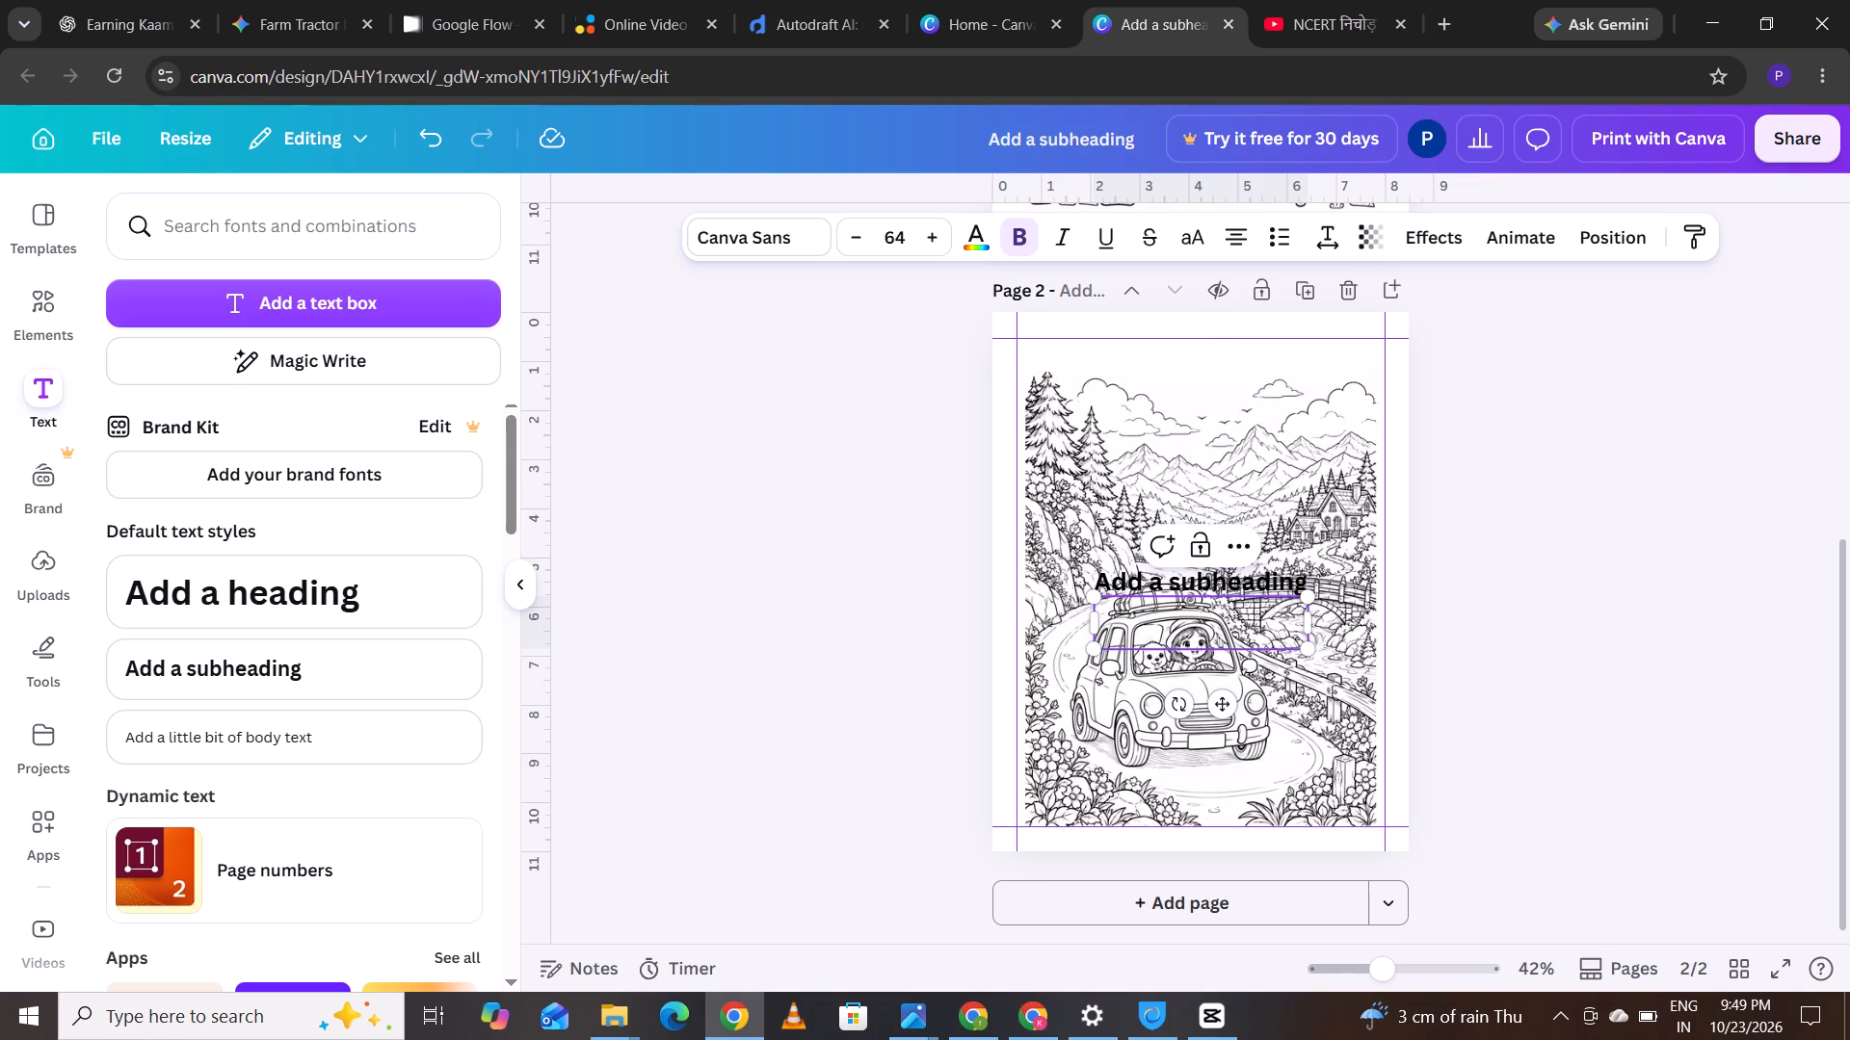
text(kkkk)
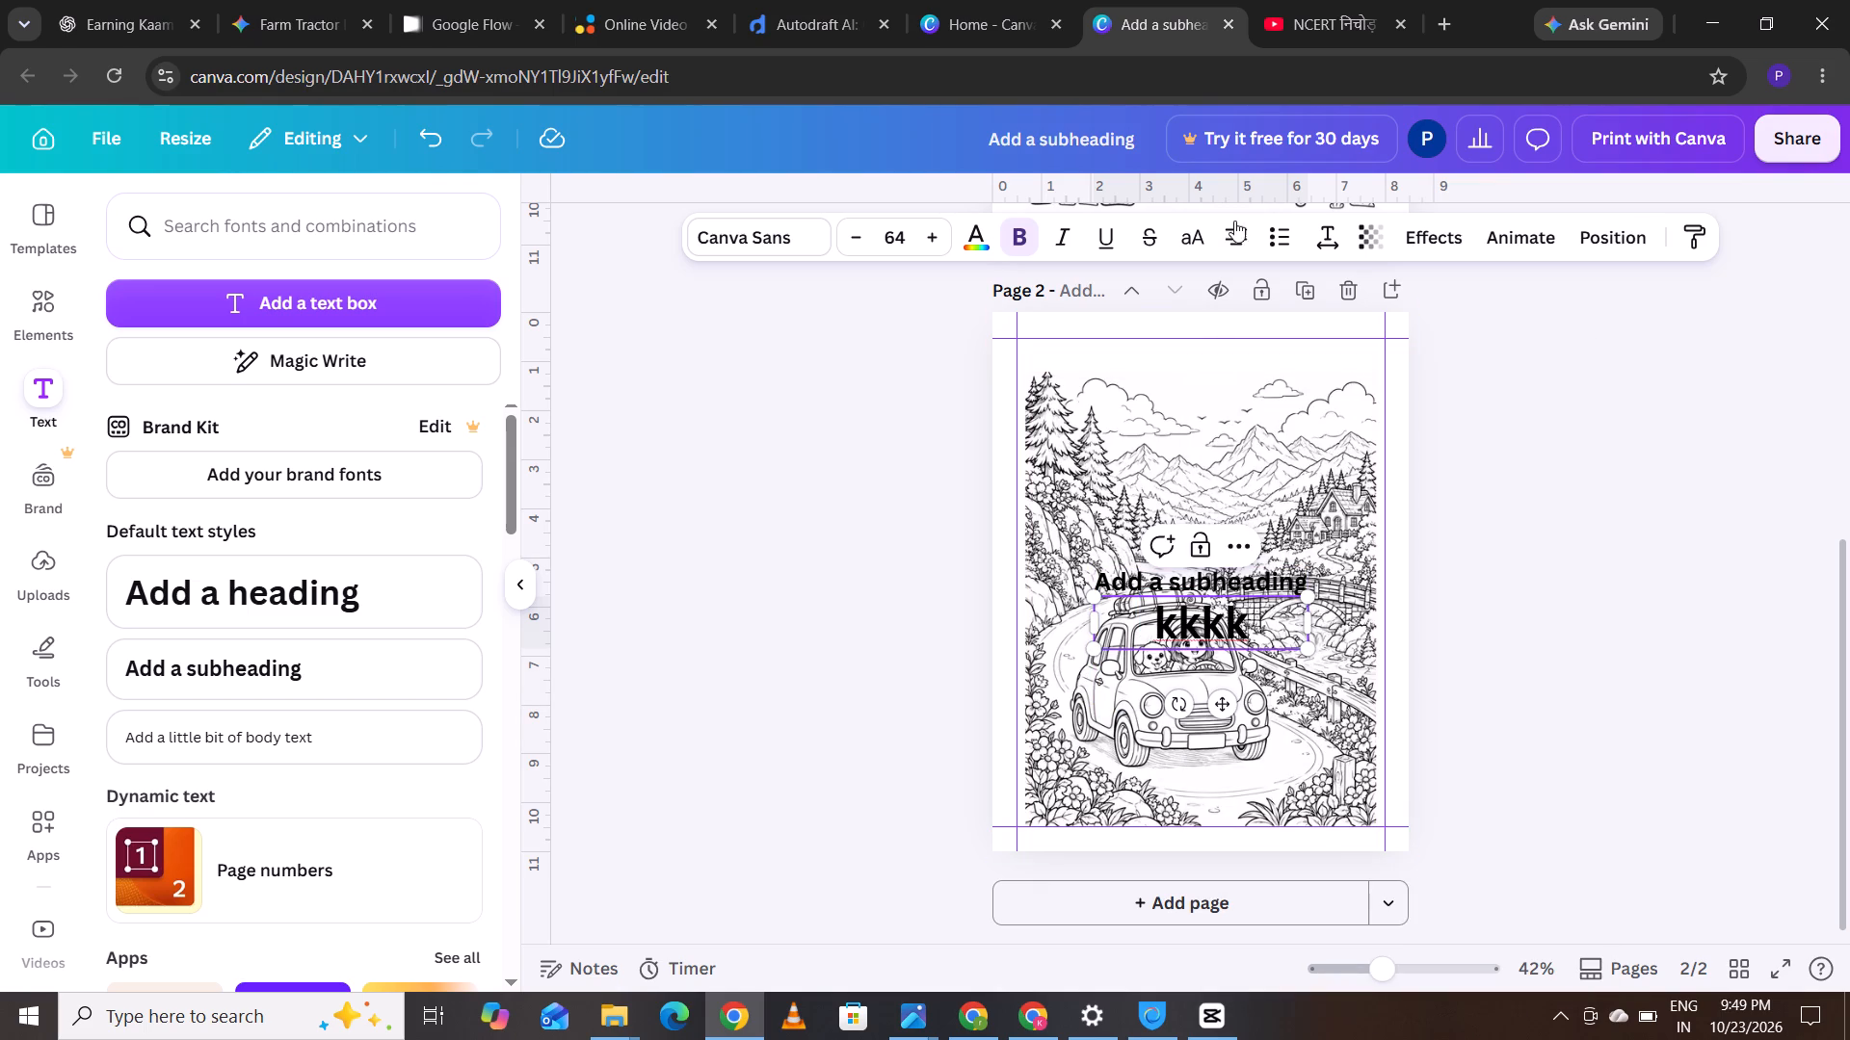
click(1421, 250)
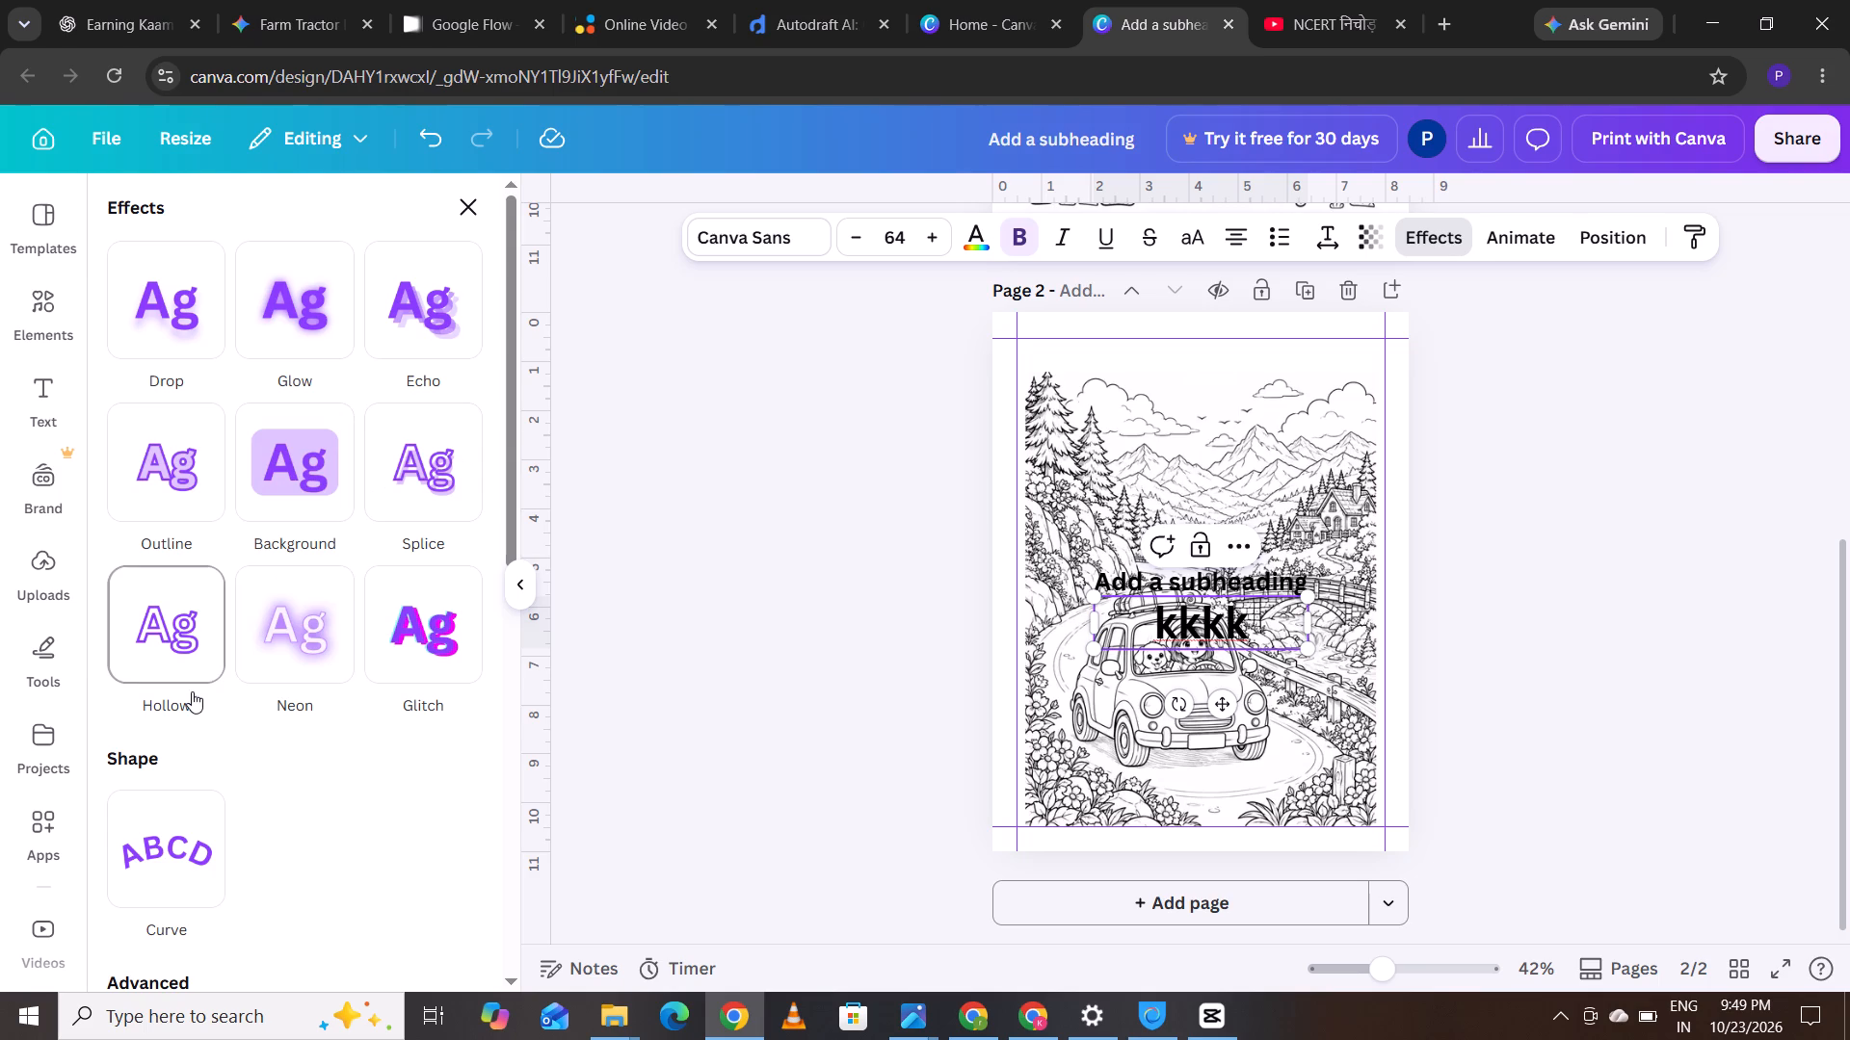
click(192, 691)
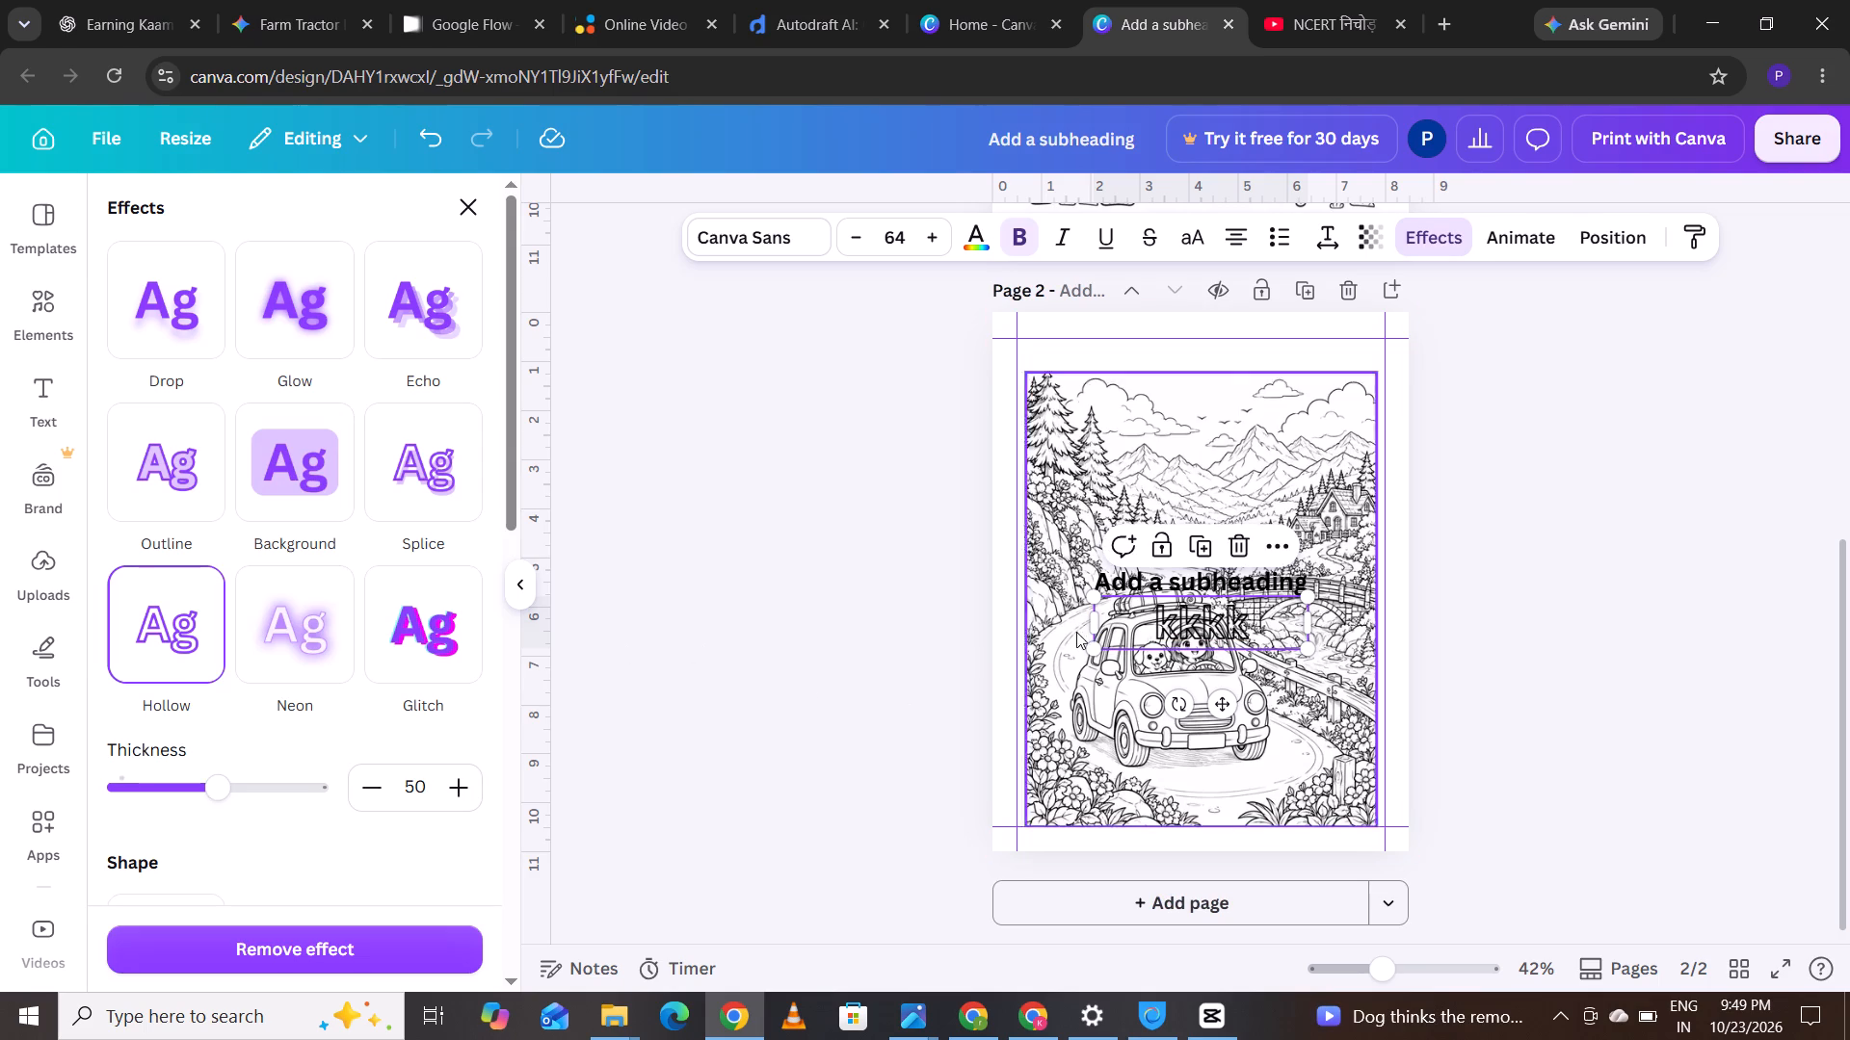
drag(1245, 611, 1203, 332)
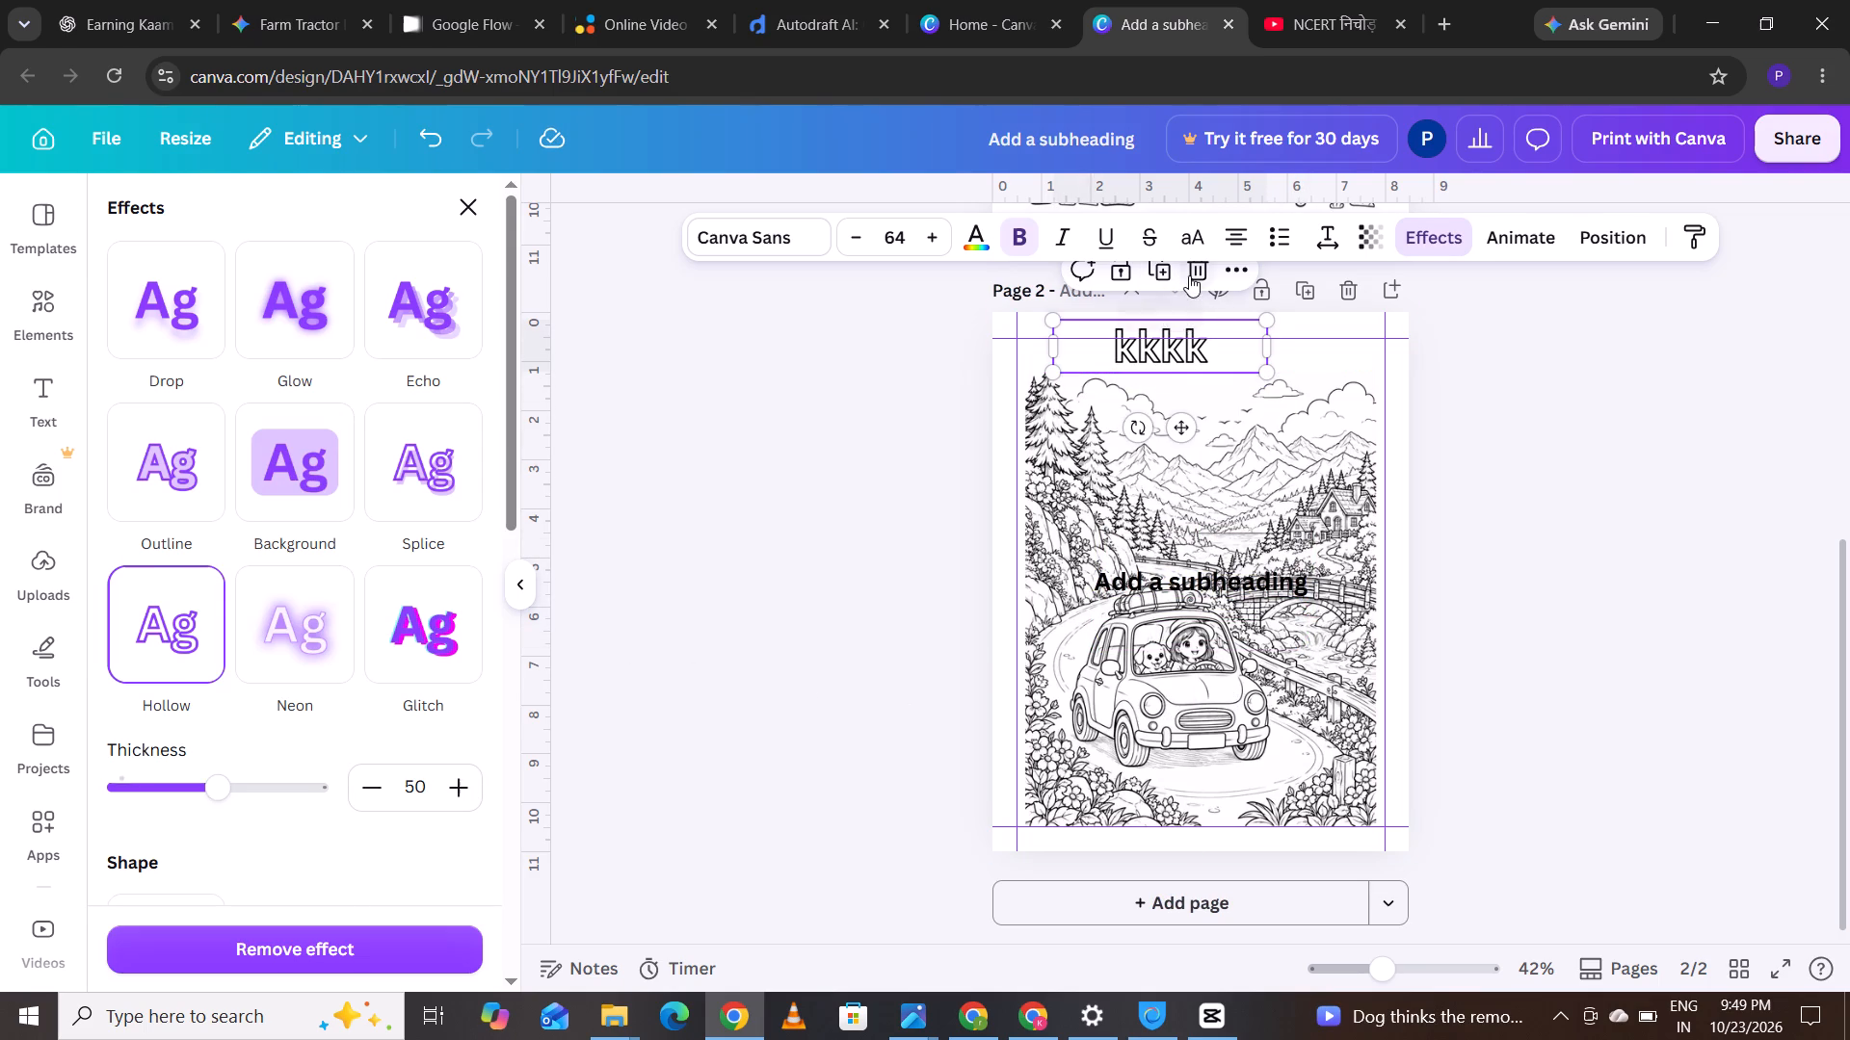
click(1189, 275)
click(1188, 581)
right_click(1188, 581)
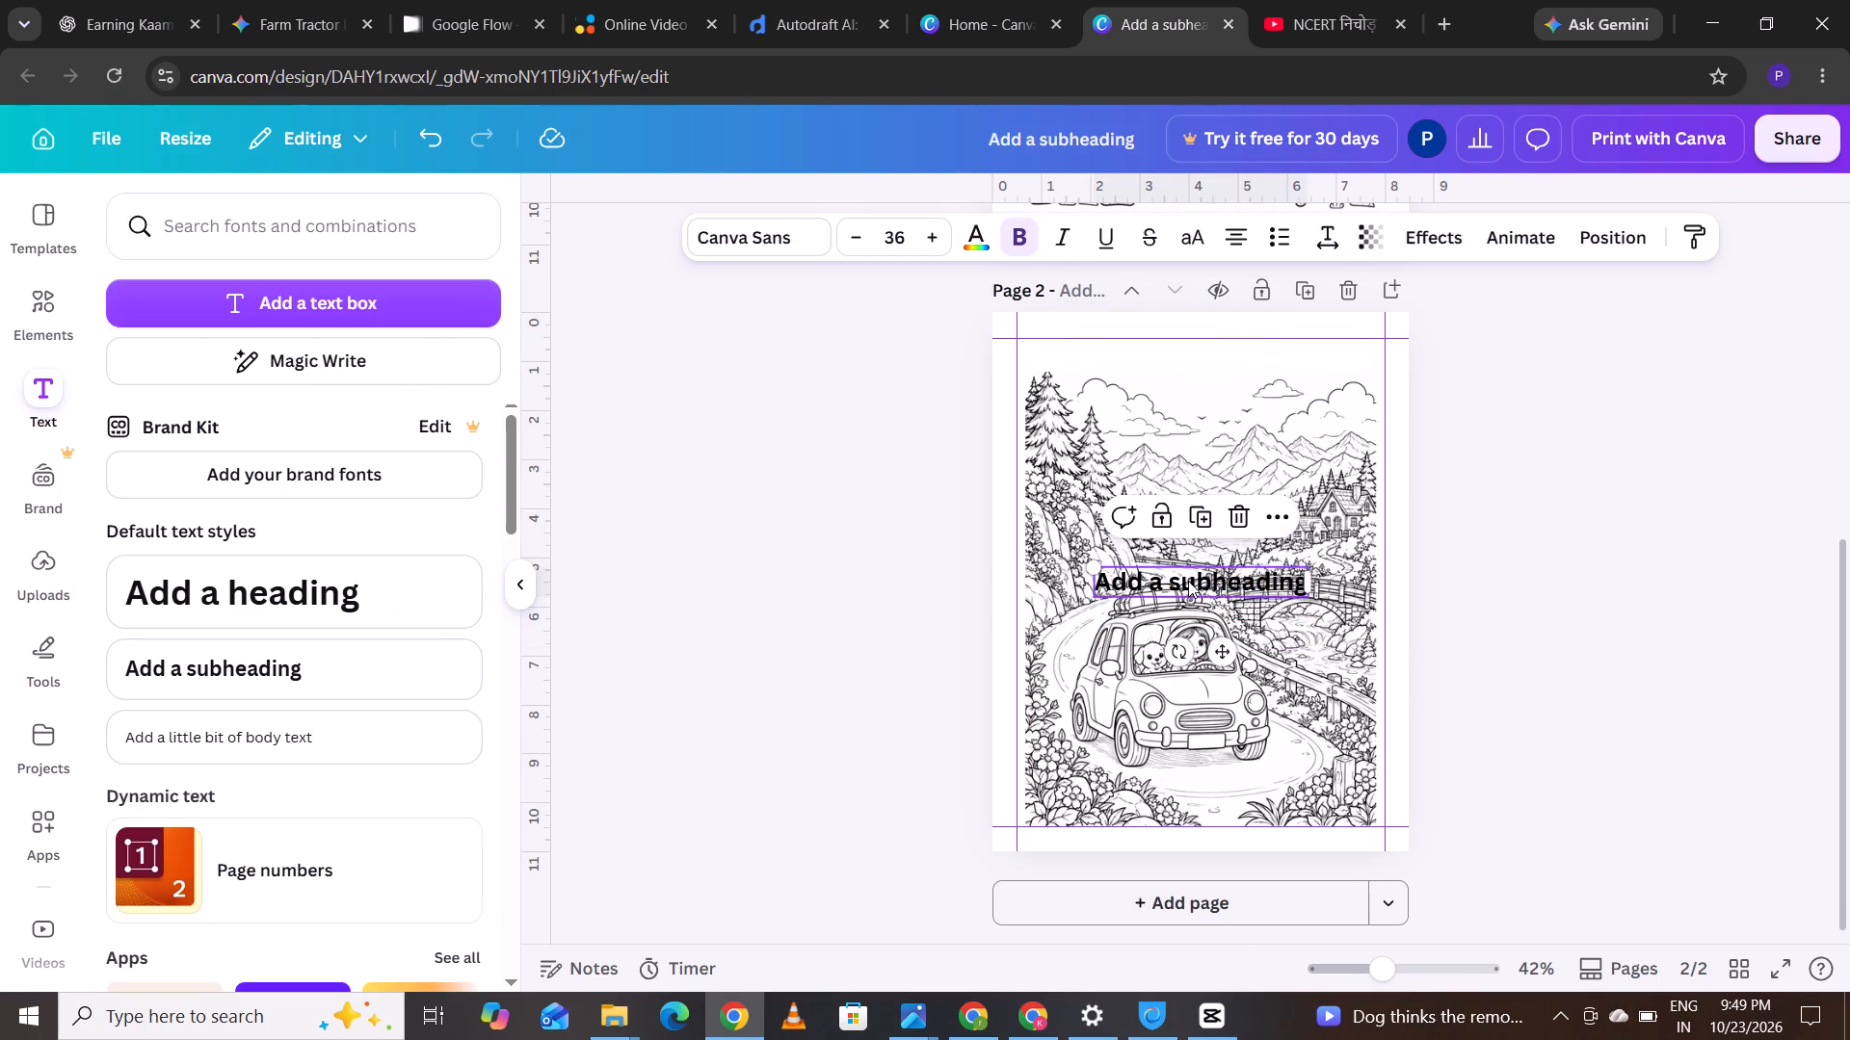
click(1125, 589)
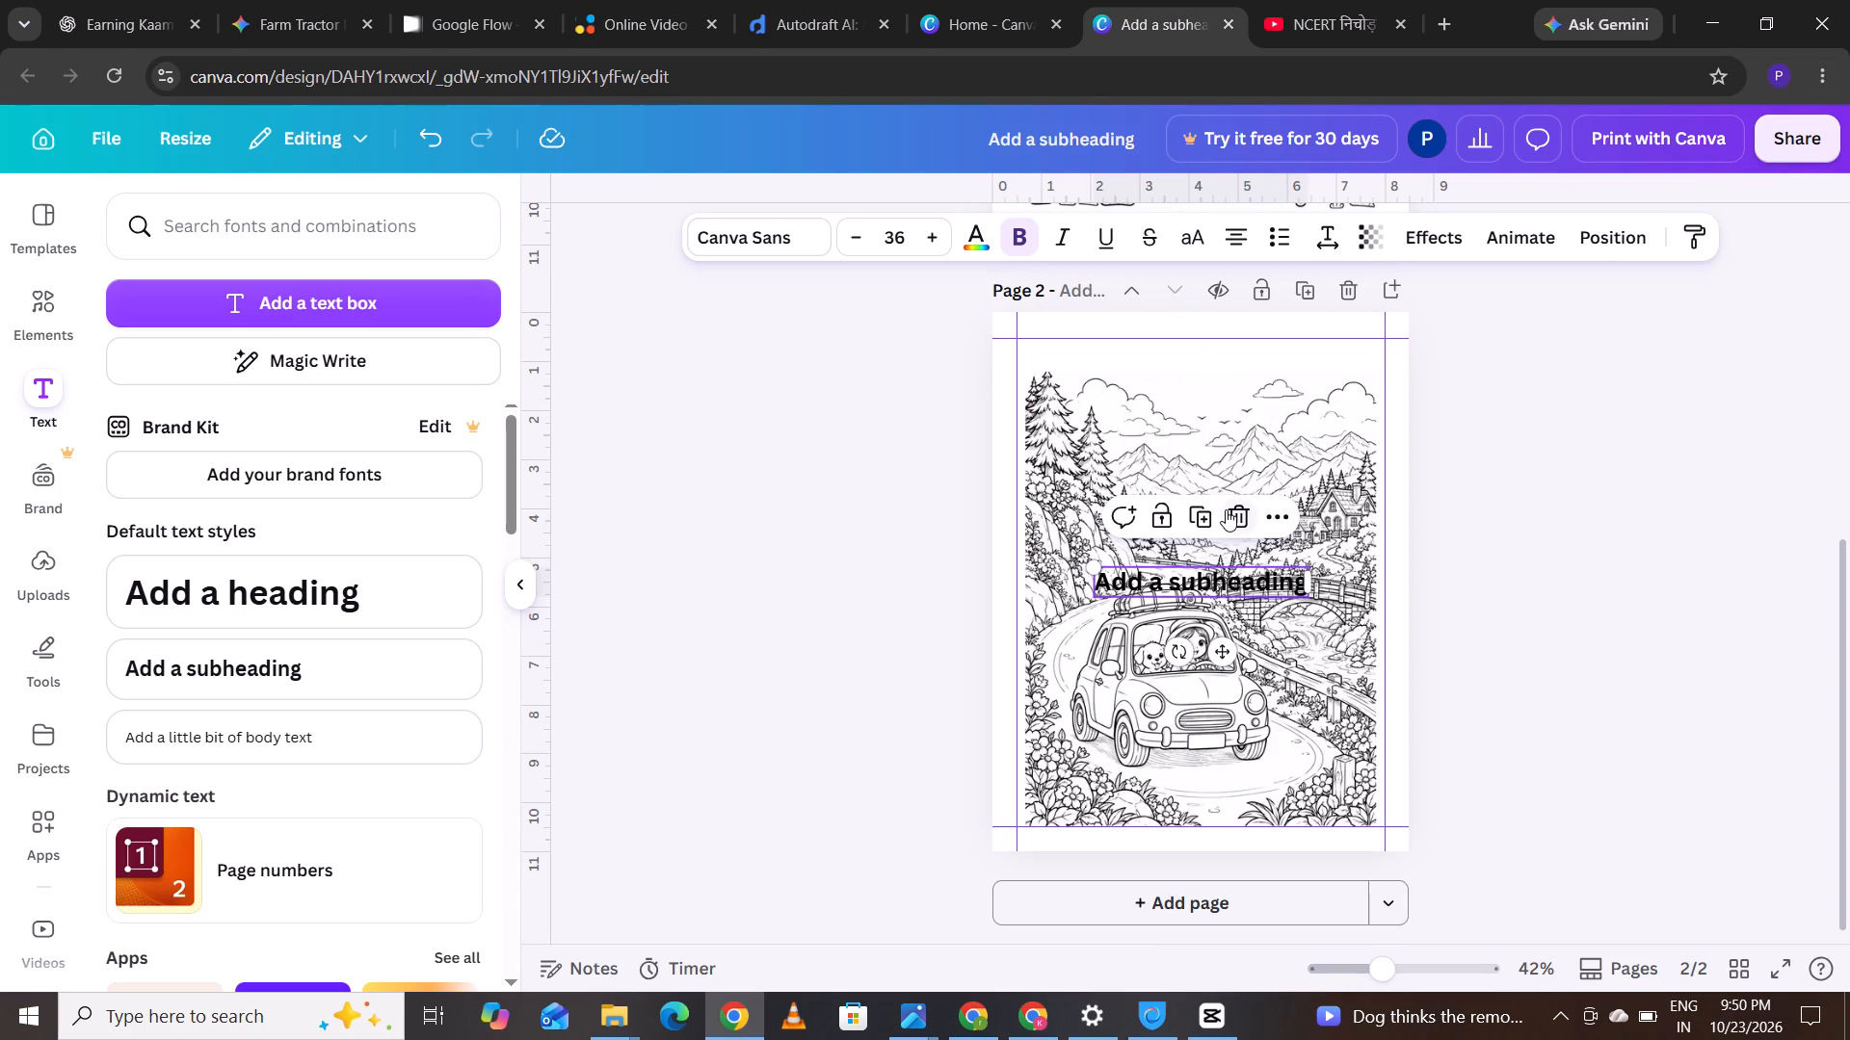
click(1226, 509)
click(274, 604)
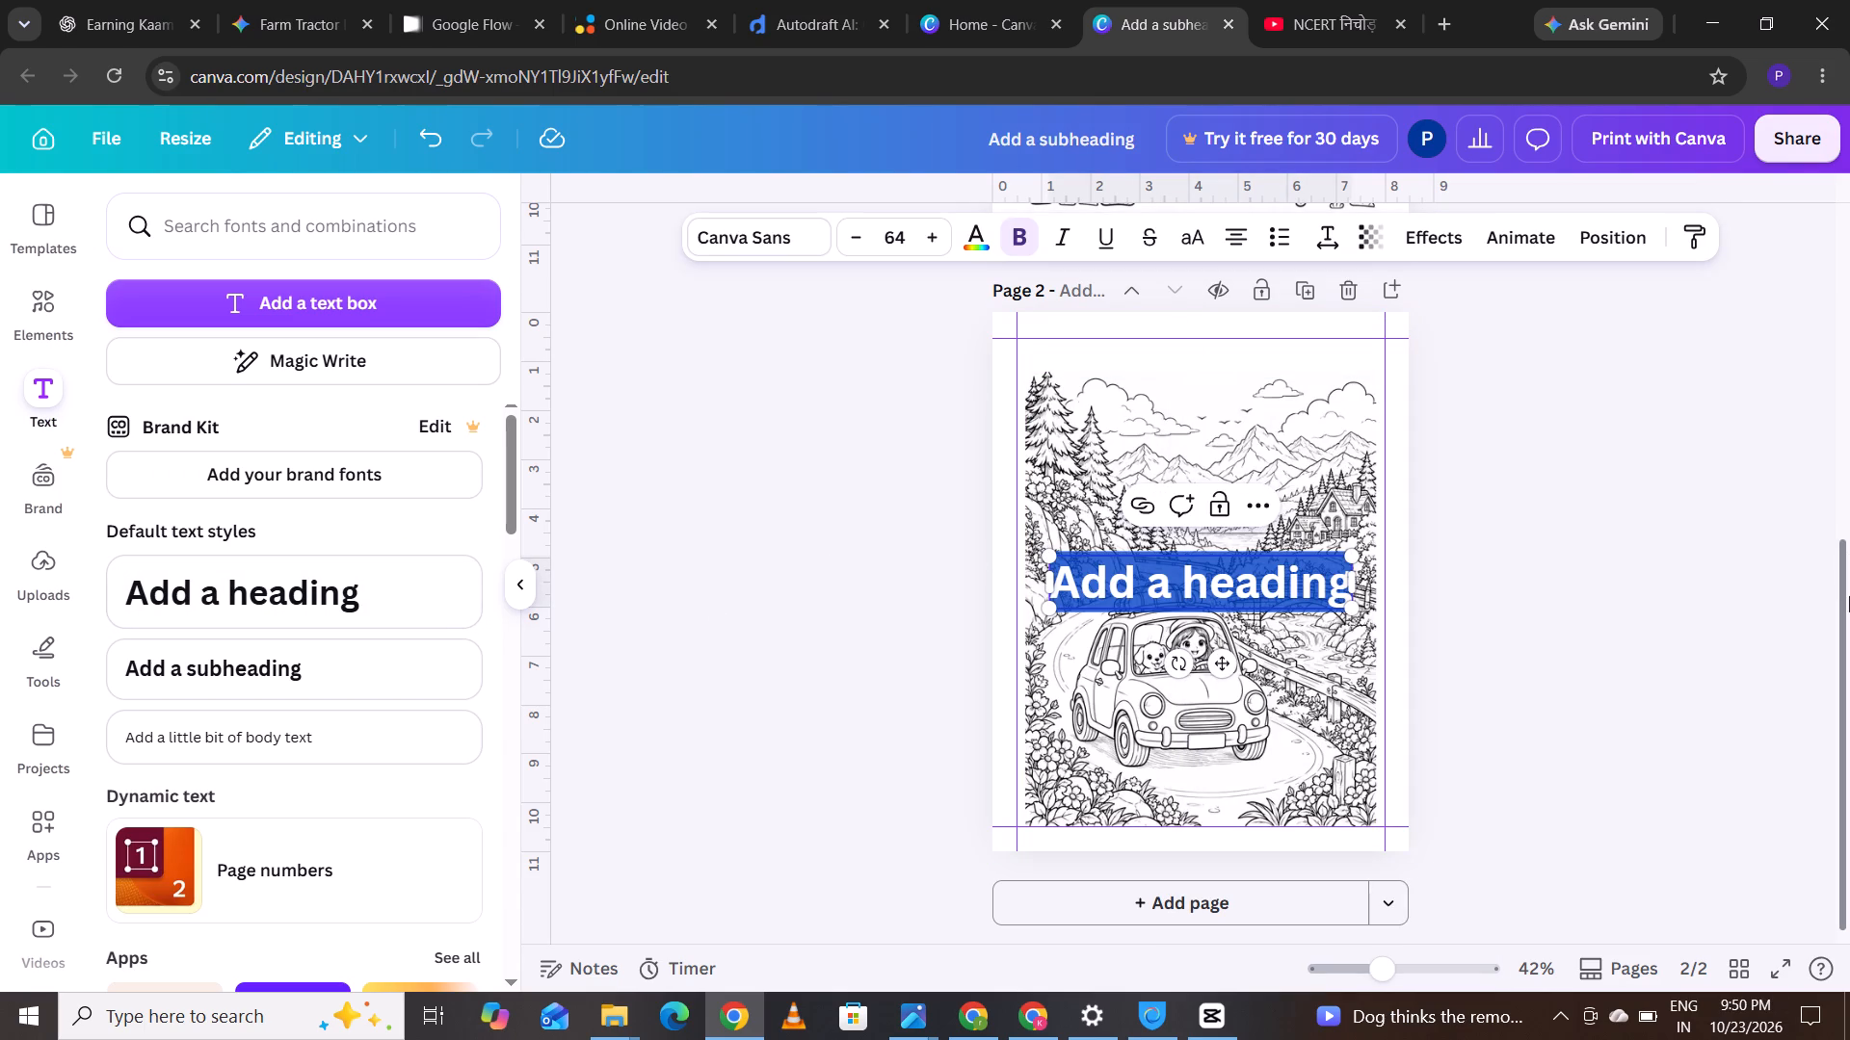
right_click(1165, 594)
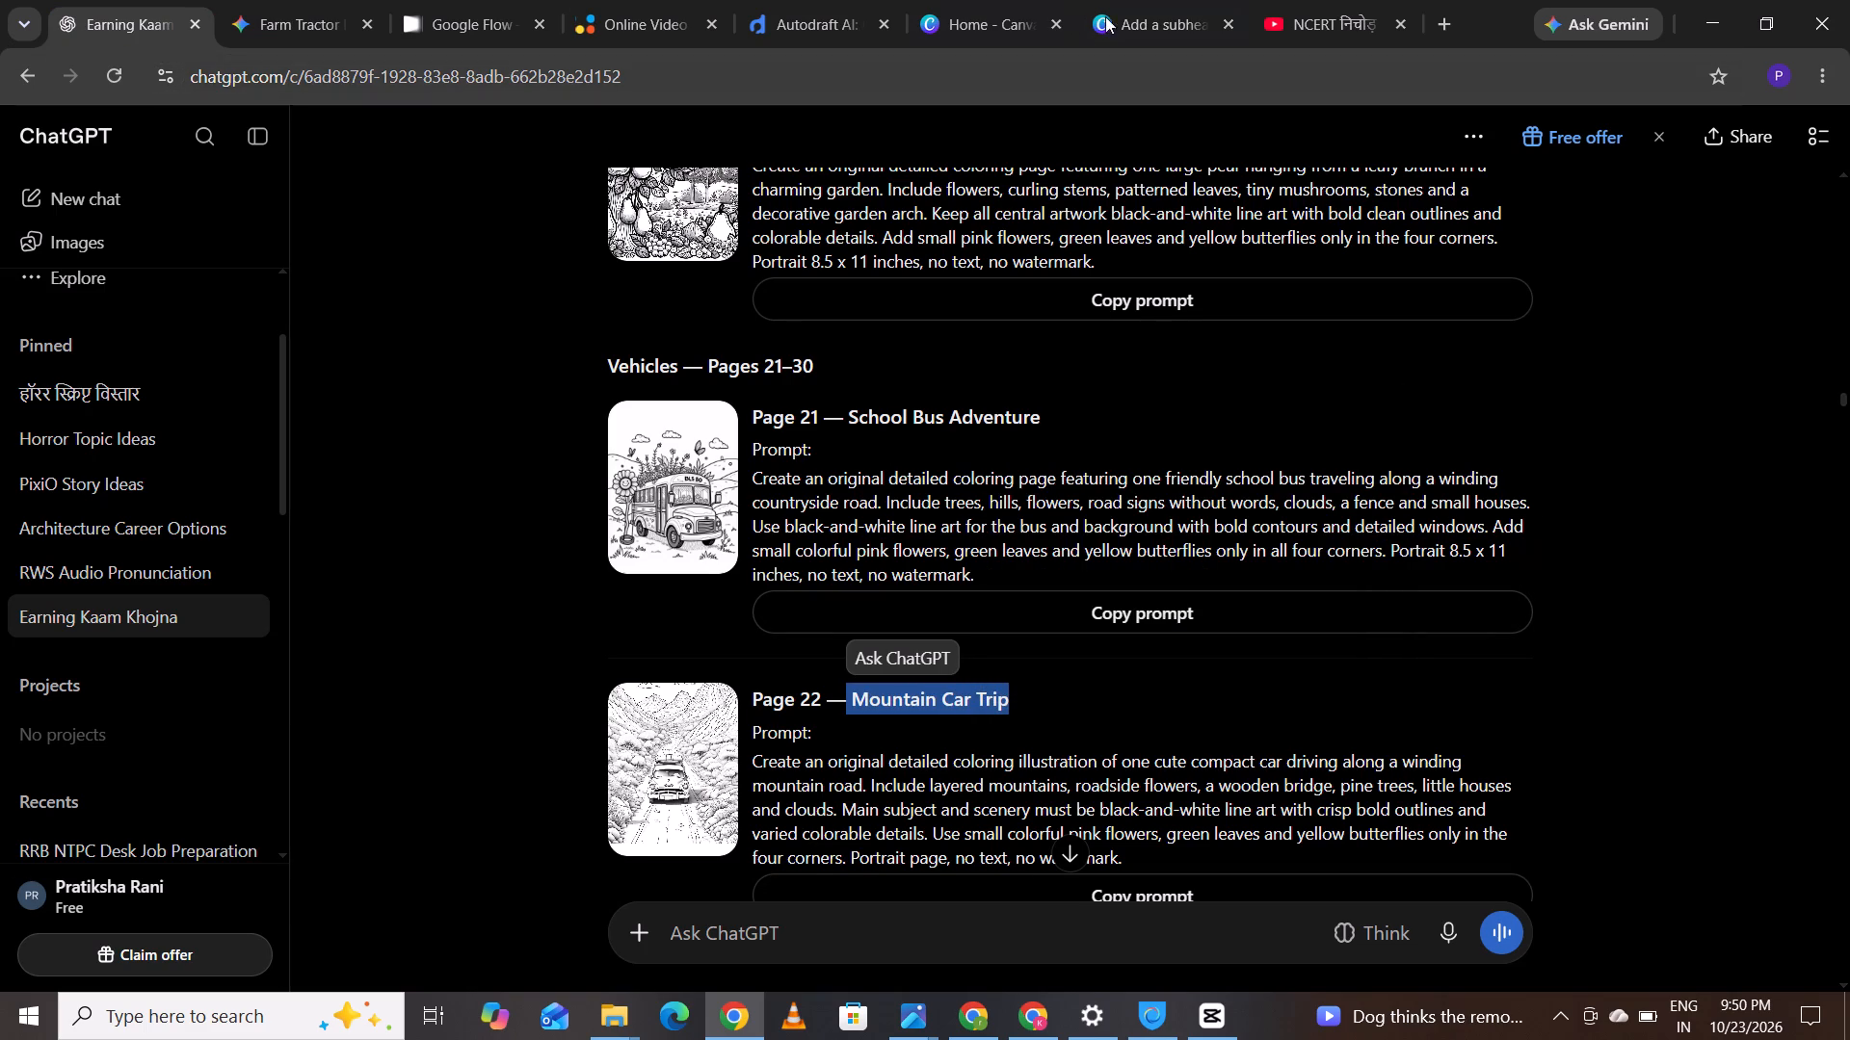
click(1120, 10)
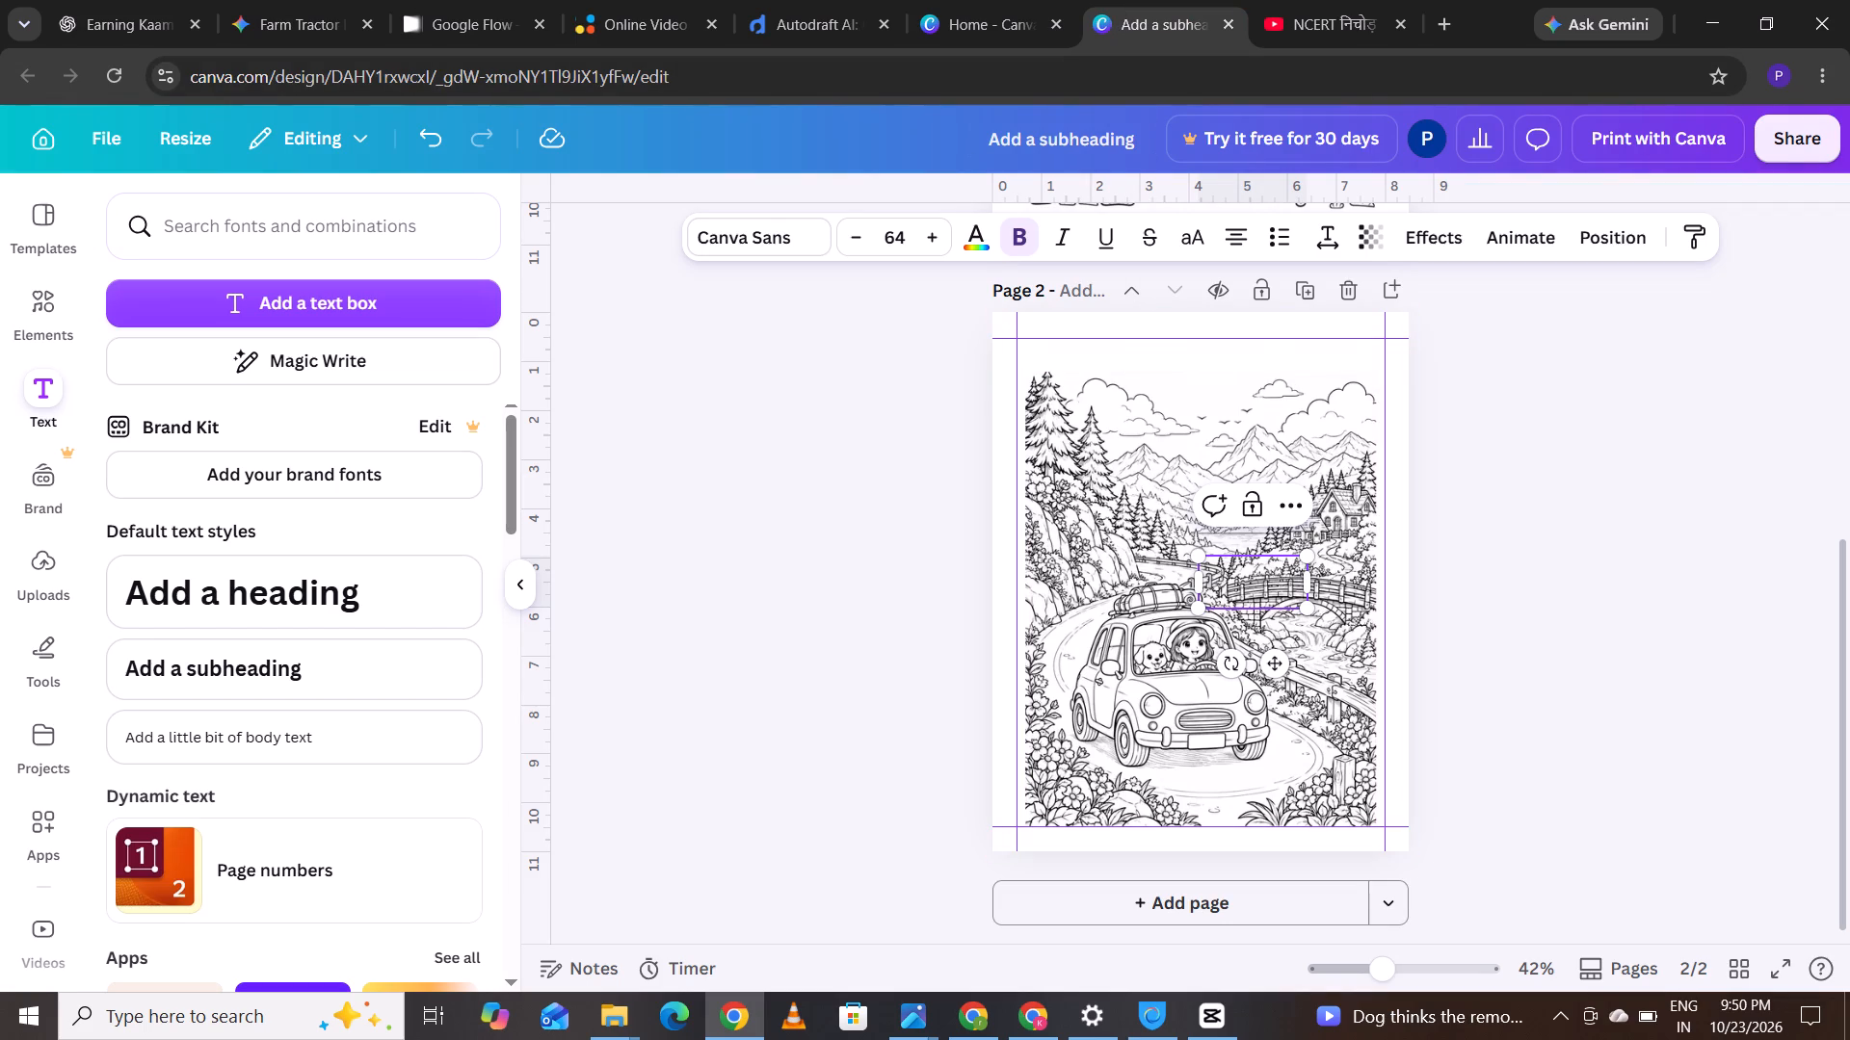
click(1216, 570)
right_click(1216, 570)
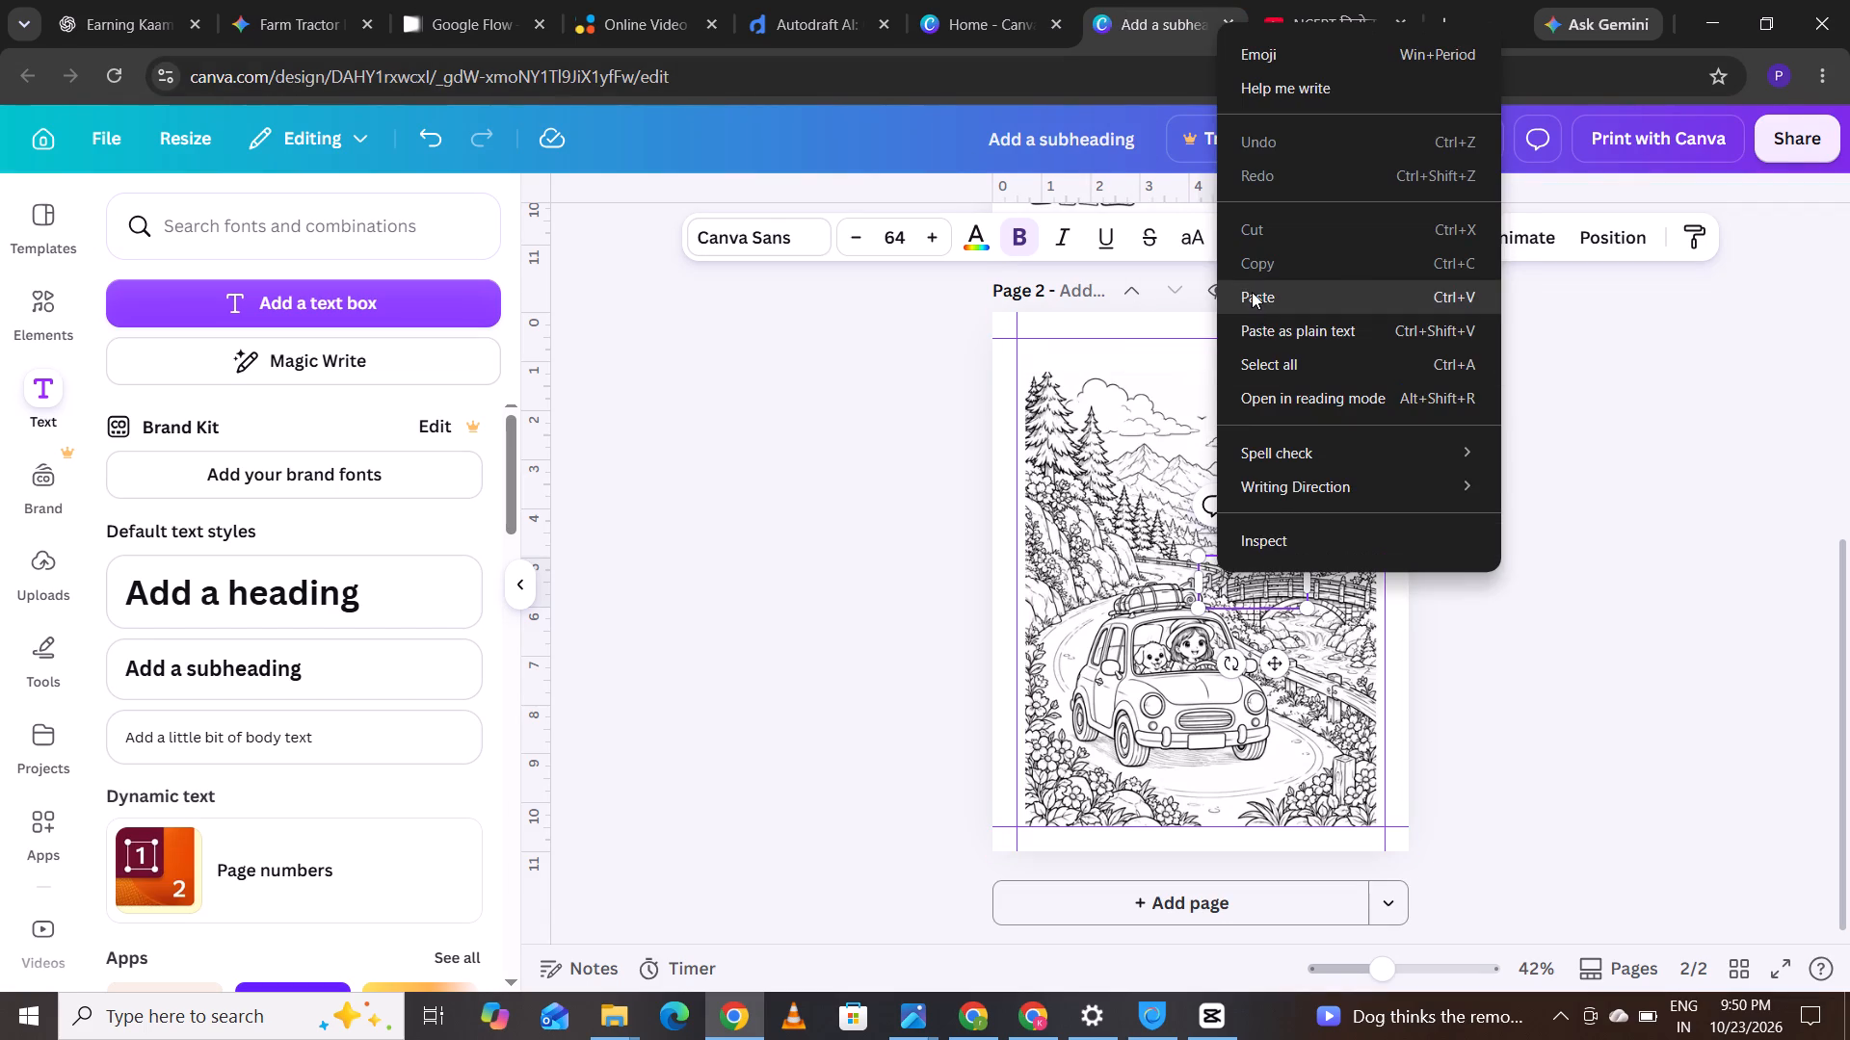
click(1252, 292)
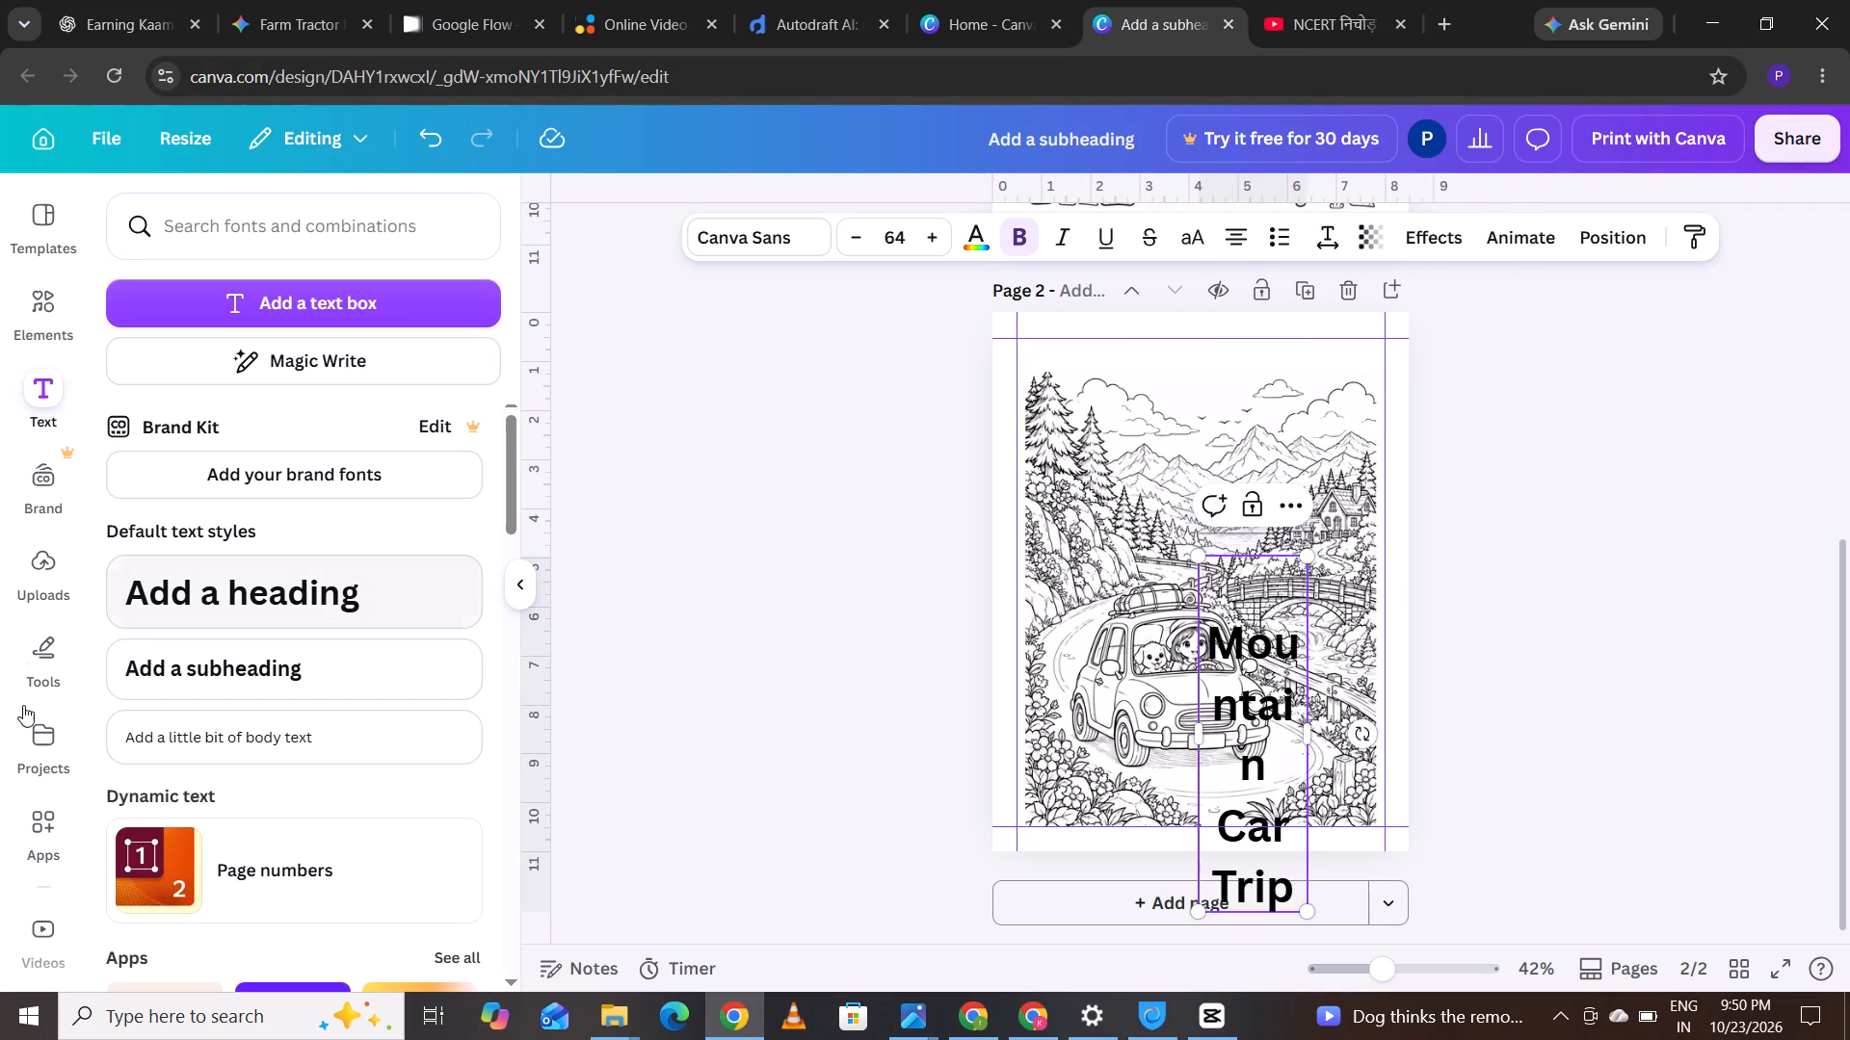
Apply the Hollow text effect to the "Mountain Car Trip" title.
click(1427, 250)
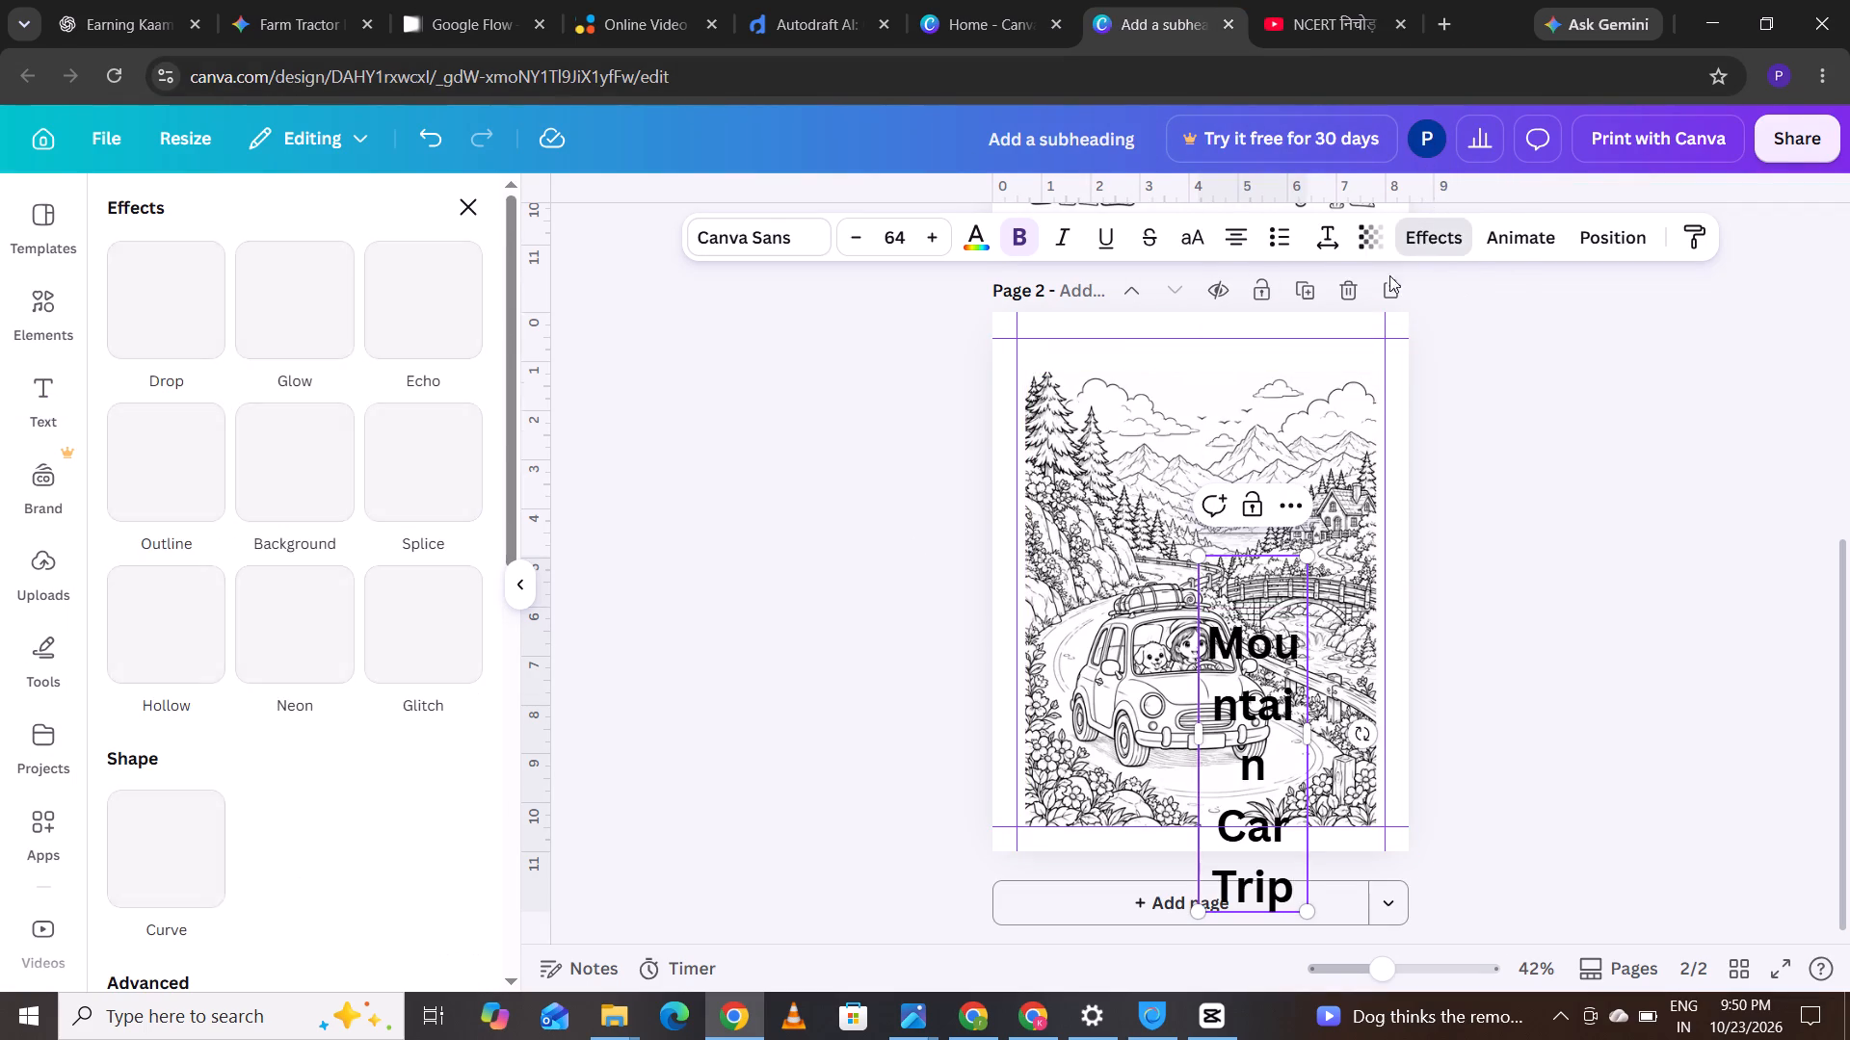
click(136, 692)
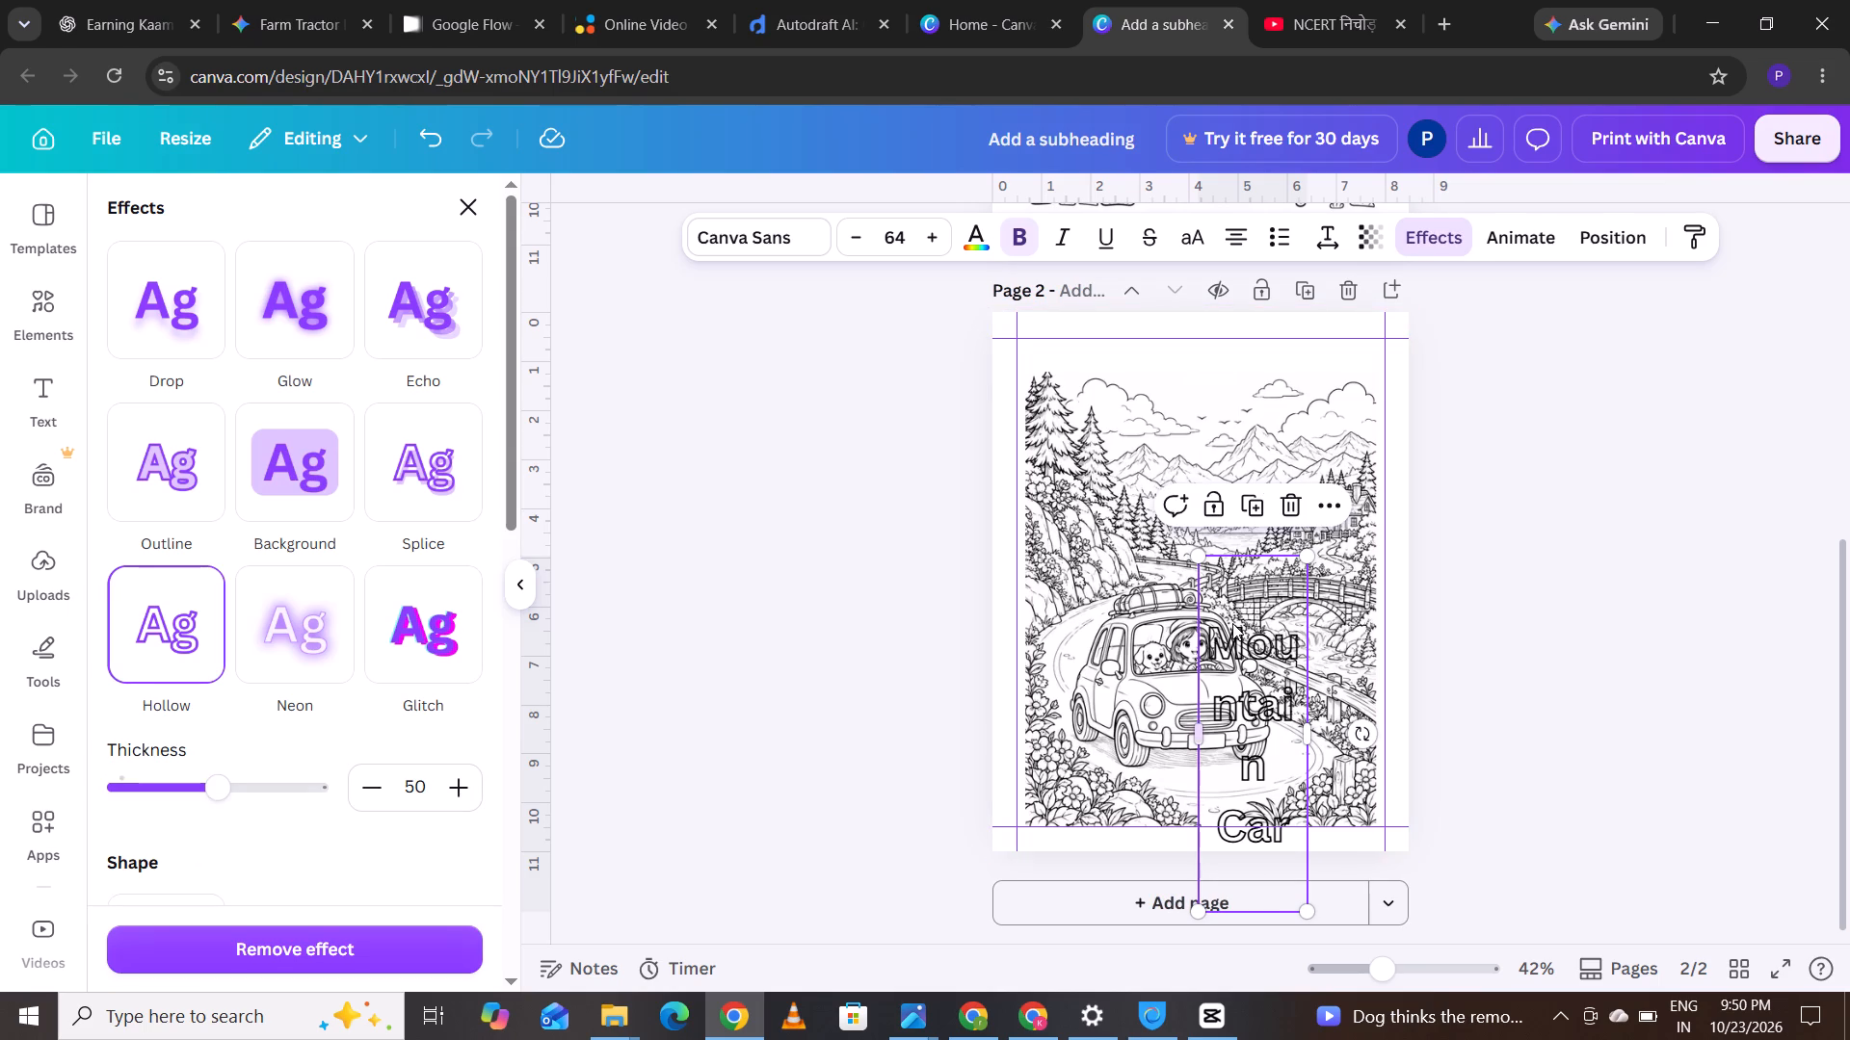
Shrink the title to size 30.5 on a single line and centre it above the car drawing, just below the top margin guide.
drag(1198, 559, 1169, 513)
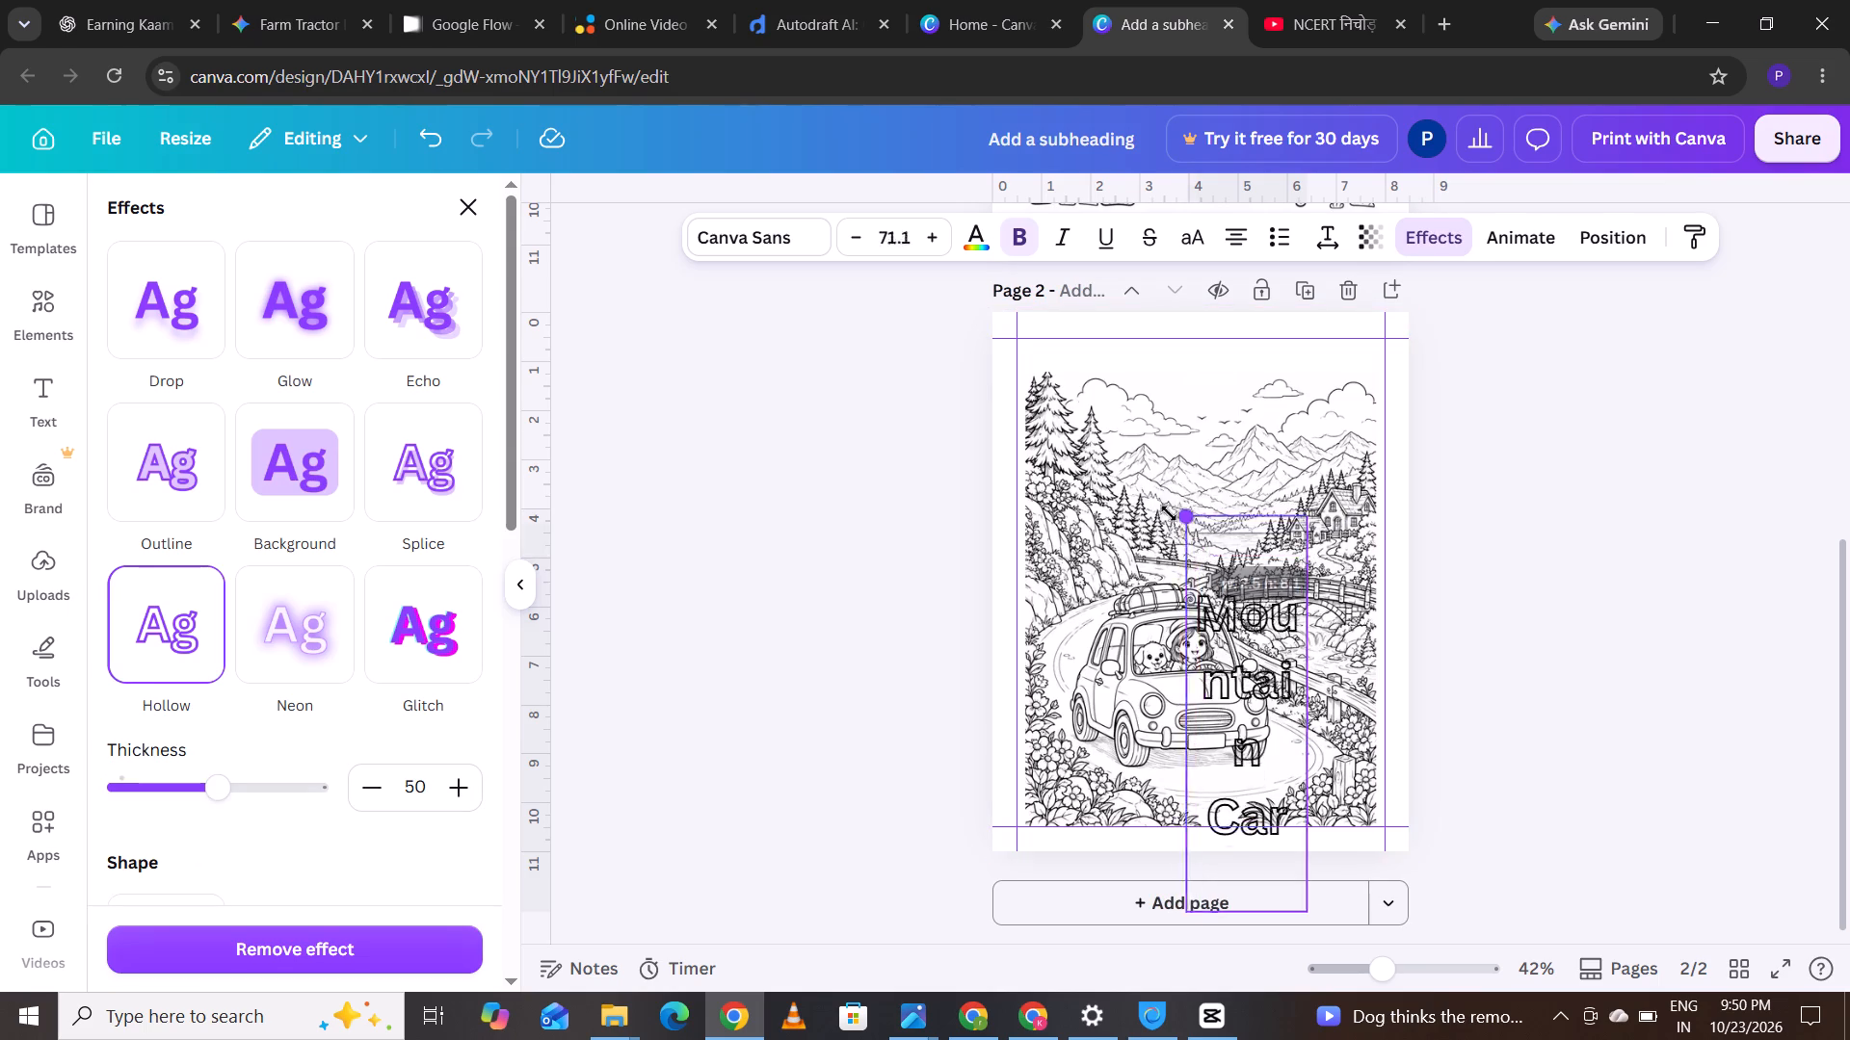
drag(1169, 513, 1172, 614)
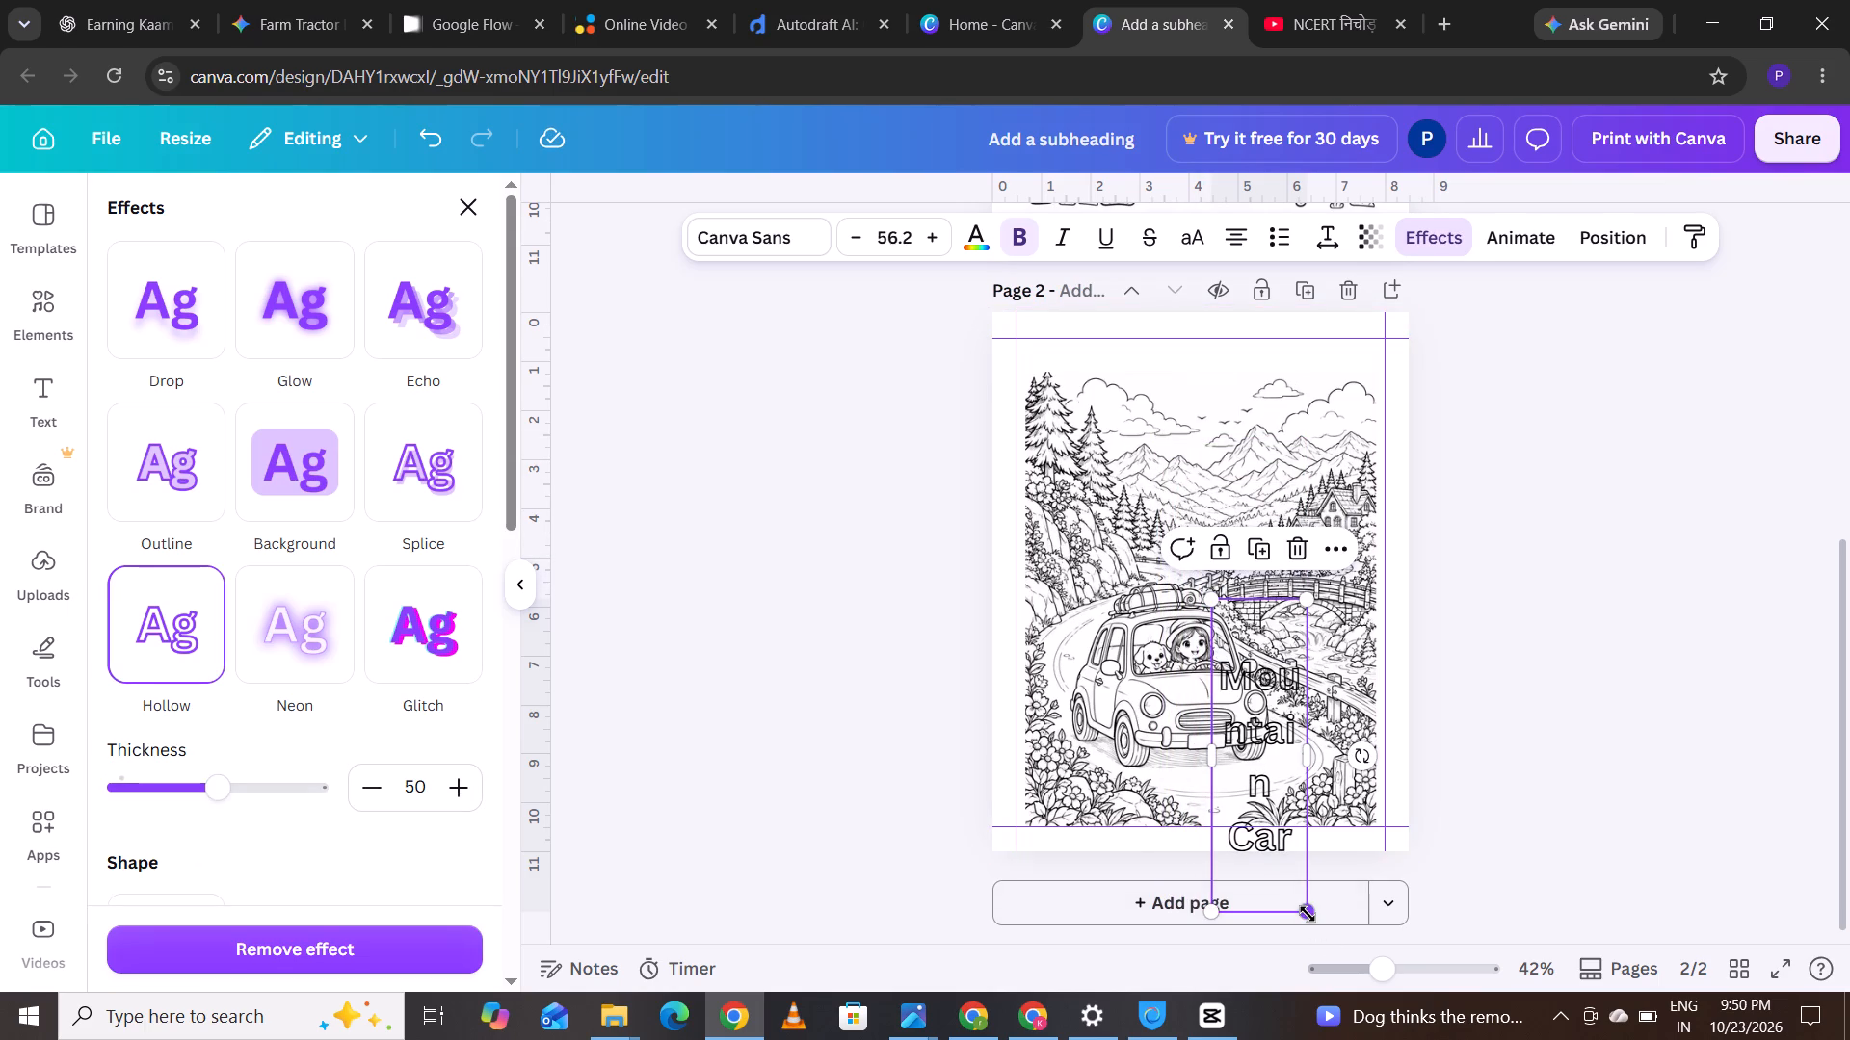
drag(1308, 914, 1300, 760)
drag(1266, 700, 1437, 676)
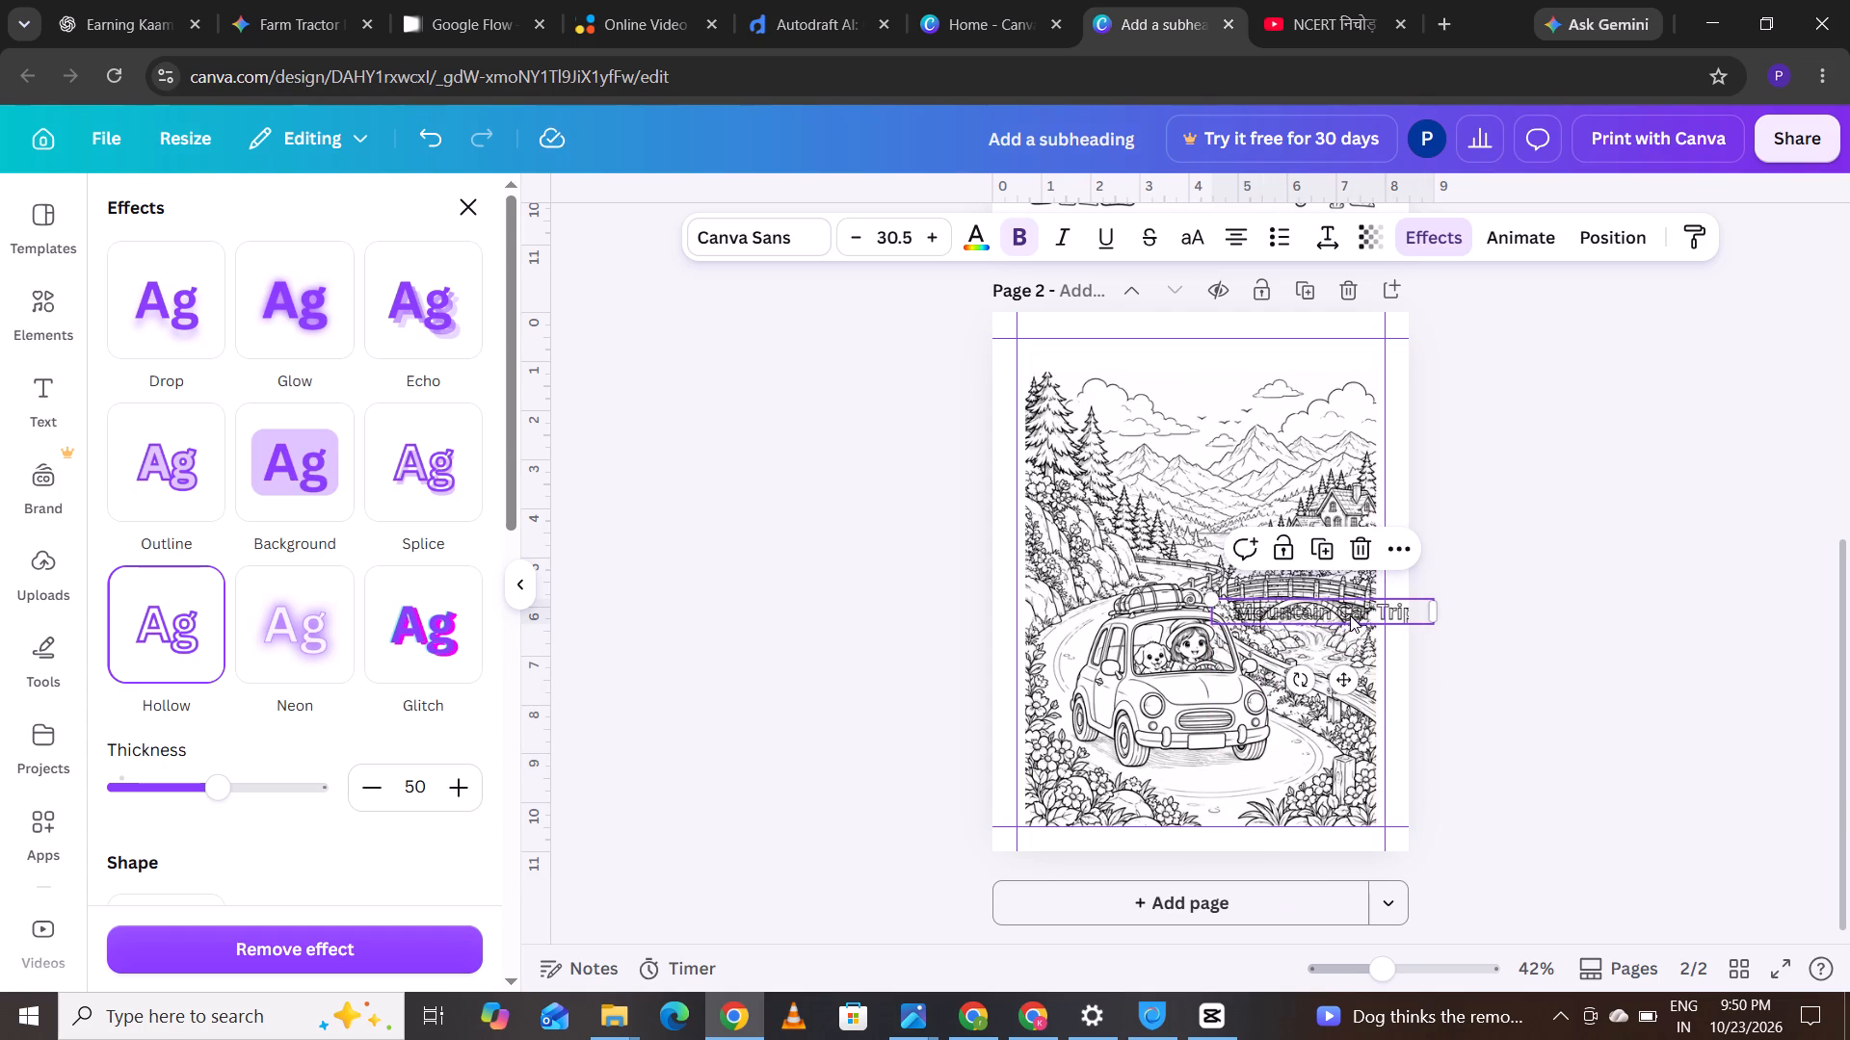
drag(1347, 682, 1308, 573)
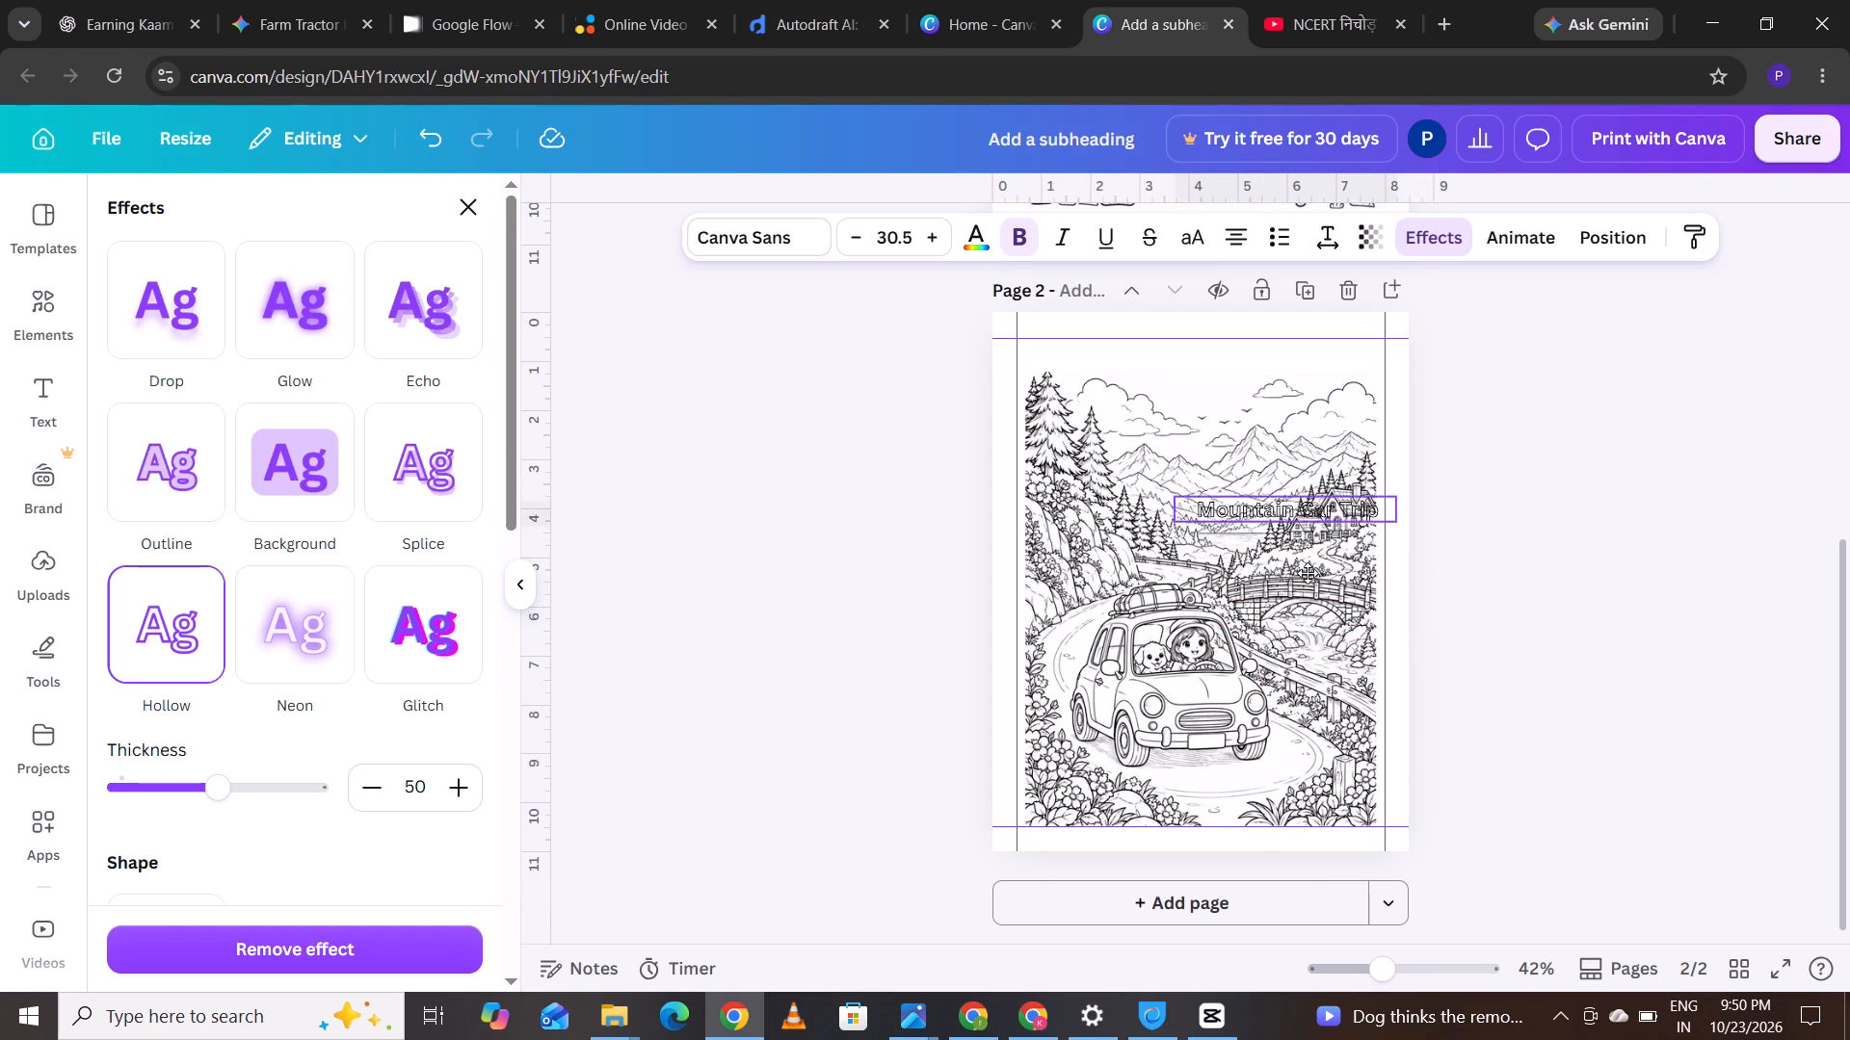
drag(1308, 573, 1226, 426)
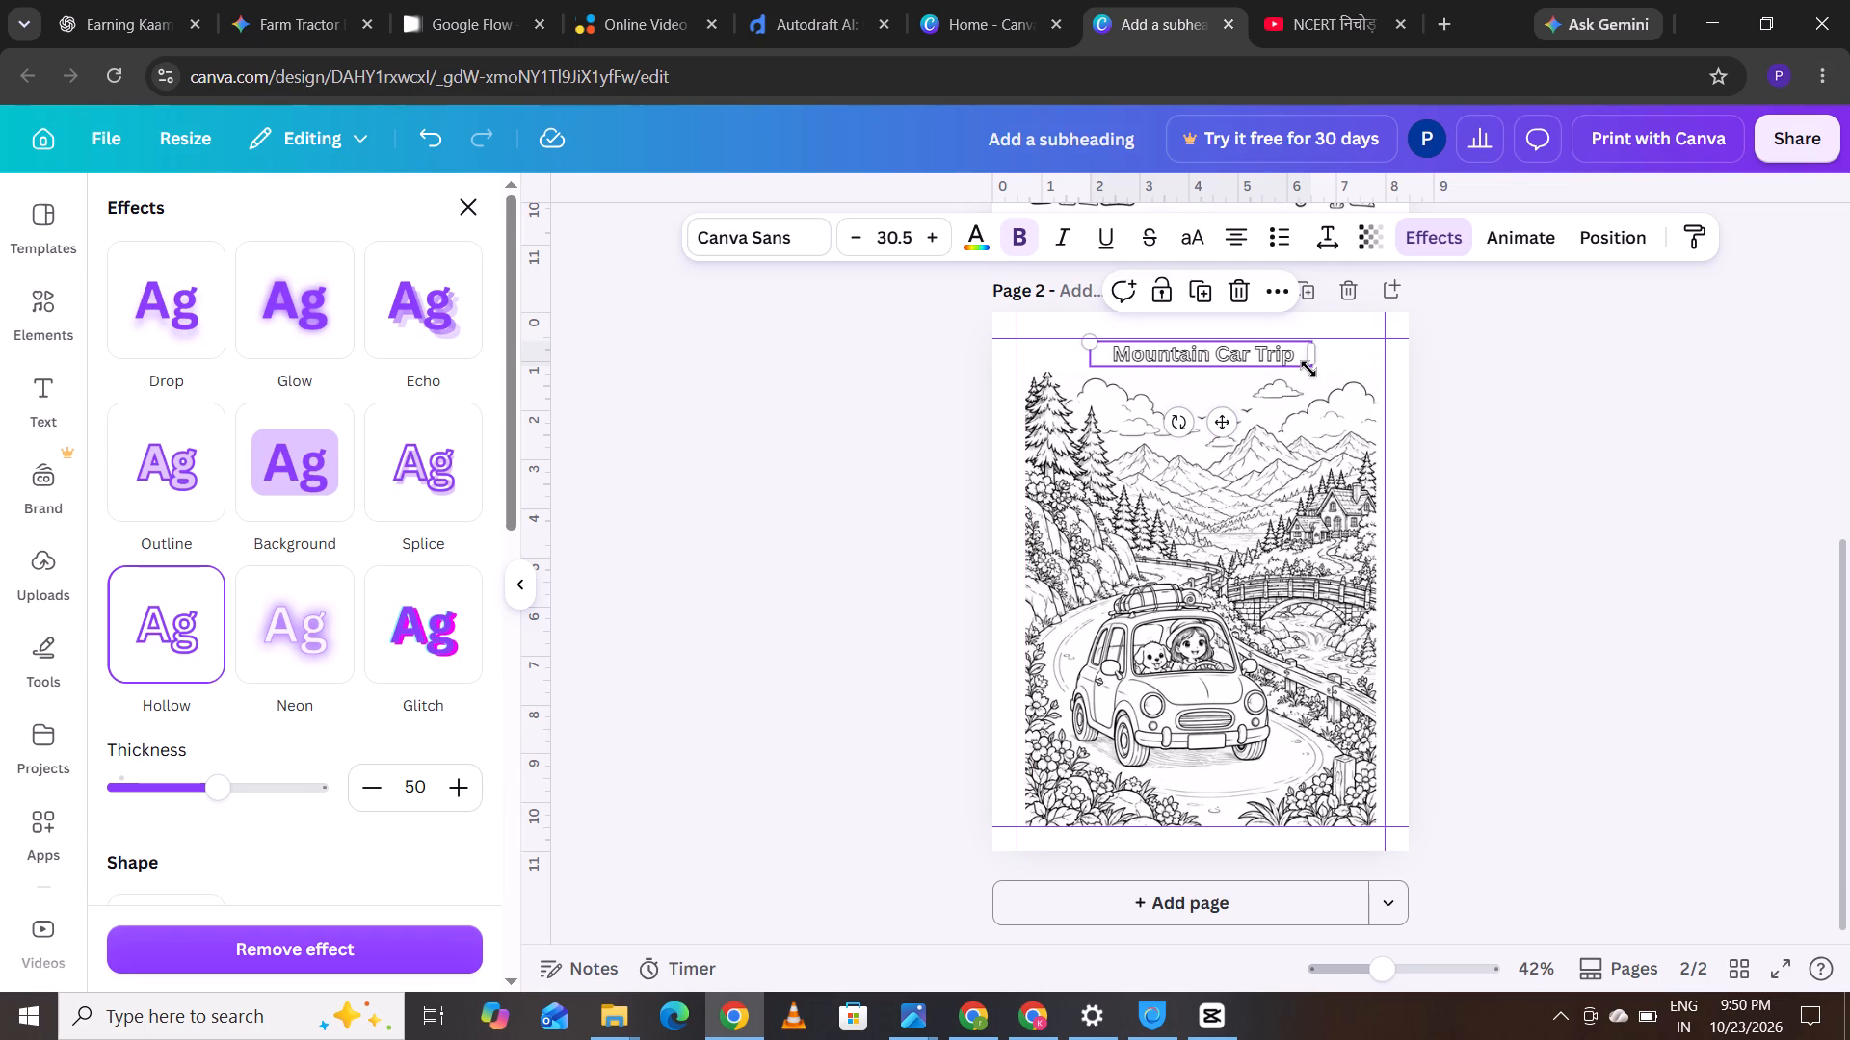
Enlarge the title to size 37.6 and shift it back towards the centre between the side margin guides.
drag(1308, 369, 1309, 377)
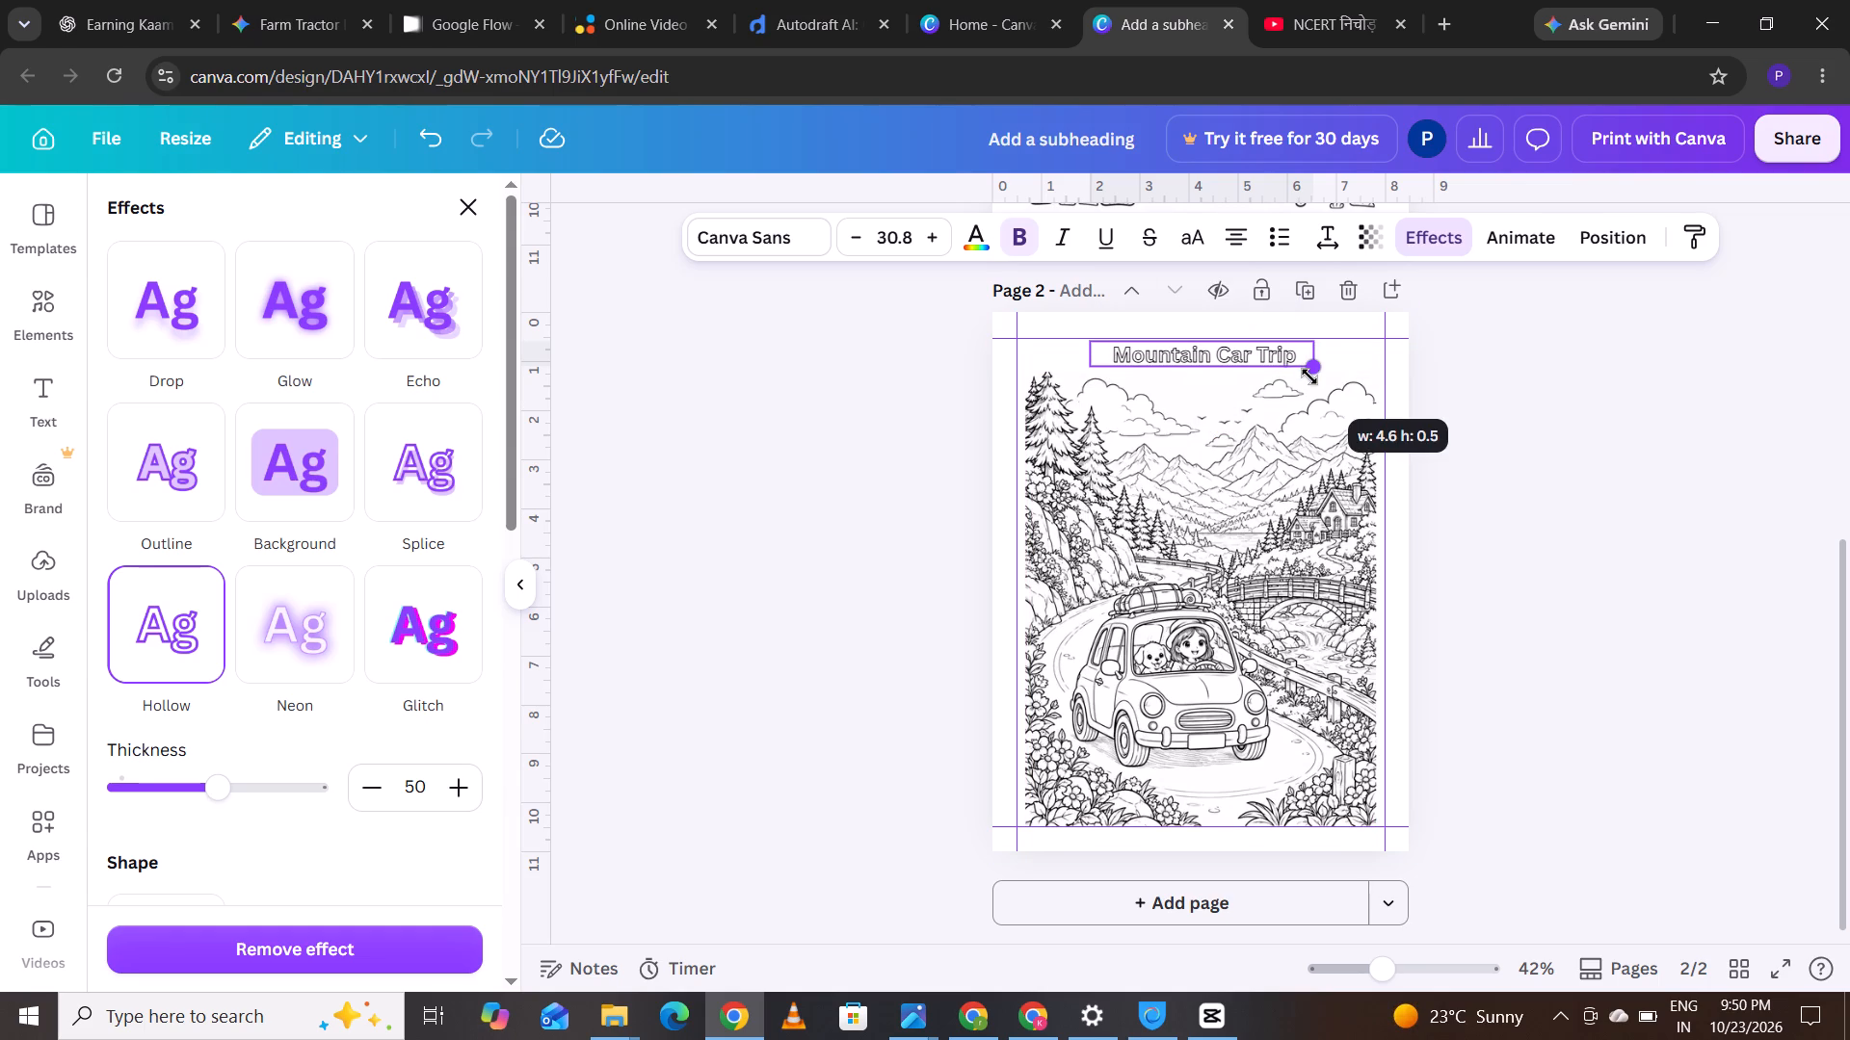
drag(1309, 377, 1334, 405)
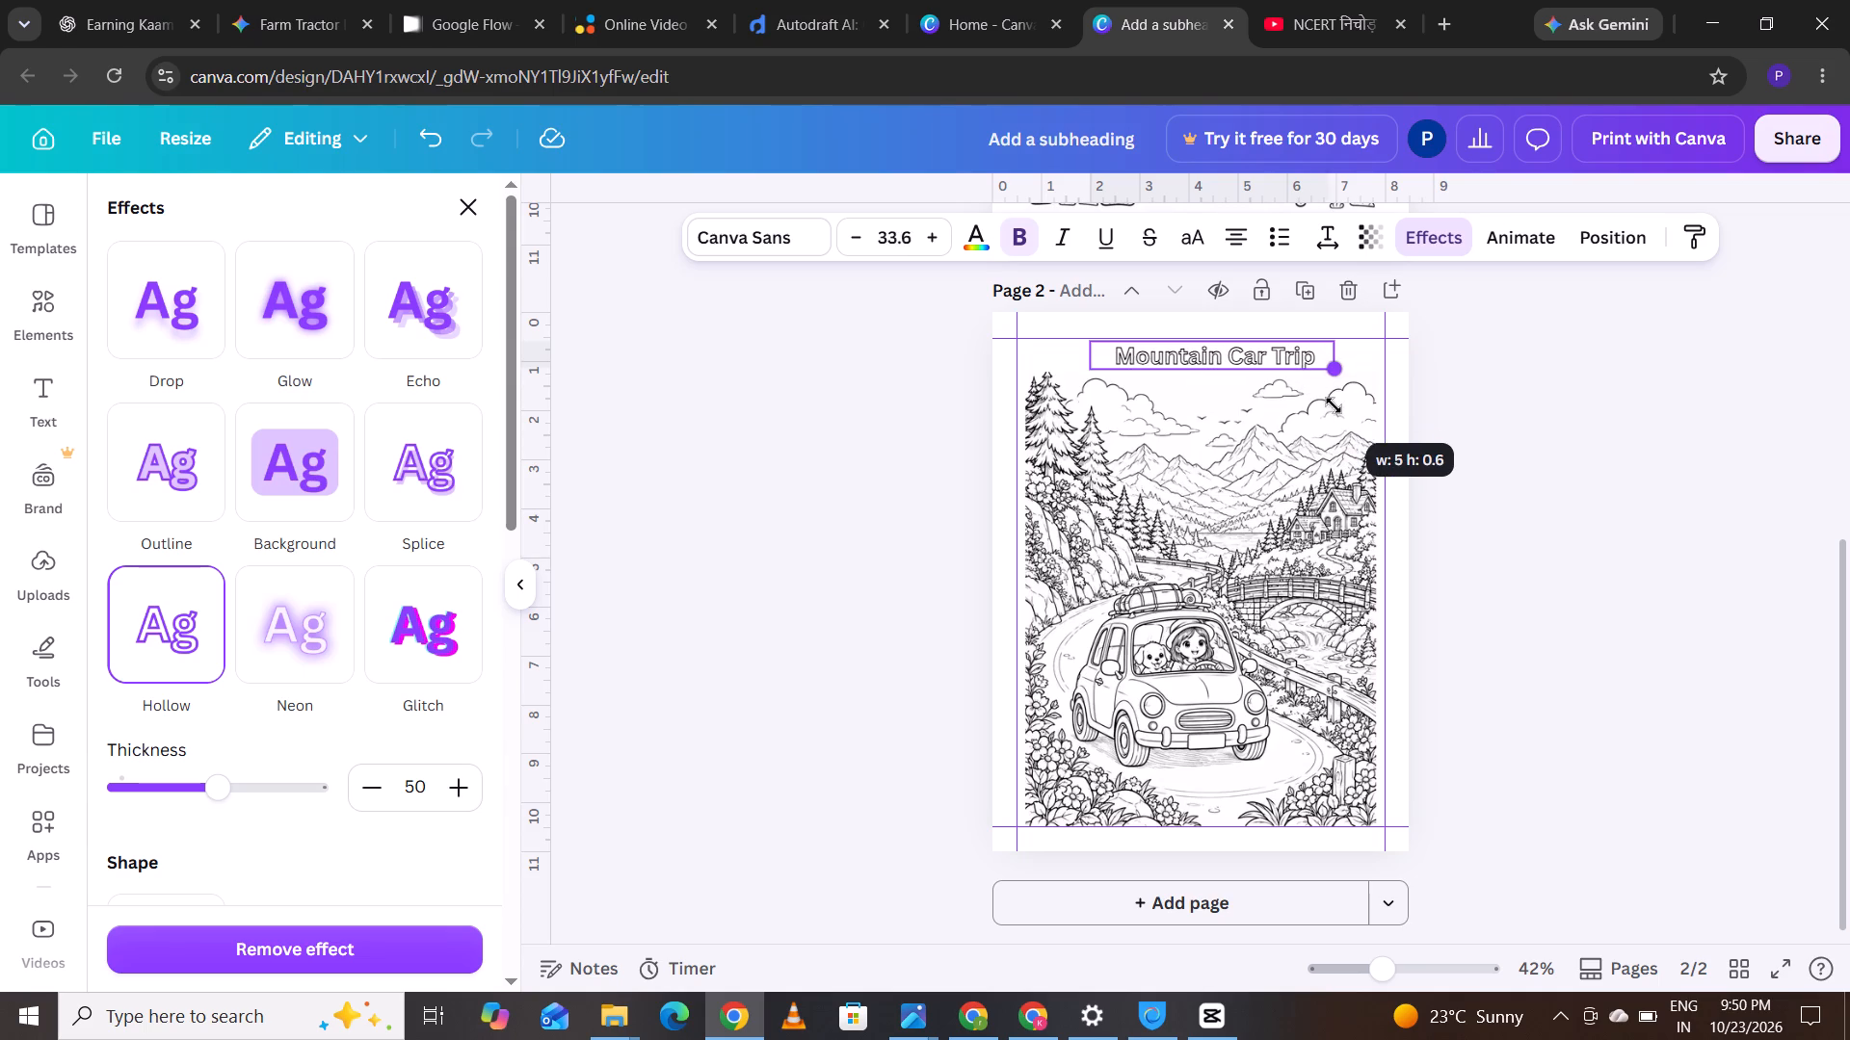
drag(1334, 405, 1346, 449)
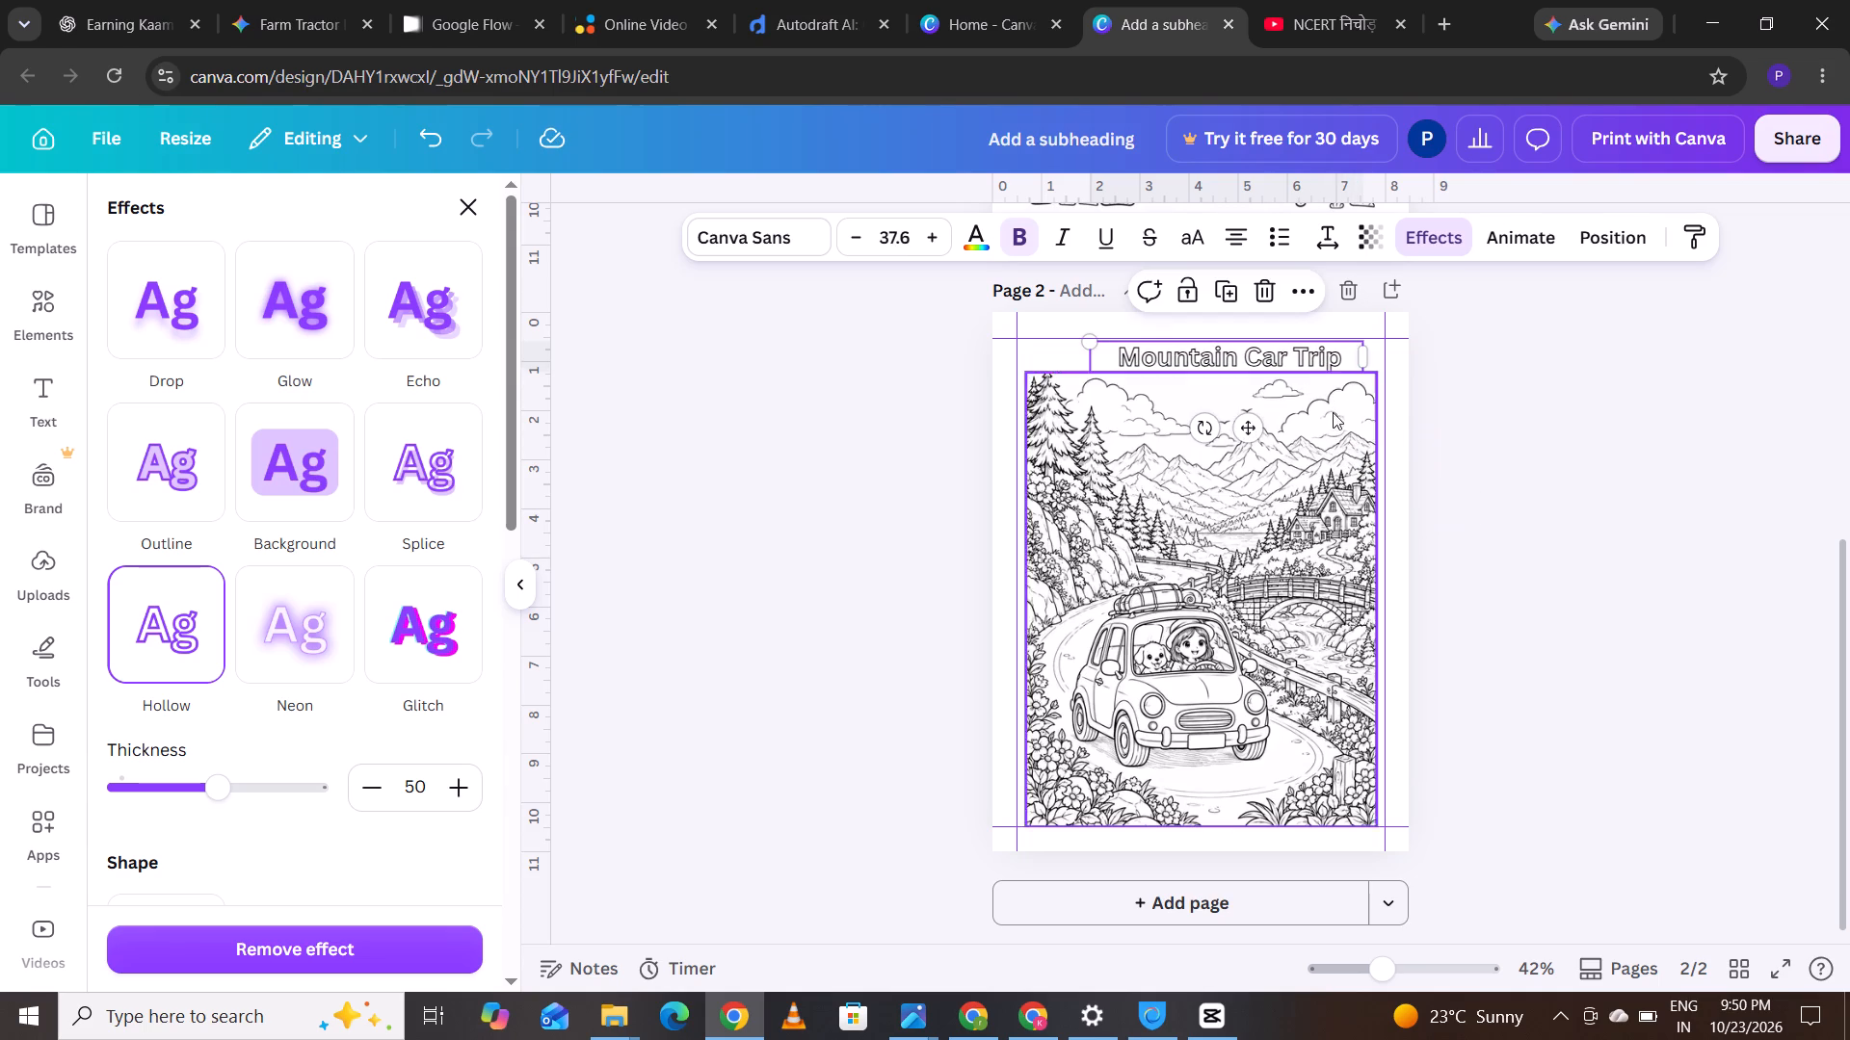
click(1256, 421)
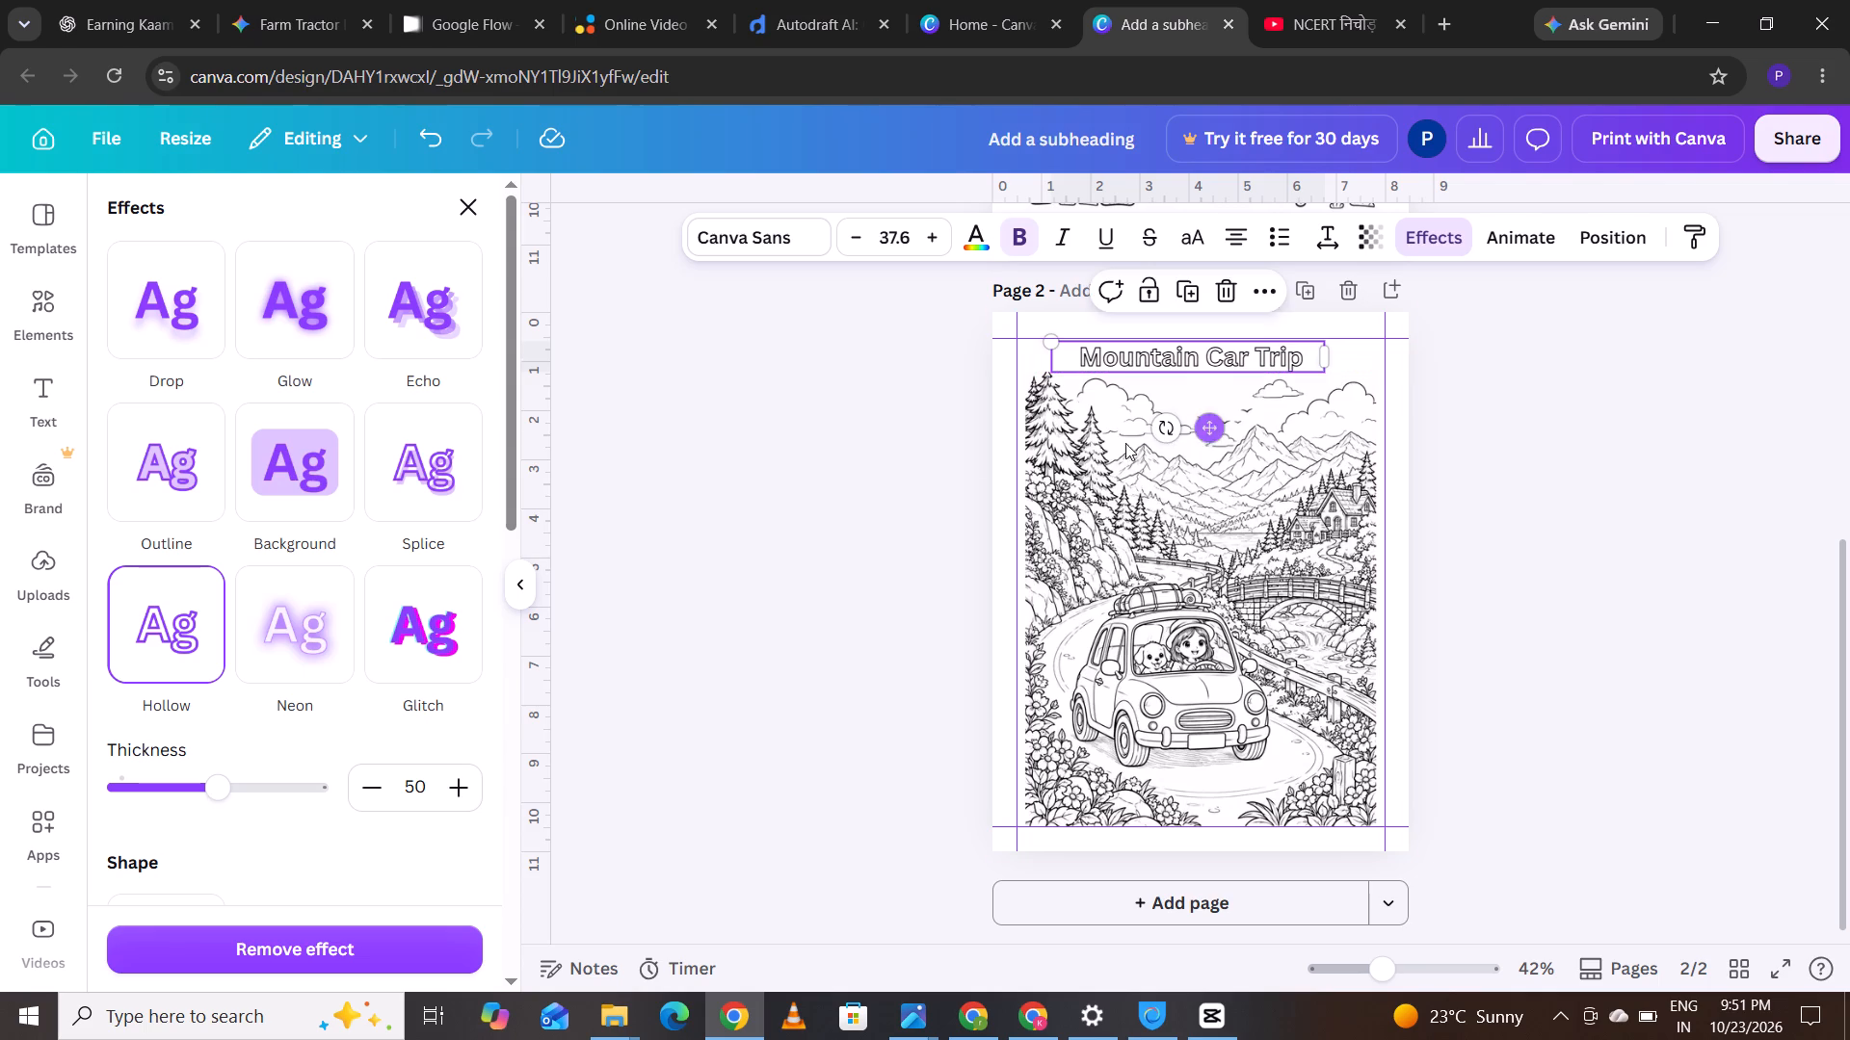
Deselect the title and review the Dolphin Ocean and Mountain Car Trip pages against their margin guides.
click(840, 470)
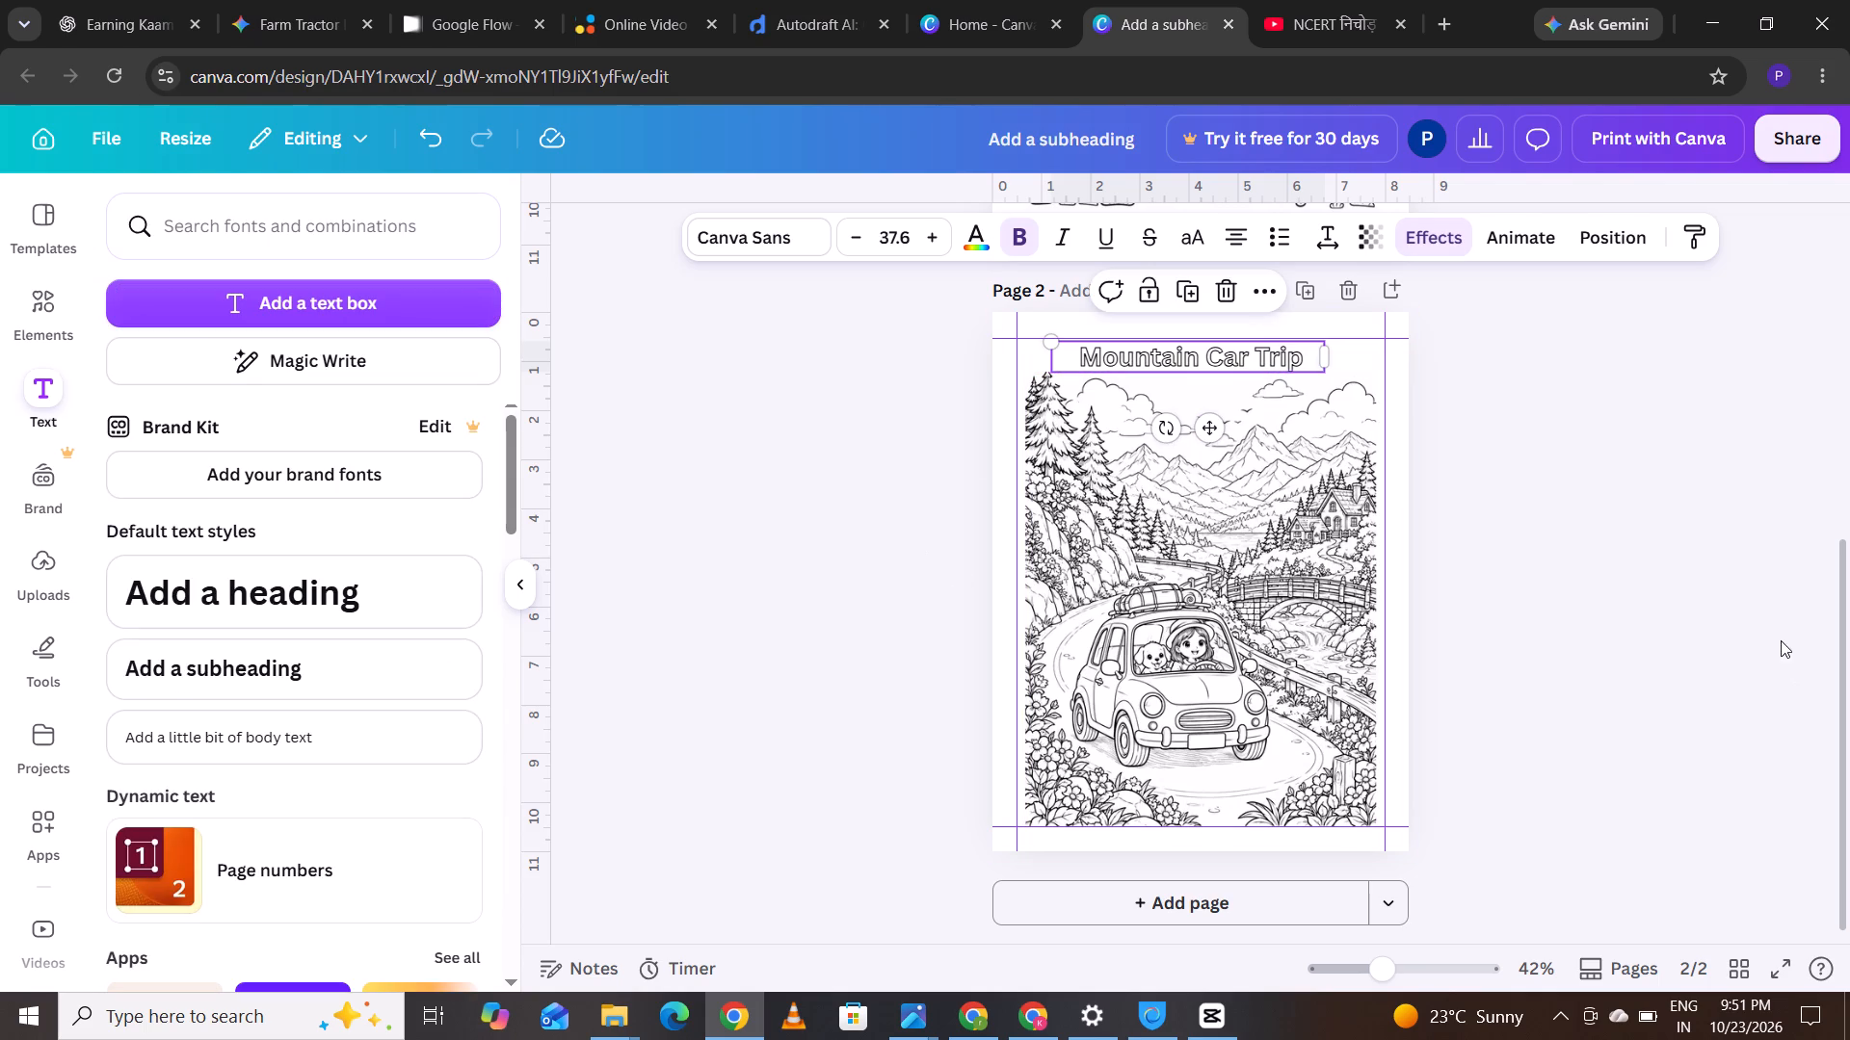
click(1599, 532)
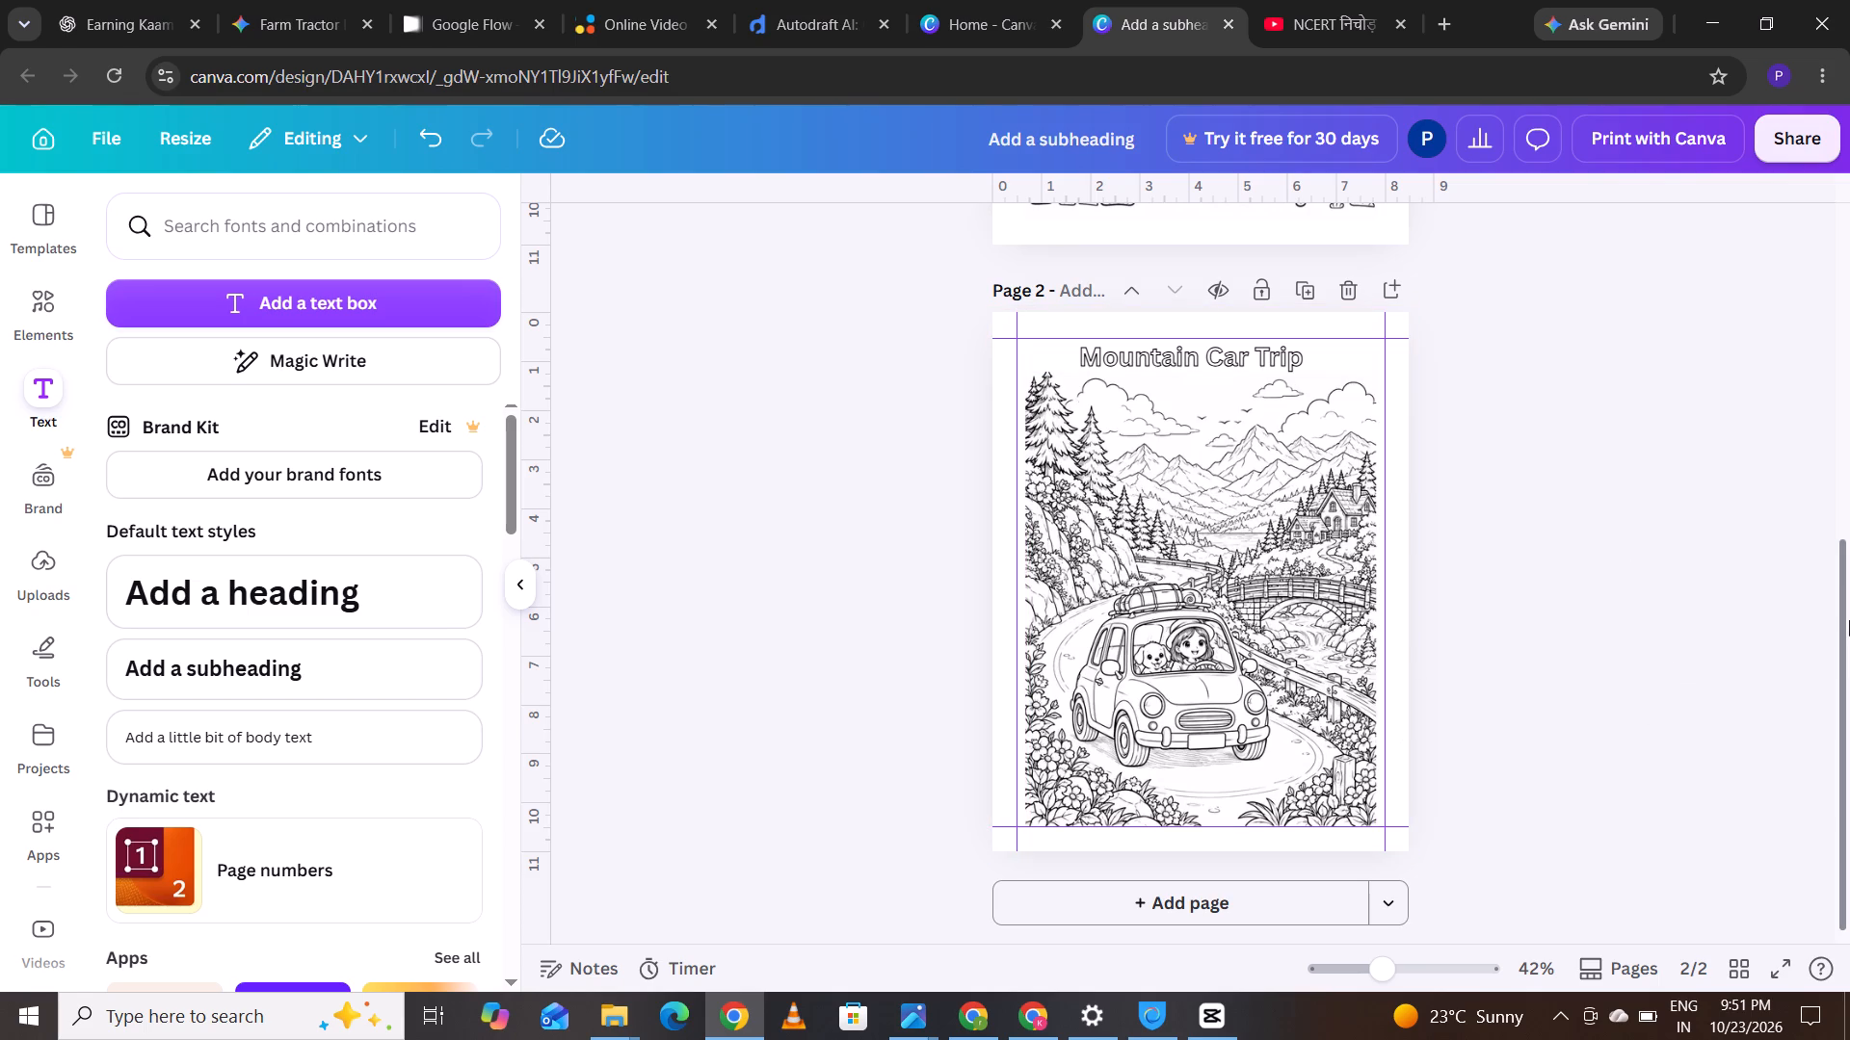
drag(1846, 630, 1849, 373)
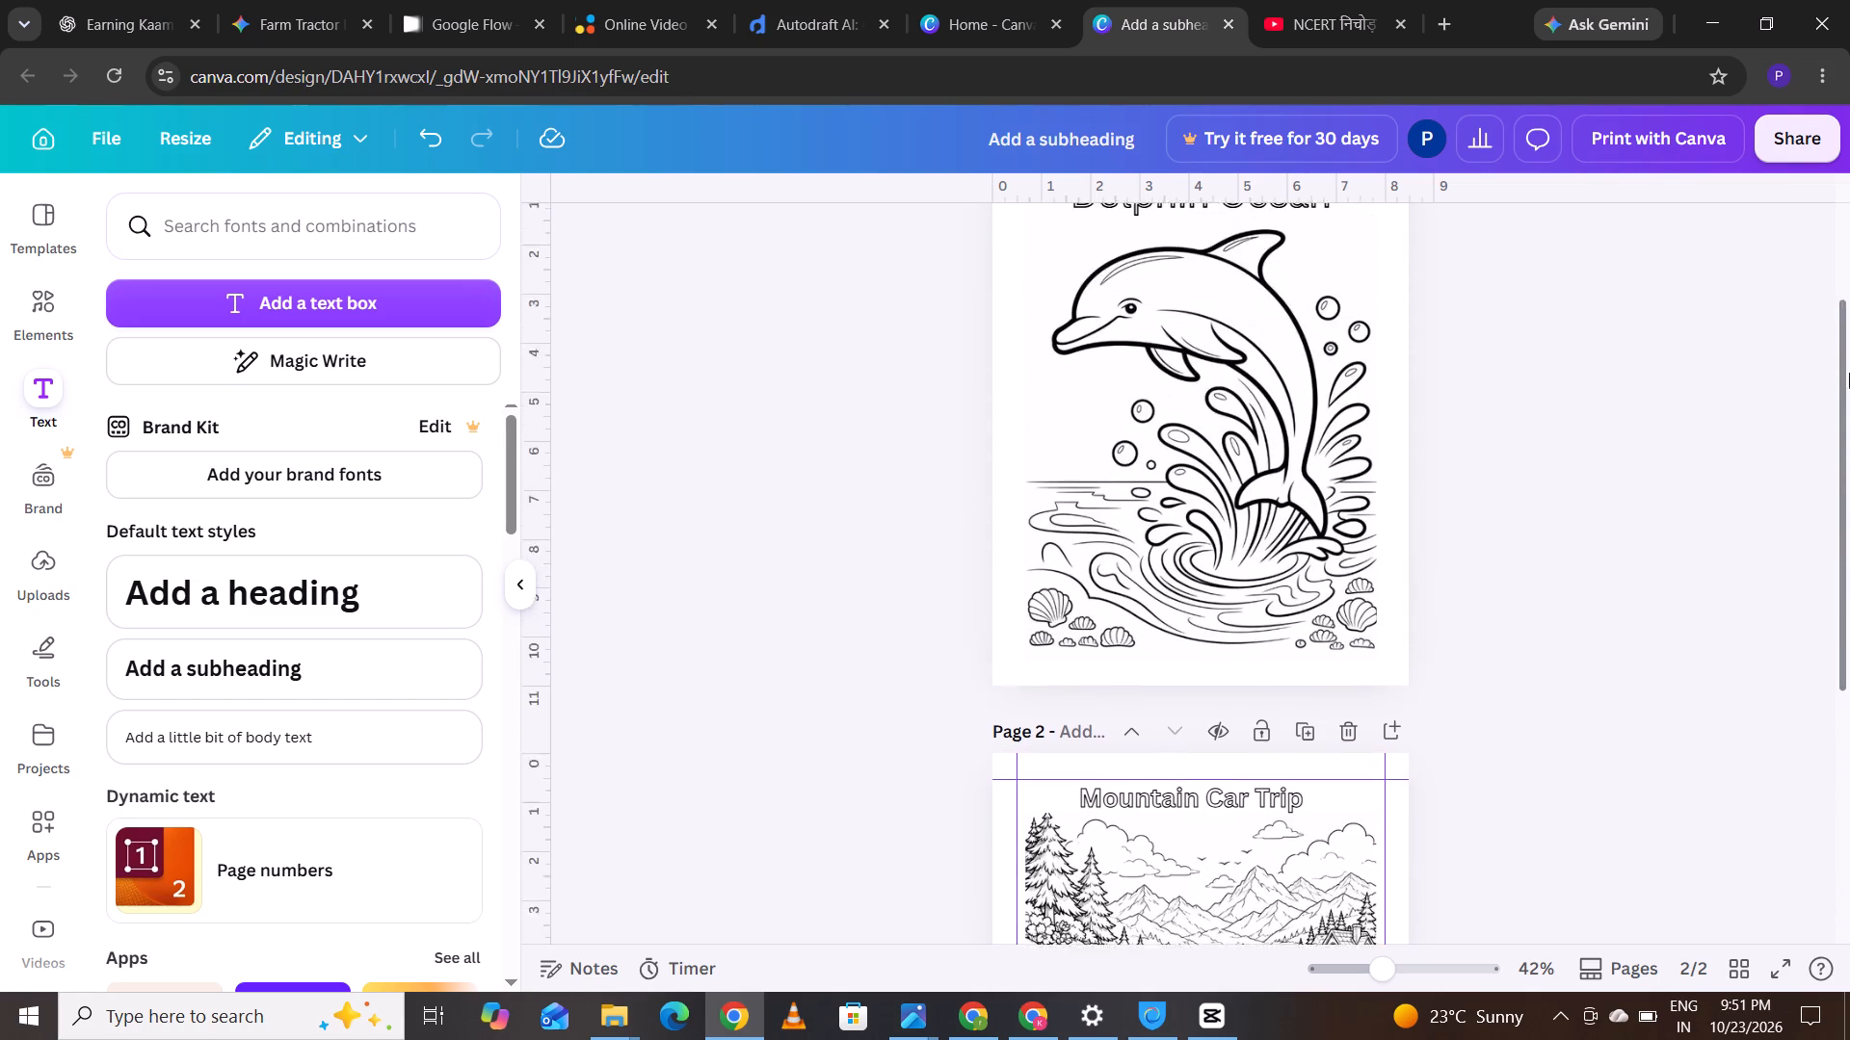
drag(1849, 373, 1849, 409)
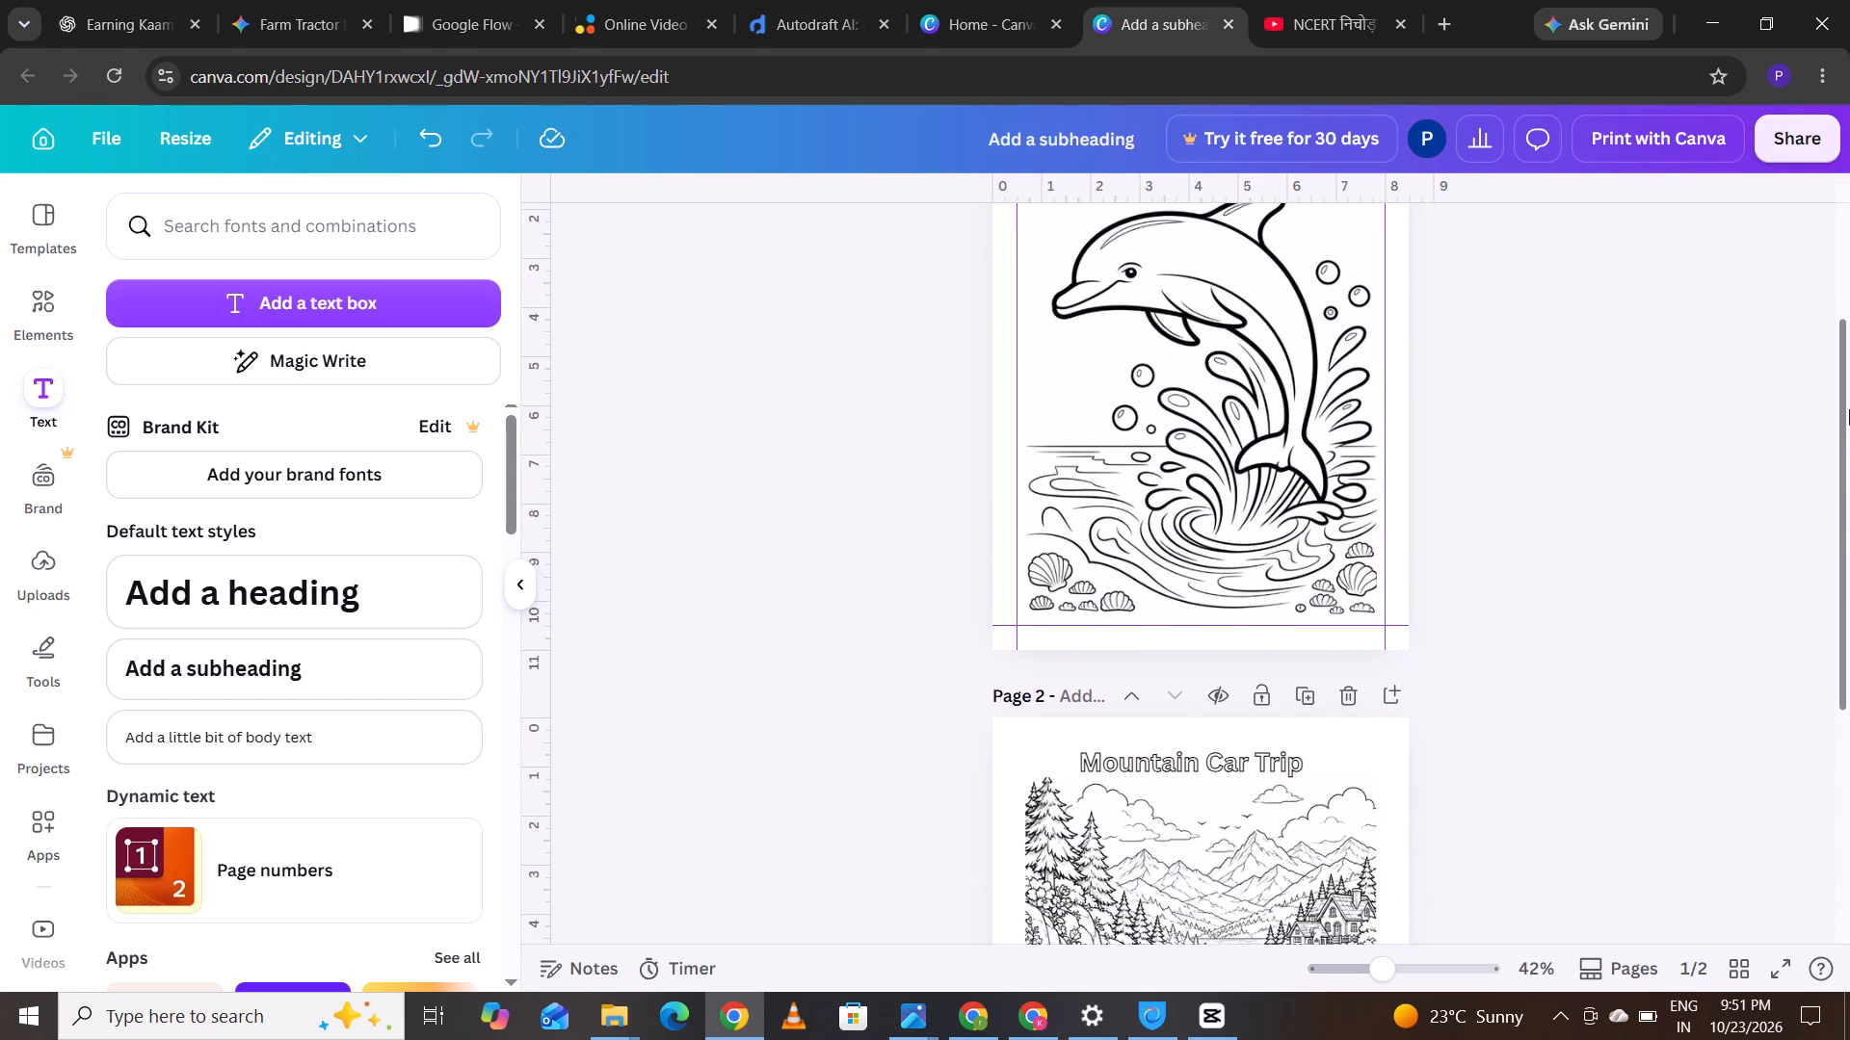
drag(1849, 409, 1849, 361)
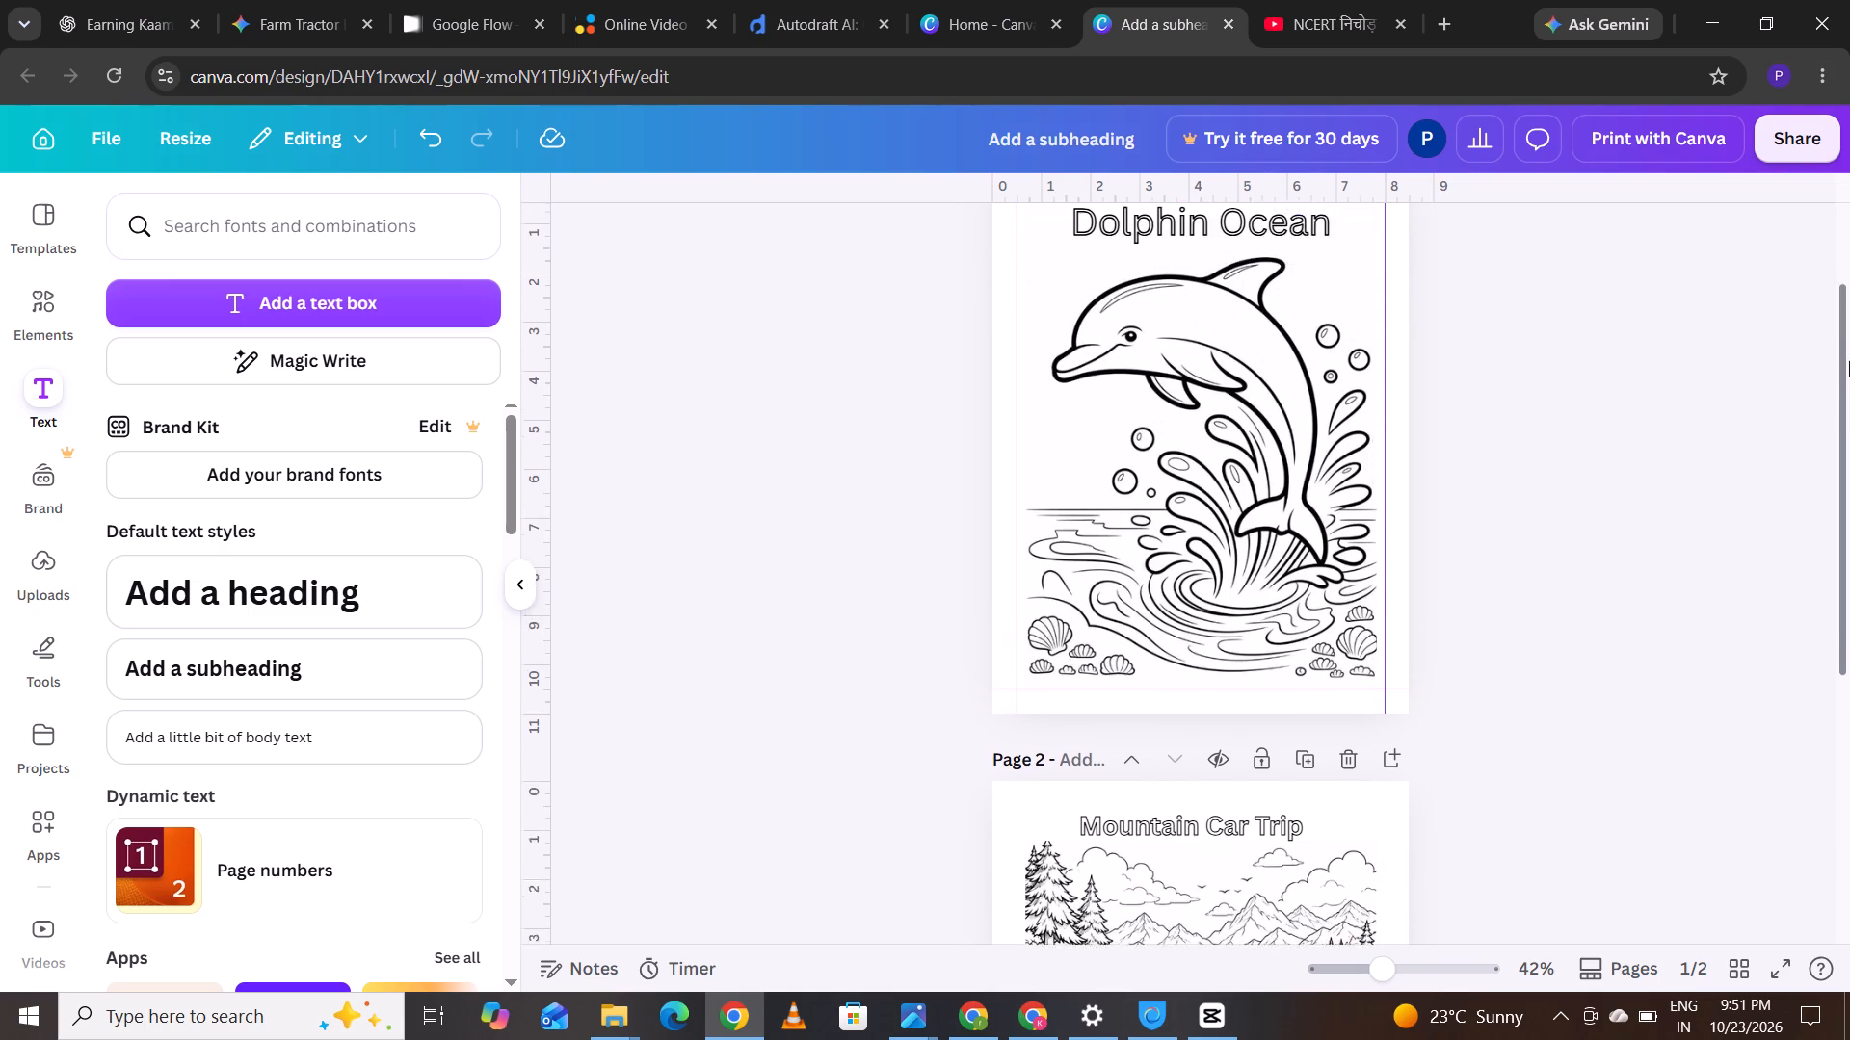
drag(1849, 361, 1849, 336)
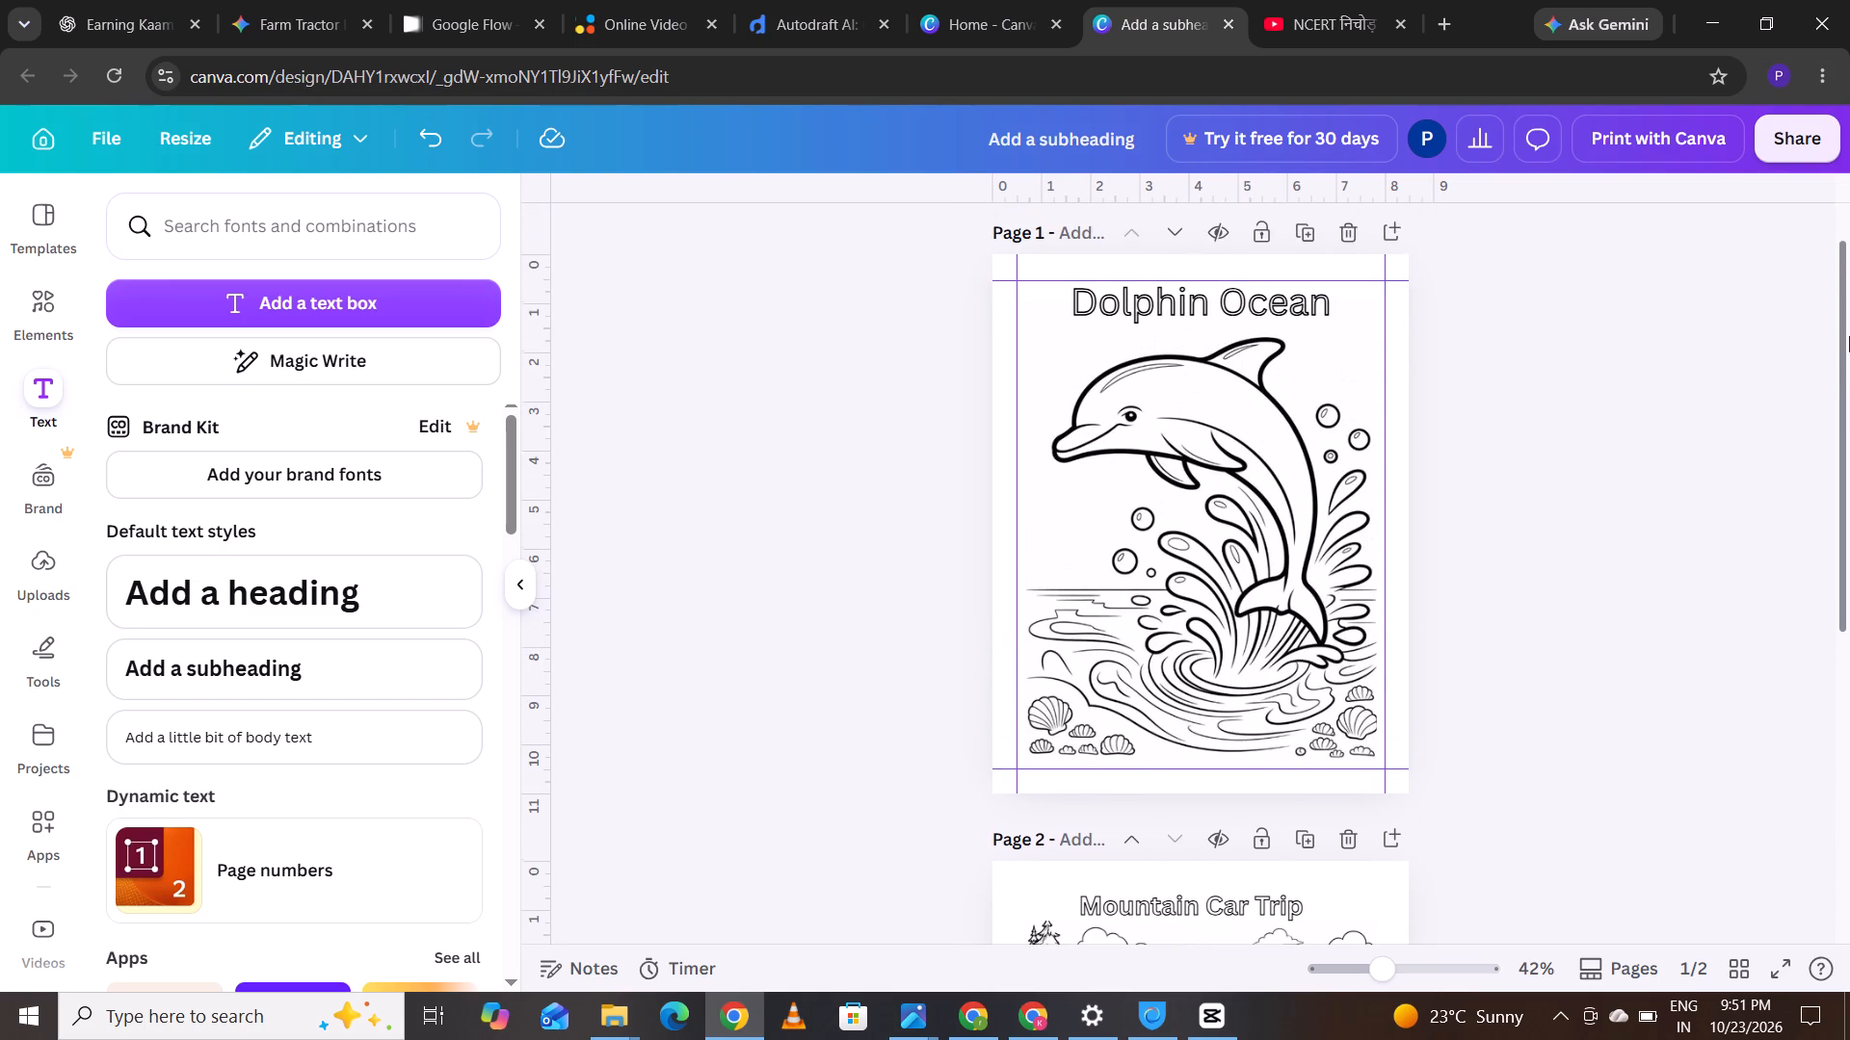
drag(1849, 336, 1840, 368)
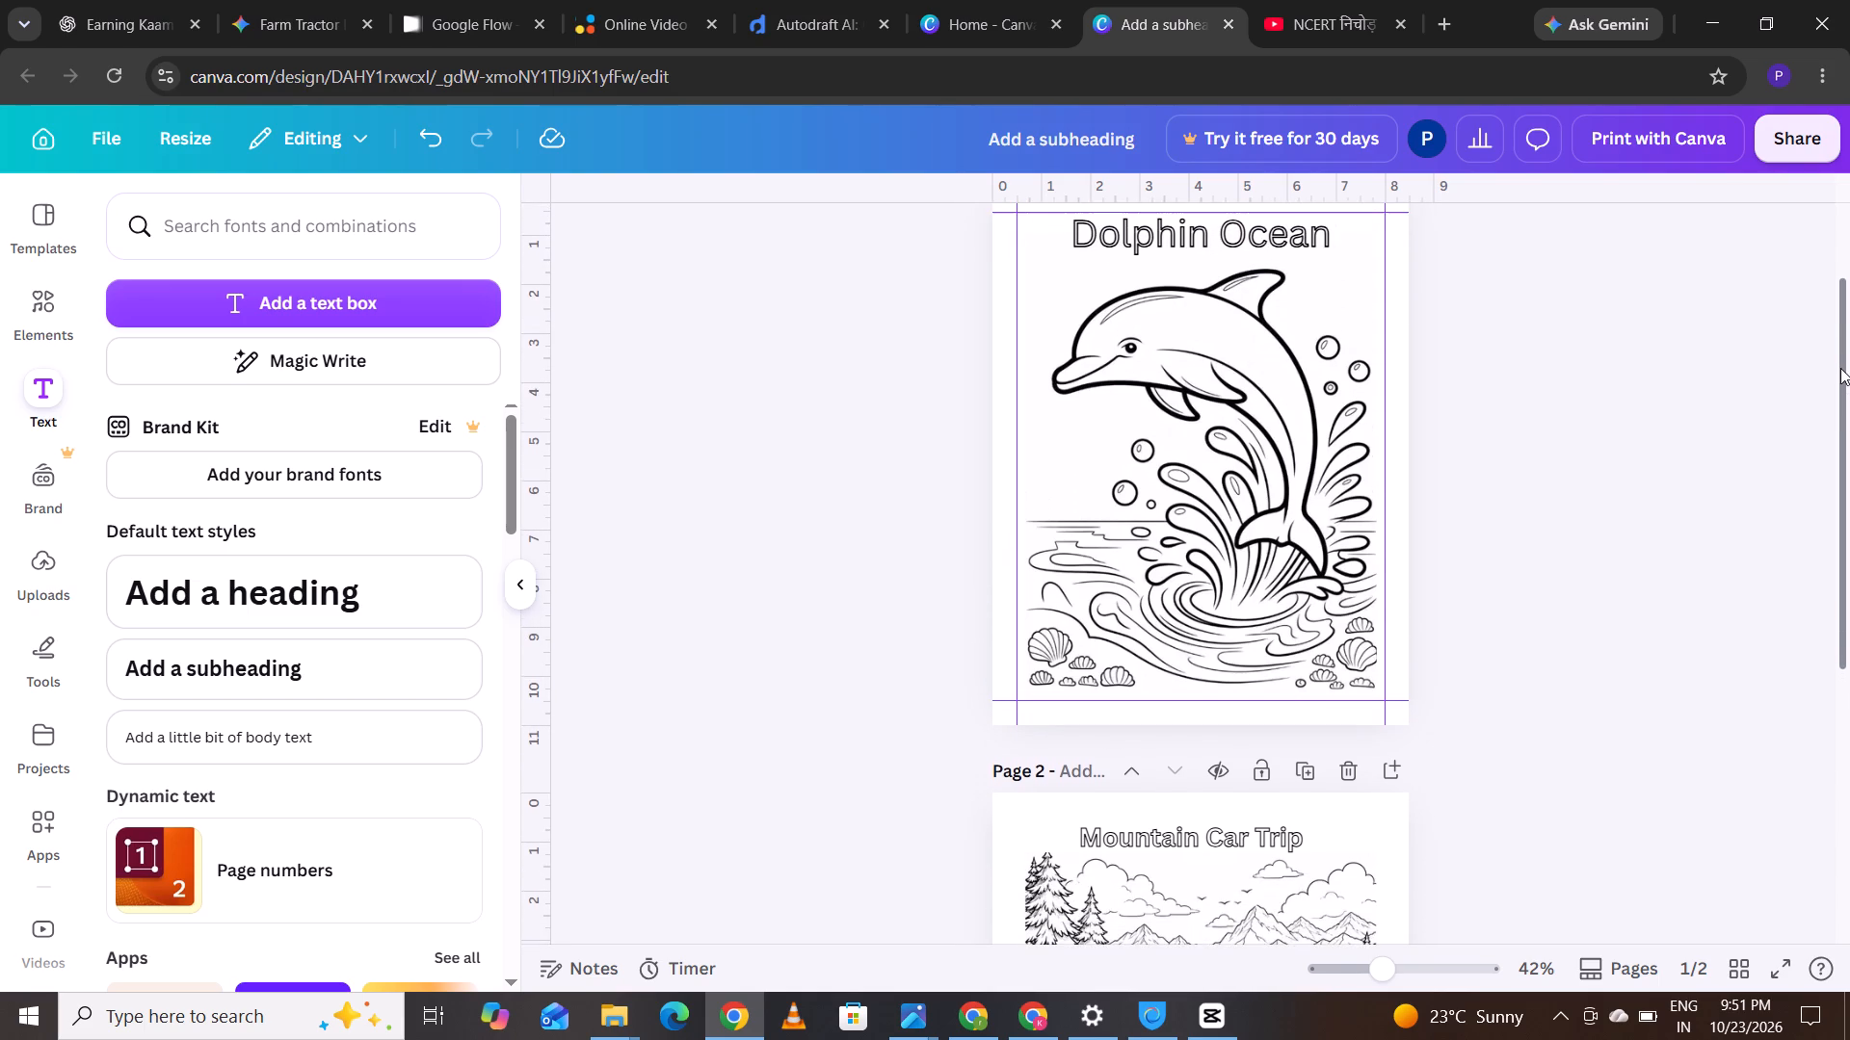
drag(1840, 368, 1841, 622)
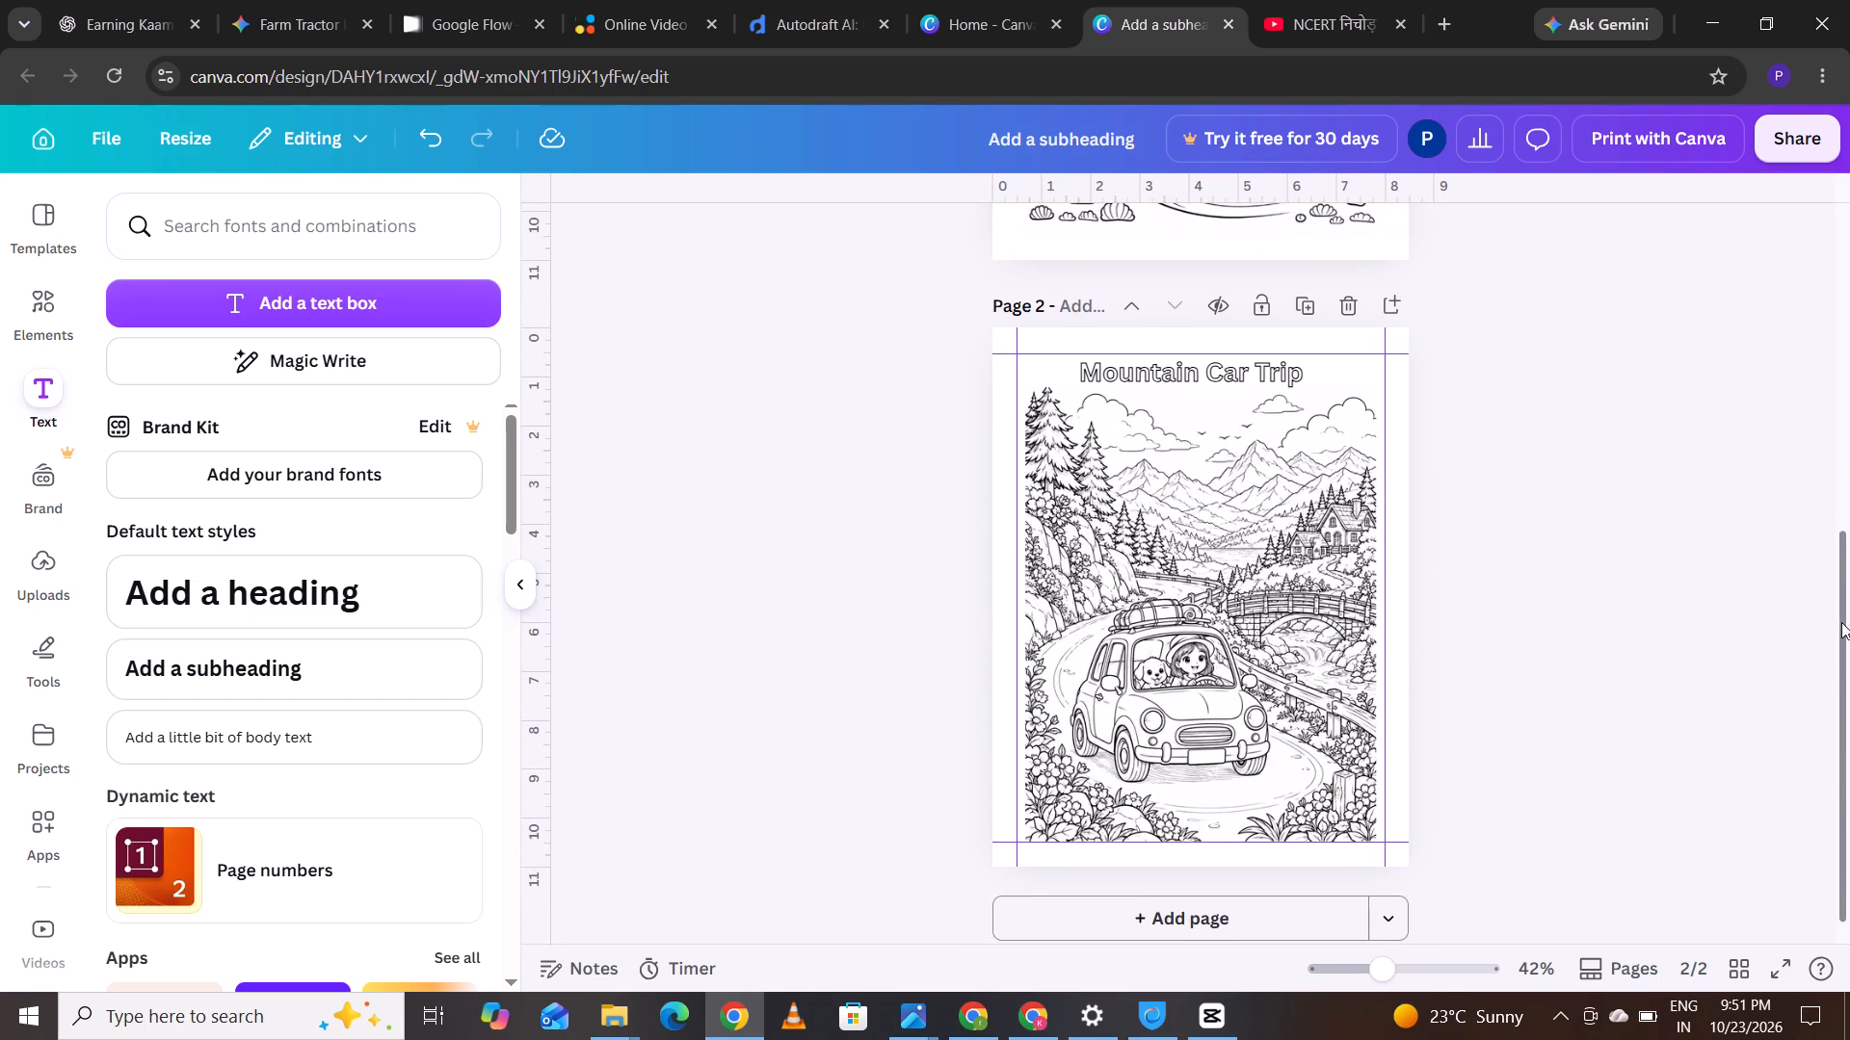
drag(1841, 622, 1841, 703)
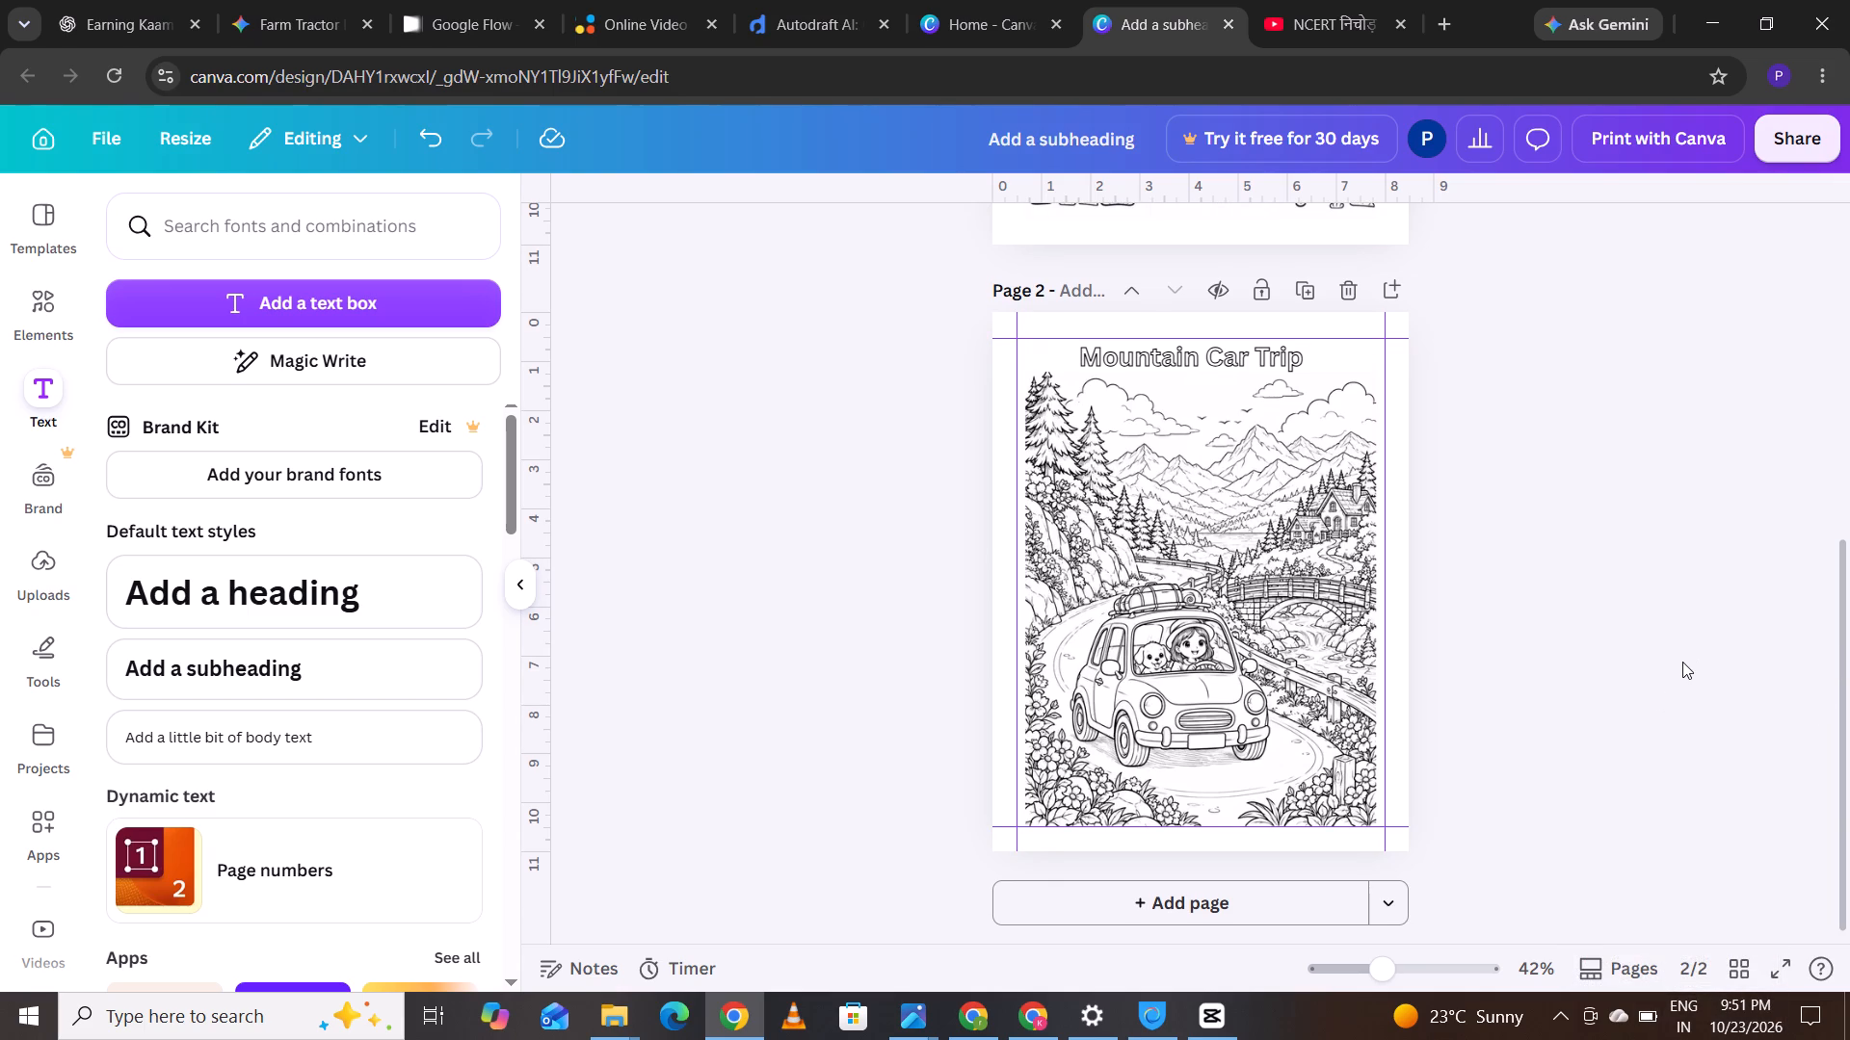
key(shift+super+s)
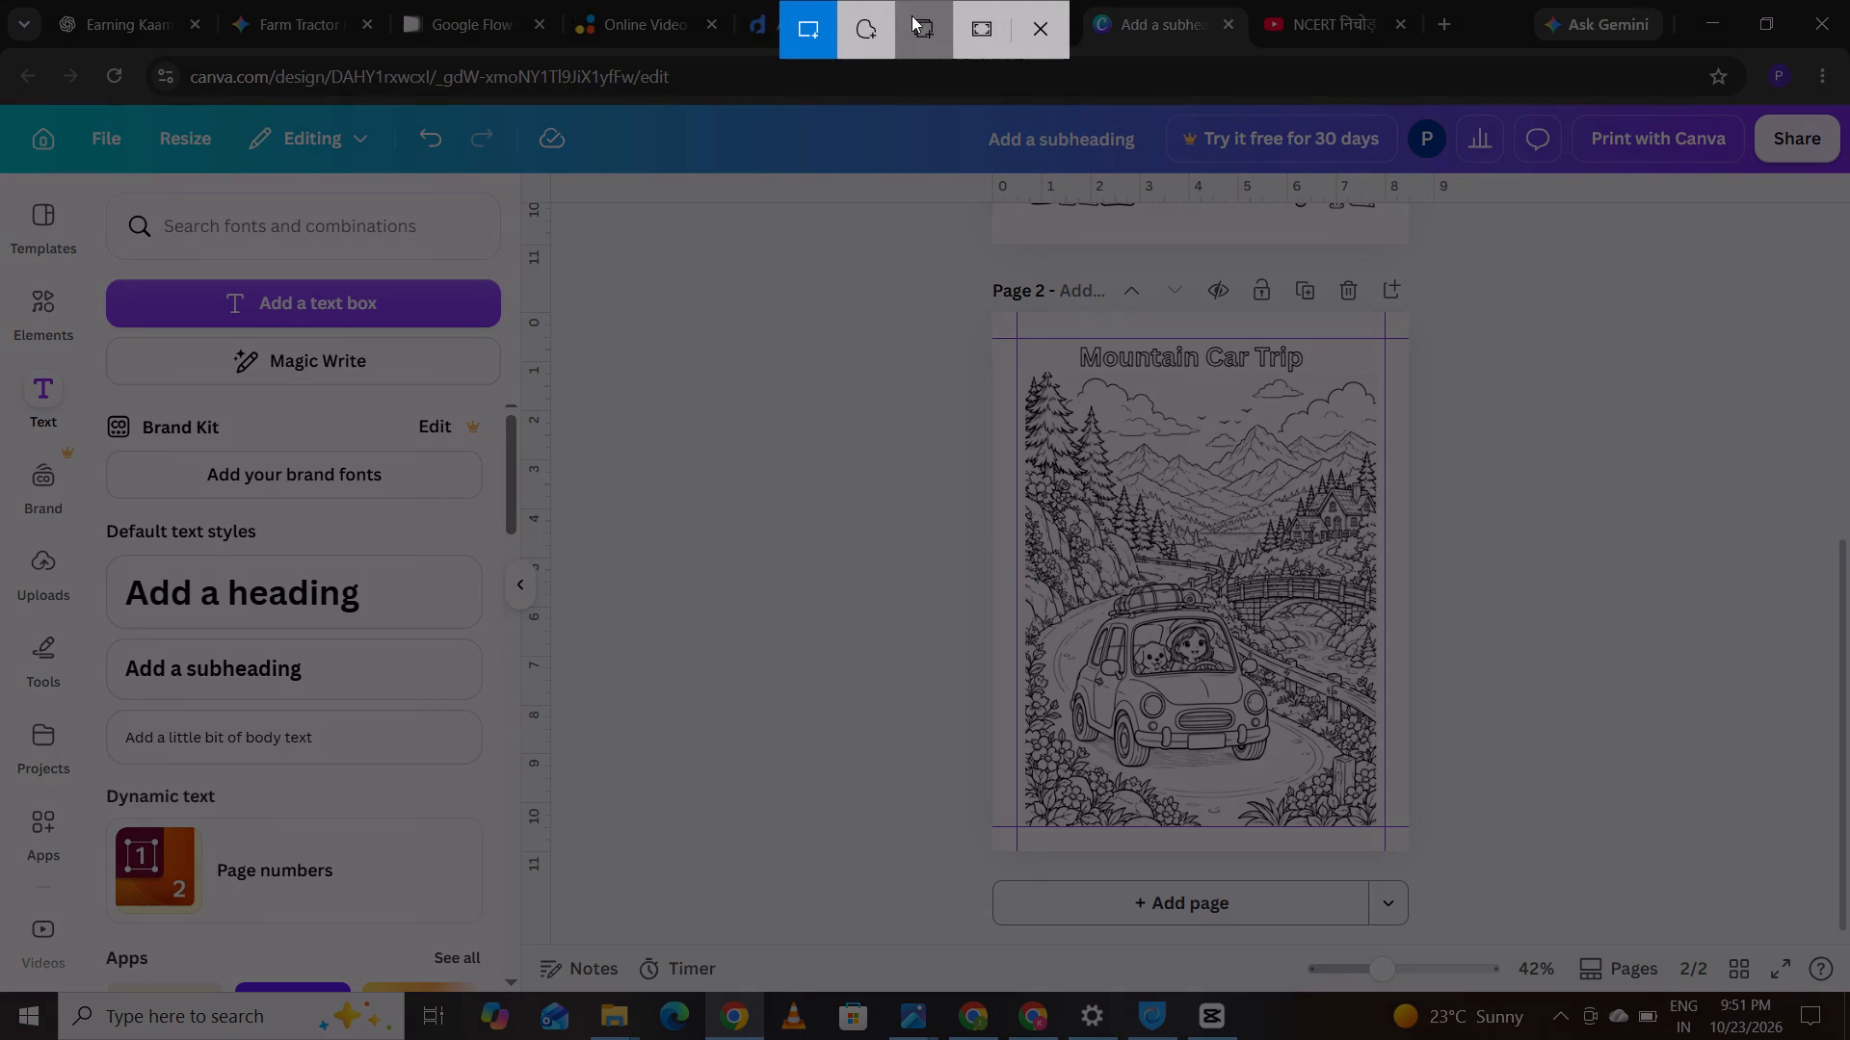
click(971, 28)
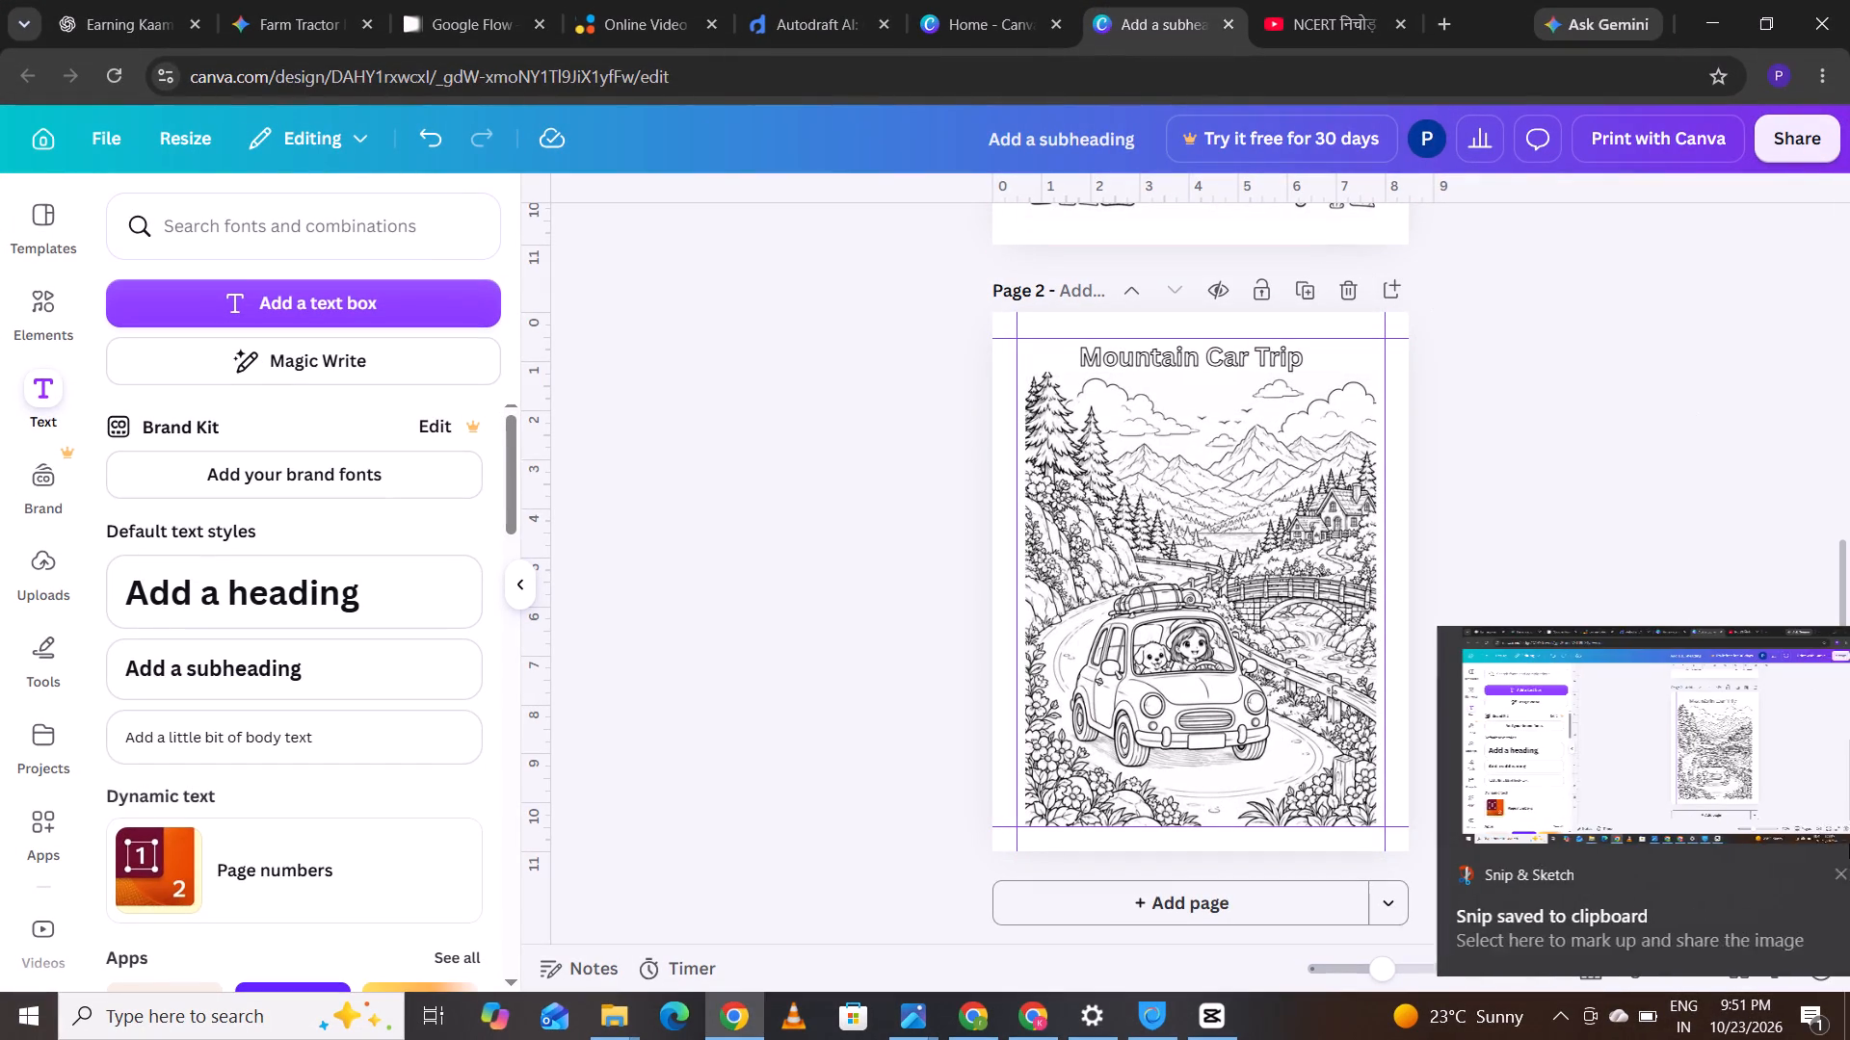
click(1599, 830)
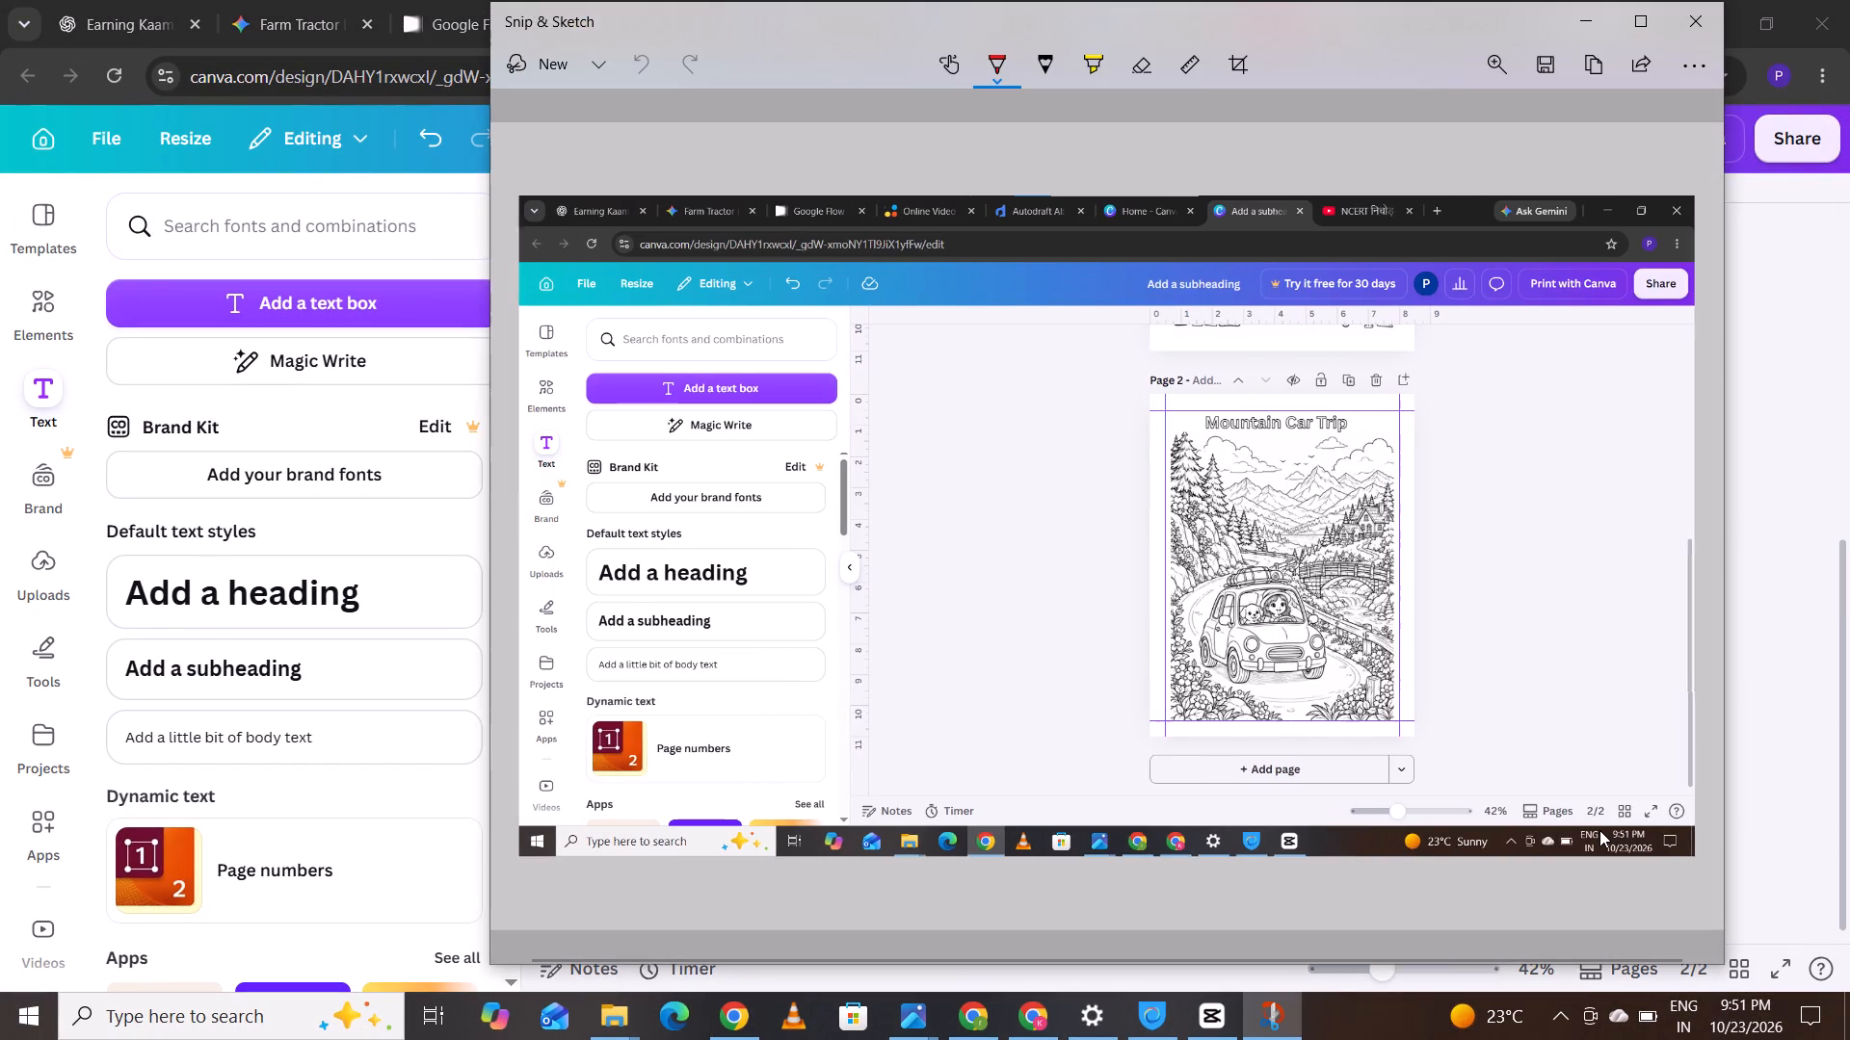
key(ctrl+s)
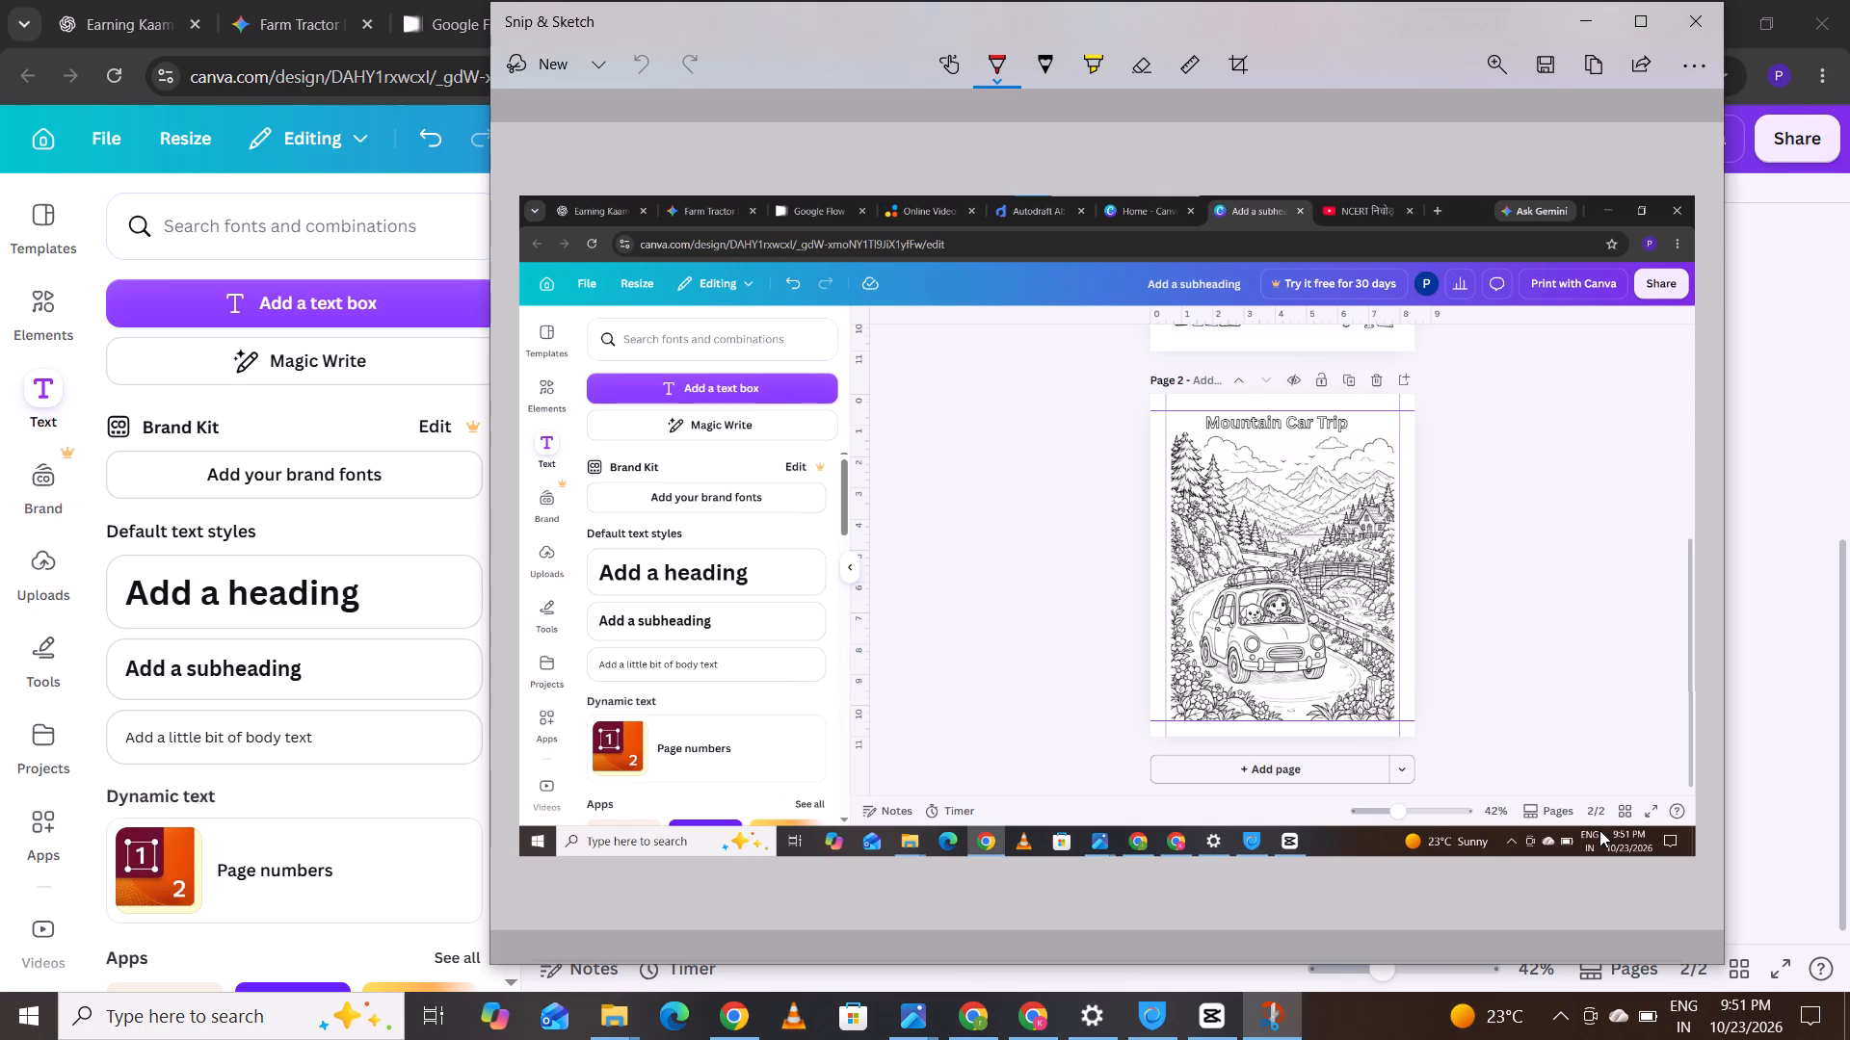
key(Return)
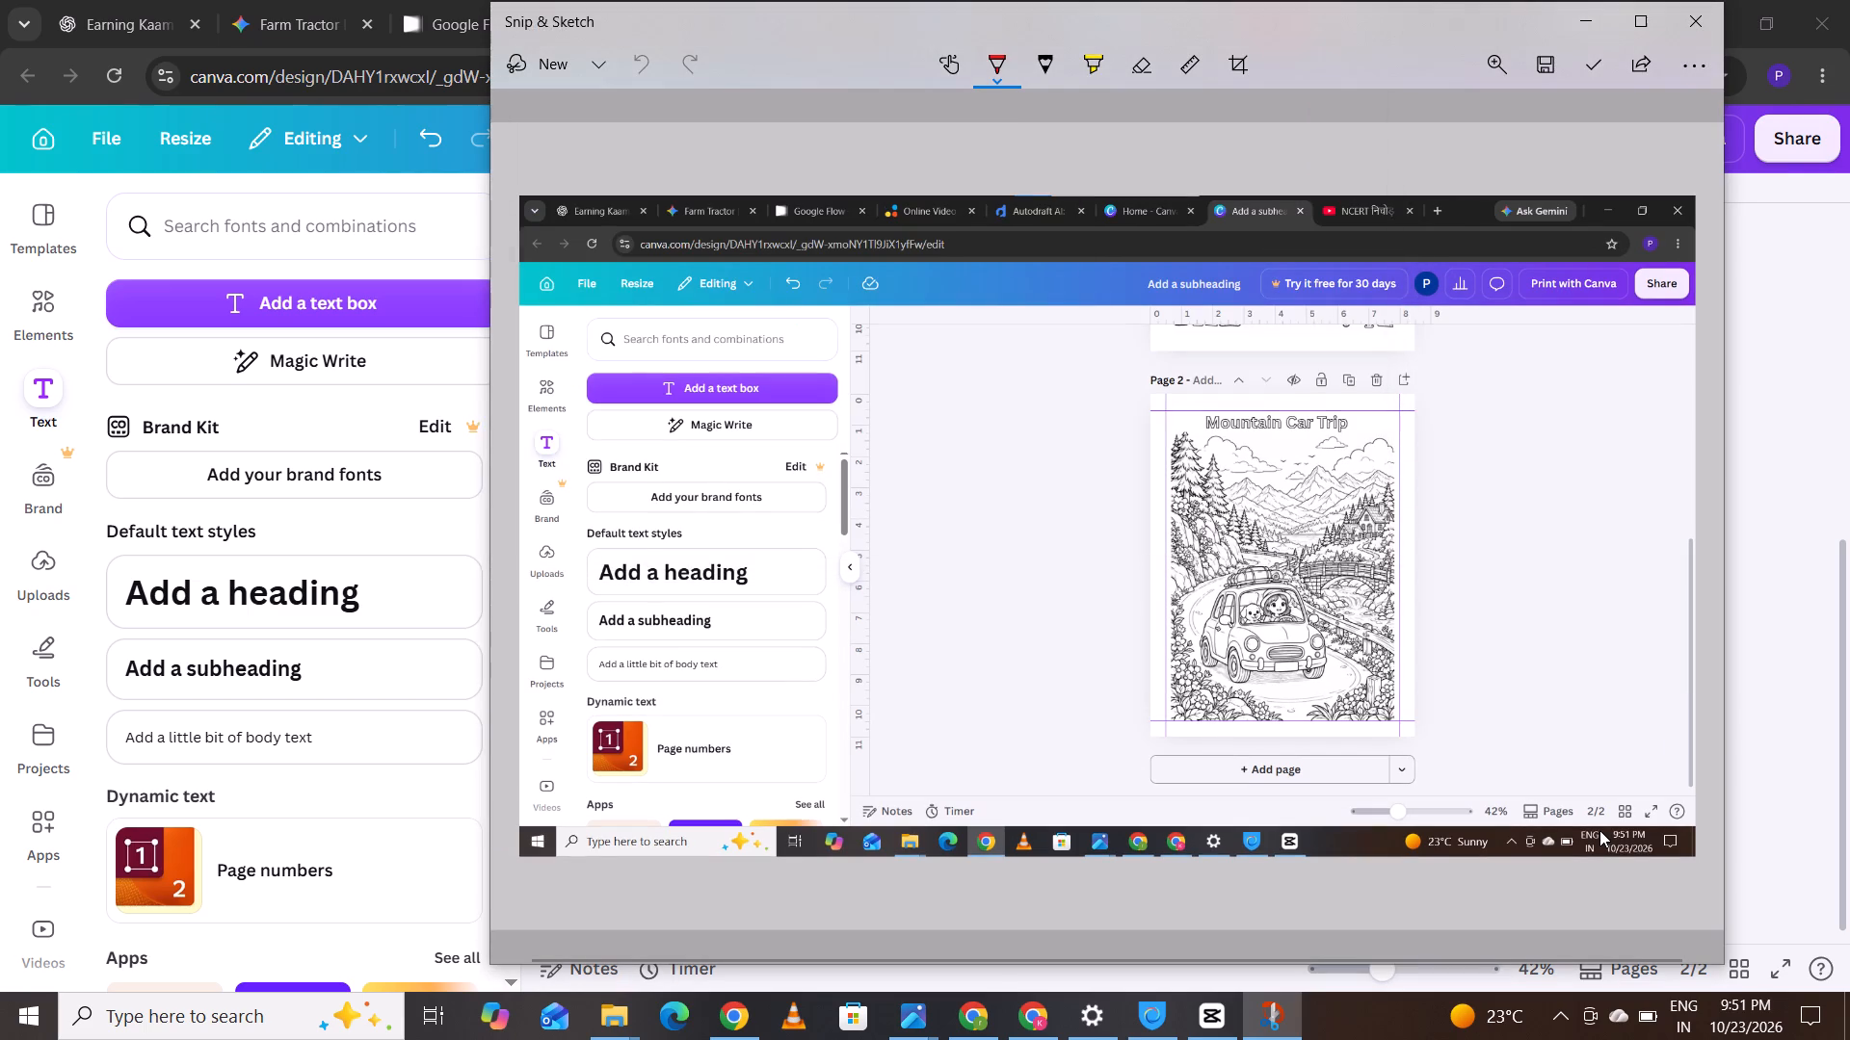
click(1693, 2)
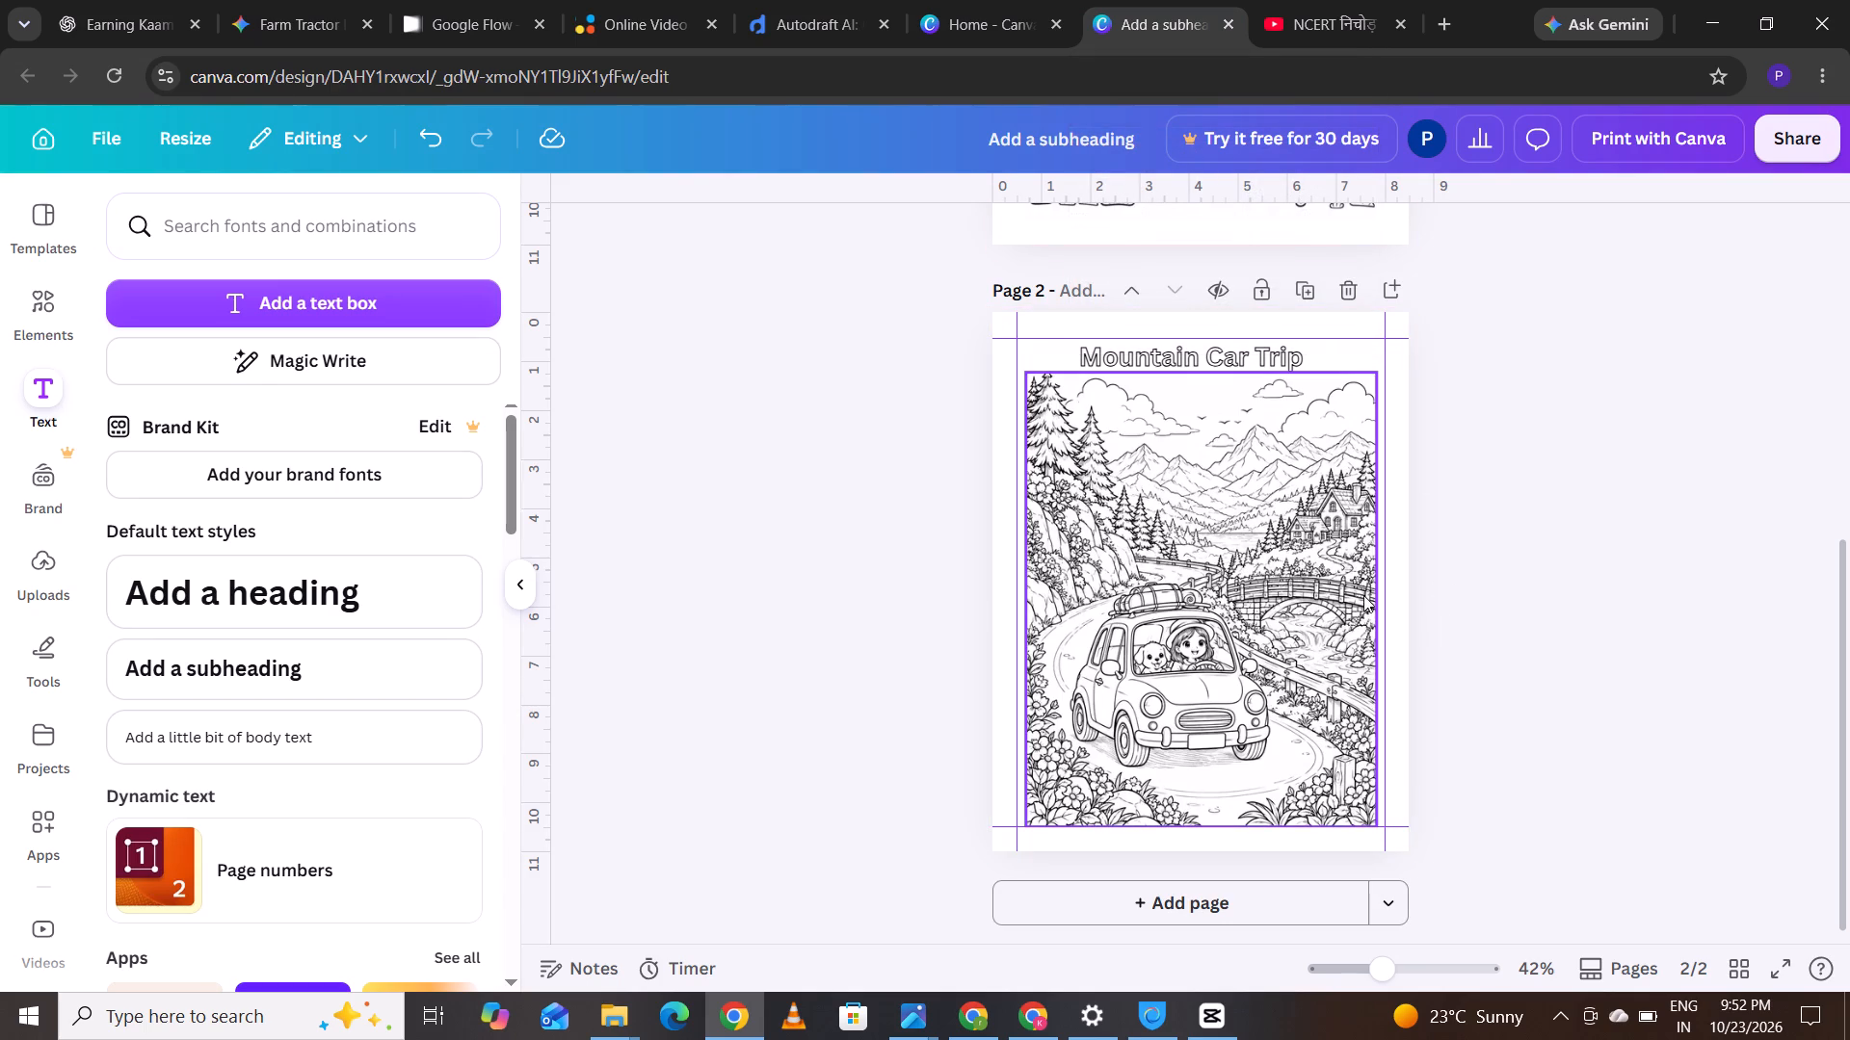
Widen the mountain car drawing slightly towards the side margin guide and centre it horizontally on the page.
click(1352, 725)
click(1378, 595)
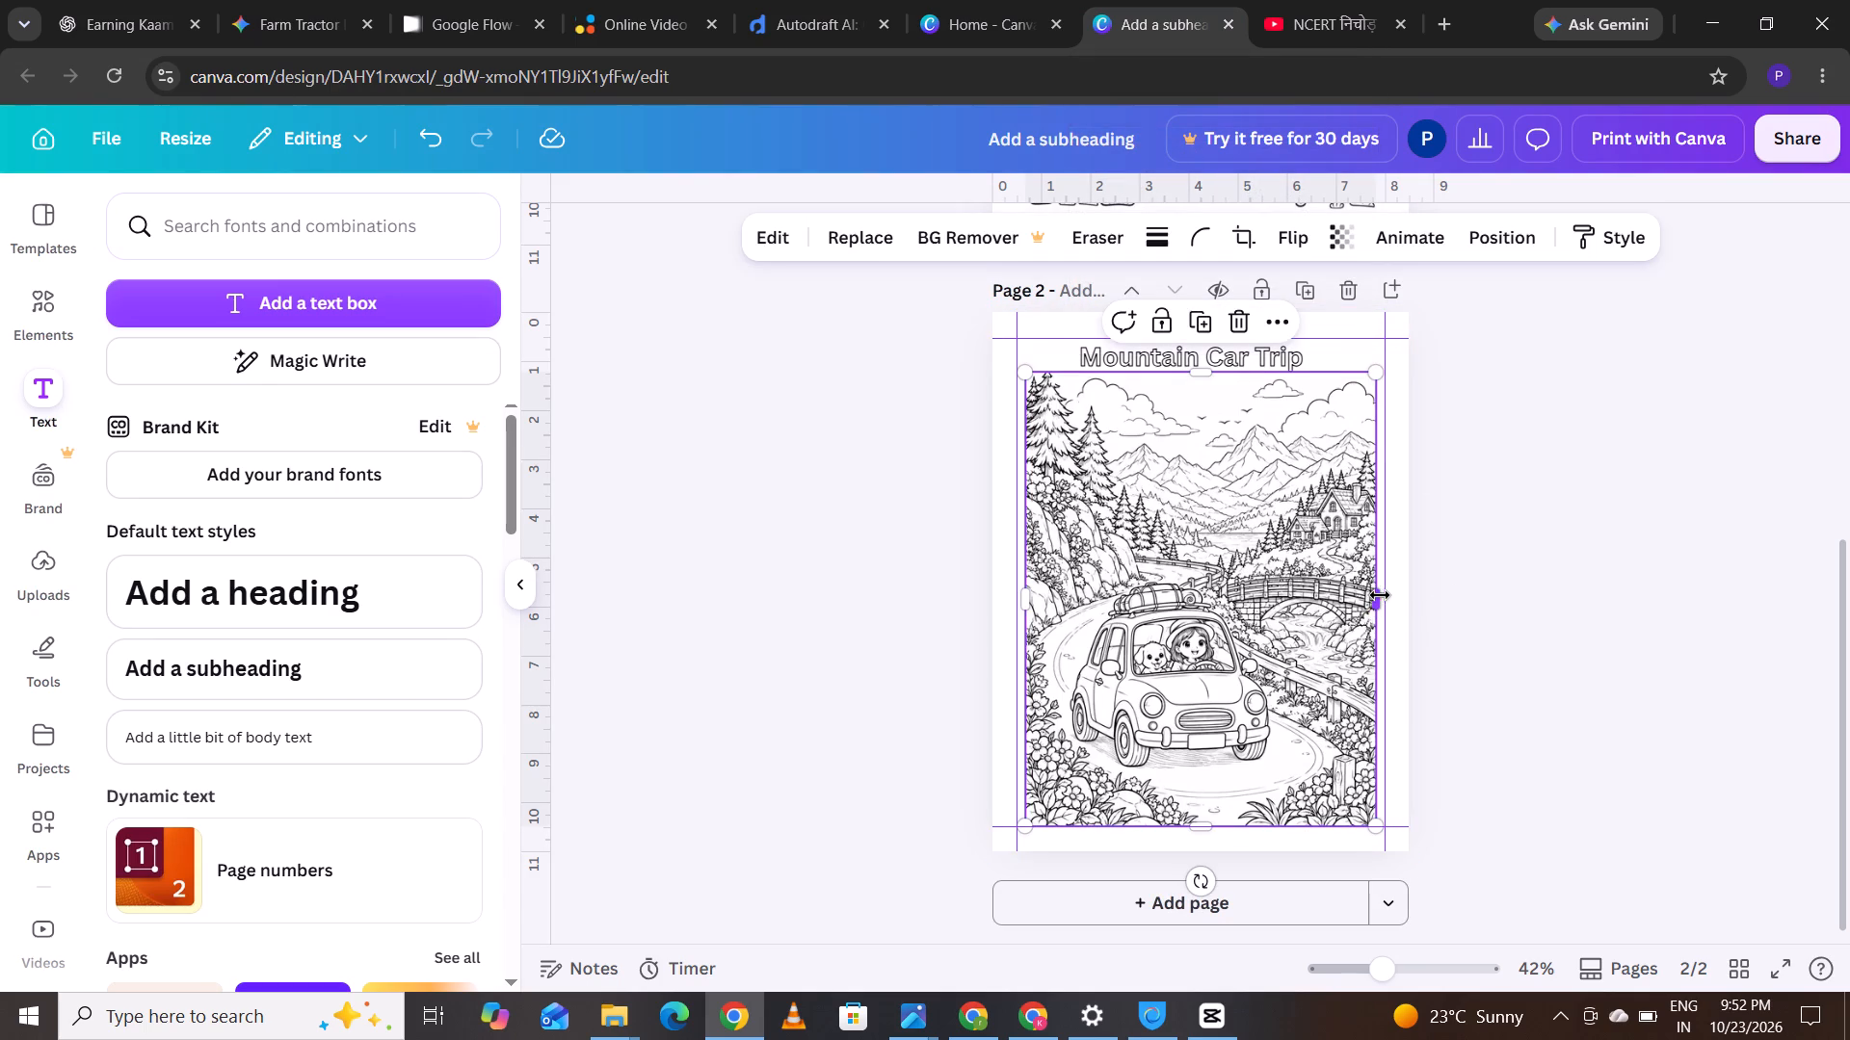
click(1271, 635)
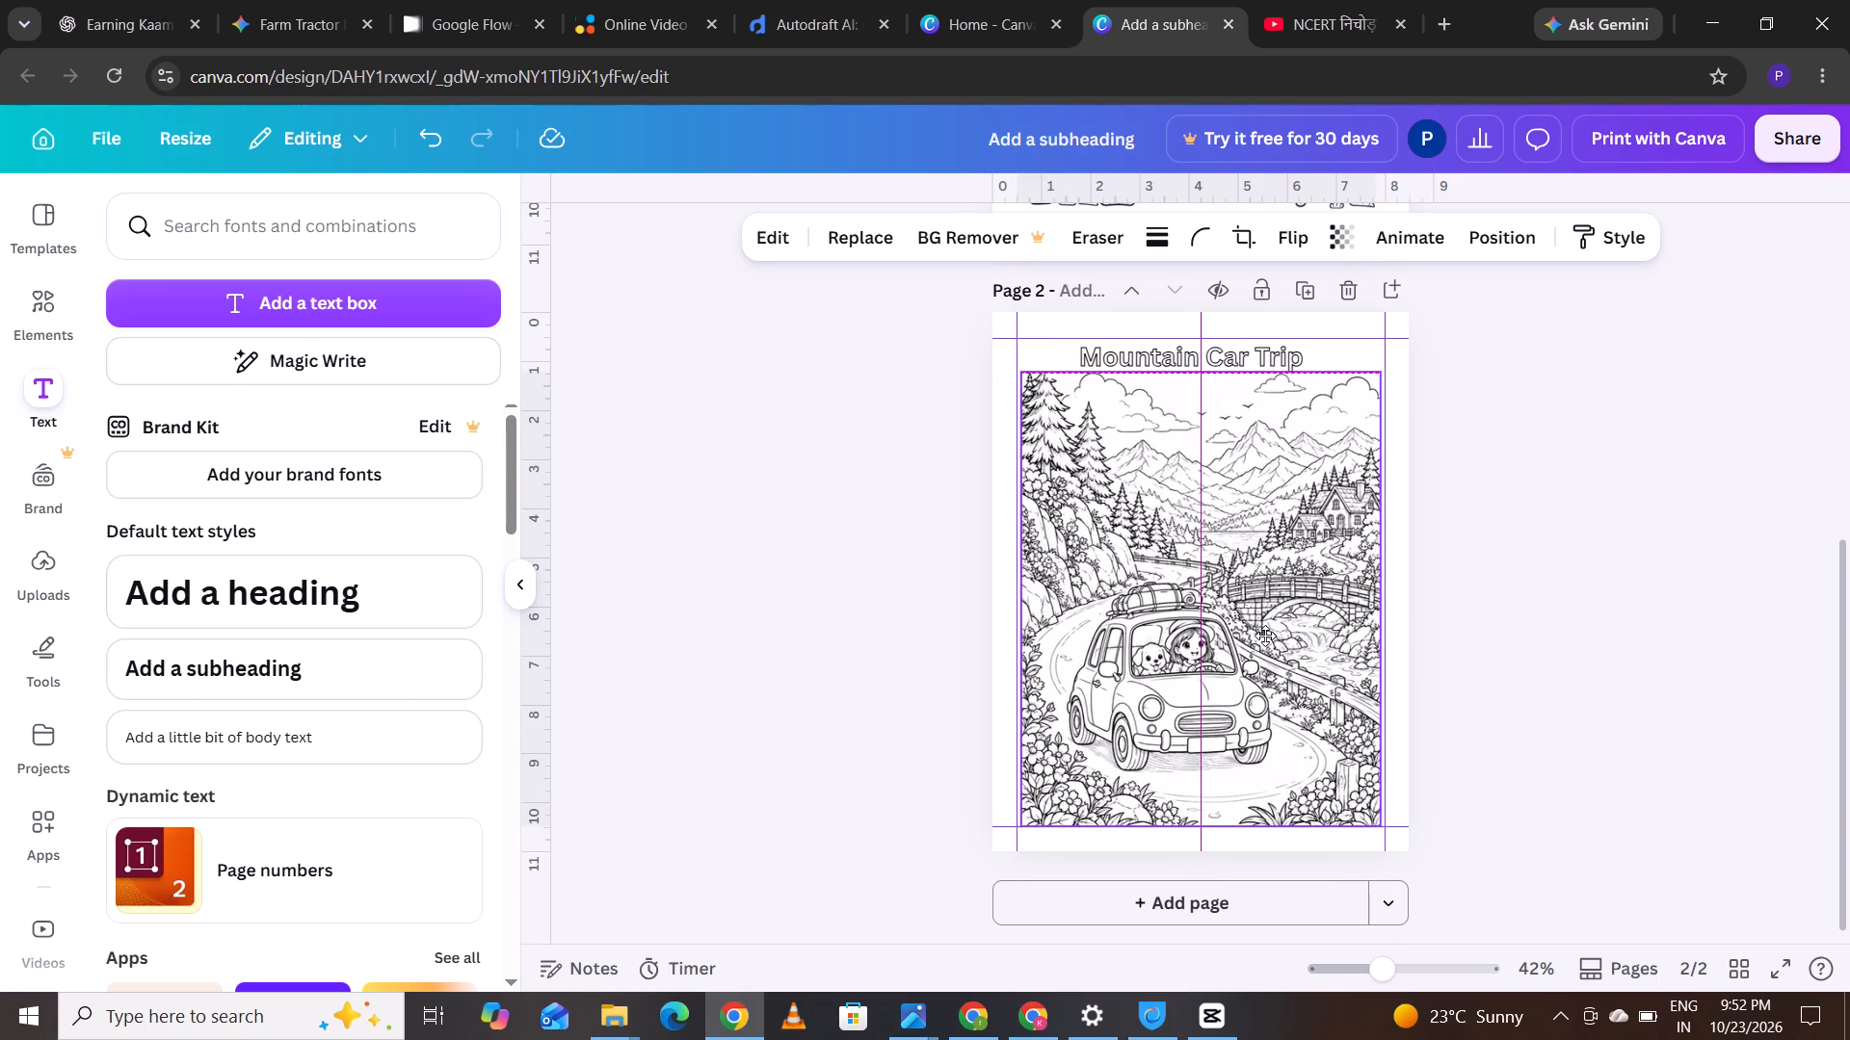
click(850, 625)
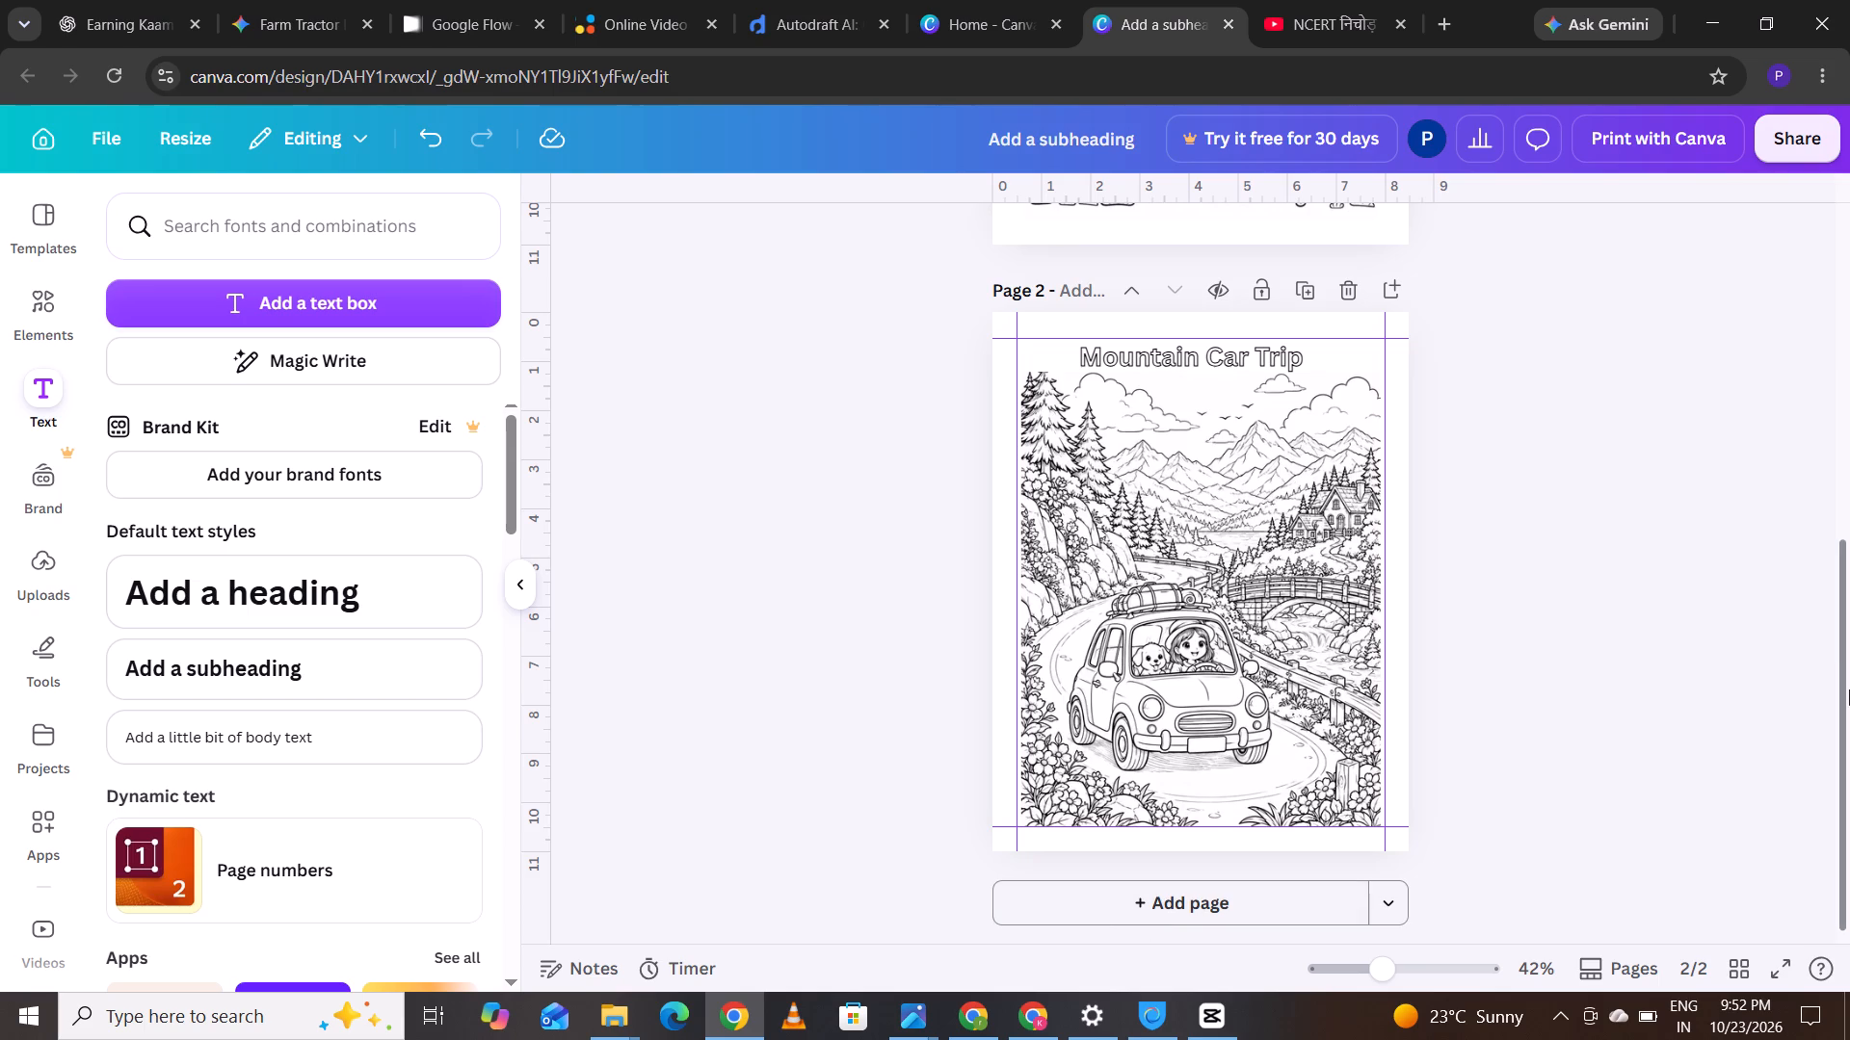
Move the Mountain Car Trip page up one position, ahead of the Dolphin Ocean page.
drag(1849, 689, 1849, 338)
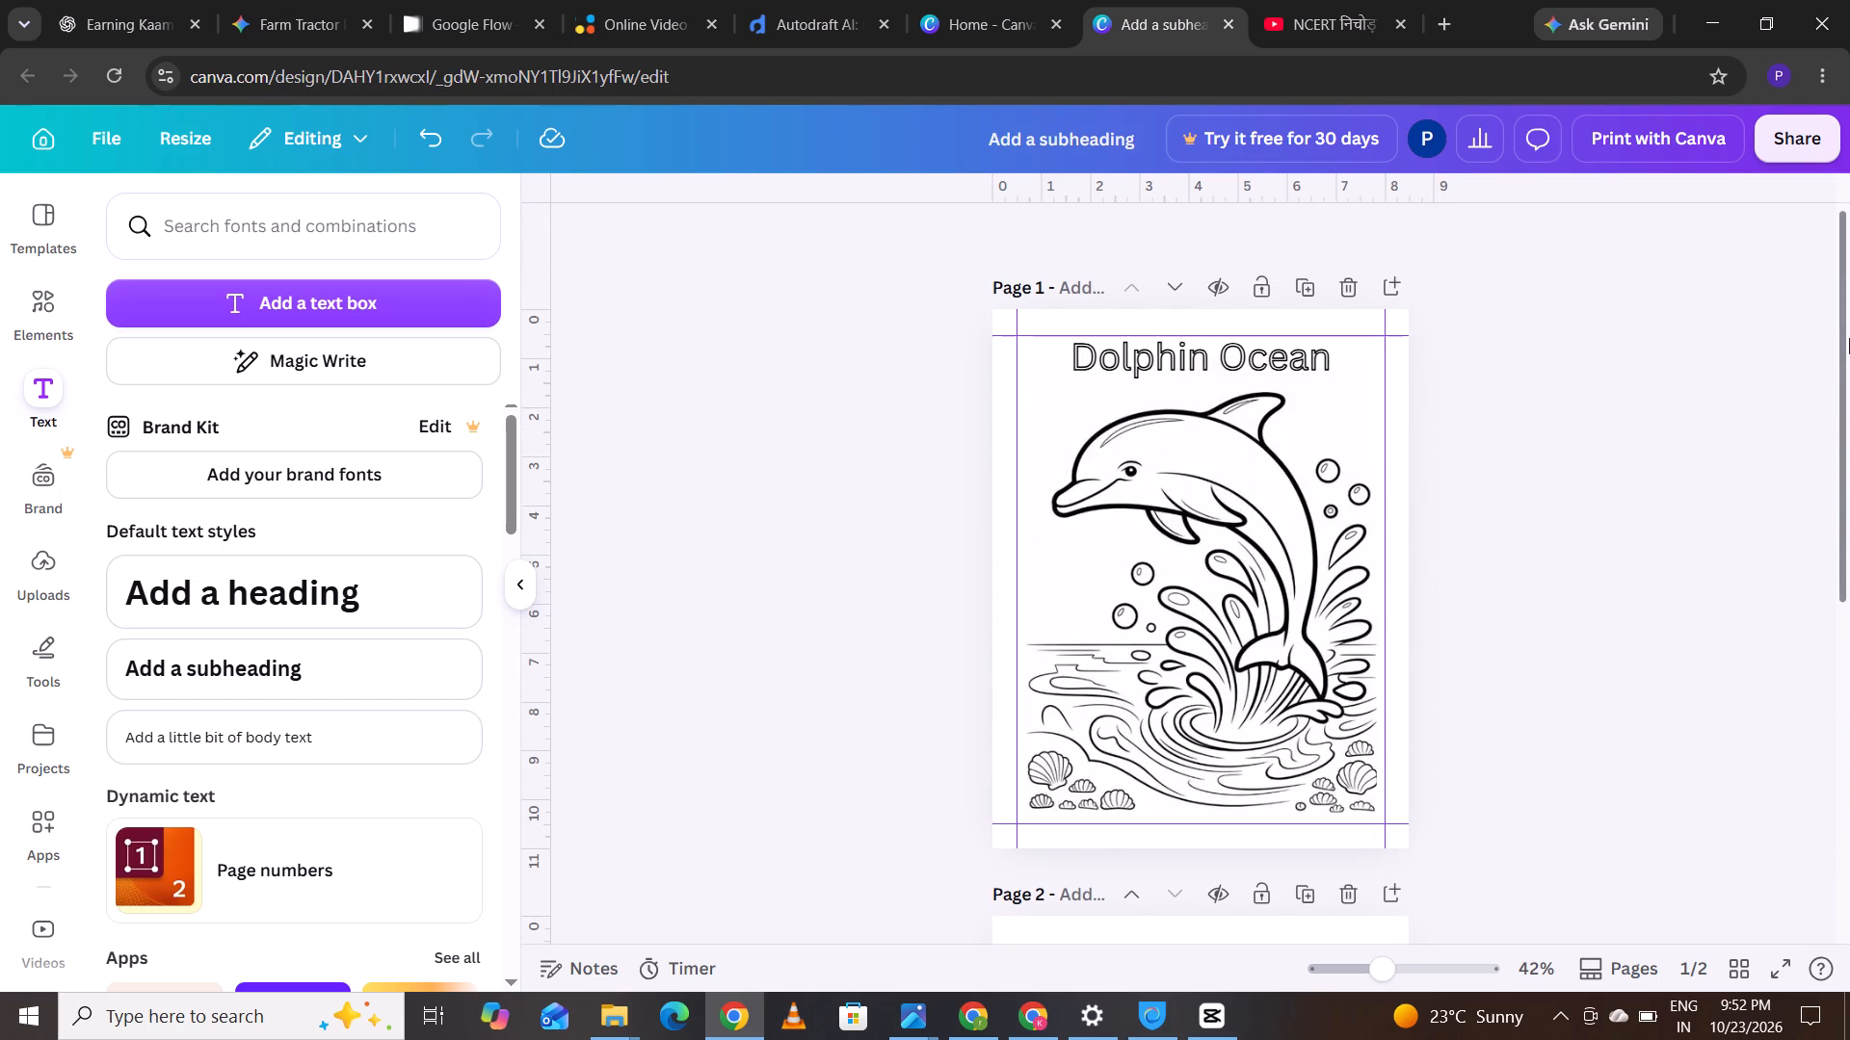
drag(1849, 338, 1843, 528)
click(1033, 590)
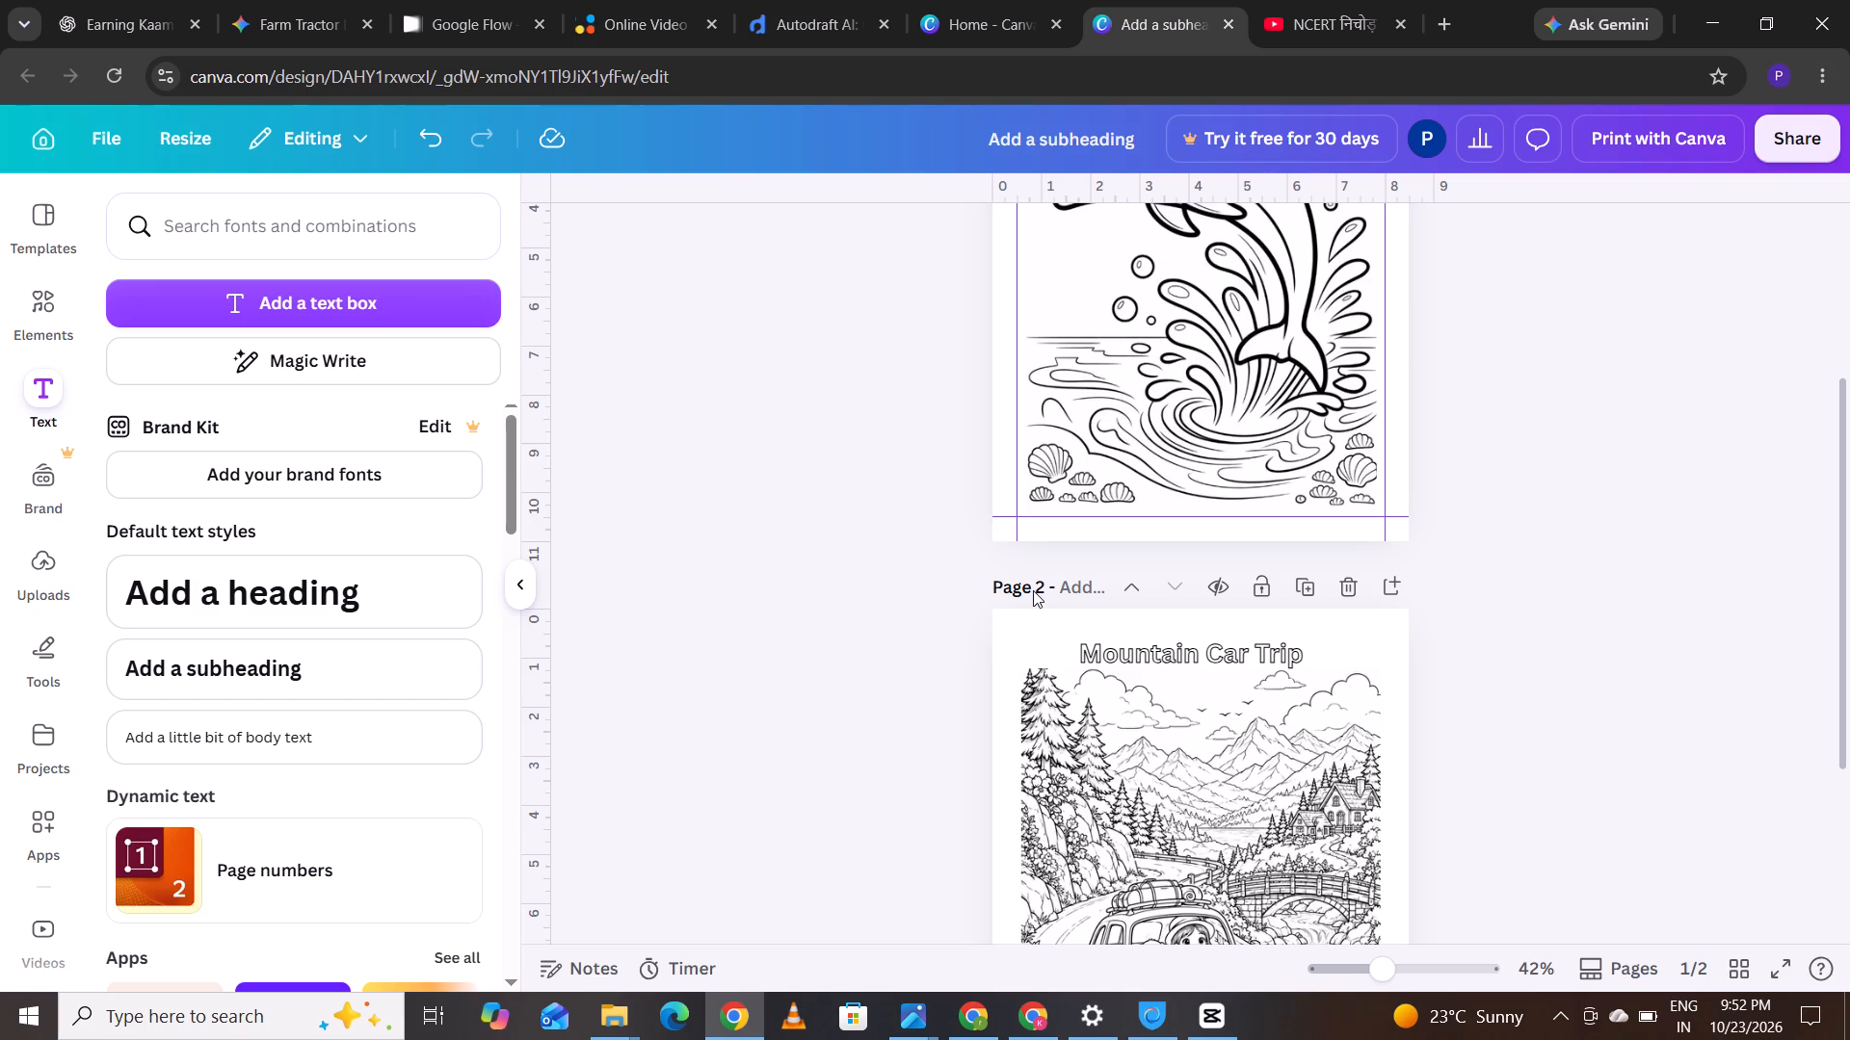
click(1127, 598)
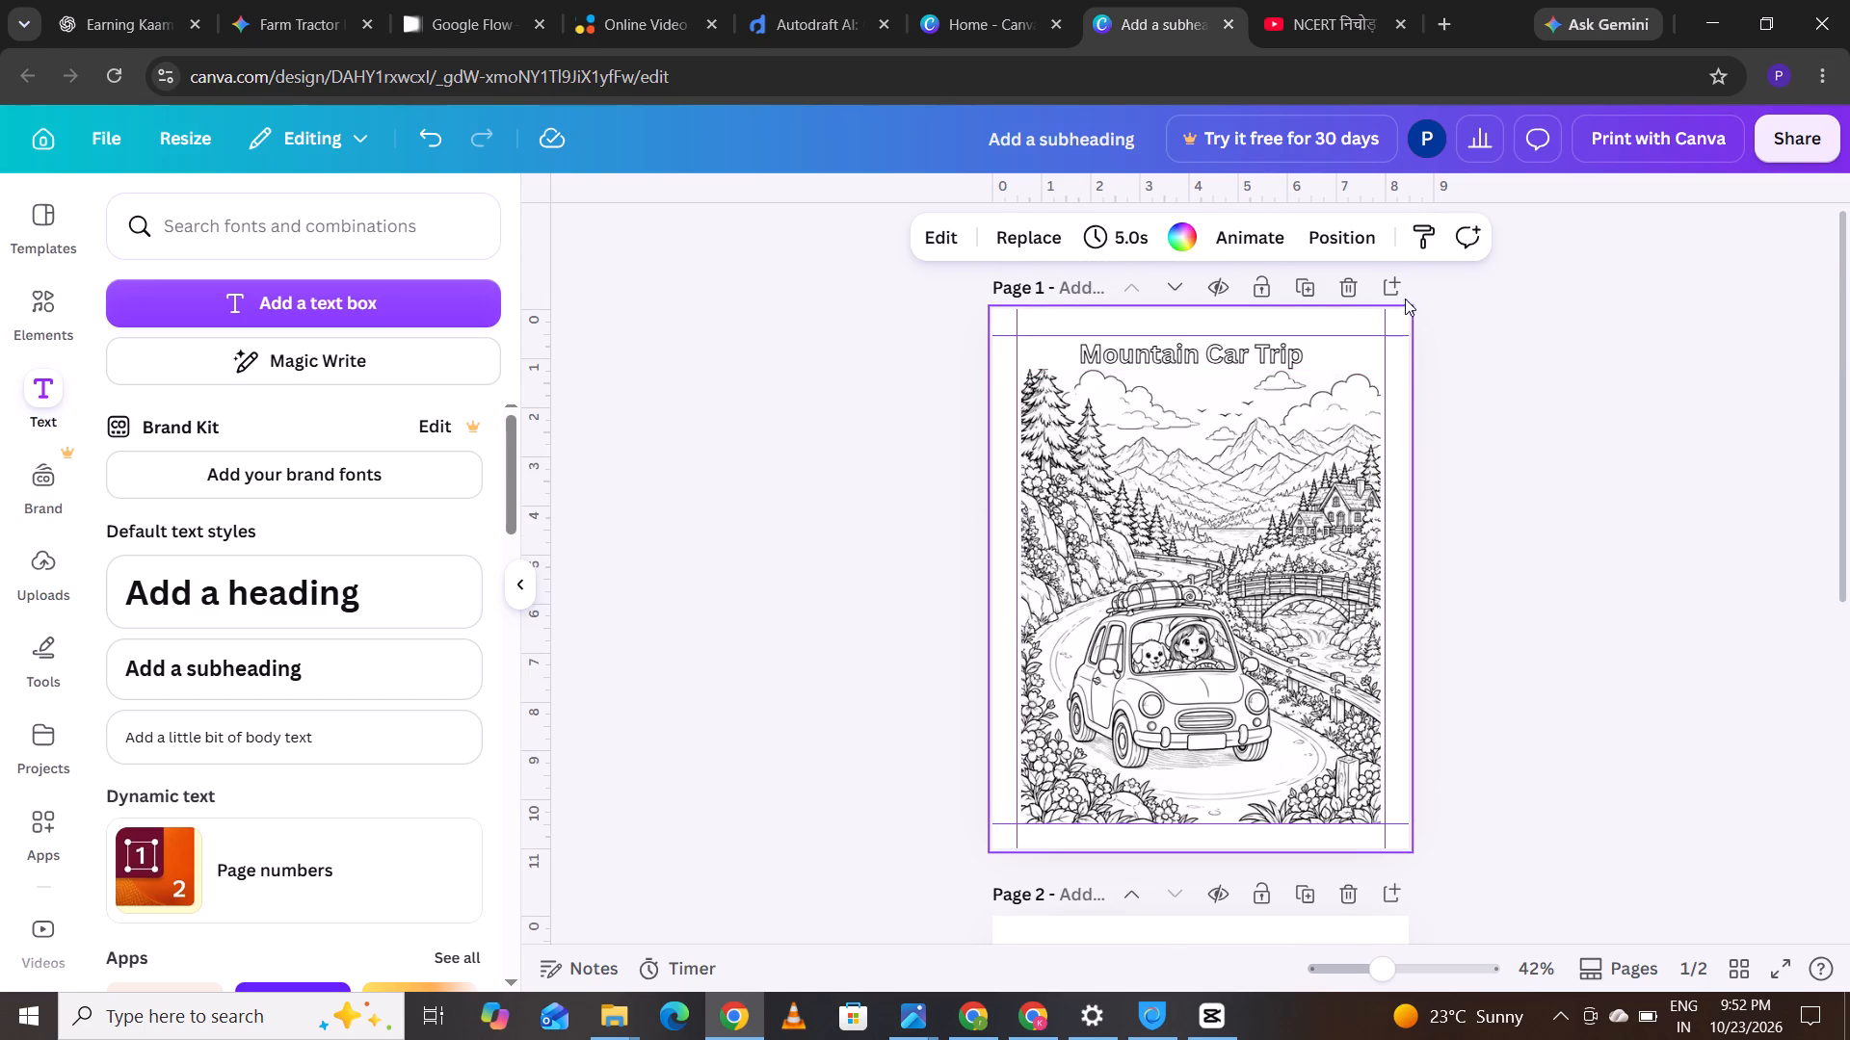
Duplicate the Mountain Car Trip page.
click(1294, 286)
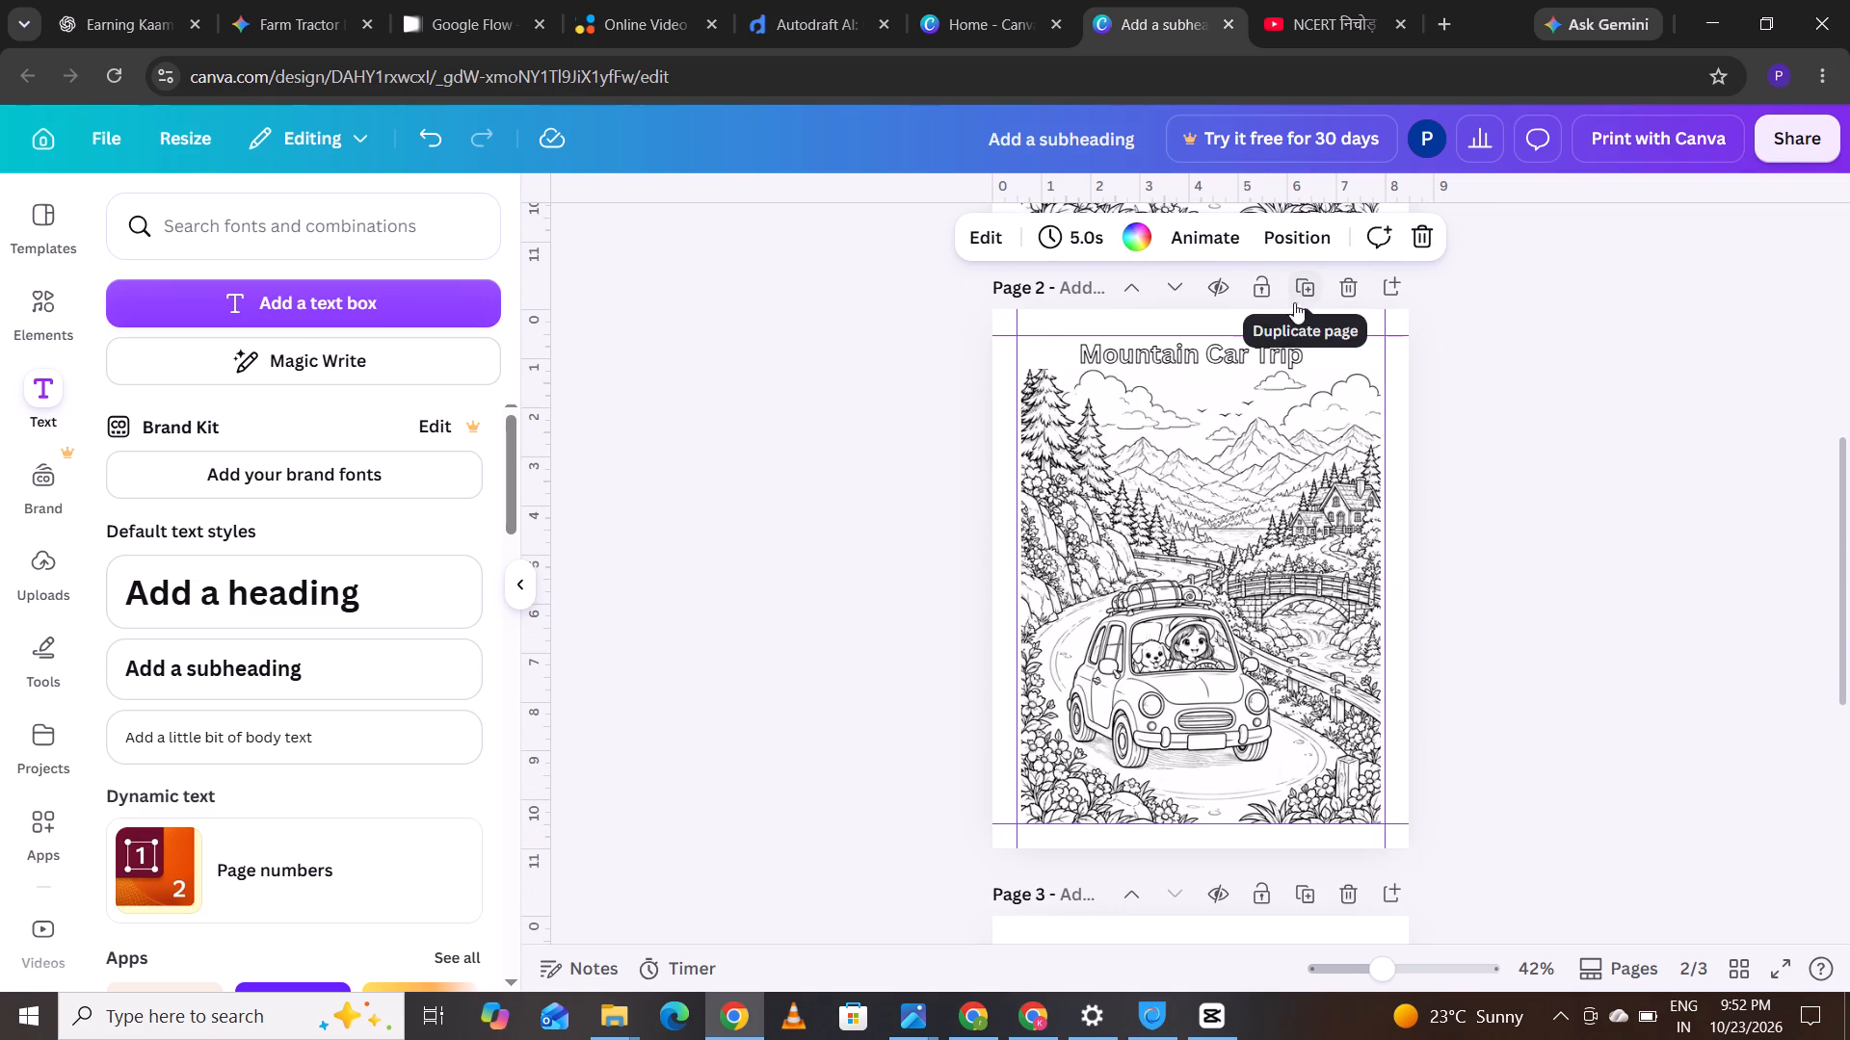
Delete the car drawing and the "Mountain Car Trip" title from the duplicated page 2.
drag(1849, 500, 1849, 764)
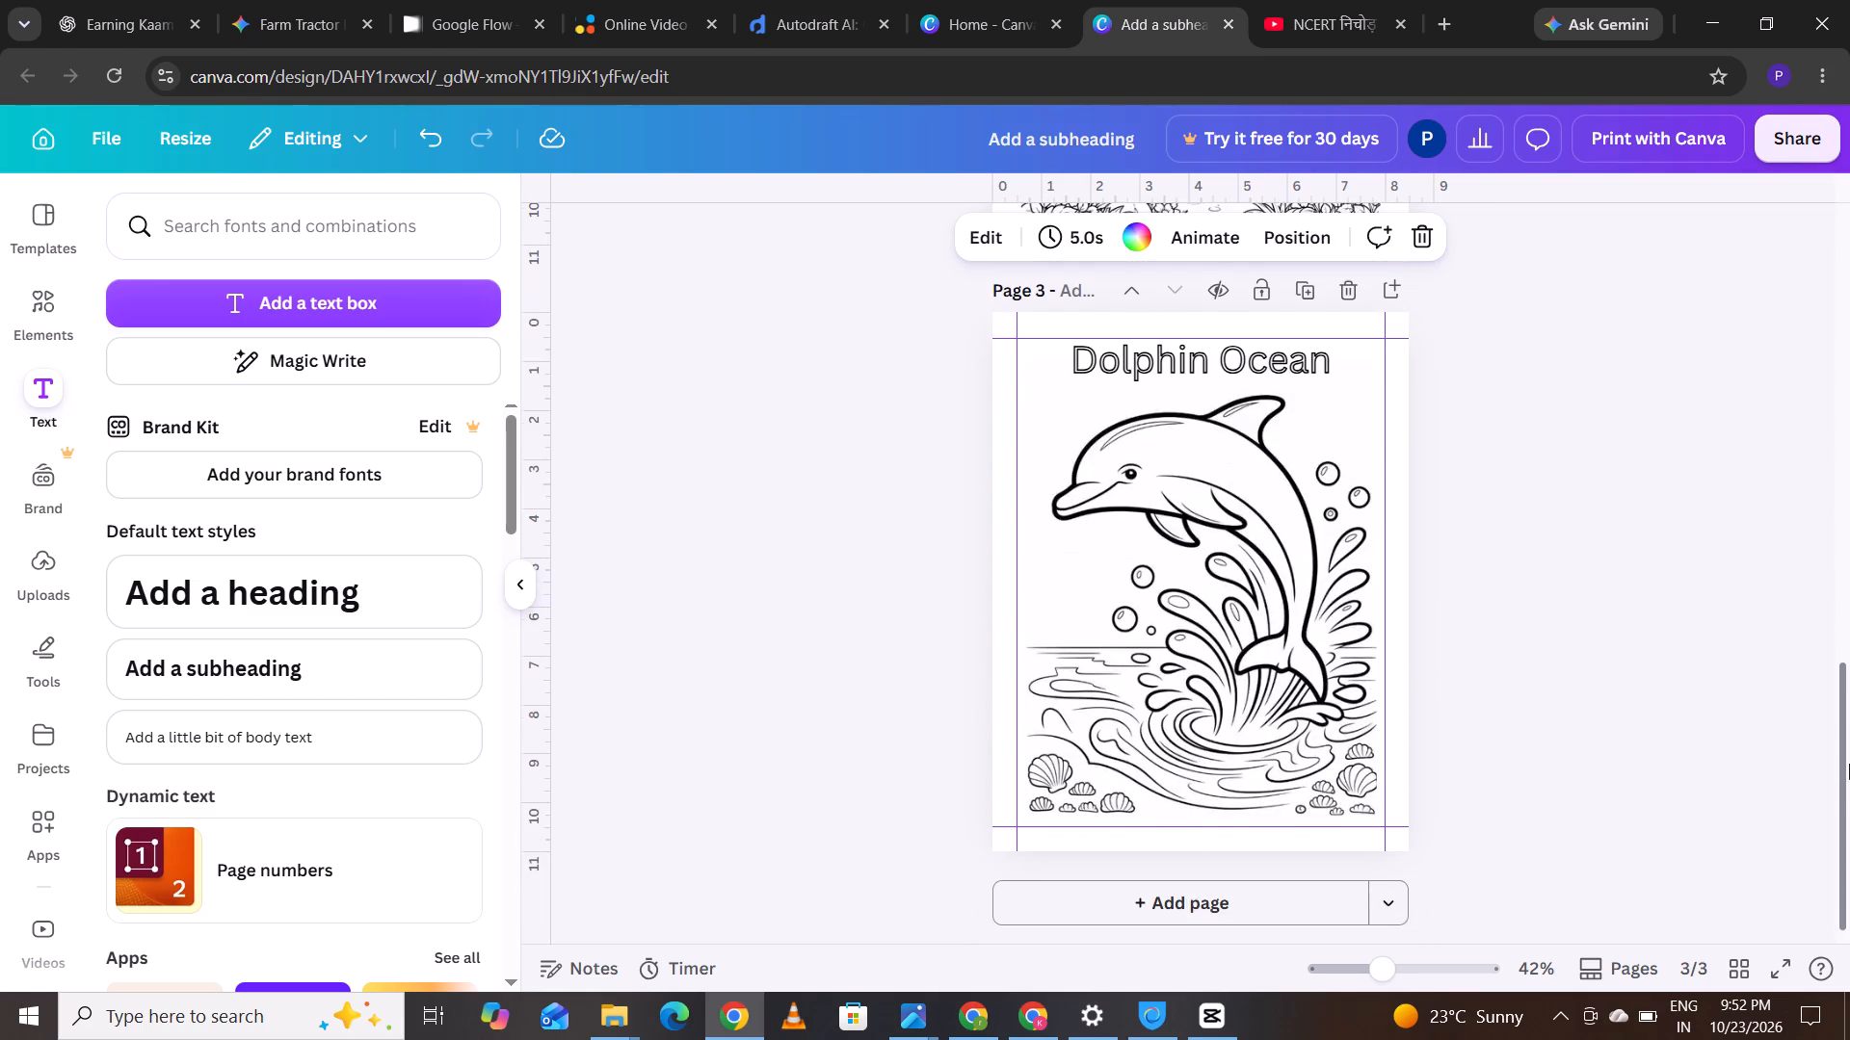
drag(1849, 764, 1849, 155)
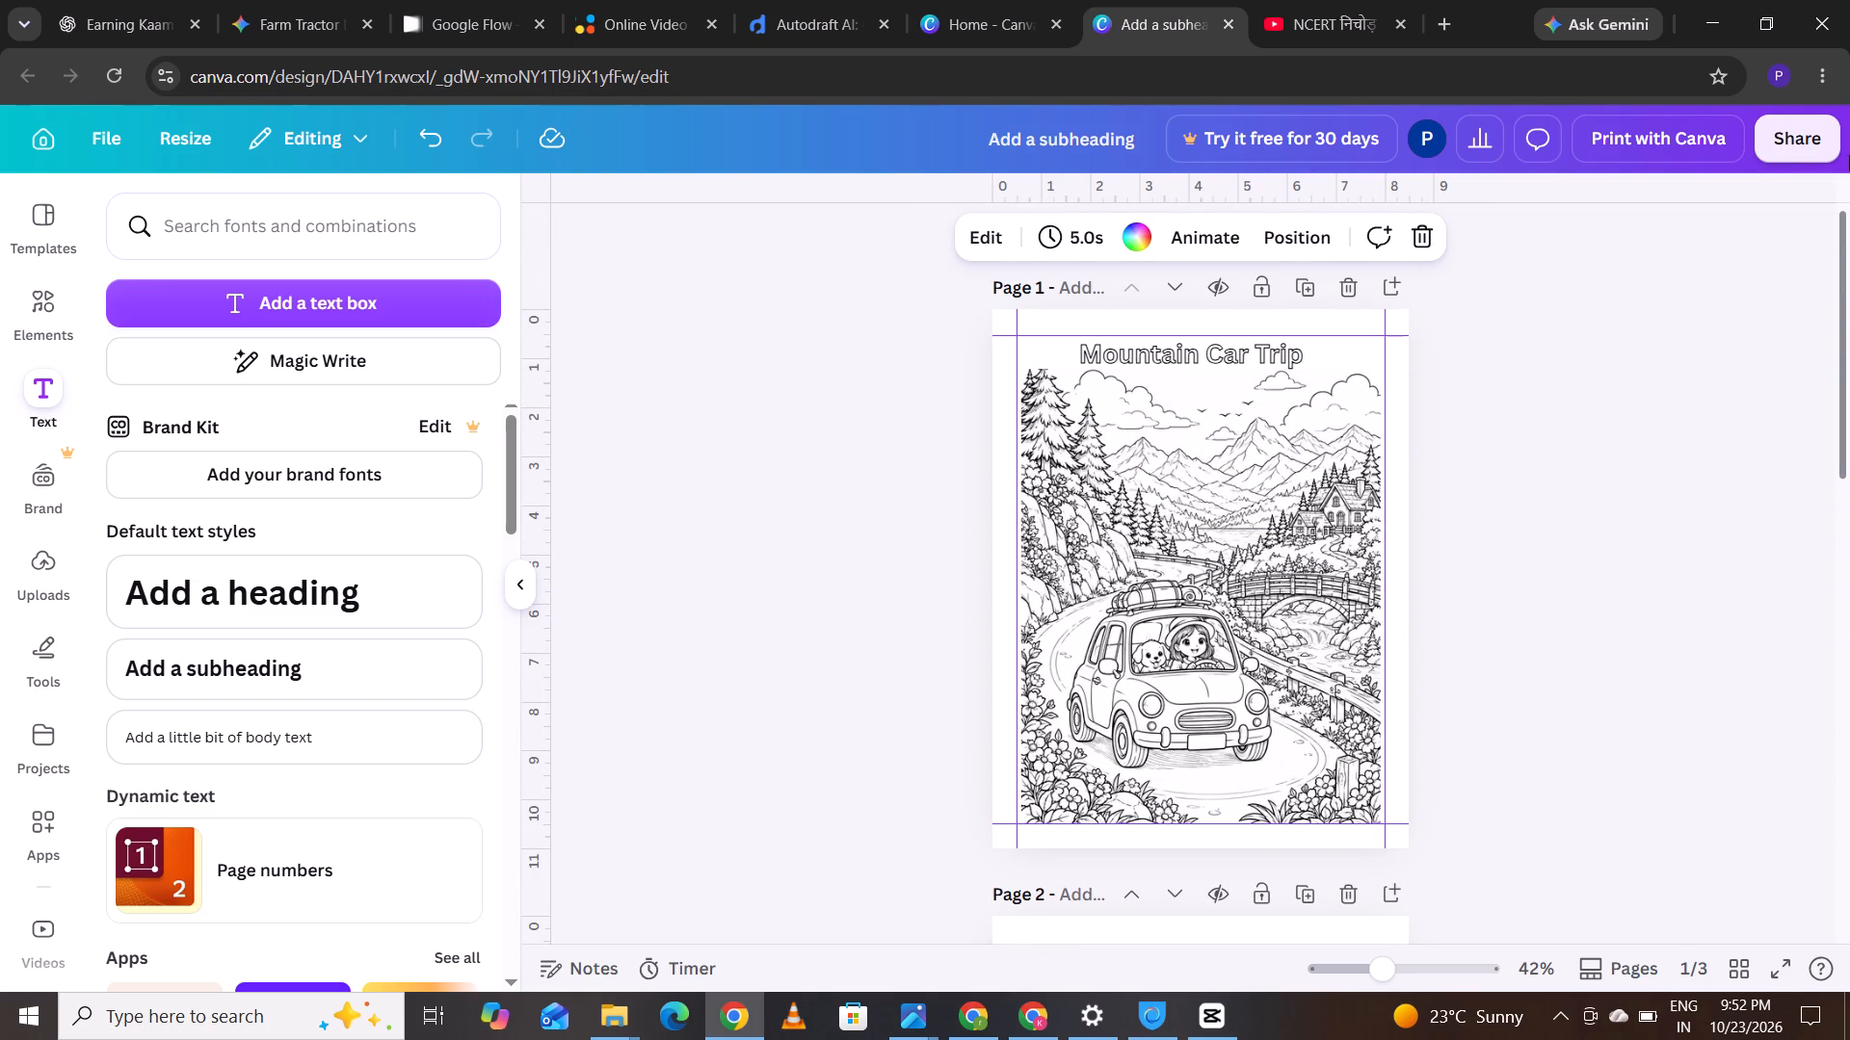
drag(1849, 155, 1849, 264)
drag(1849, 264, 1849, 611)
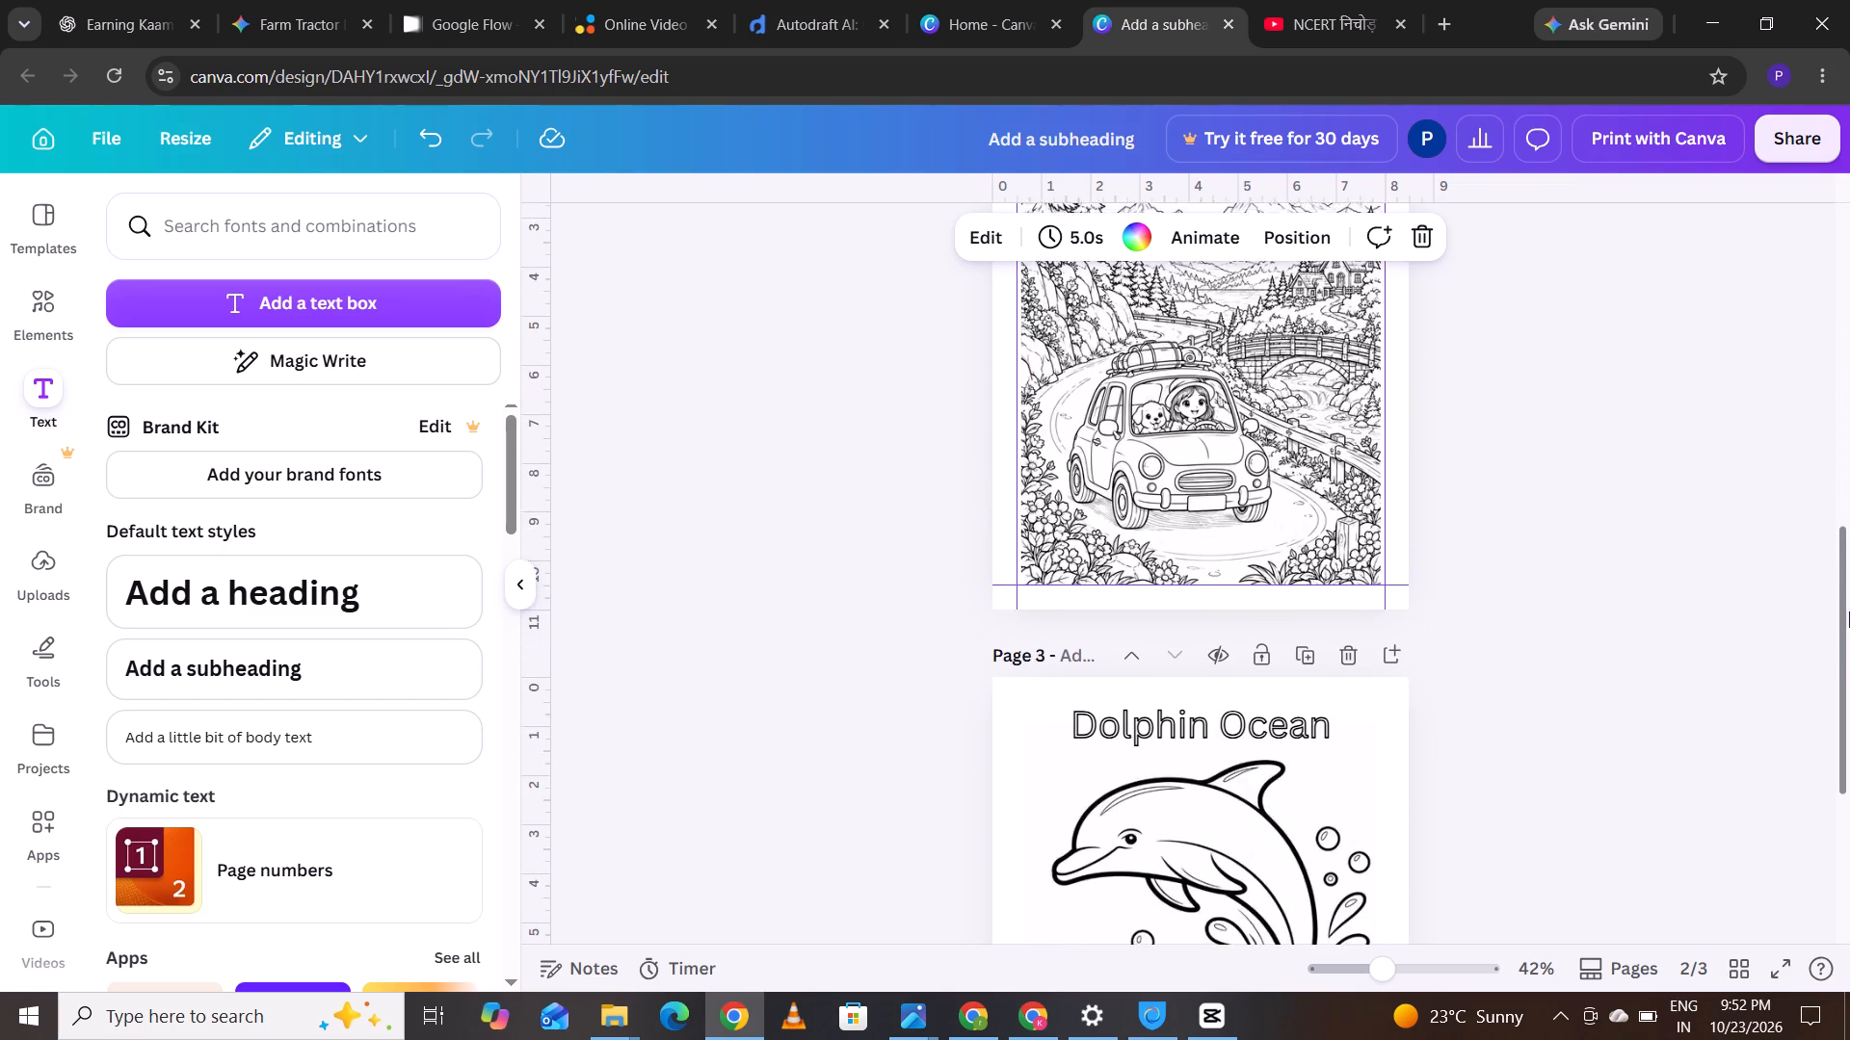
drag(1849, 611, 1848, 612)
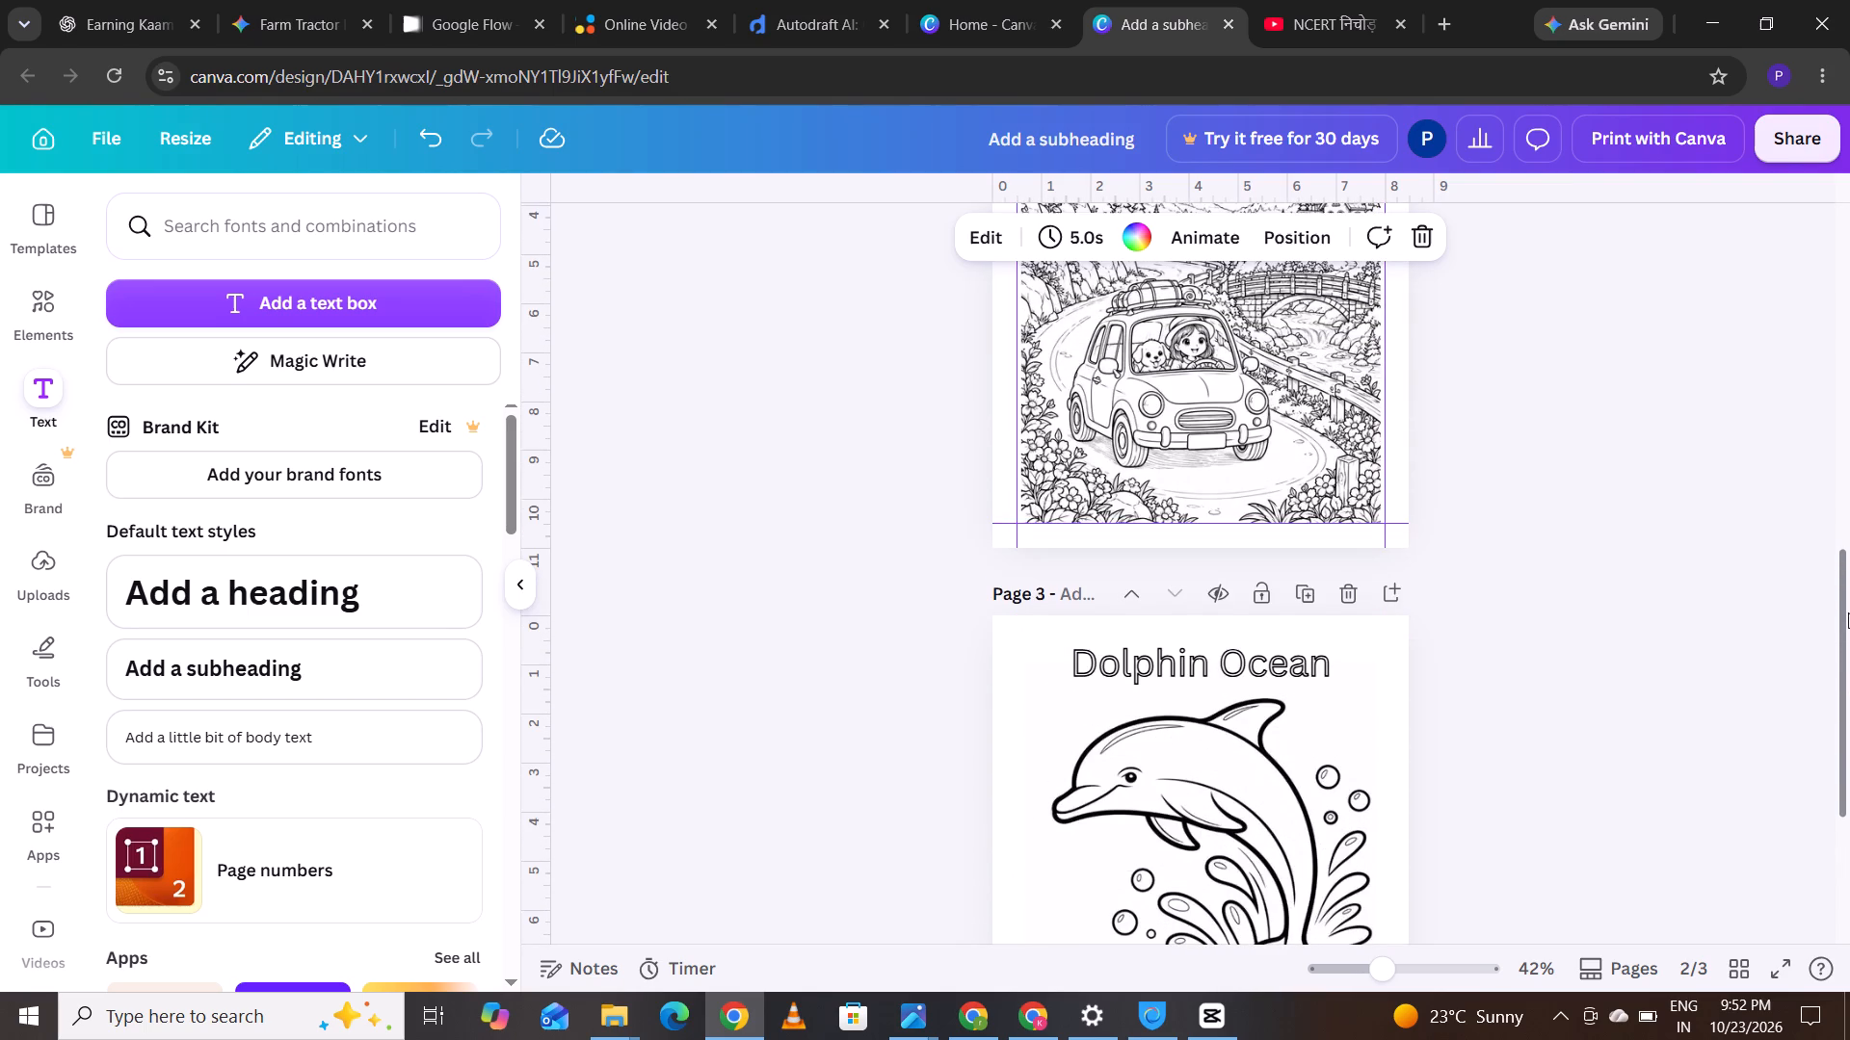
drag(1848, 612, 1849, 485)
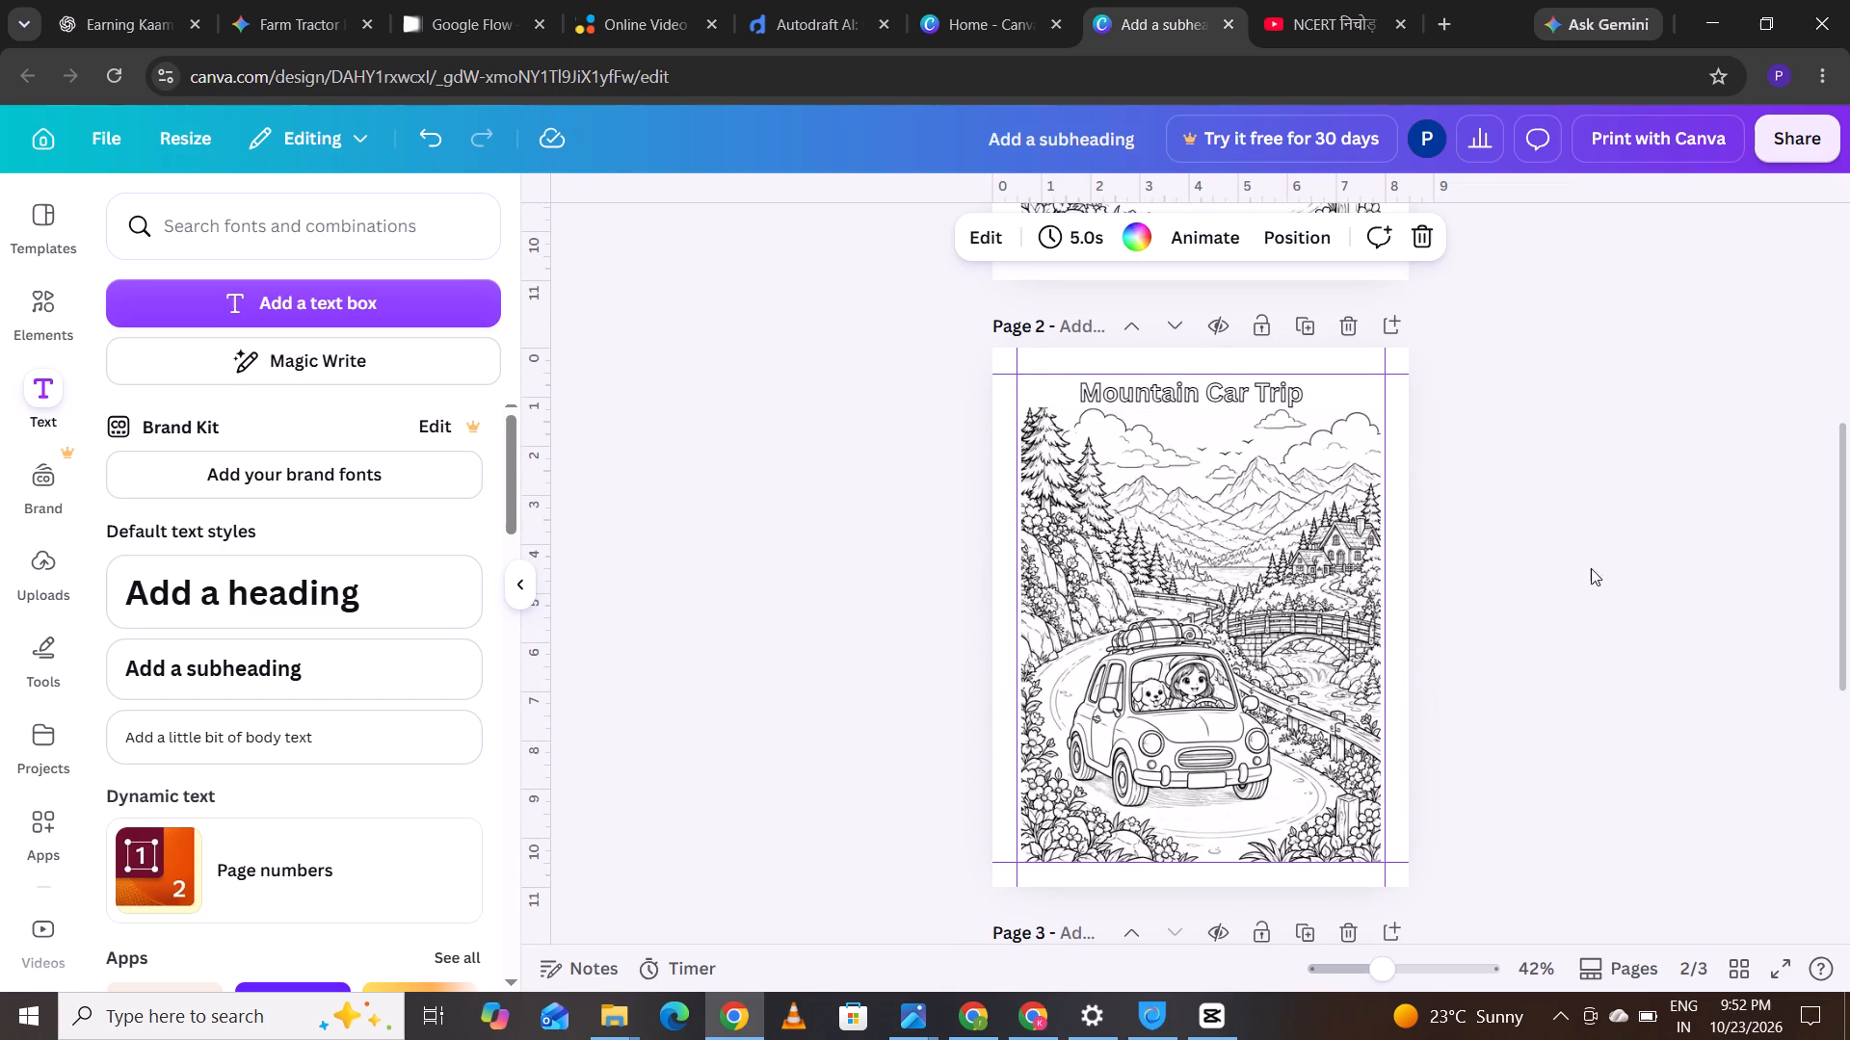
right_click(1191, 662)
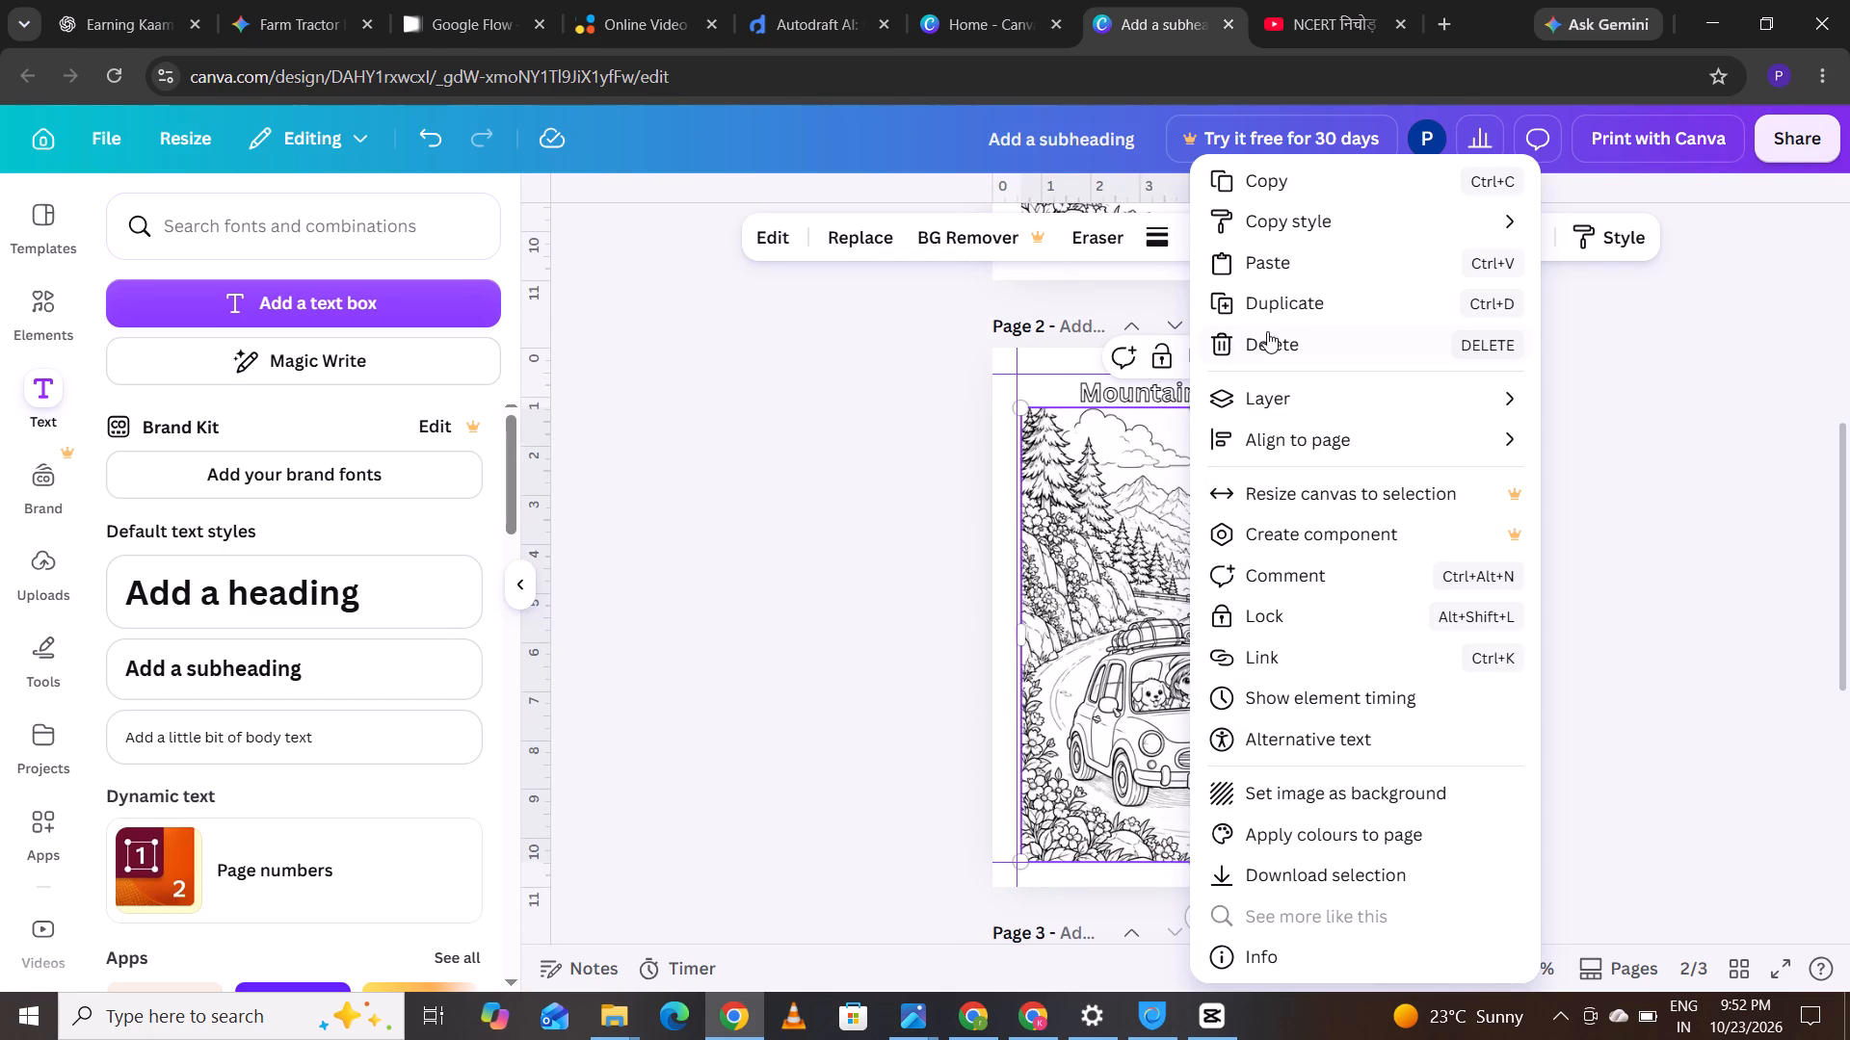
click(1270, 331)
click(1235, 399)
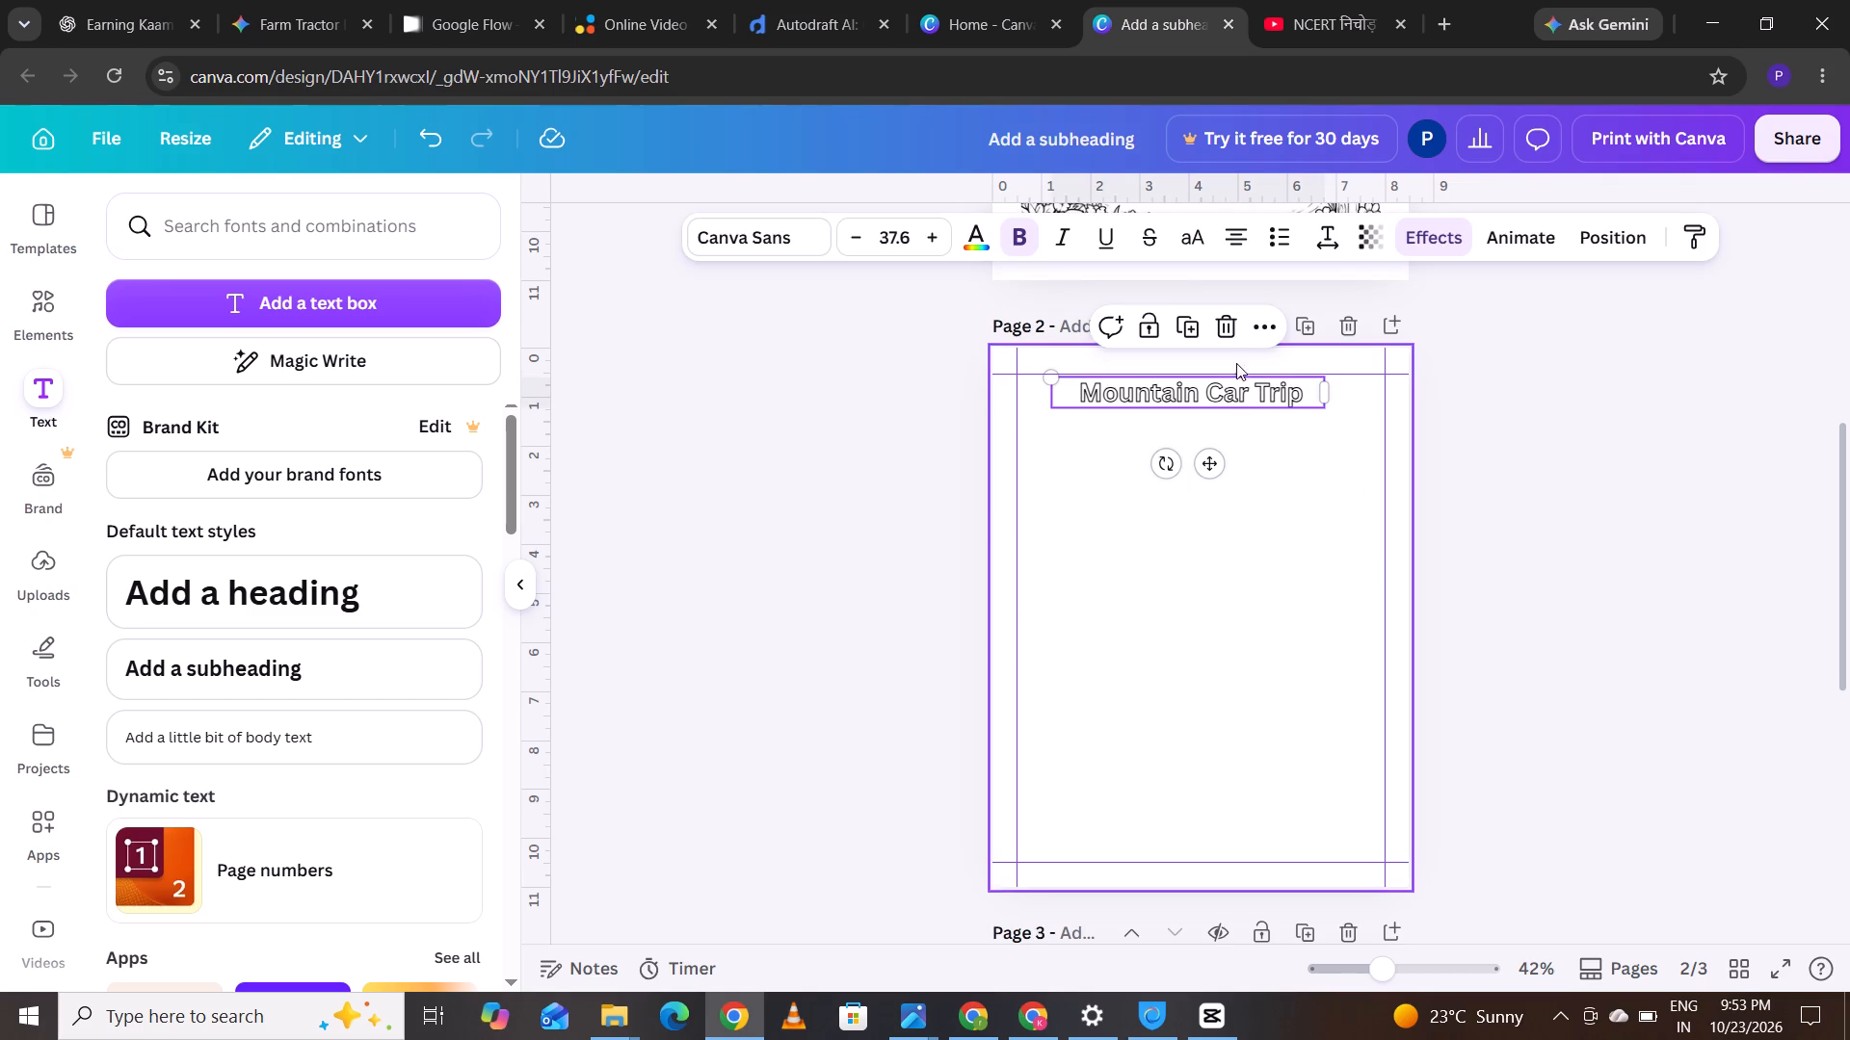
click(1233, 331)
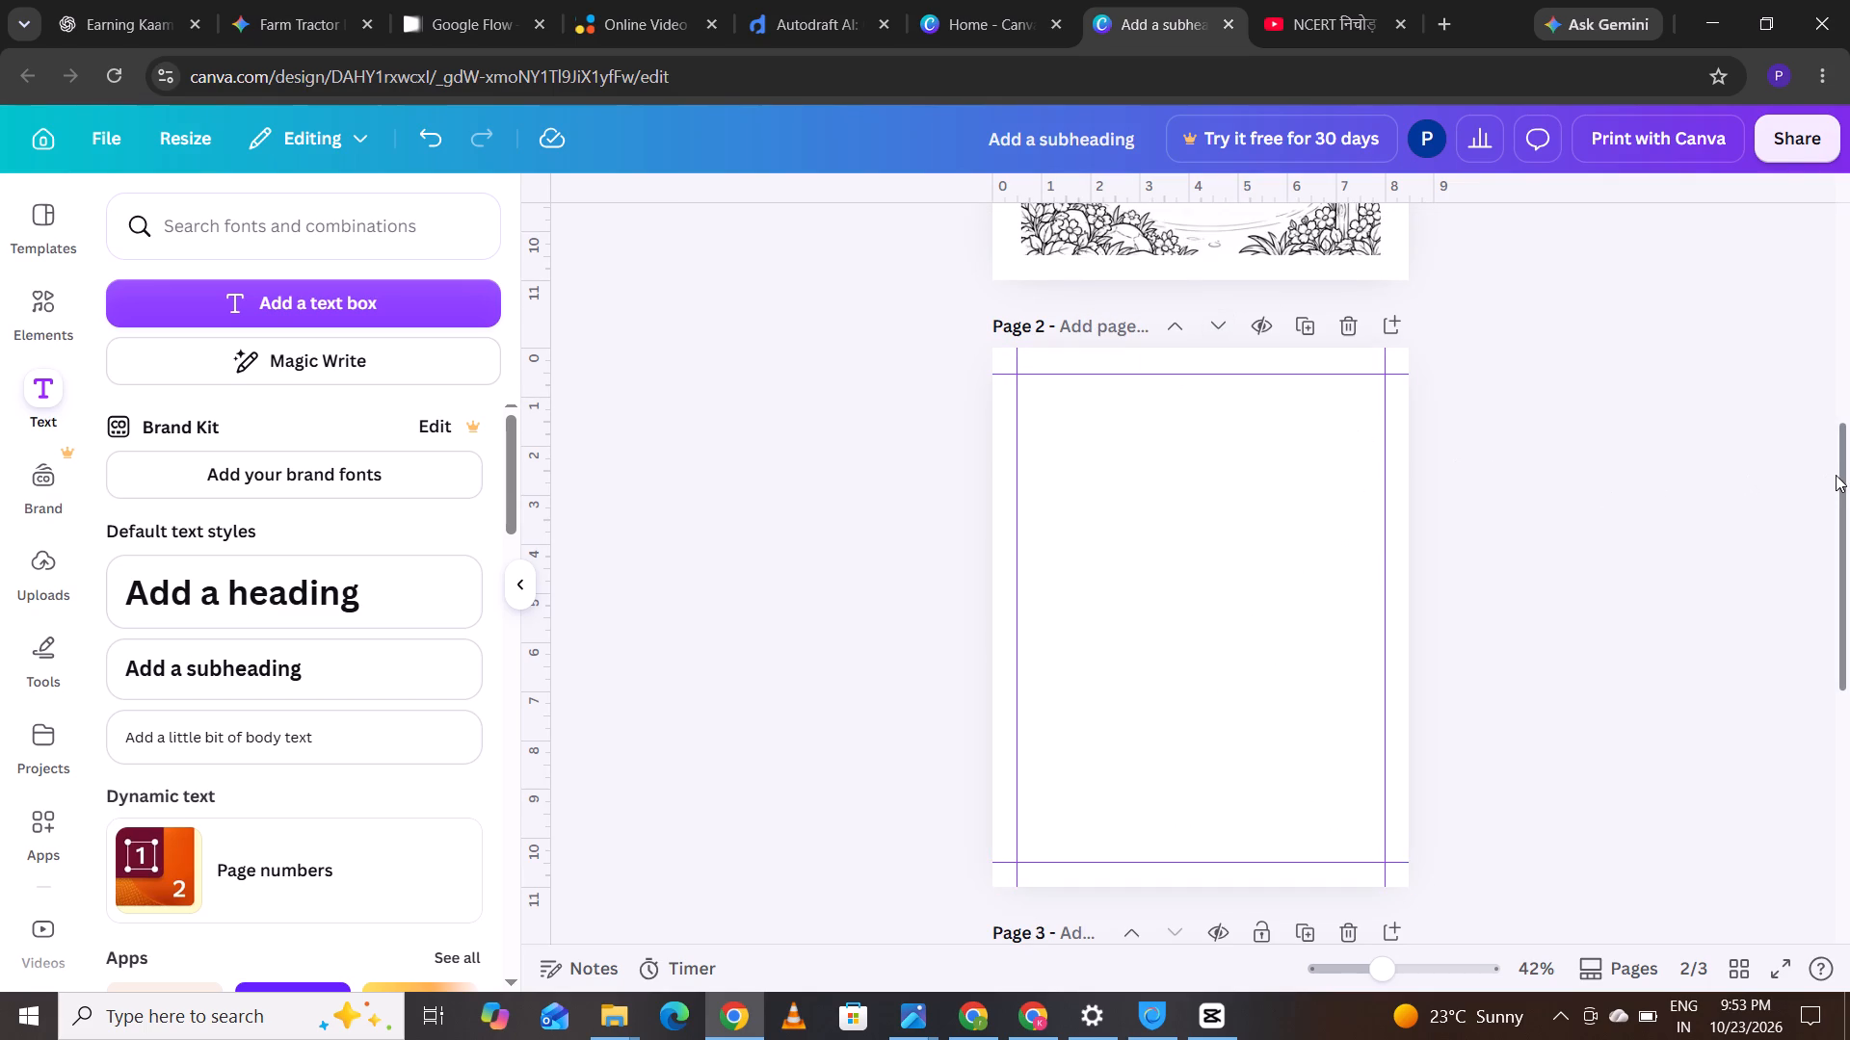
Add a new blank page at the end of the design, after the Dolphin Ocean page.
drag(1837, 480, 1849, 775)
click(1158, 904)
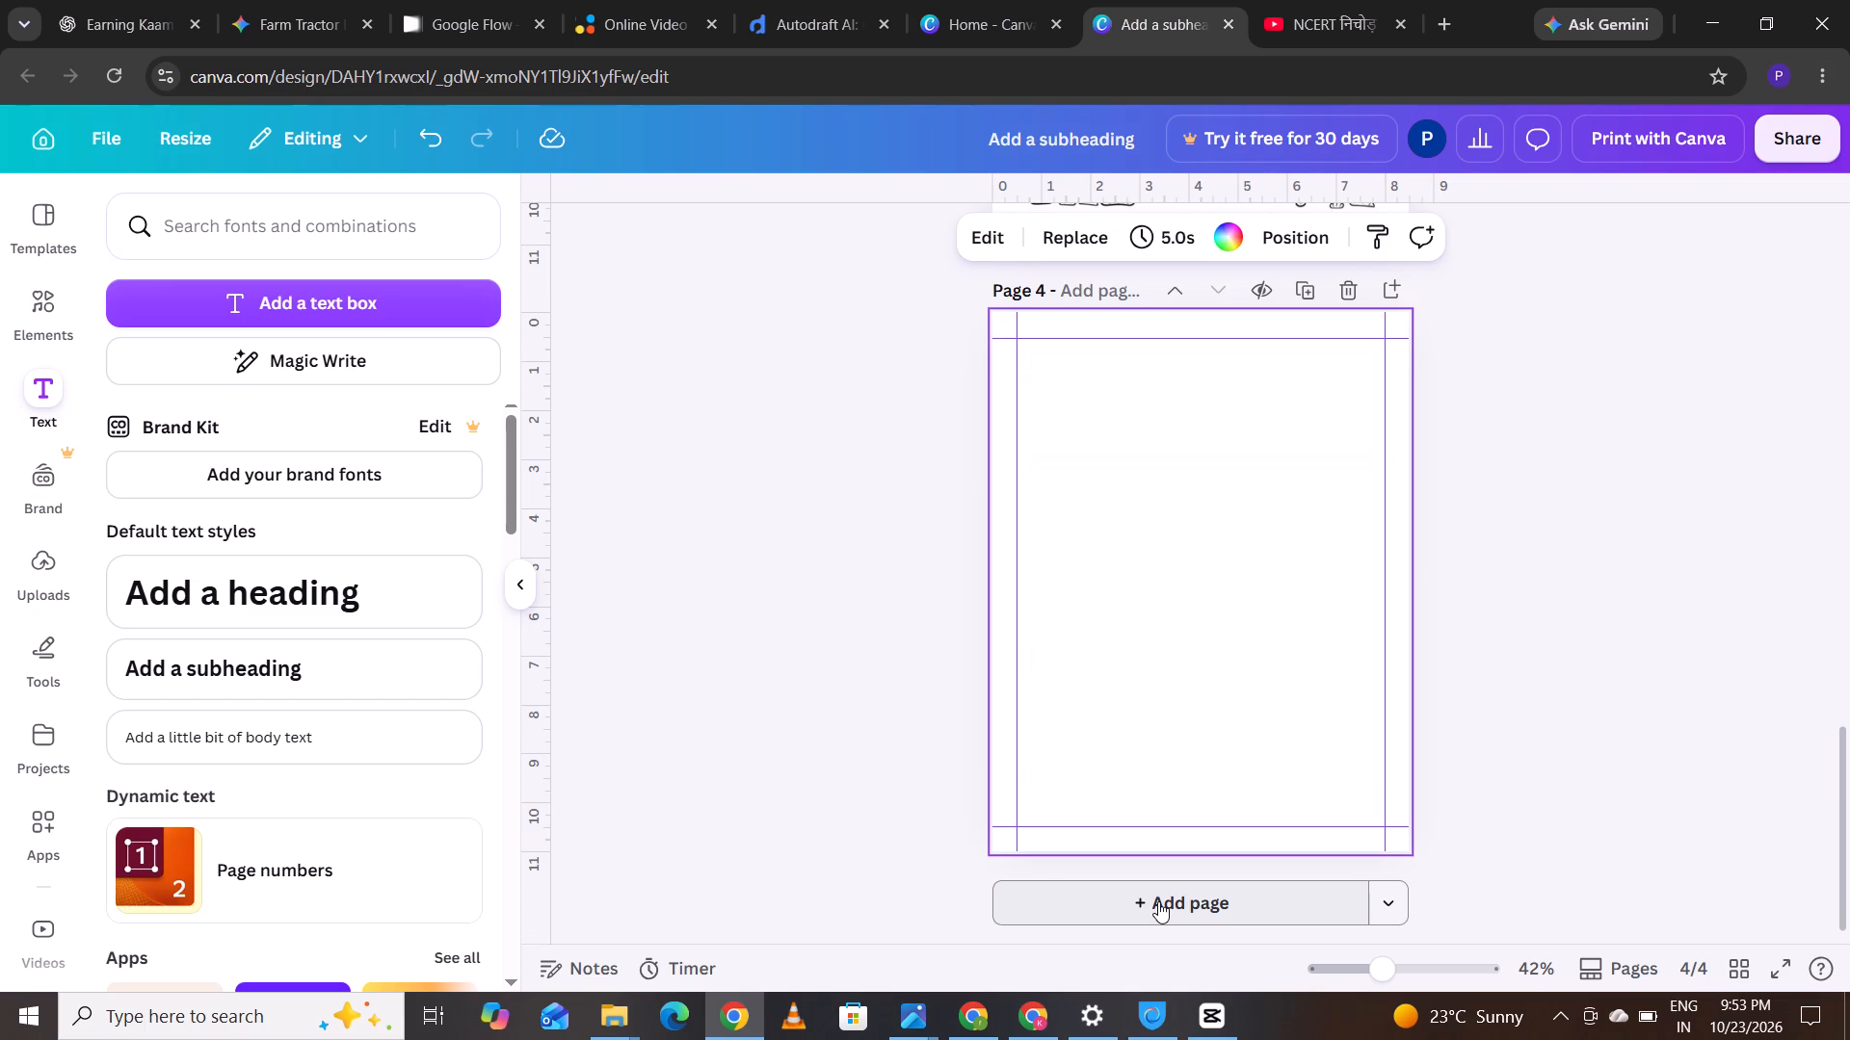
Add another blank page at the end of the design, after blank page 4.
click(1158, 901)
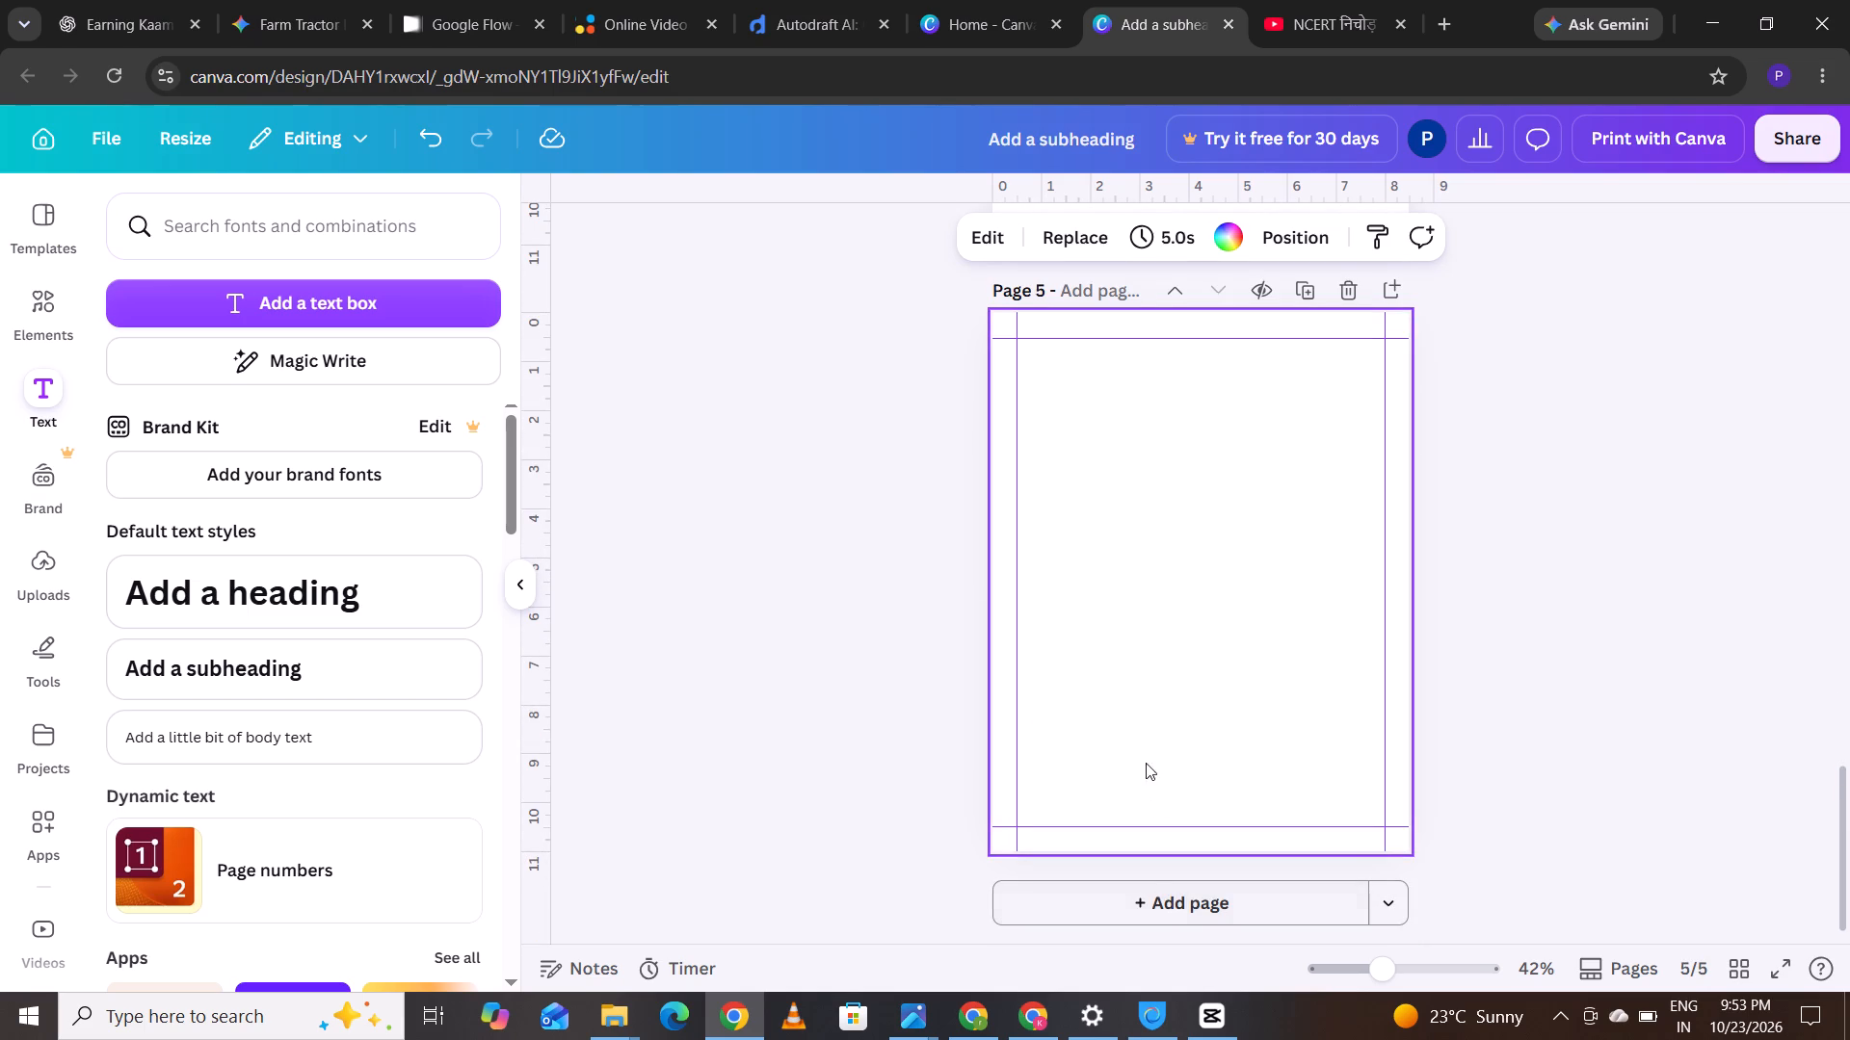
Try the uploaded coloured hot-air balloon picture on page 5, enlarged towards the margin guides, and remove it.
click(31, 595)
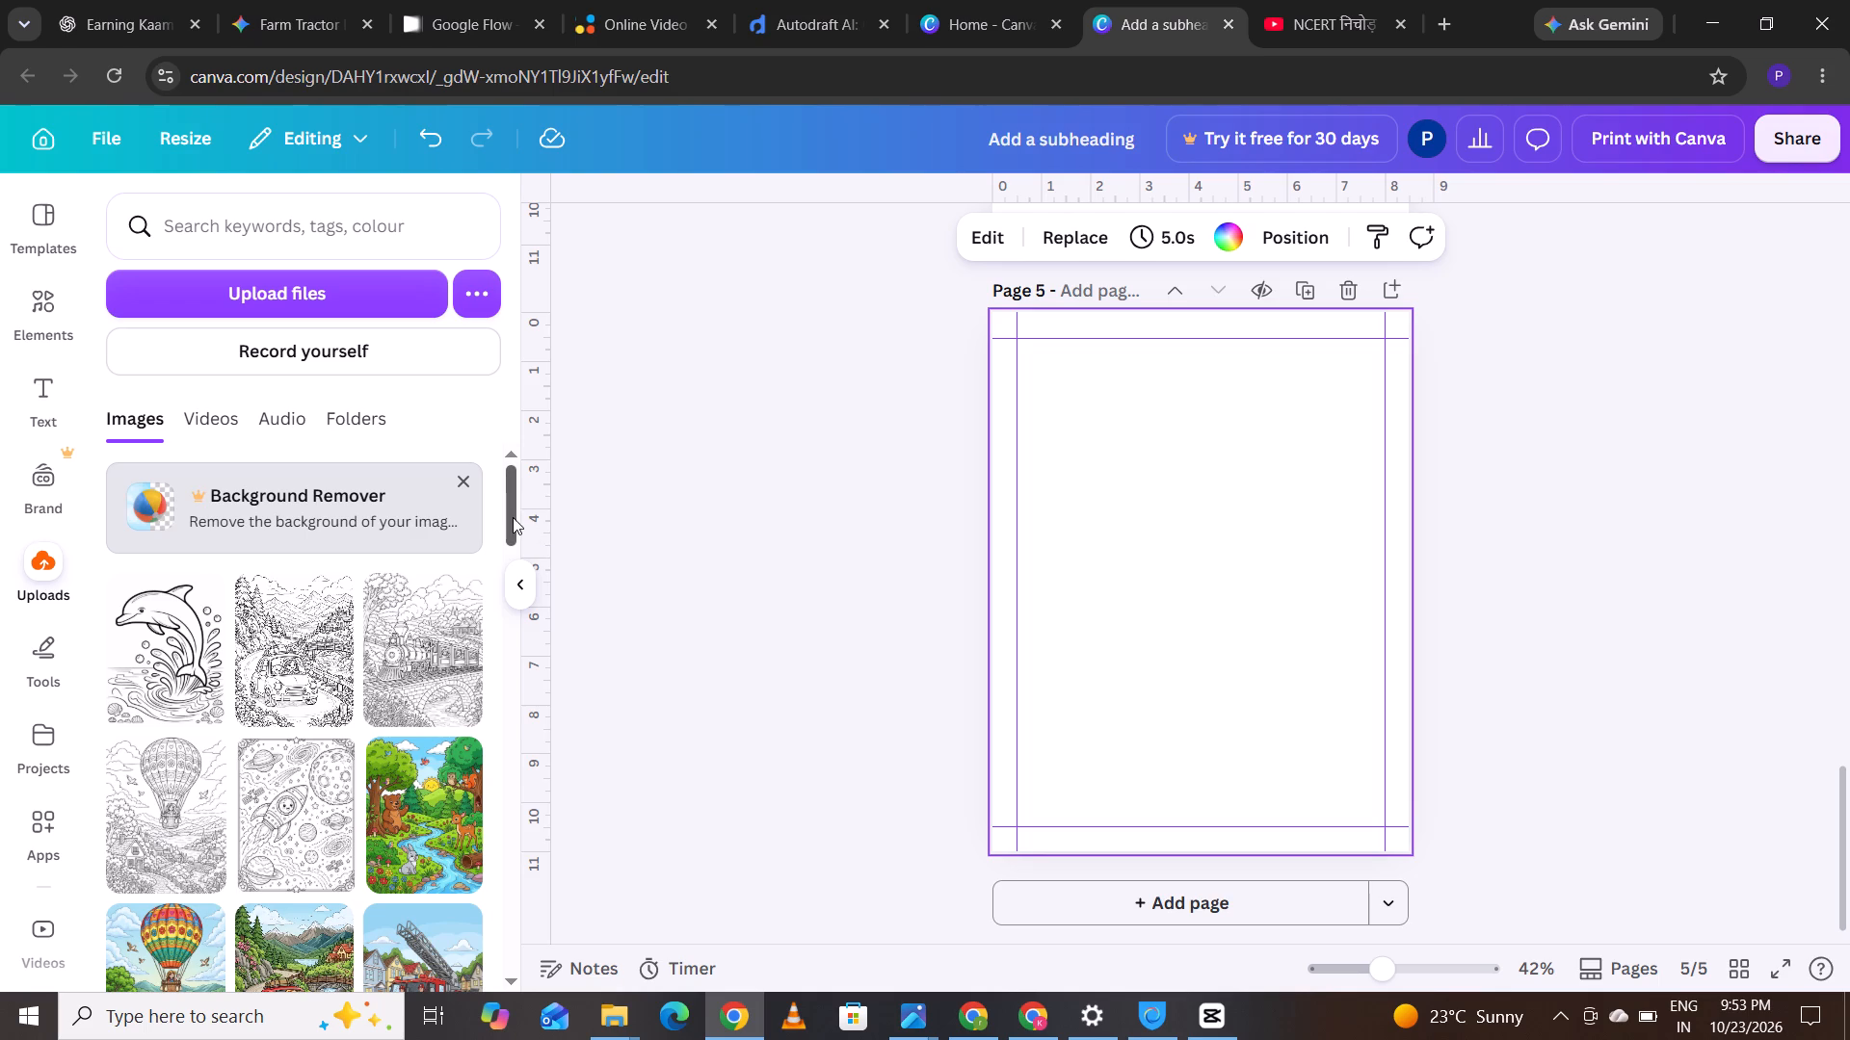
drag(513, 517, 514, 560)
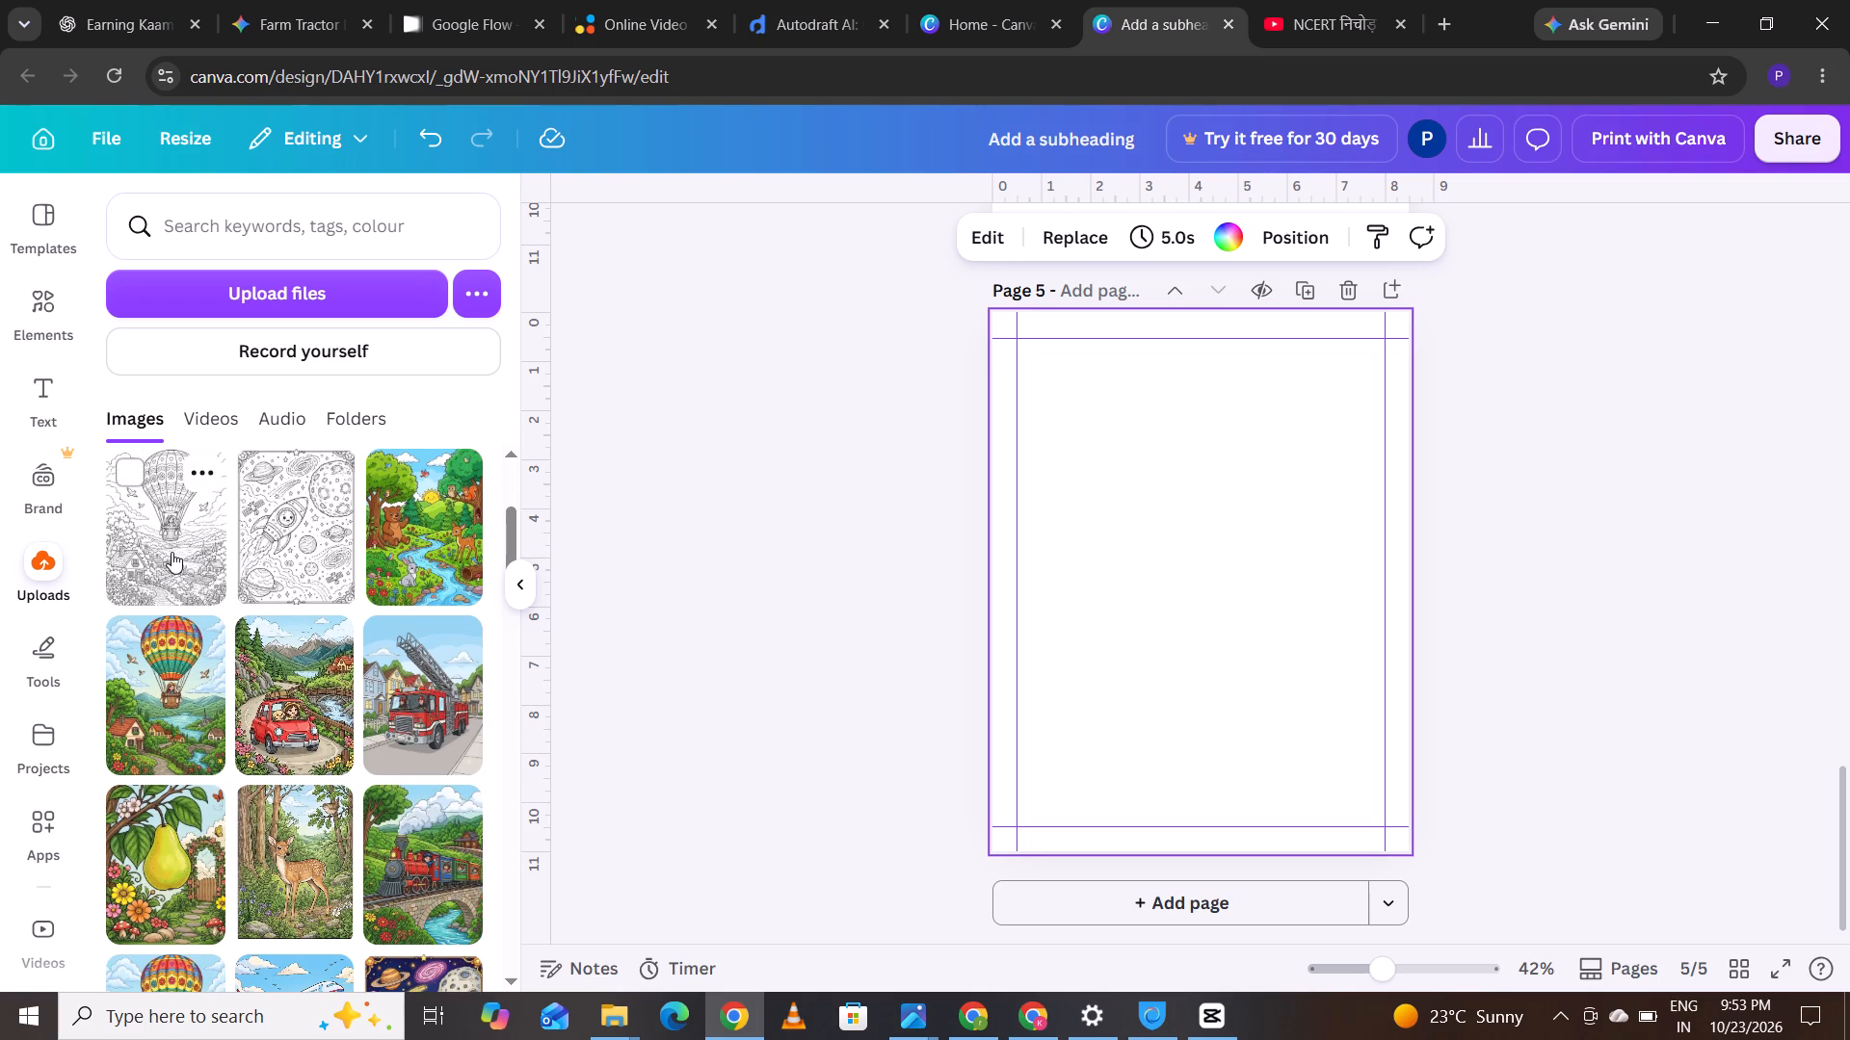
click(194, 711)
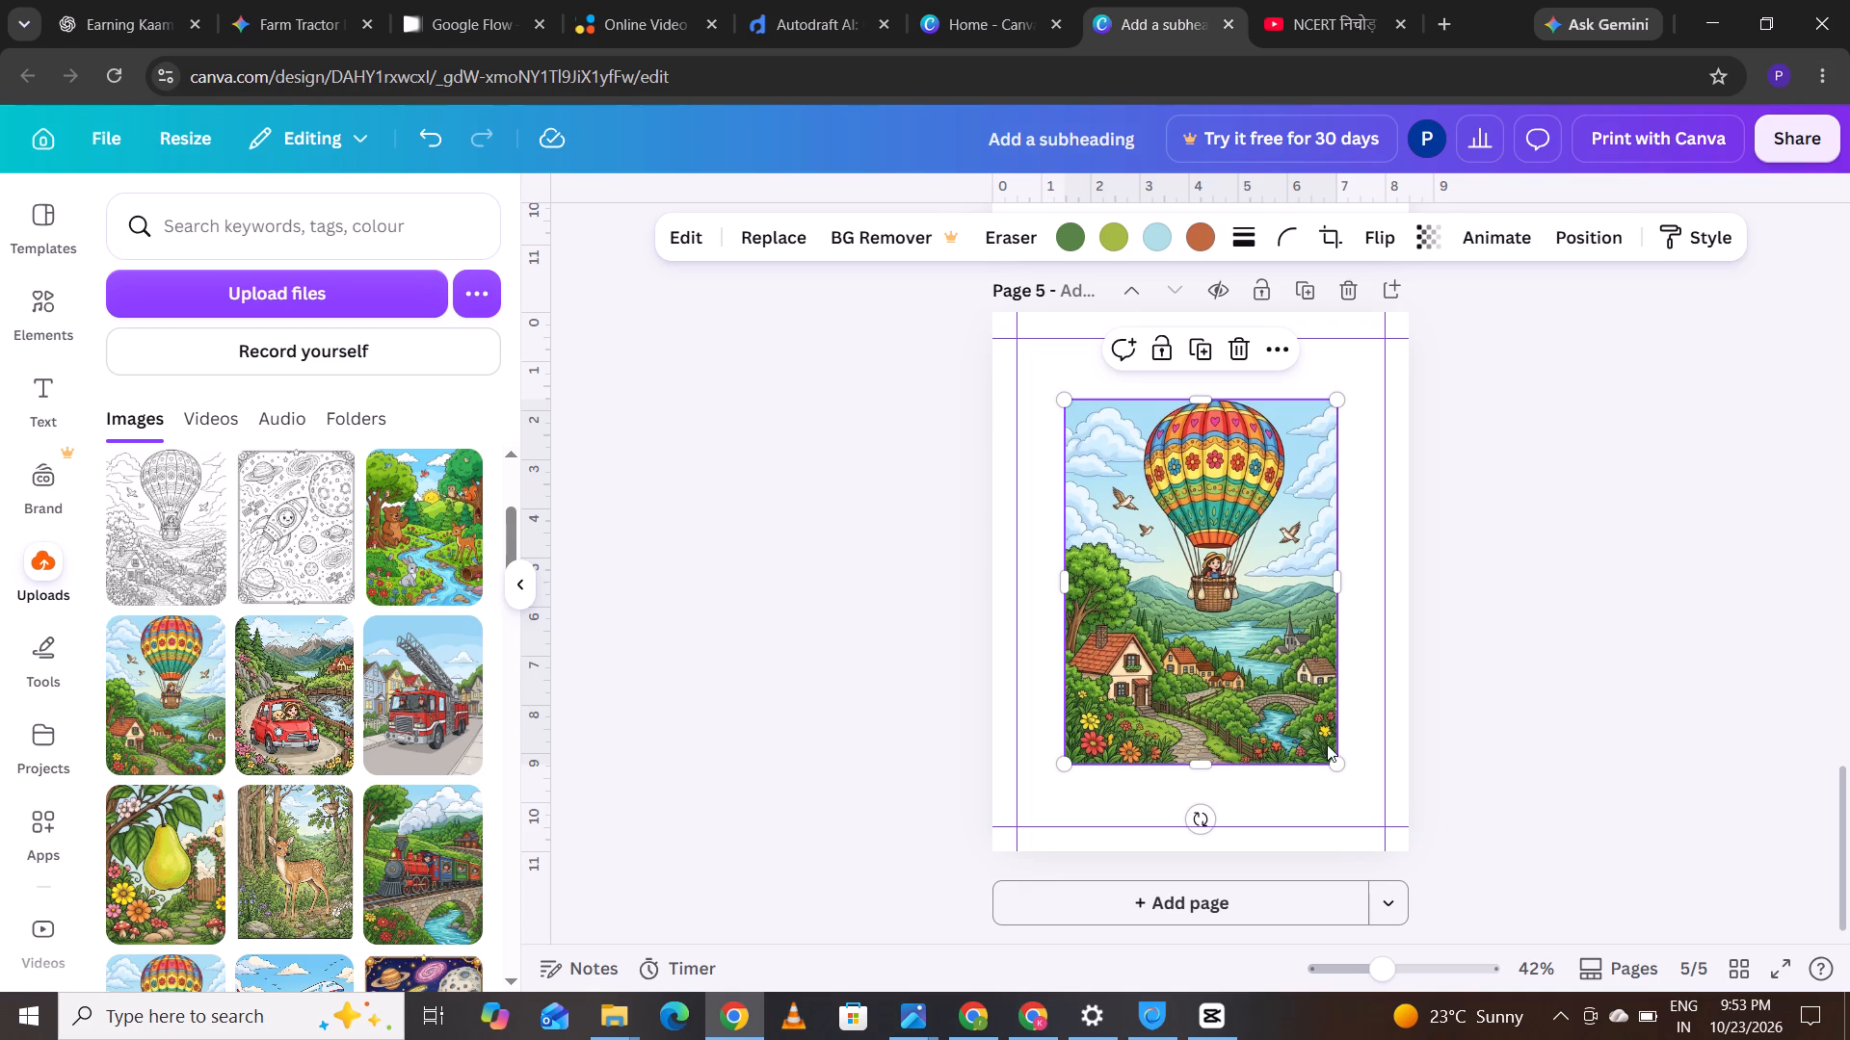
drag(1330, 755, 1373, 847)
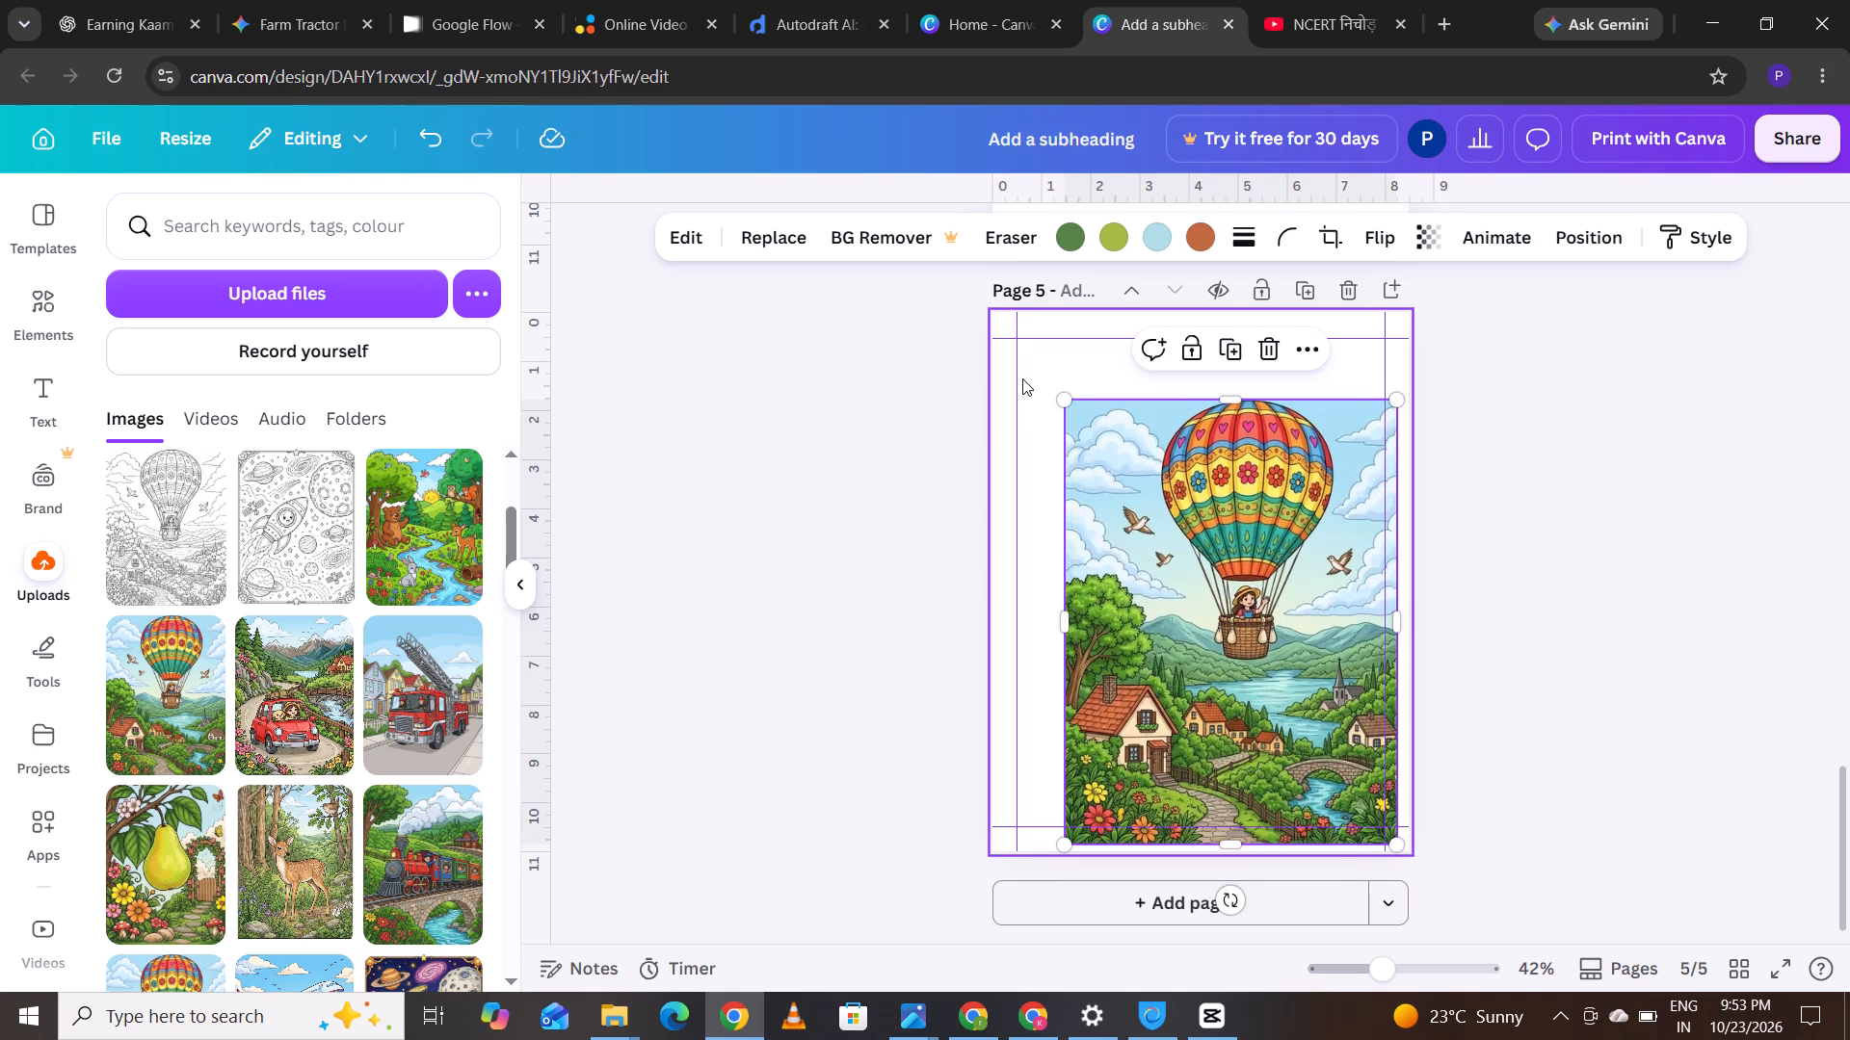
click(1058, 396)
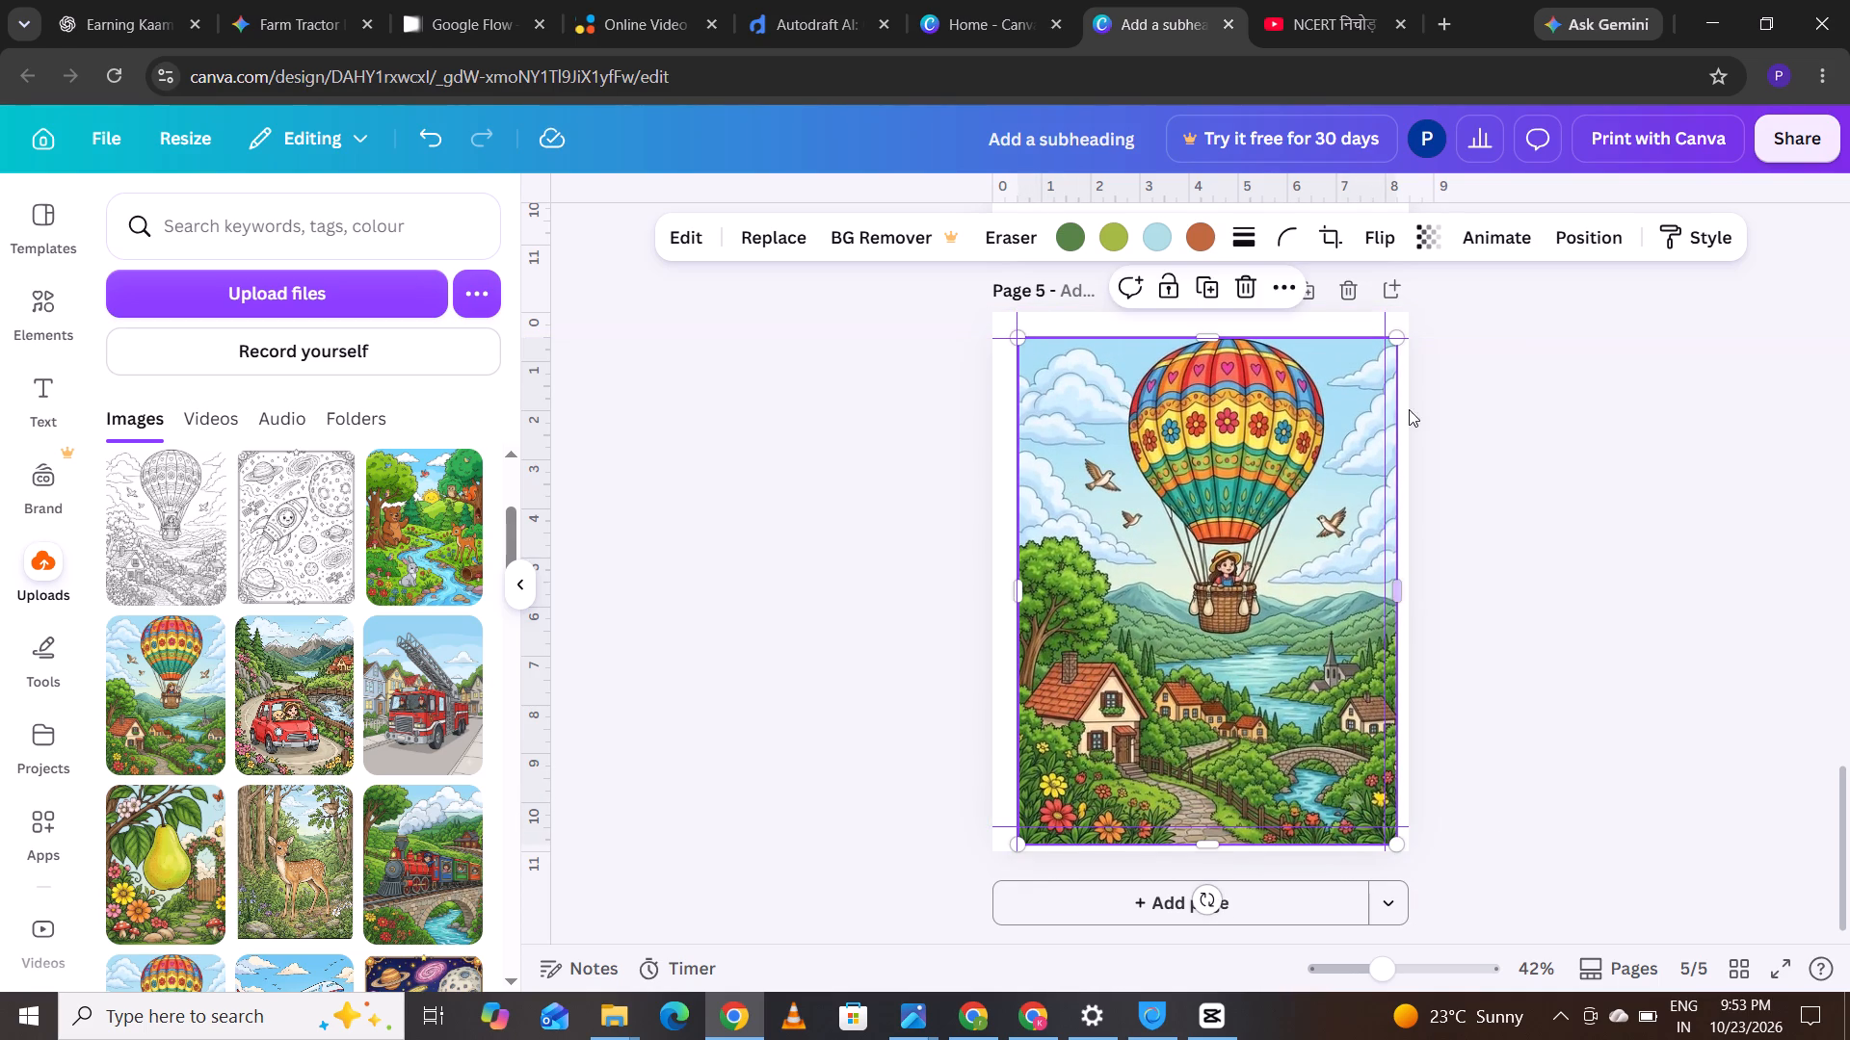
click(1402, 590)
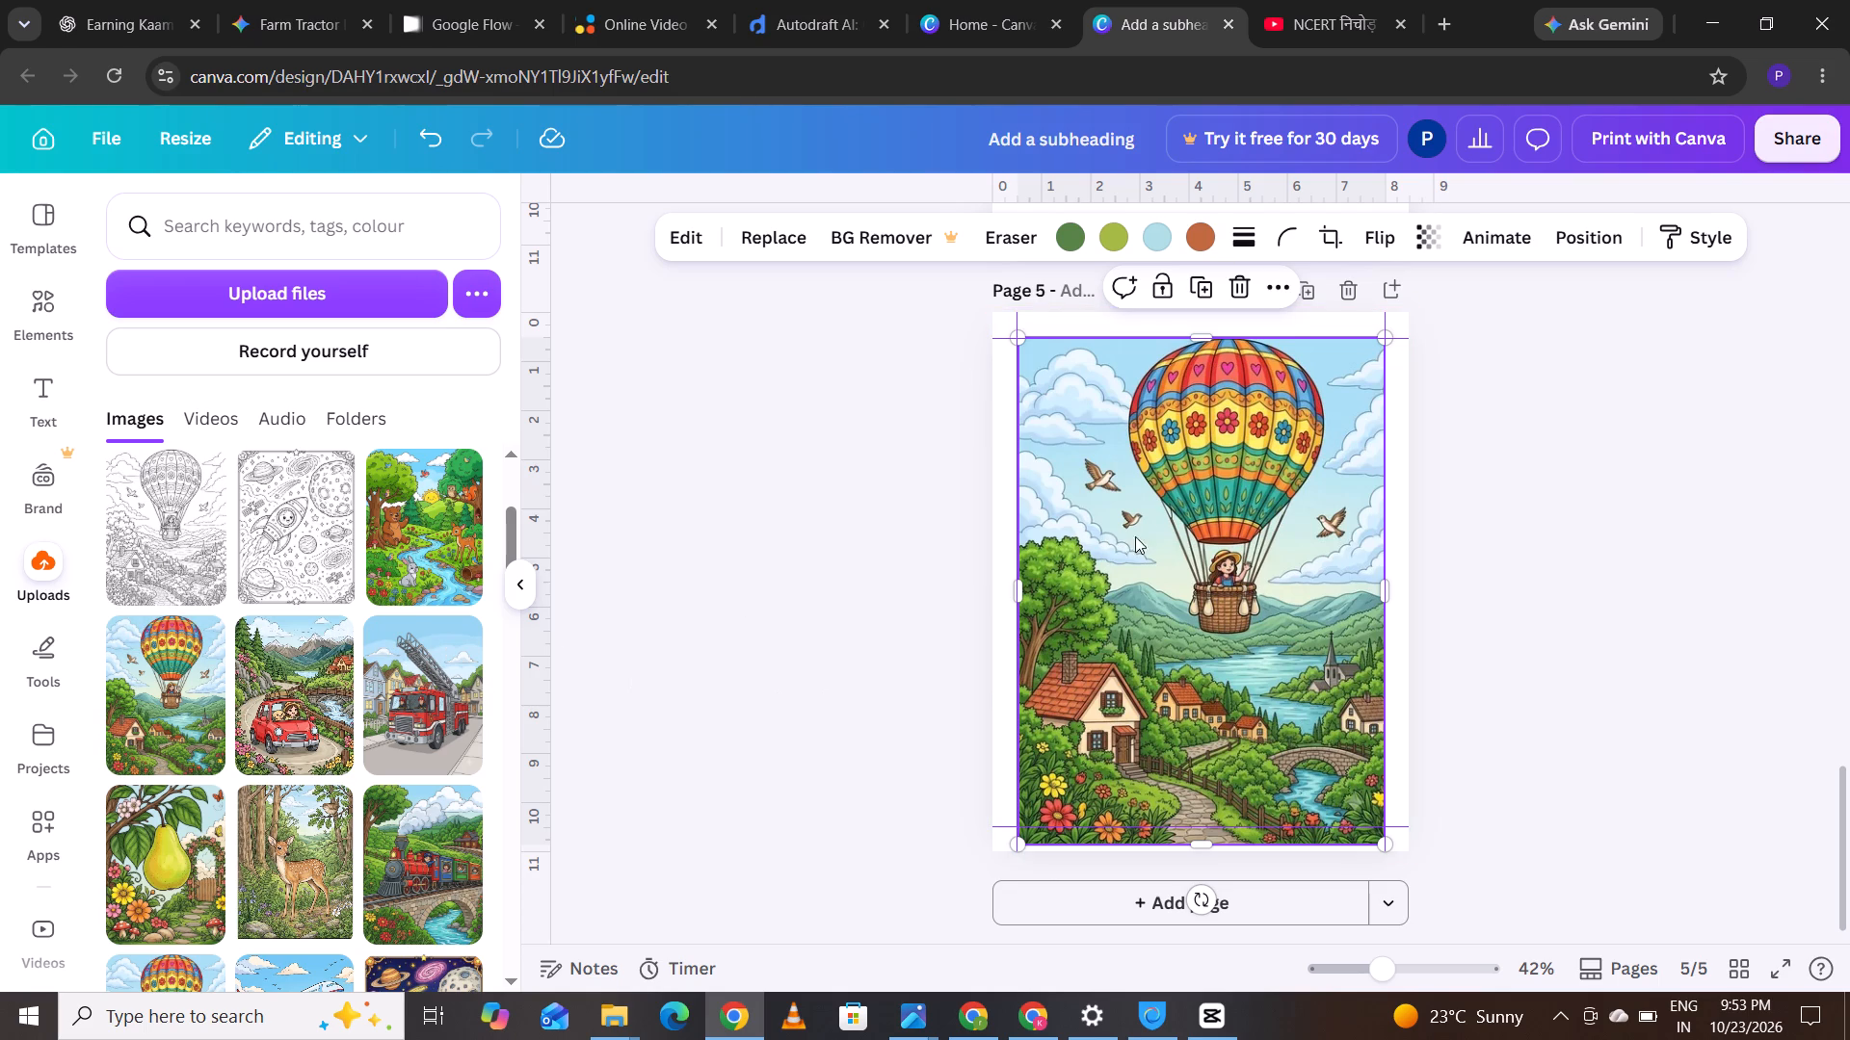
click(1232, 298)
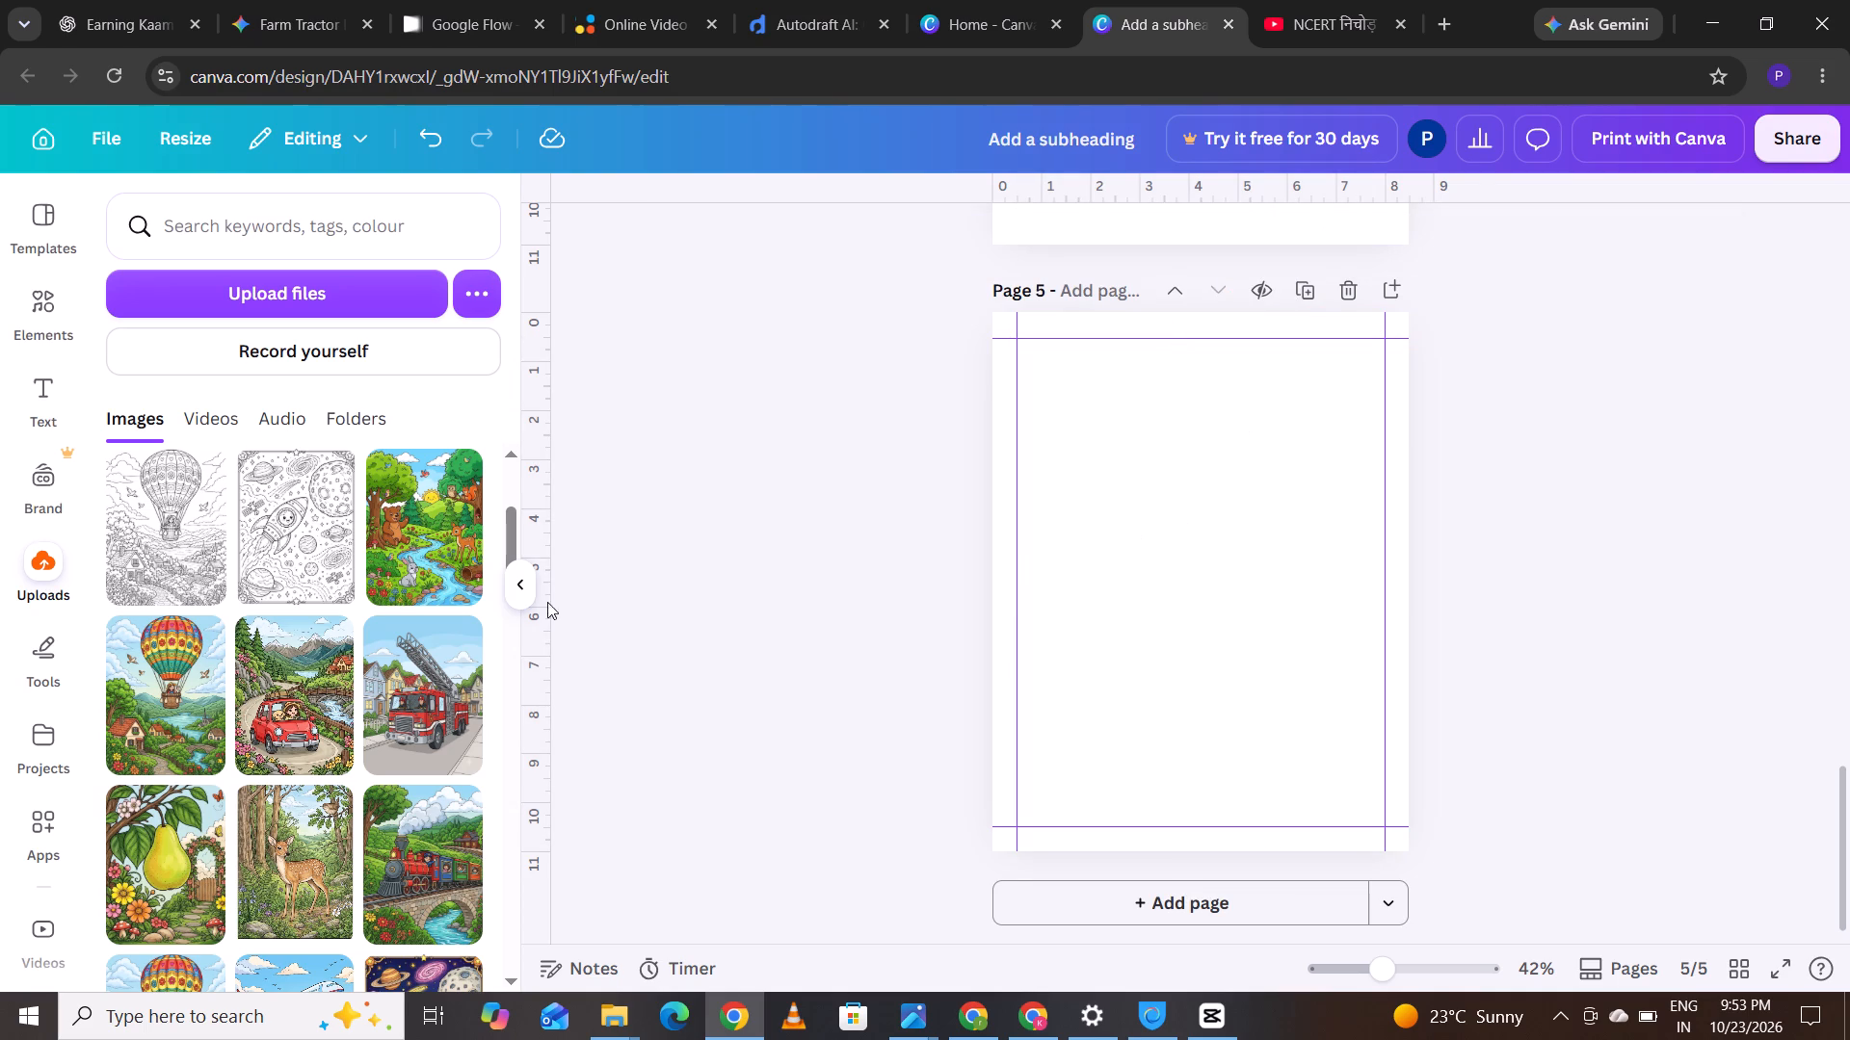
click(158, 529)
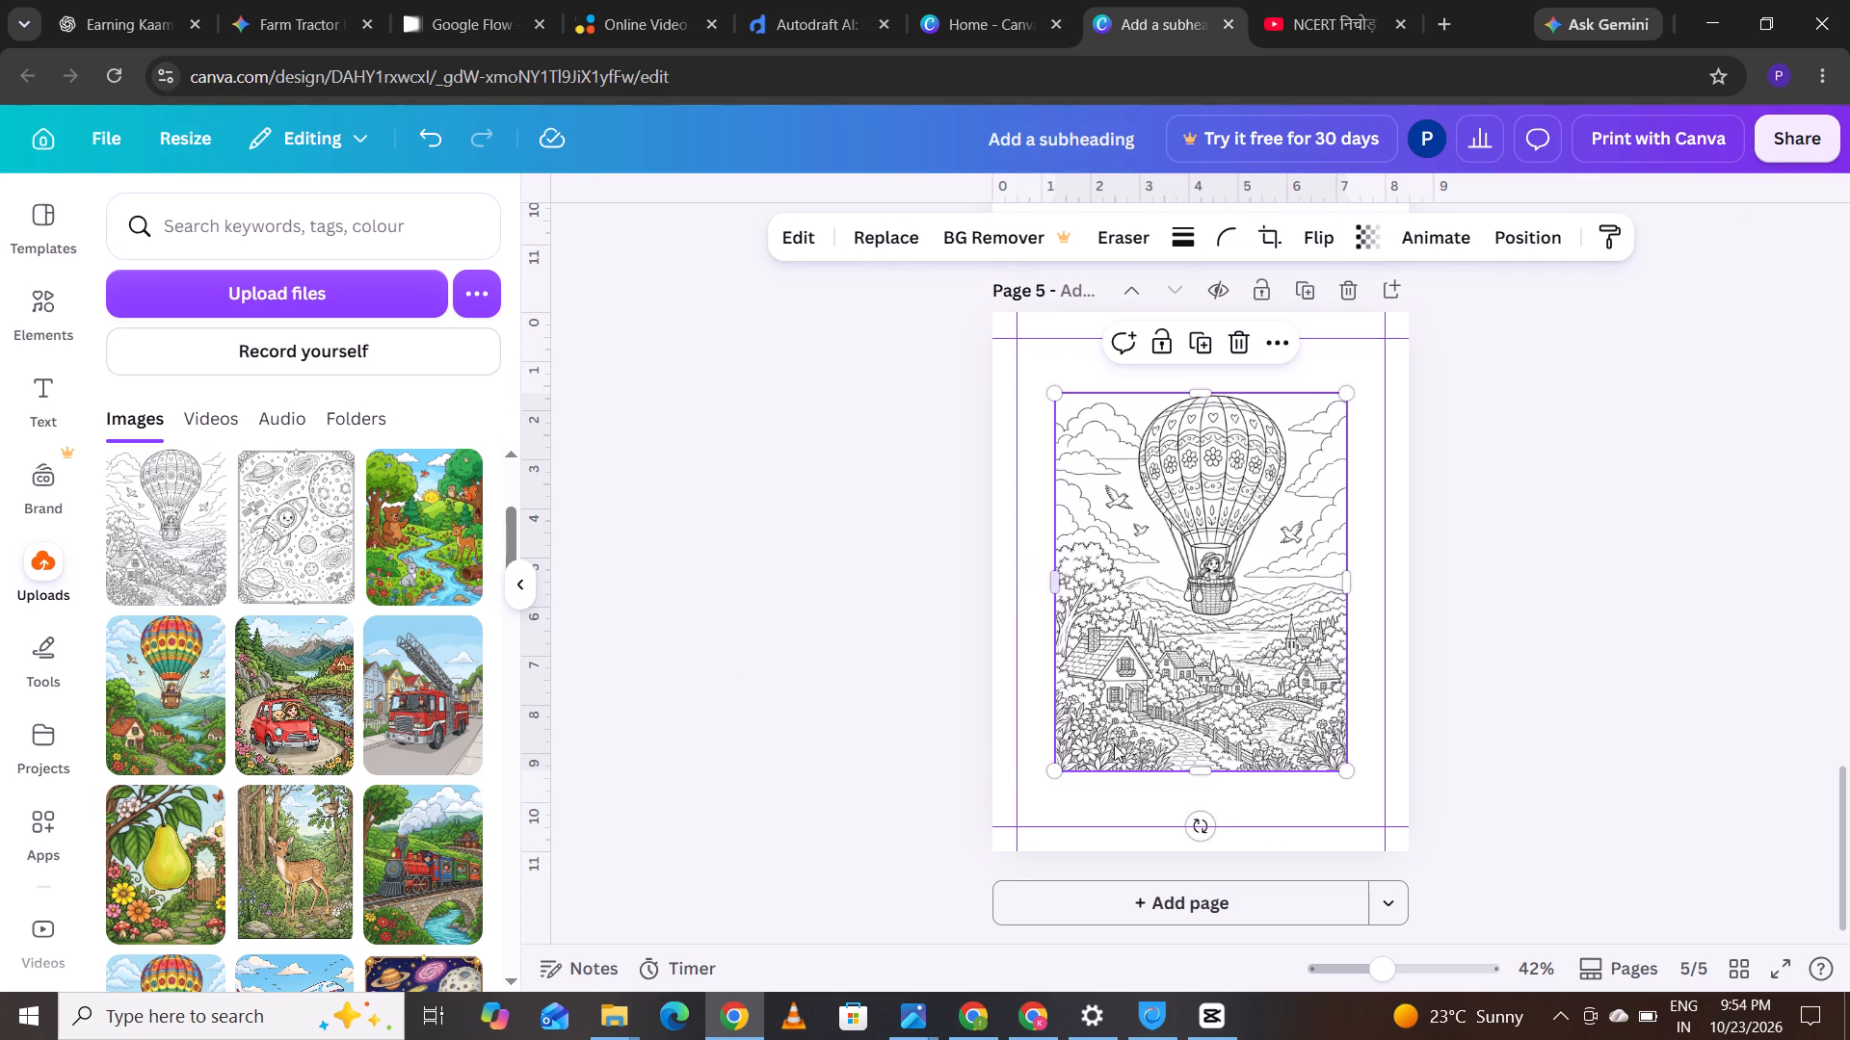
drag(1057, 394, 1032, 355)
drag(1030, 358, 1027, 343)
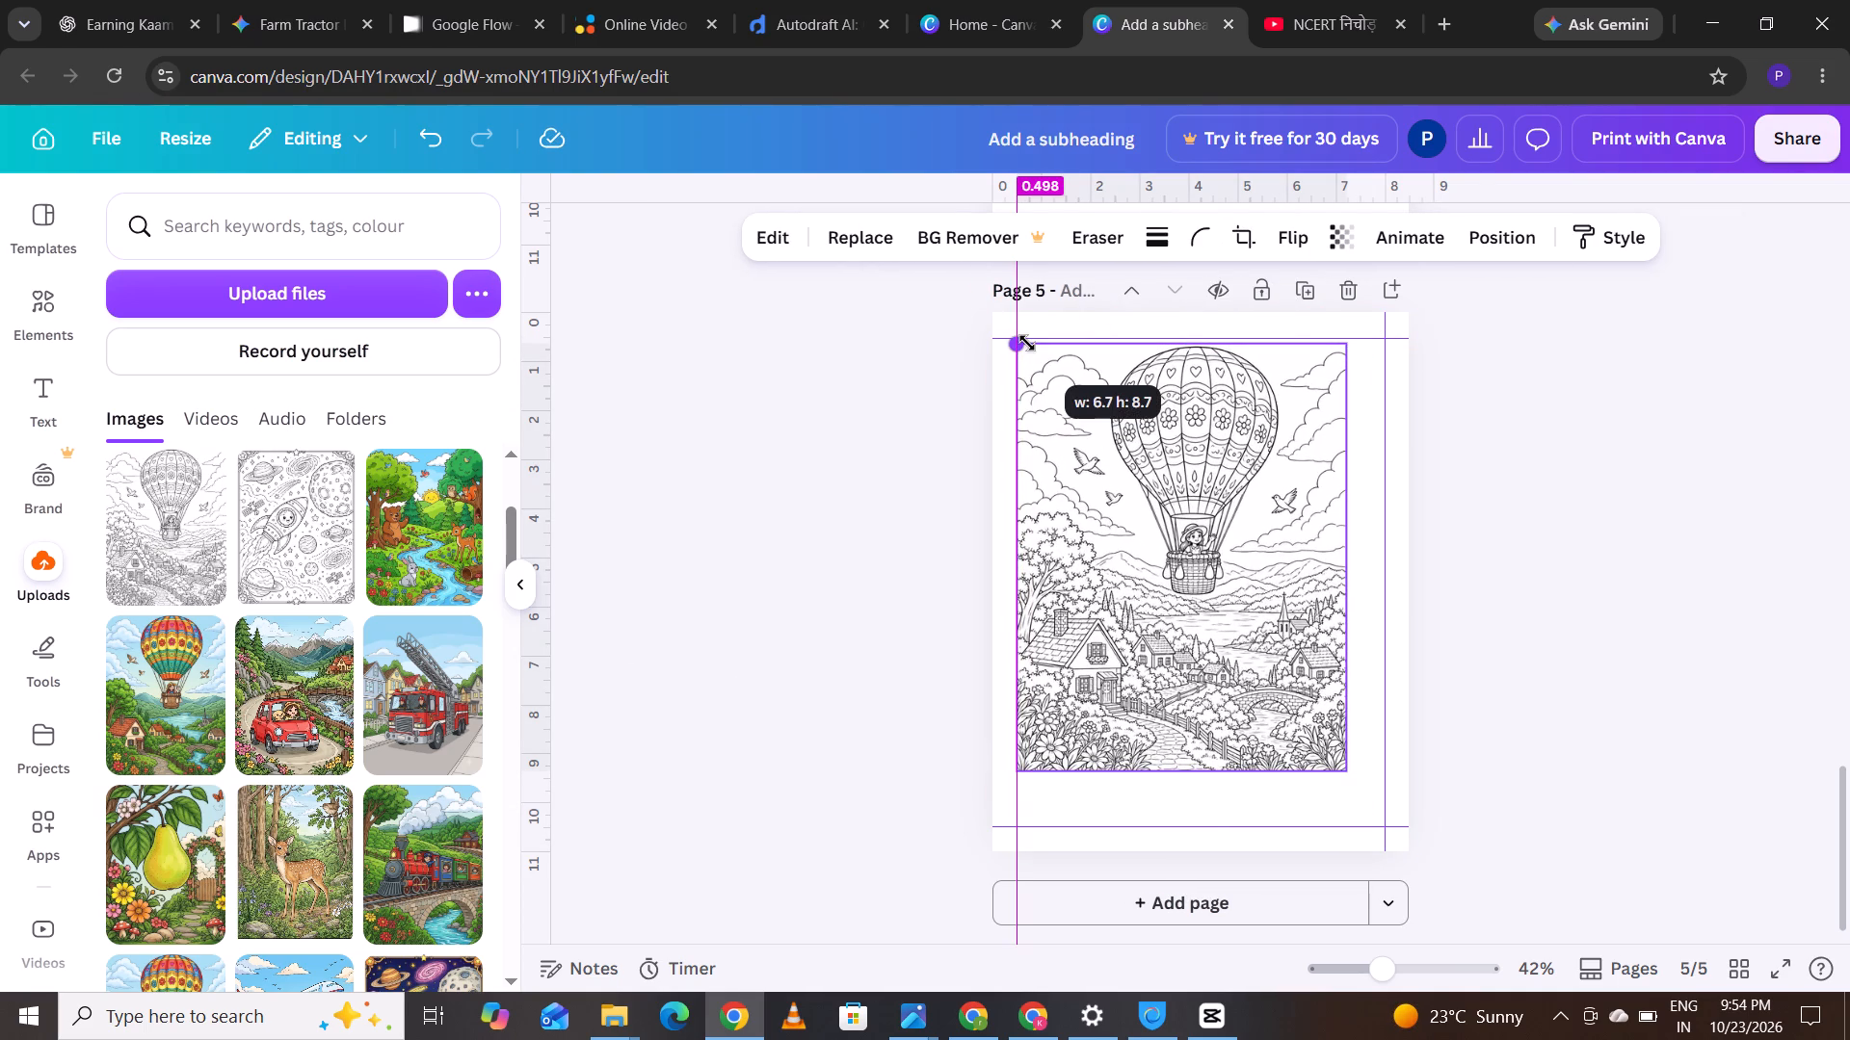
drag(1027, 343, 1054, 343)
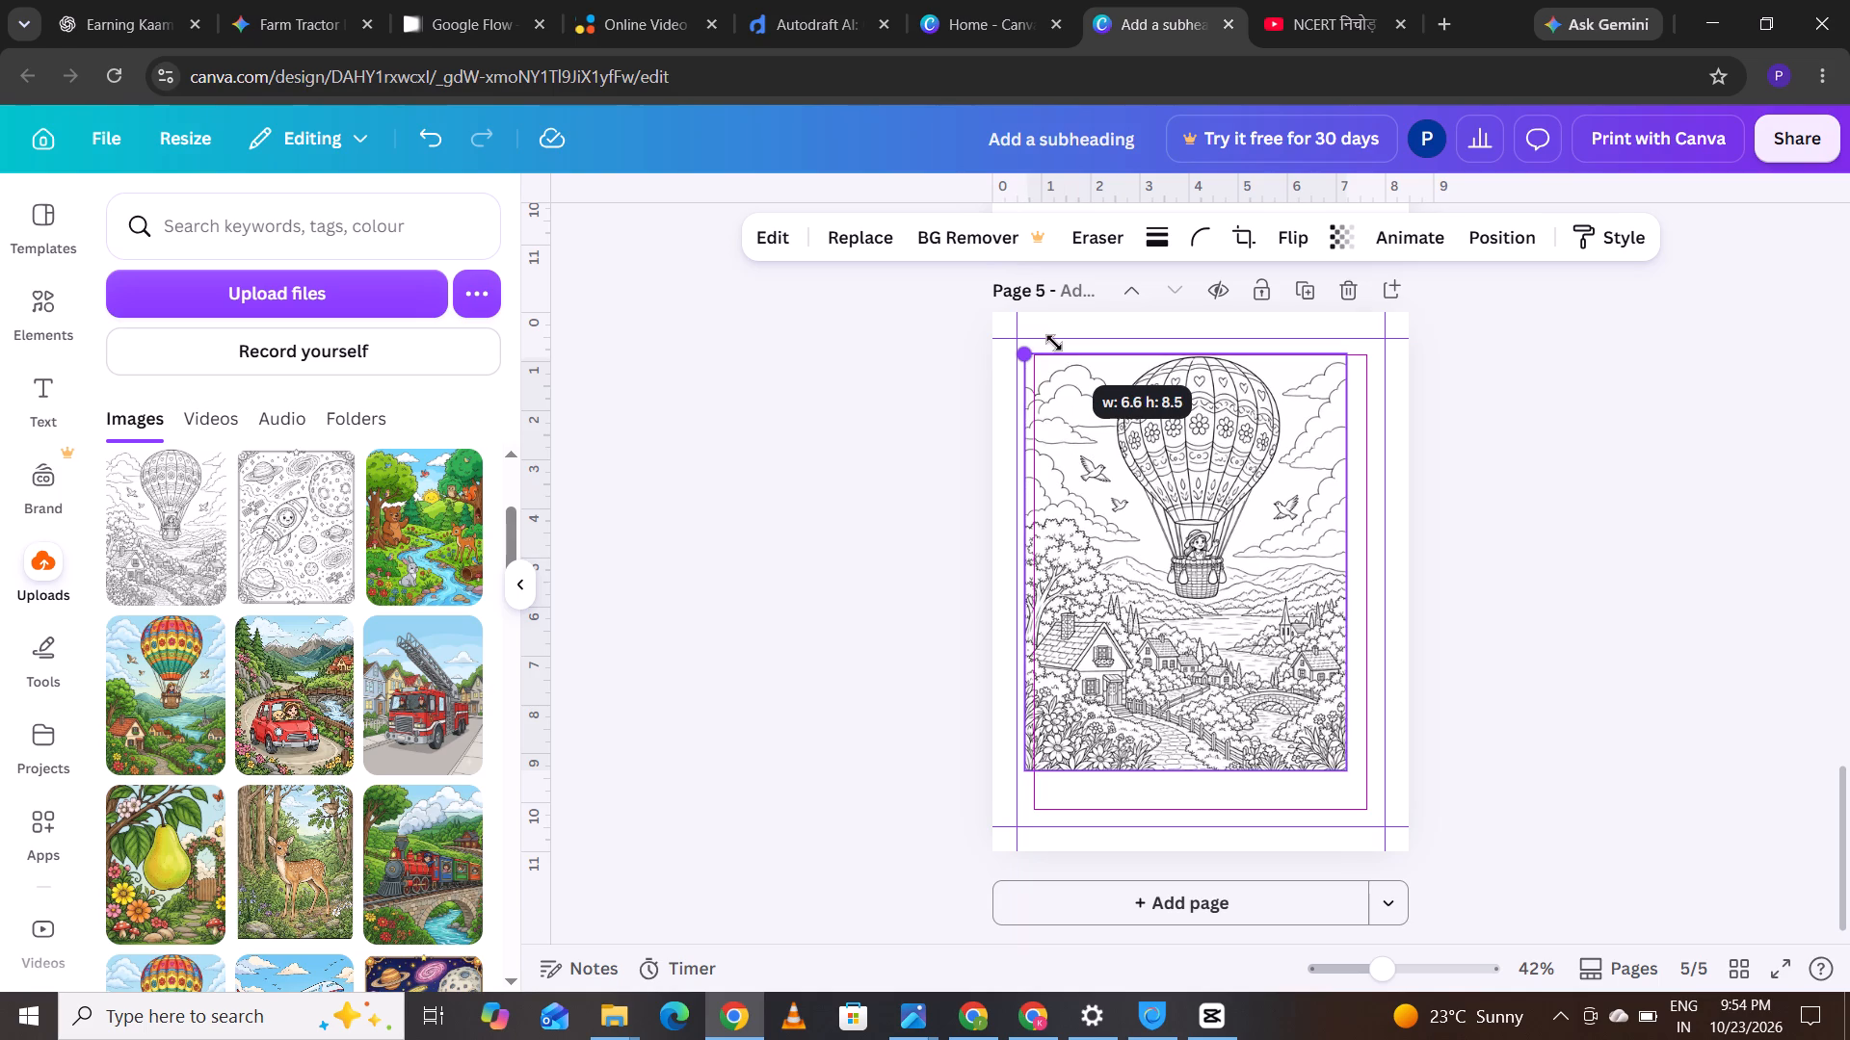
drag(1054, 343, 1046, 327)
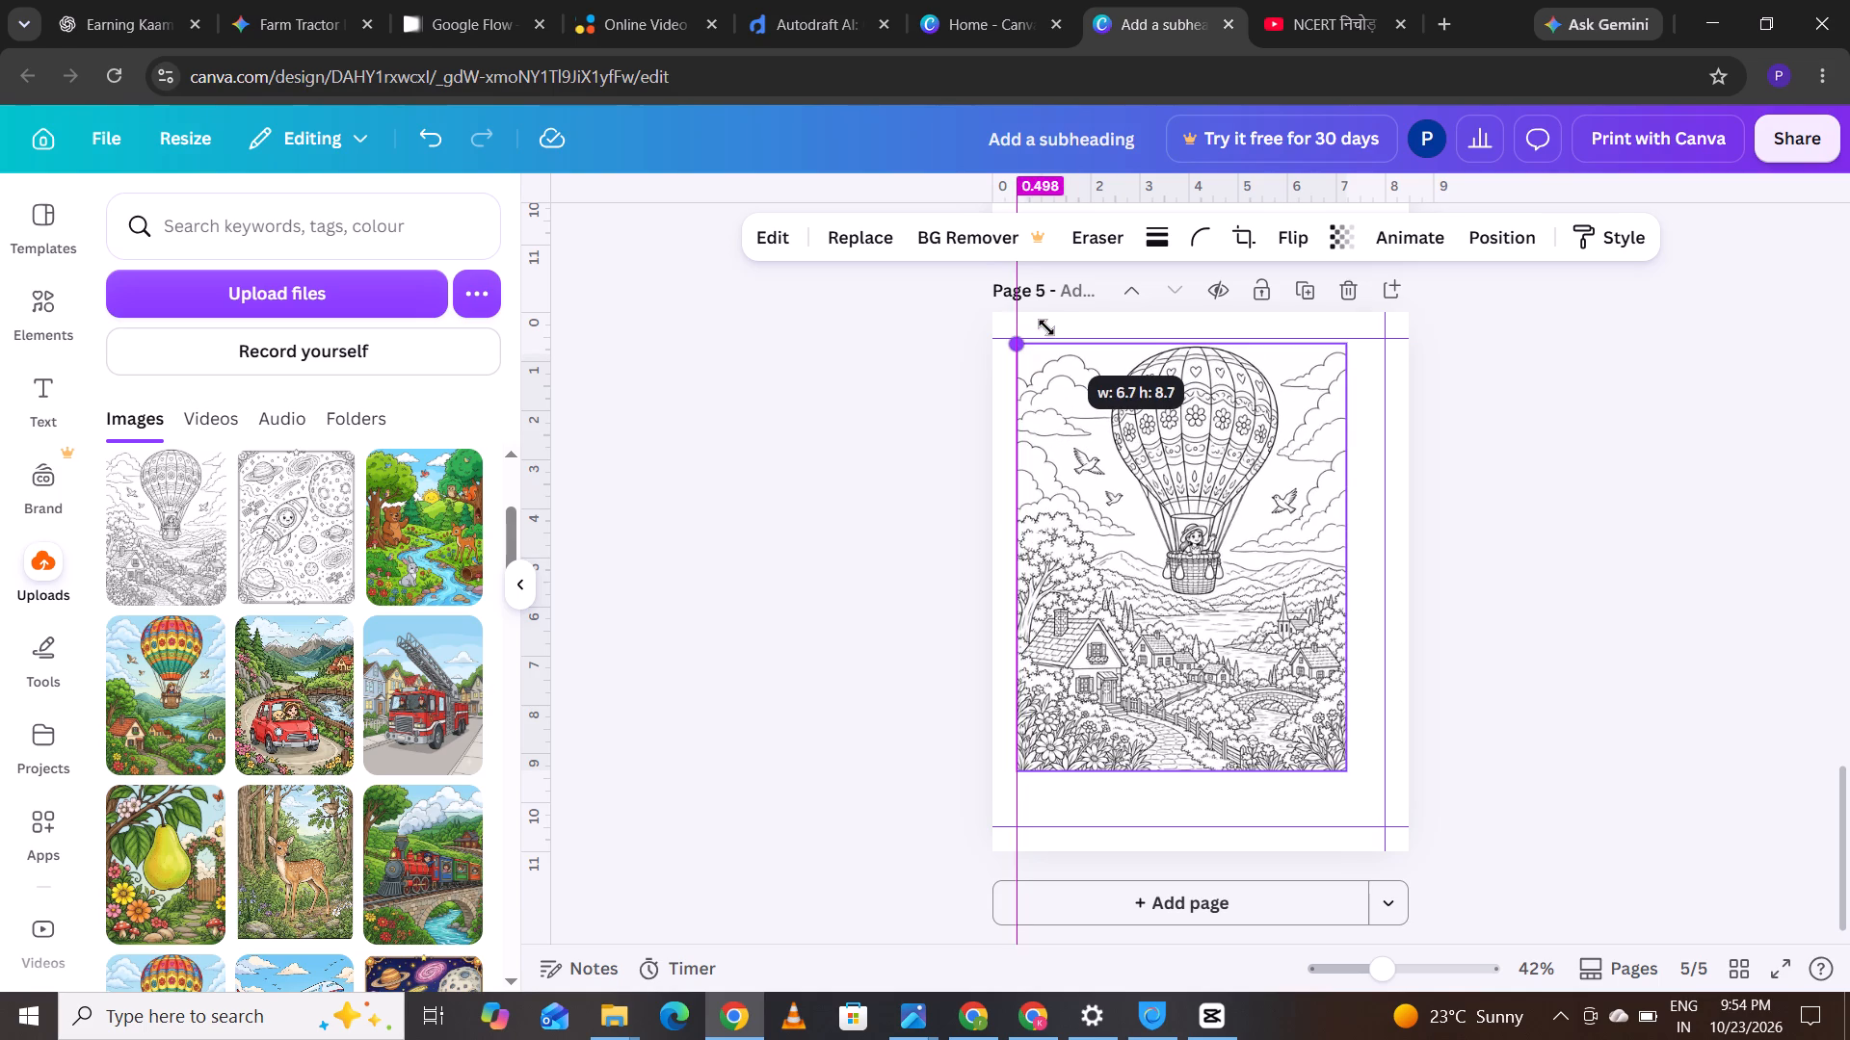
drag(1046, 327, 1041, 325)
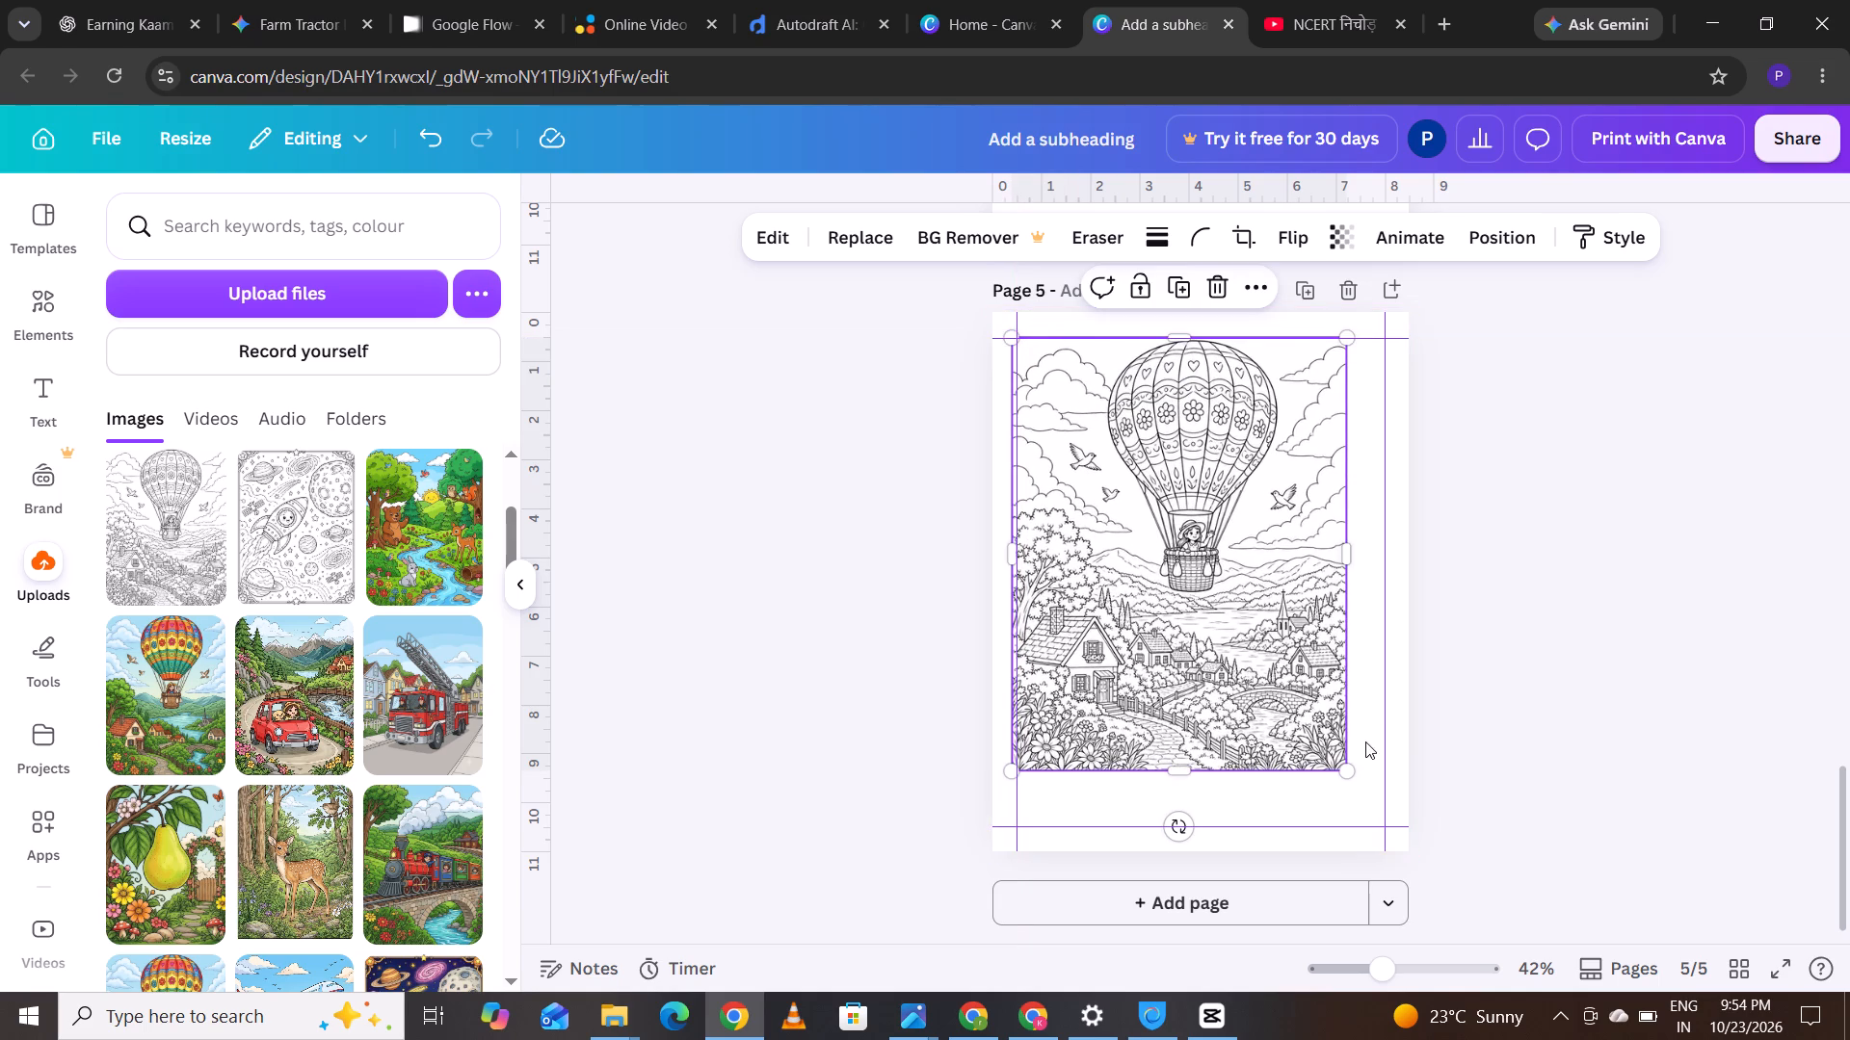
drag(1347, 768, 1356, 810)
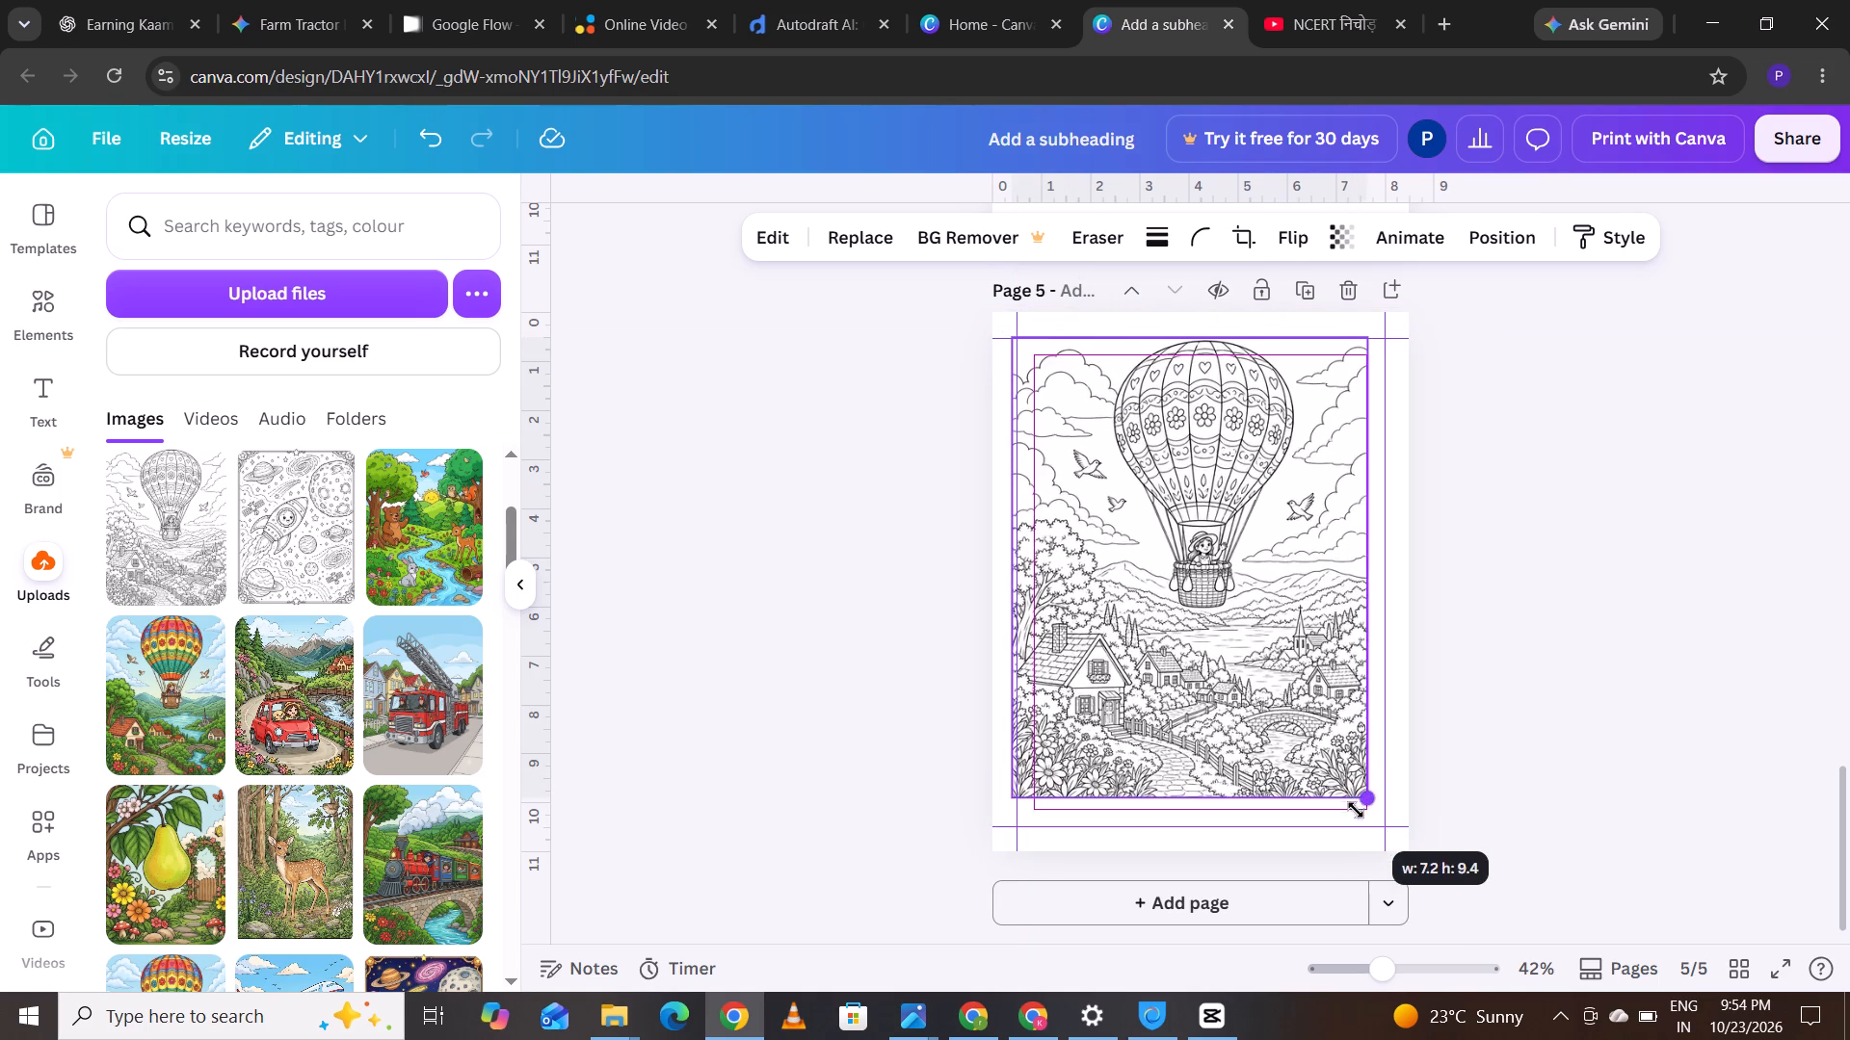
drag(1356, 810, 1366, 841)
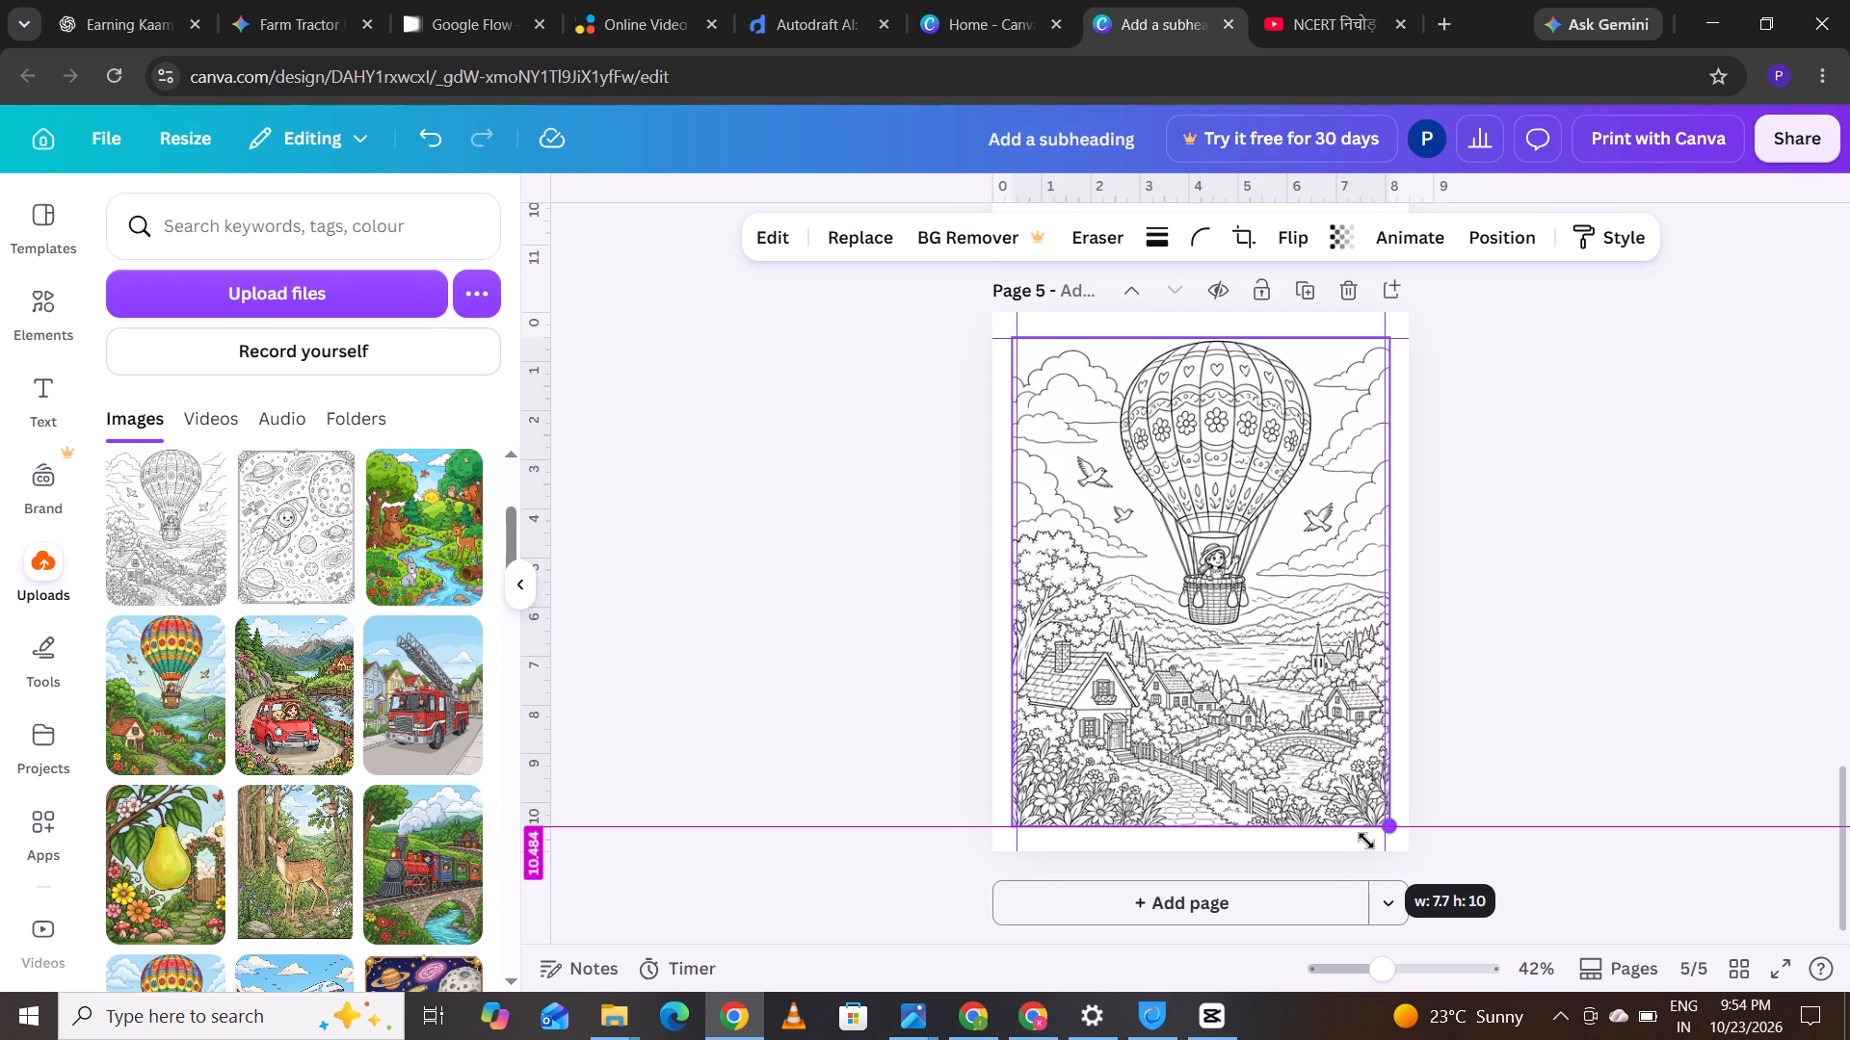
drag(1366, 841, 1356, 827)
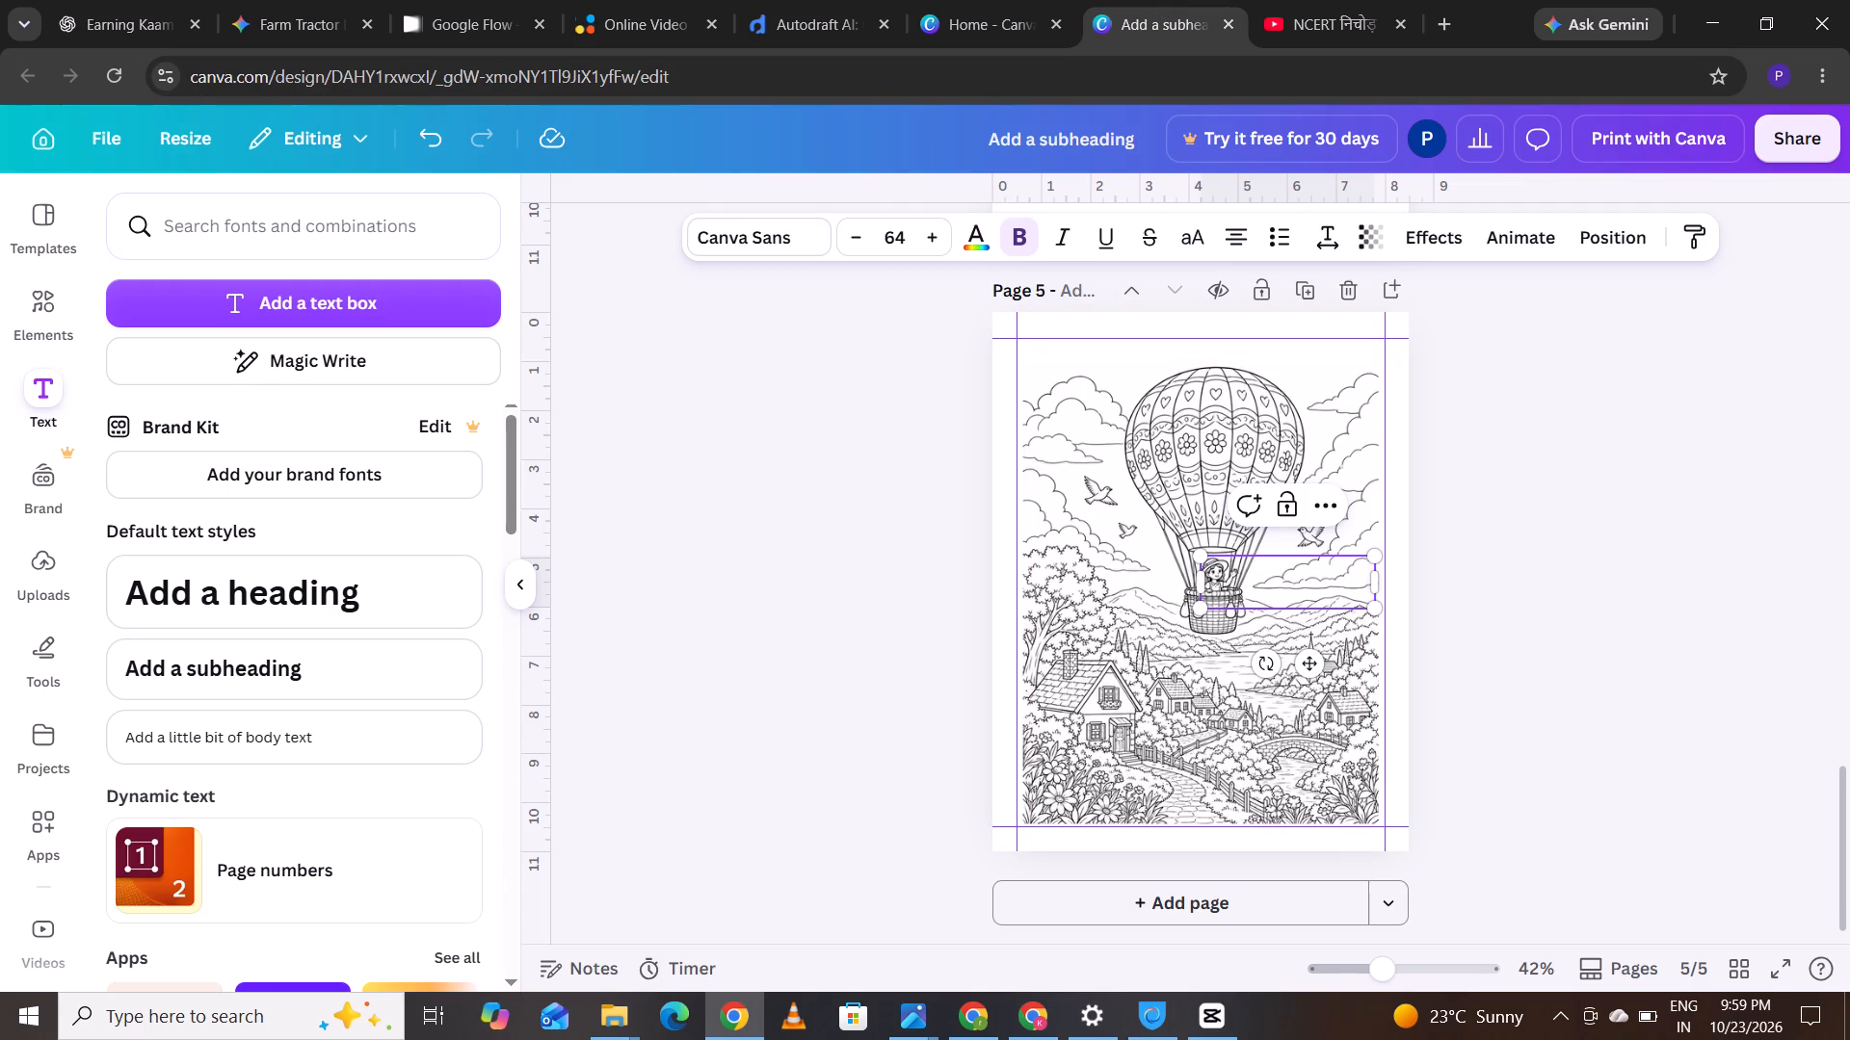
right_click(1266, 582)
click(1291, 297)
Apply the Hollow text effect to the "Hot-Air Balloon Ride" heading.
click(1438, 226)
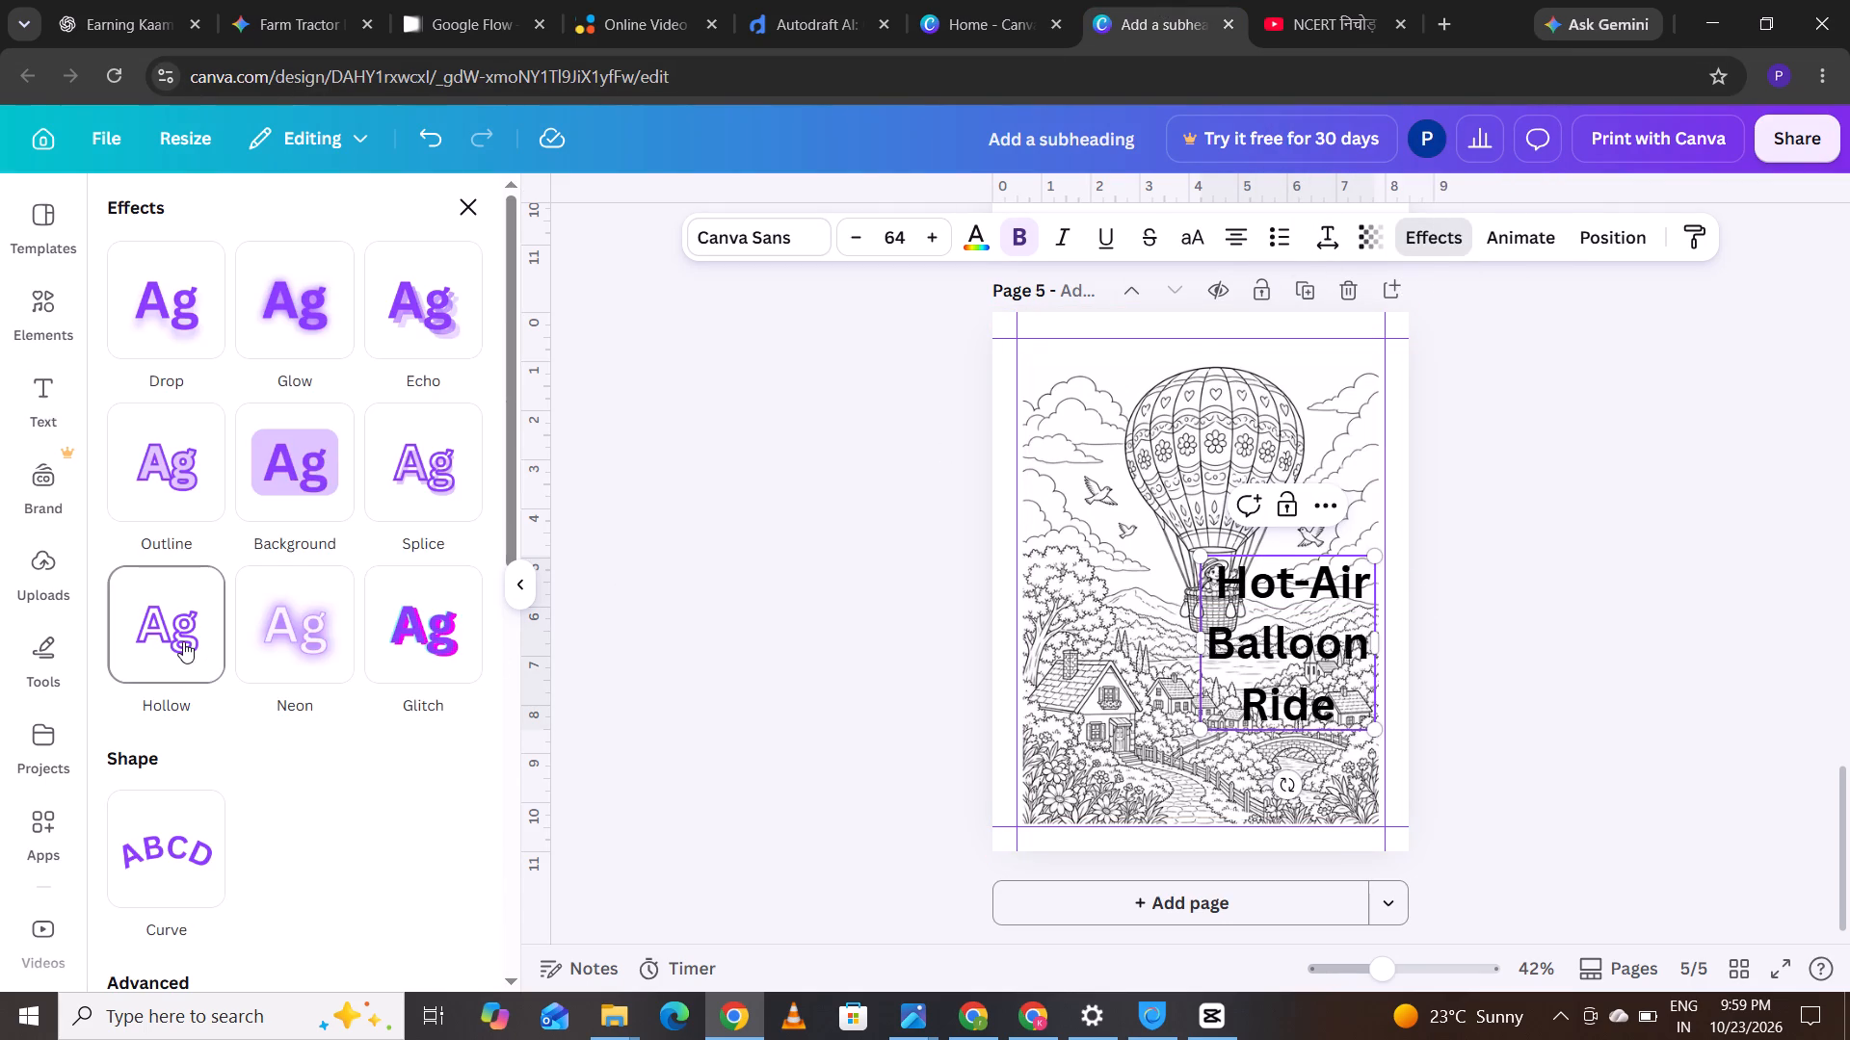
click(183, 641)
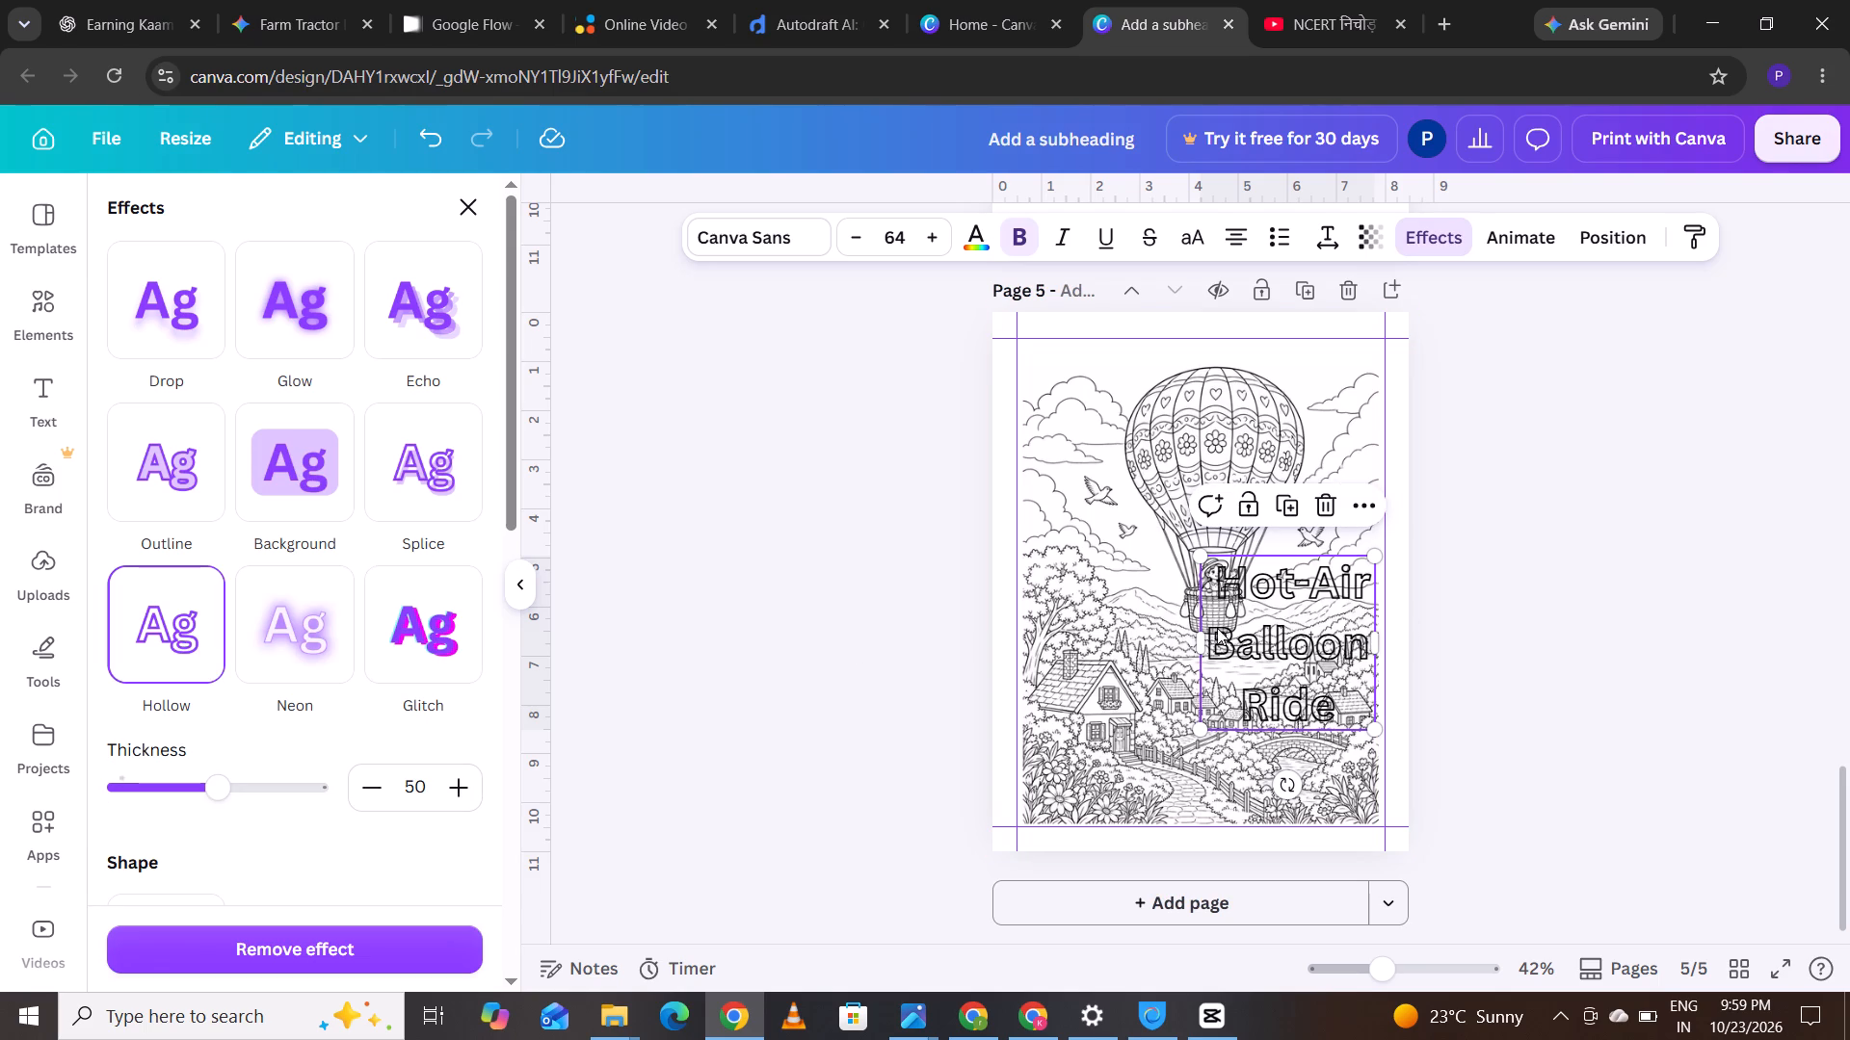
Widen the "Hot-Air Balloon Ride" heading box across page 5 and reduce its font size to 56.
drag(1195, 637, 1028, 655)
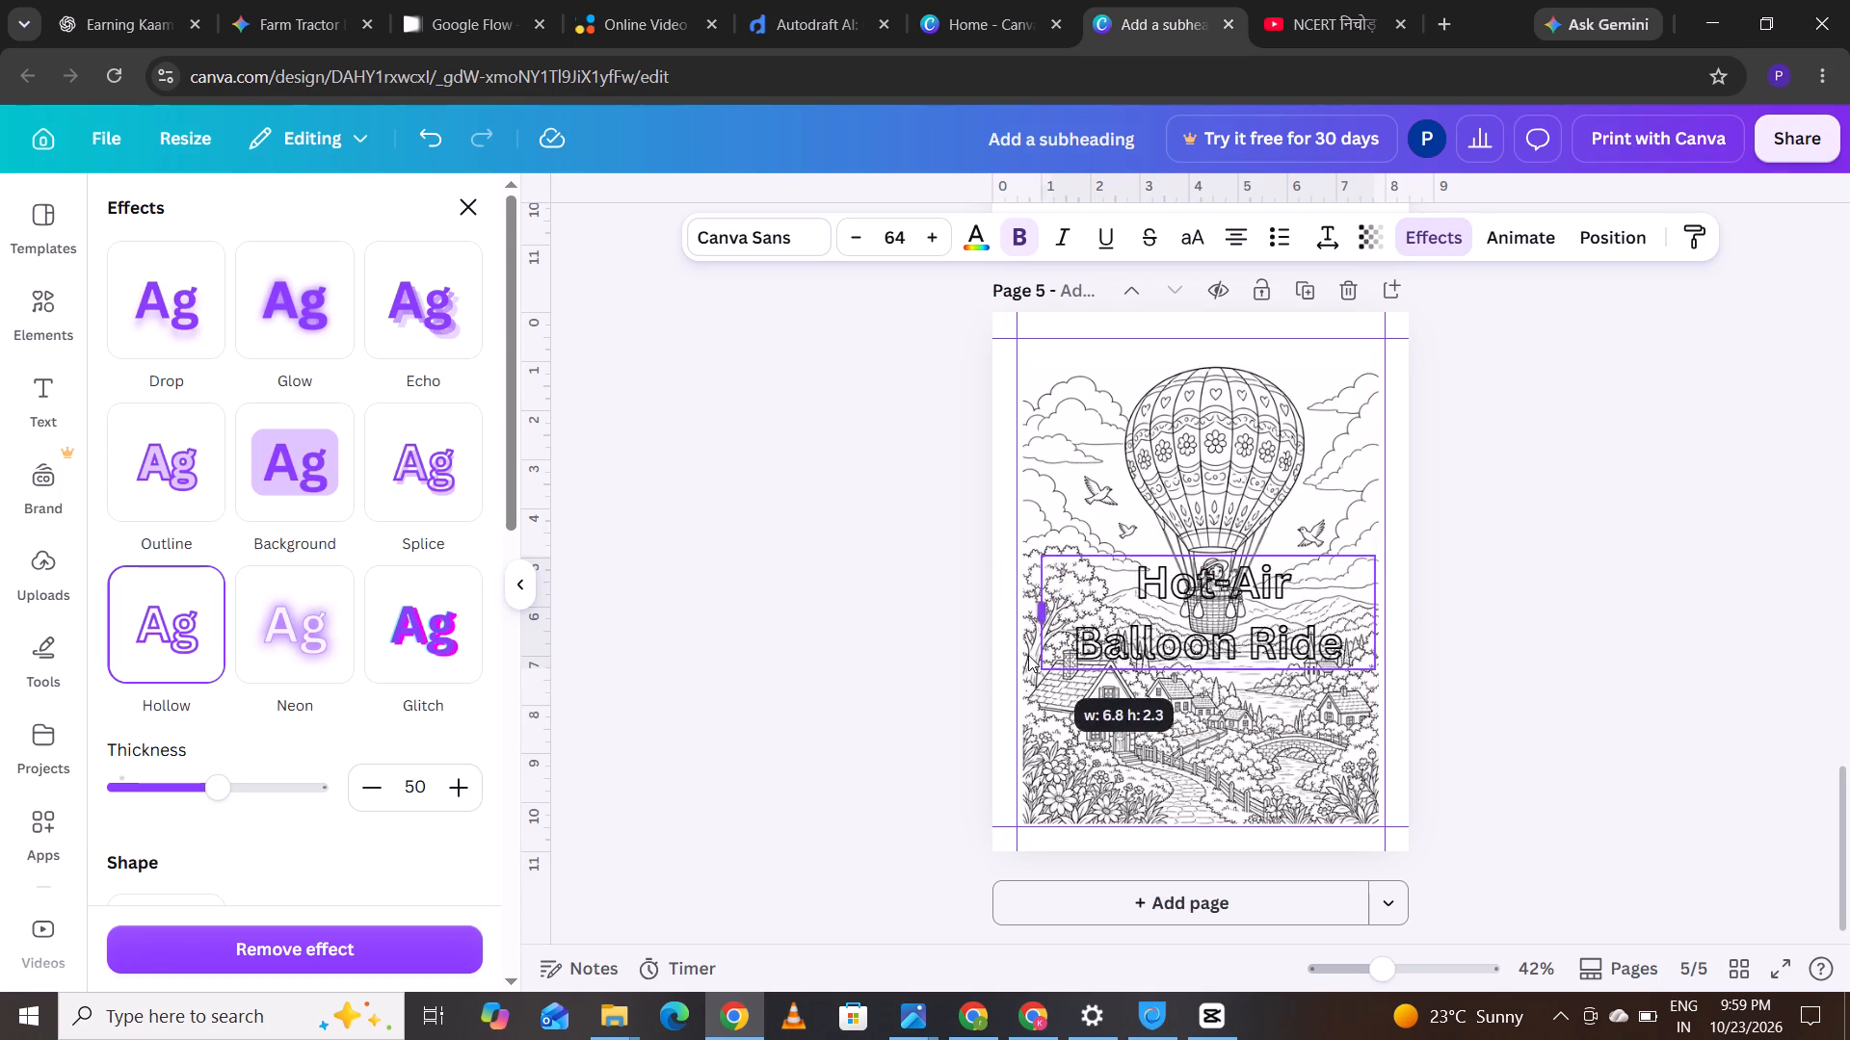
drag(1028, 655, 991, 660)
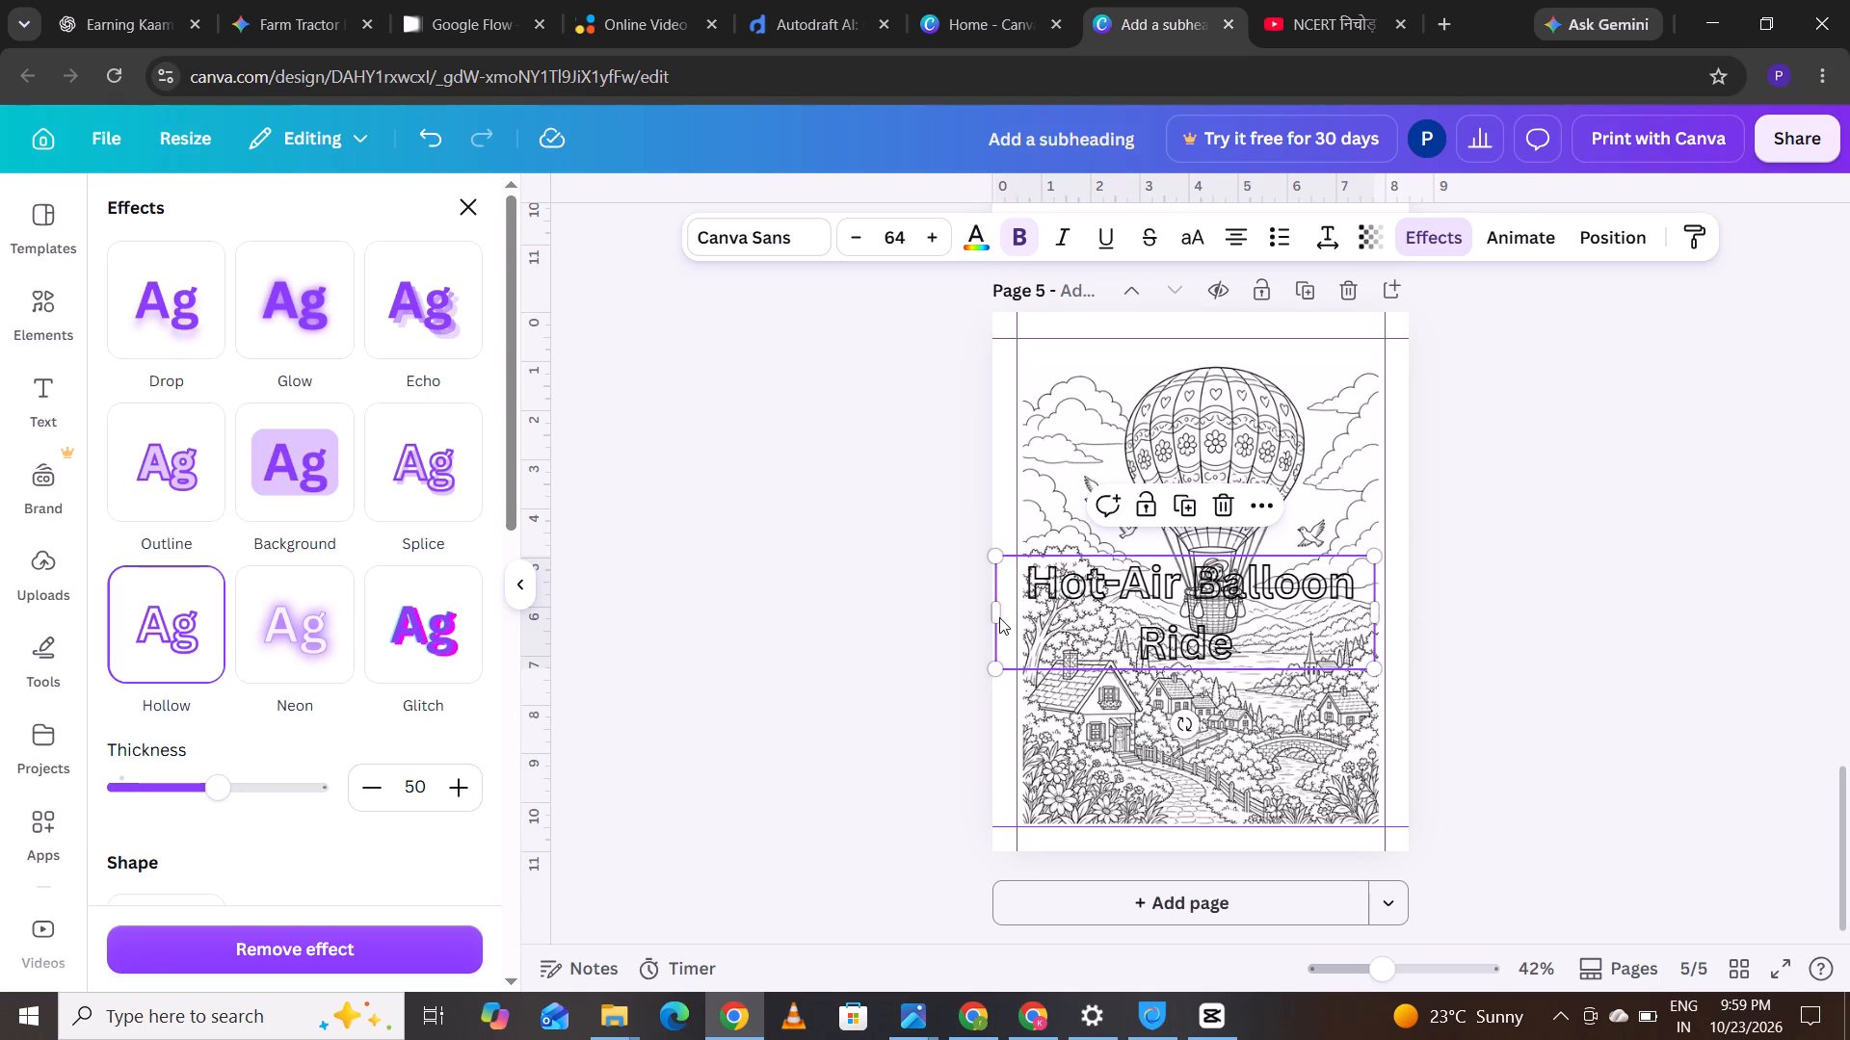
click(866, 247)
triple_click(866, 247)
triple_click(866, 247)
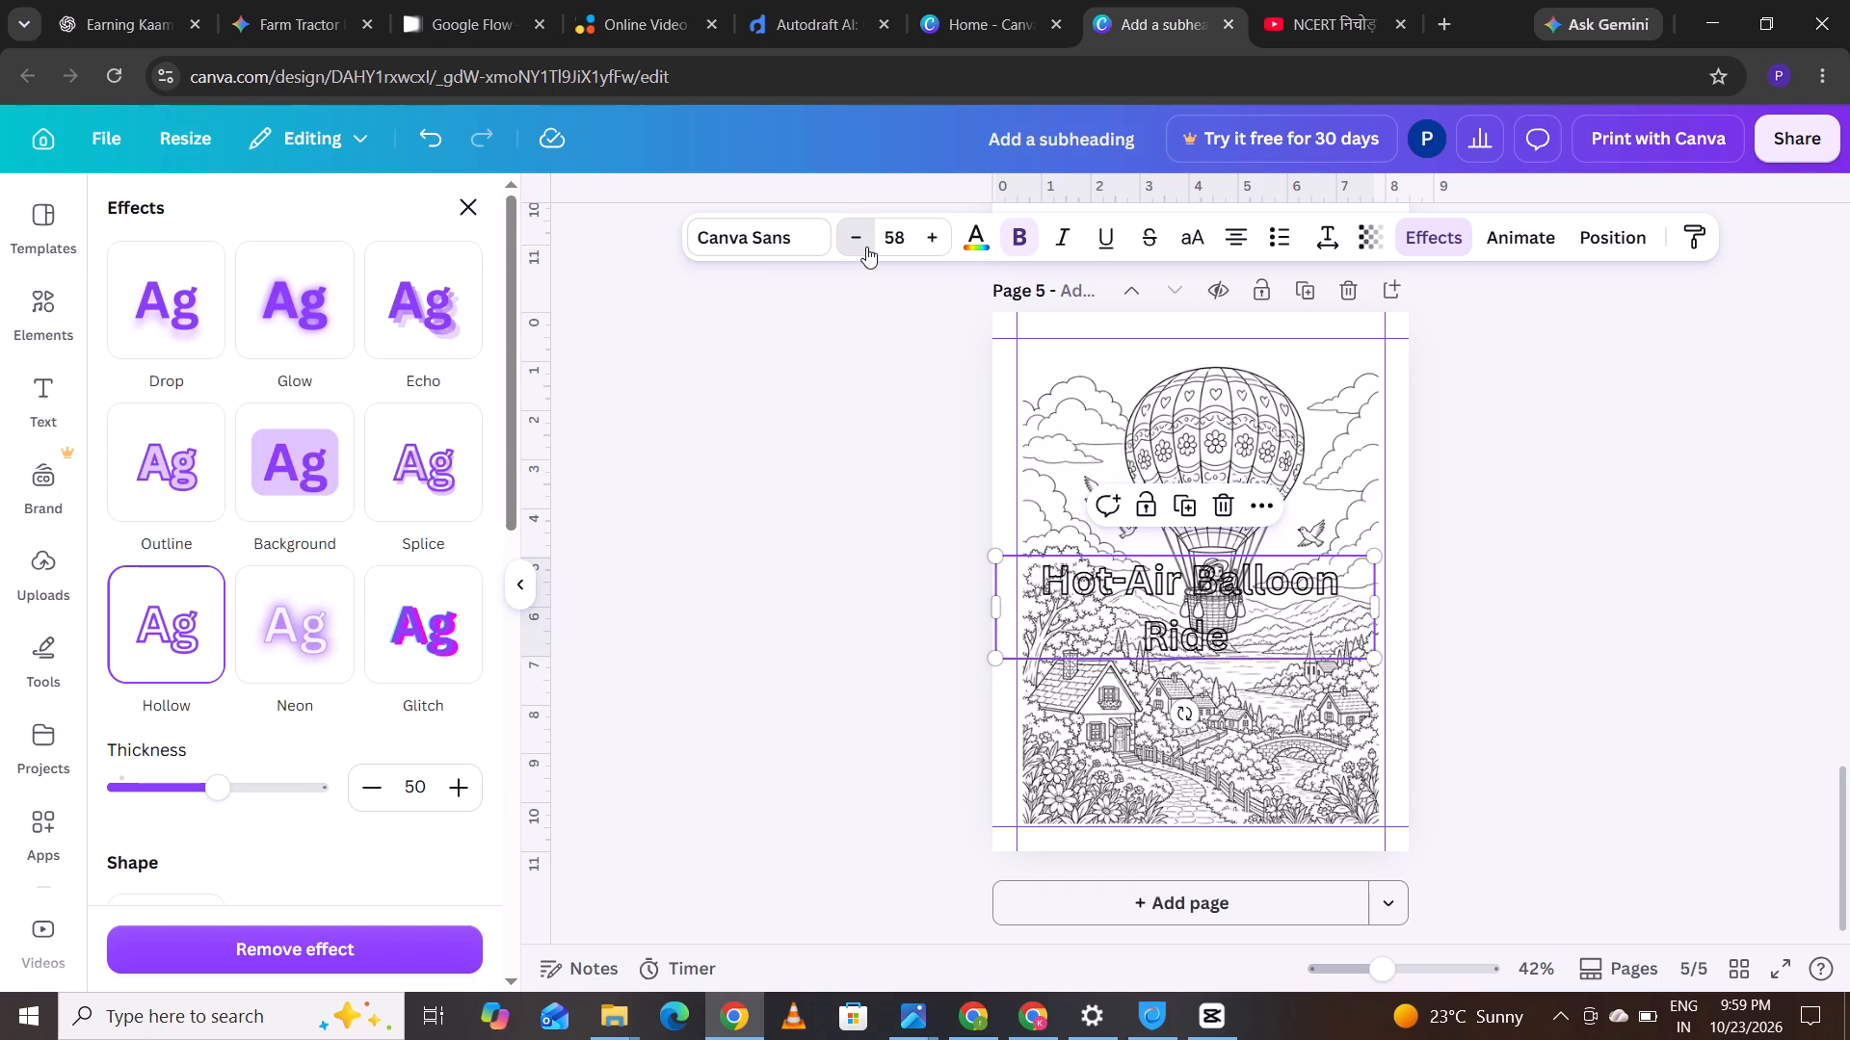
click(866, 247)
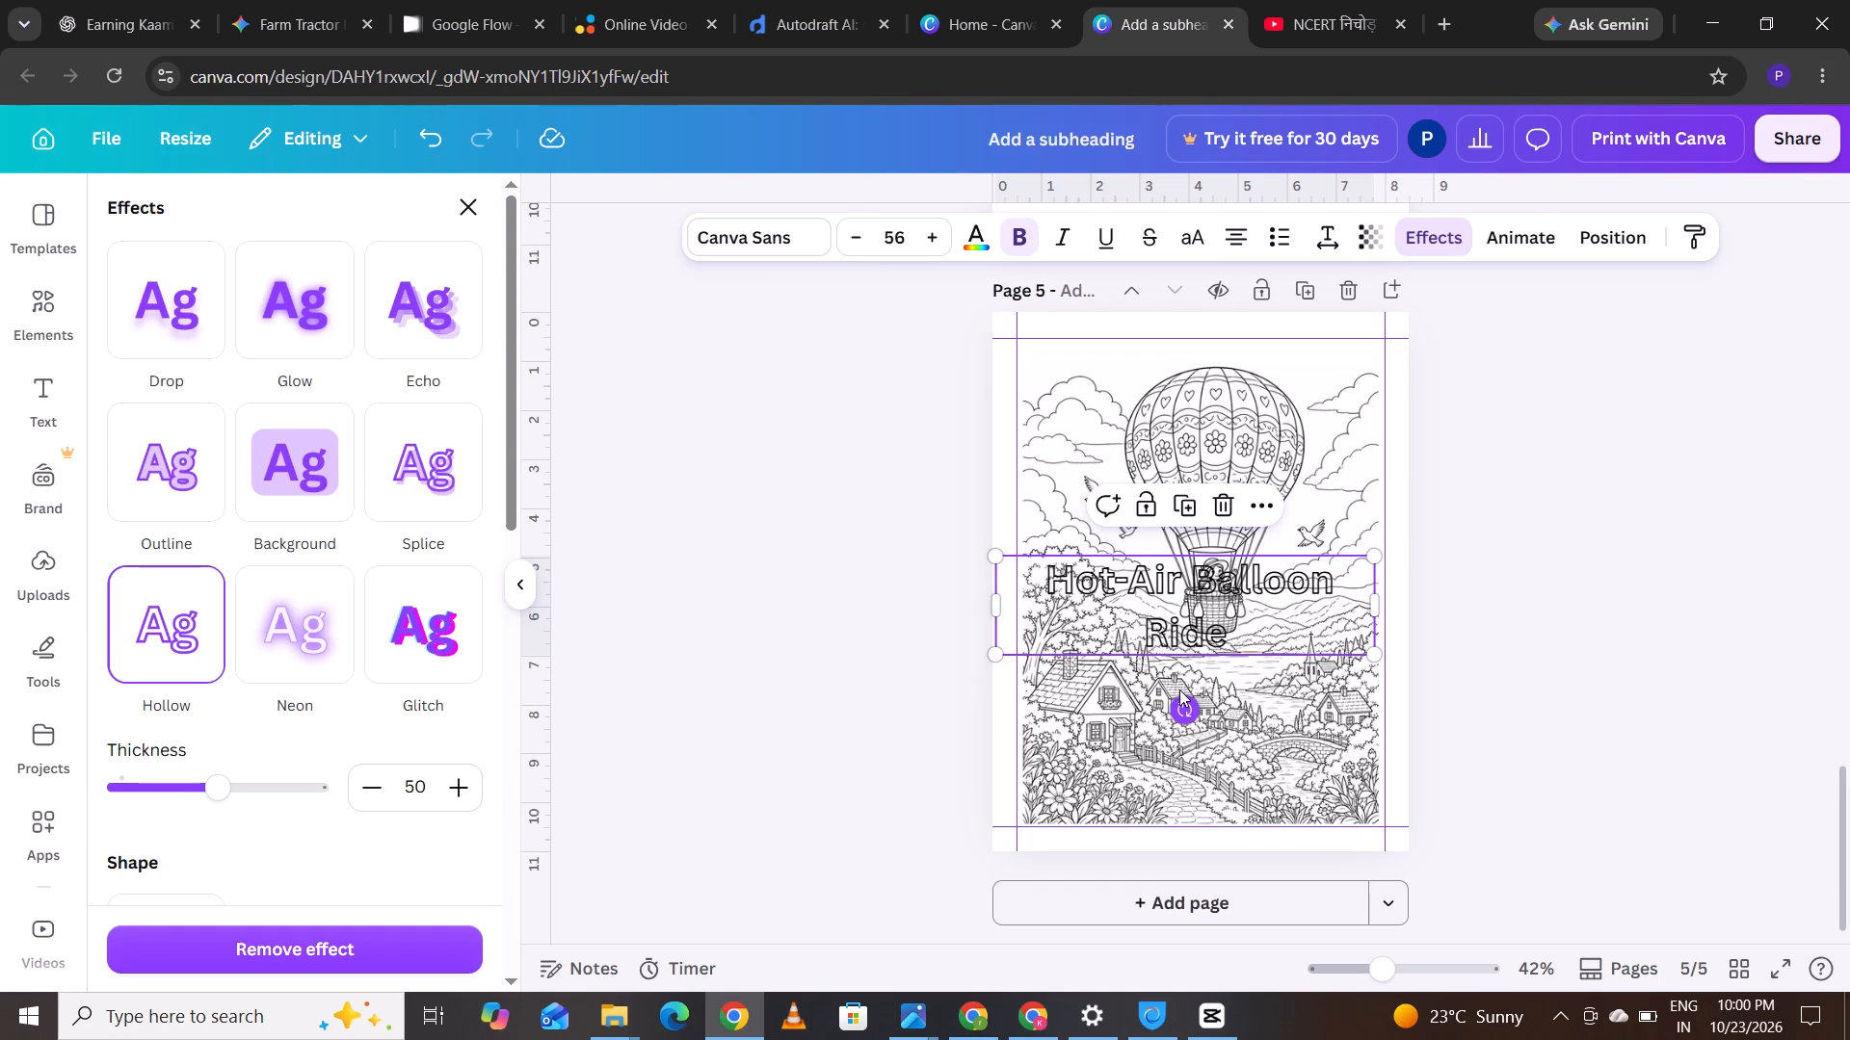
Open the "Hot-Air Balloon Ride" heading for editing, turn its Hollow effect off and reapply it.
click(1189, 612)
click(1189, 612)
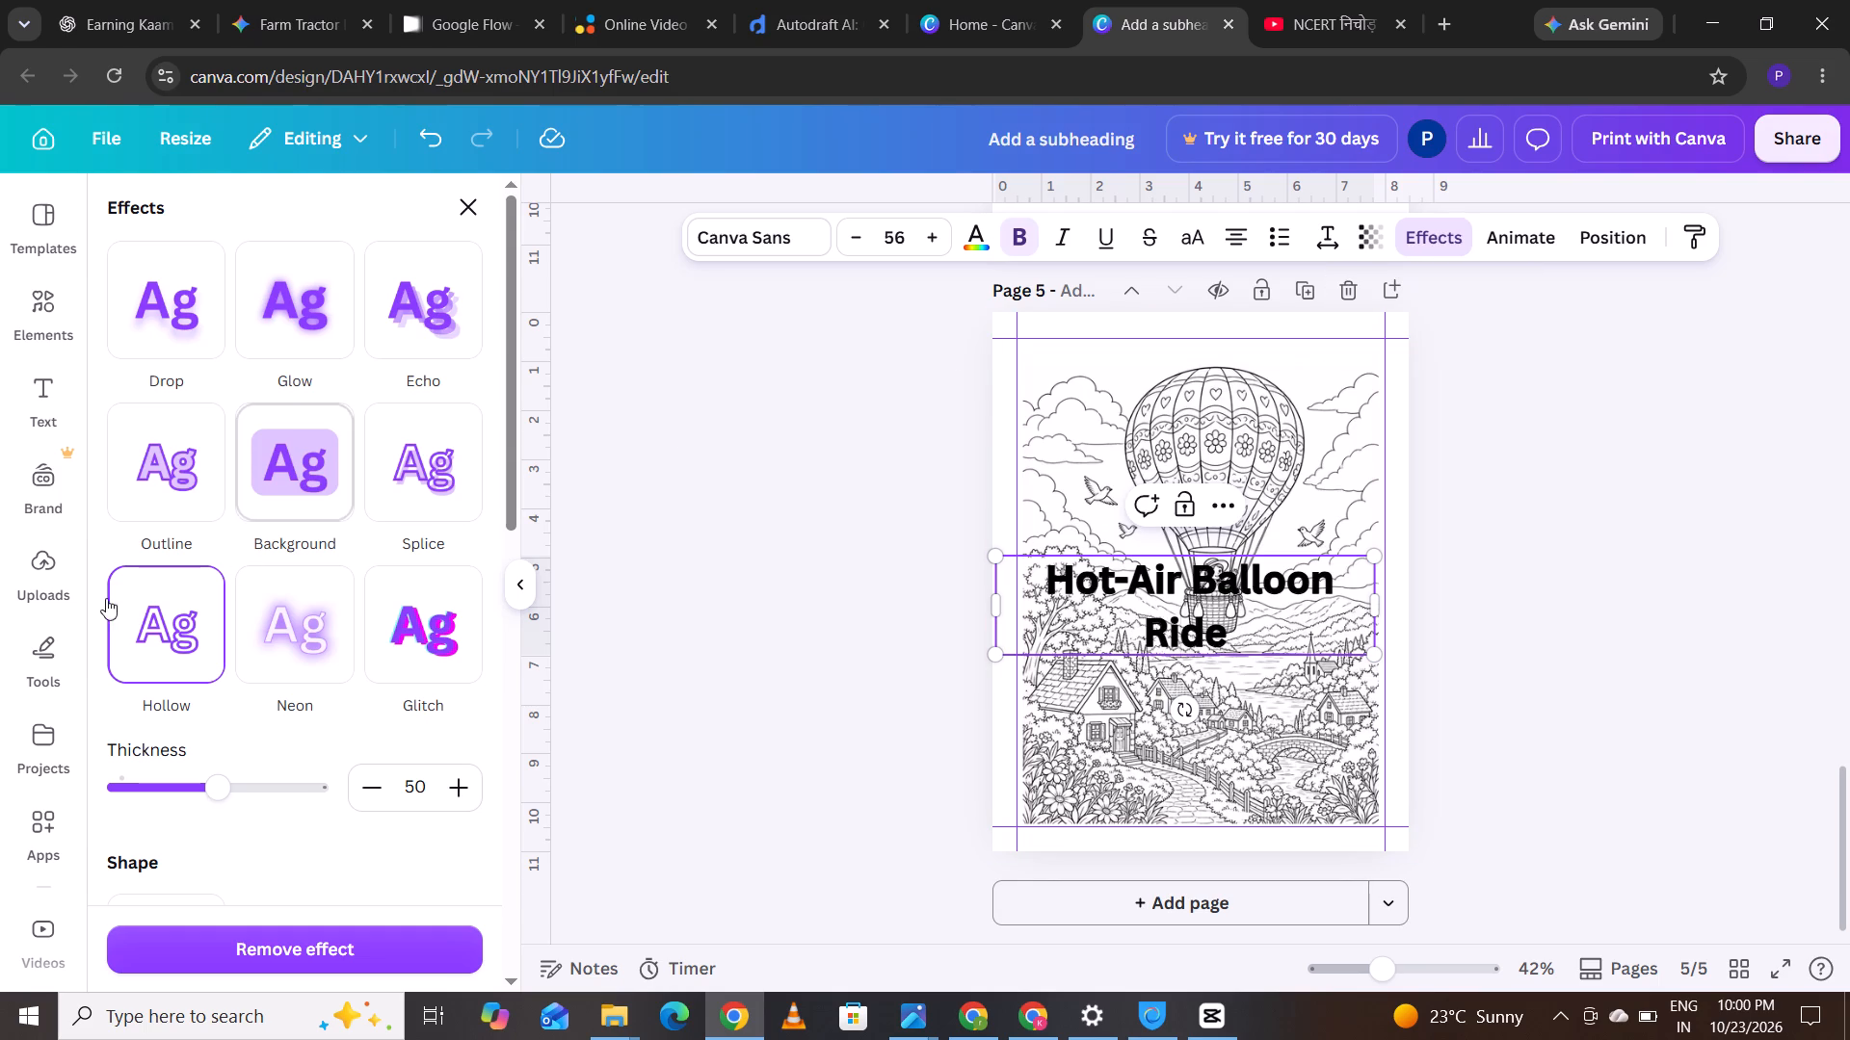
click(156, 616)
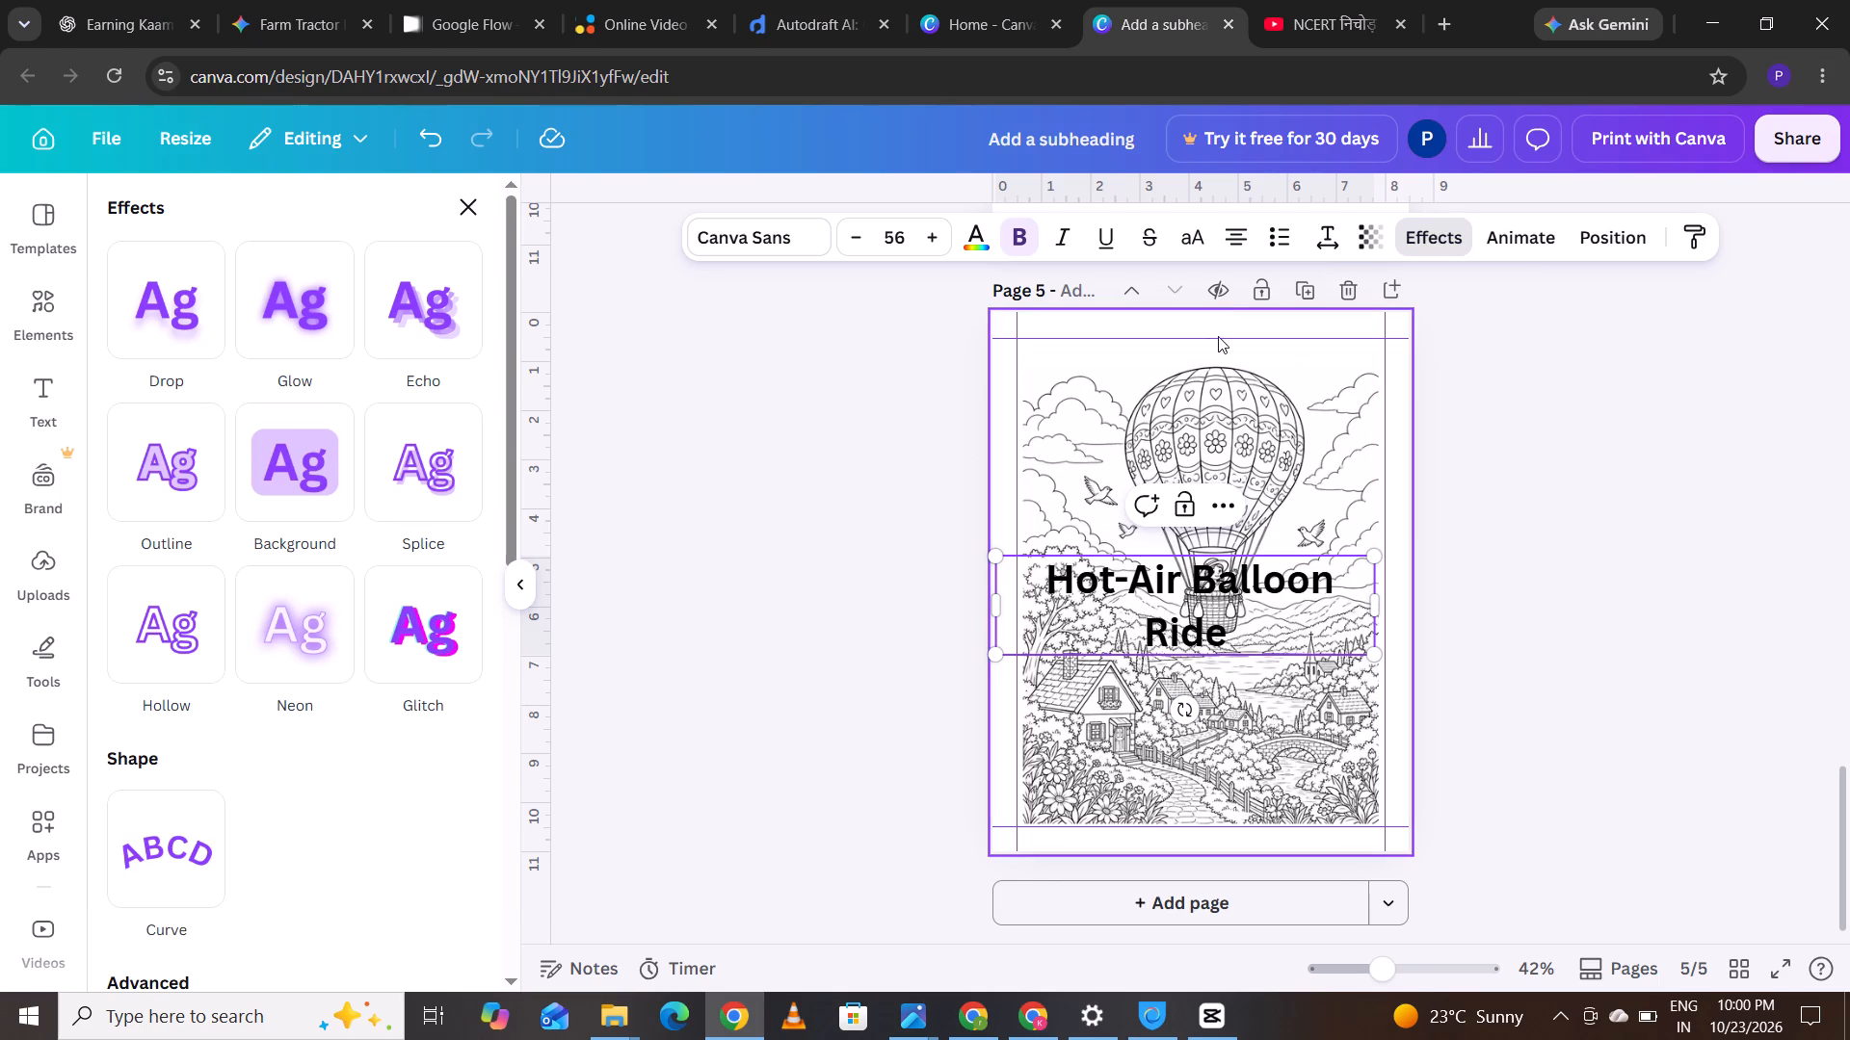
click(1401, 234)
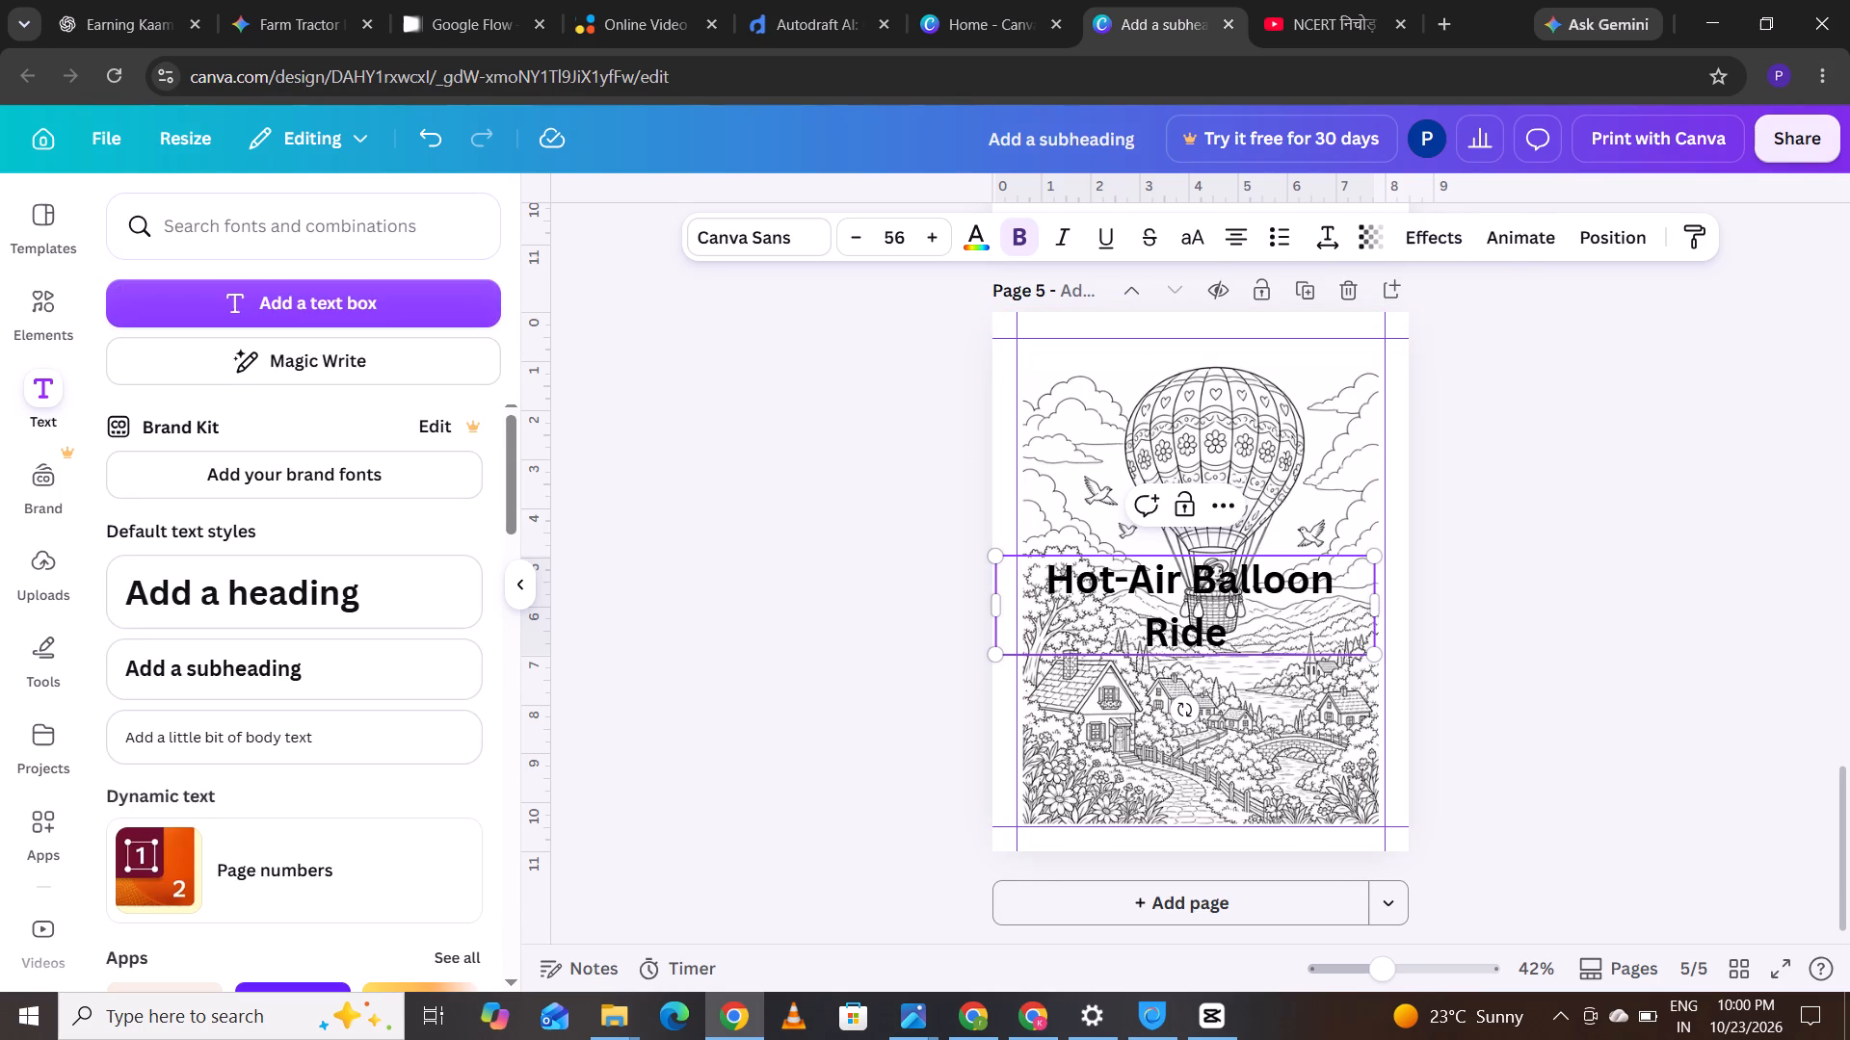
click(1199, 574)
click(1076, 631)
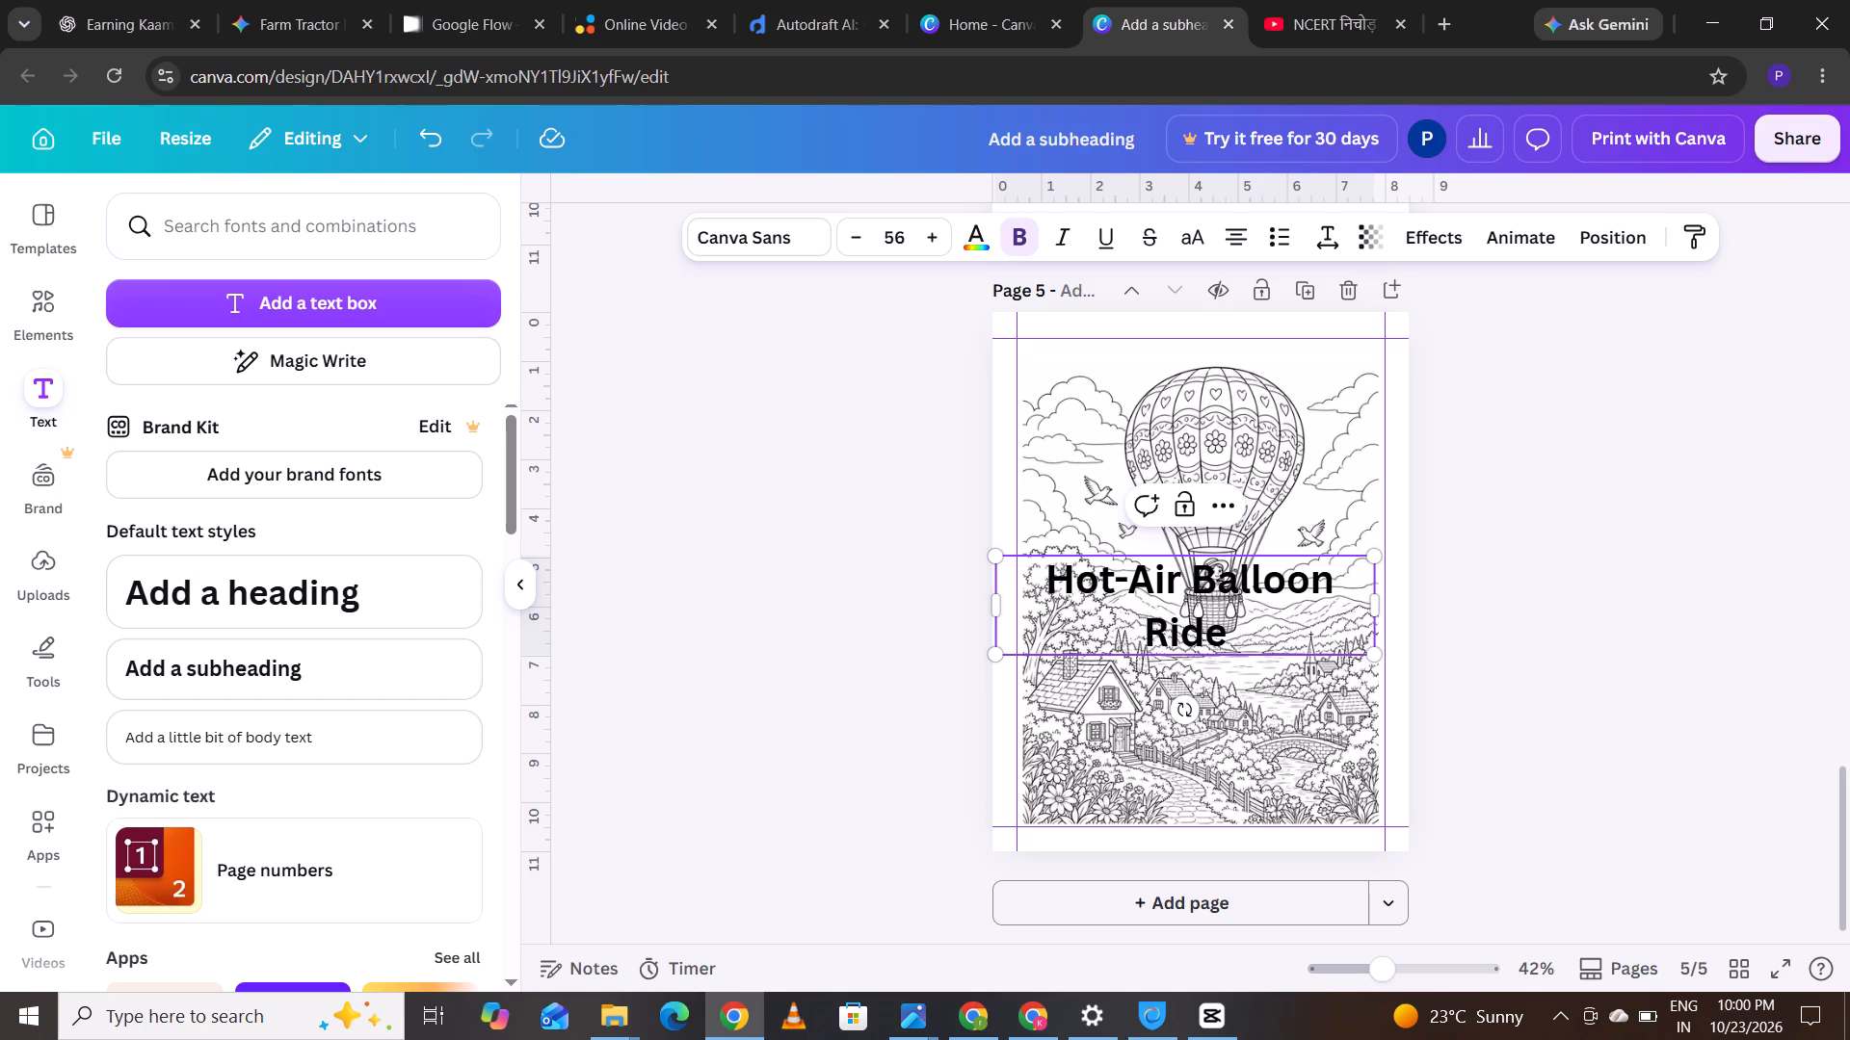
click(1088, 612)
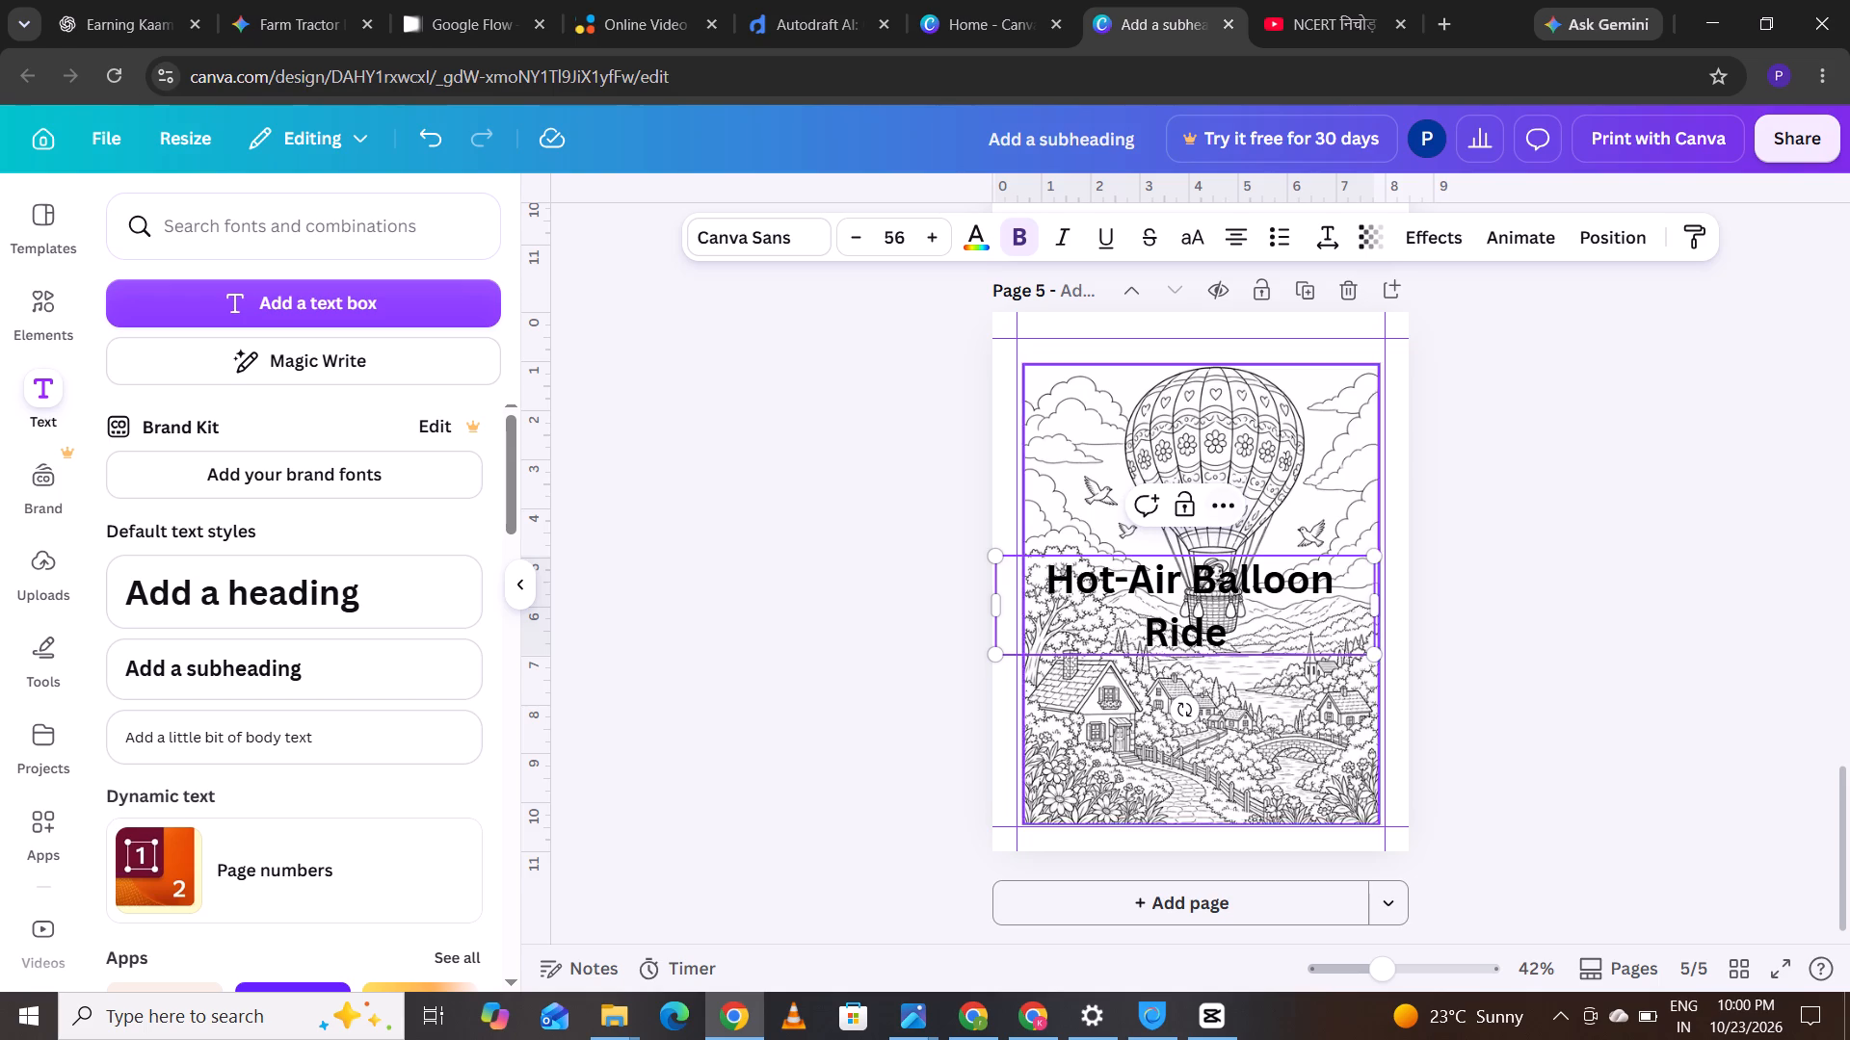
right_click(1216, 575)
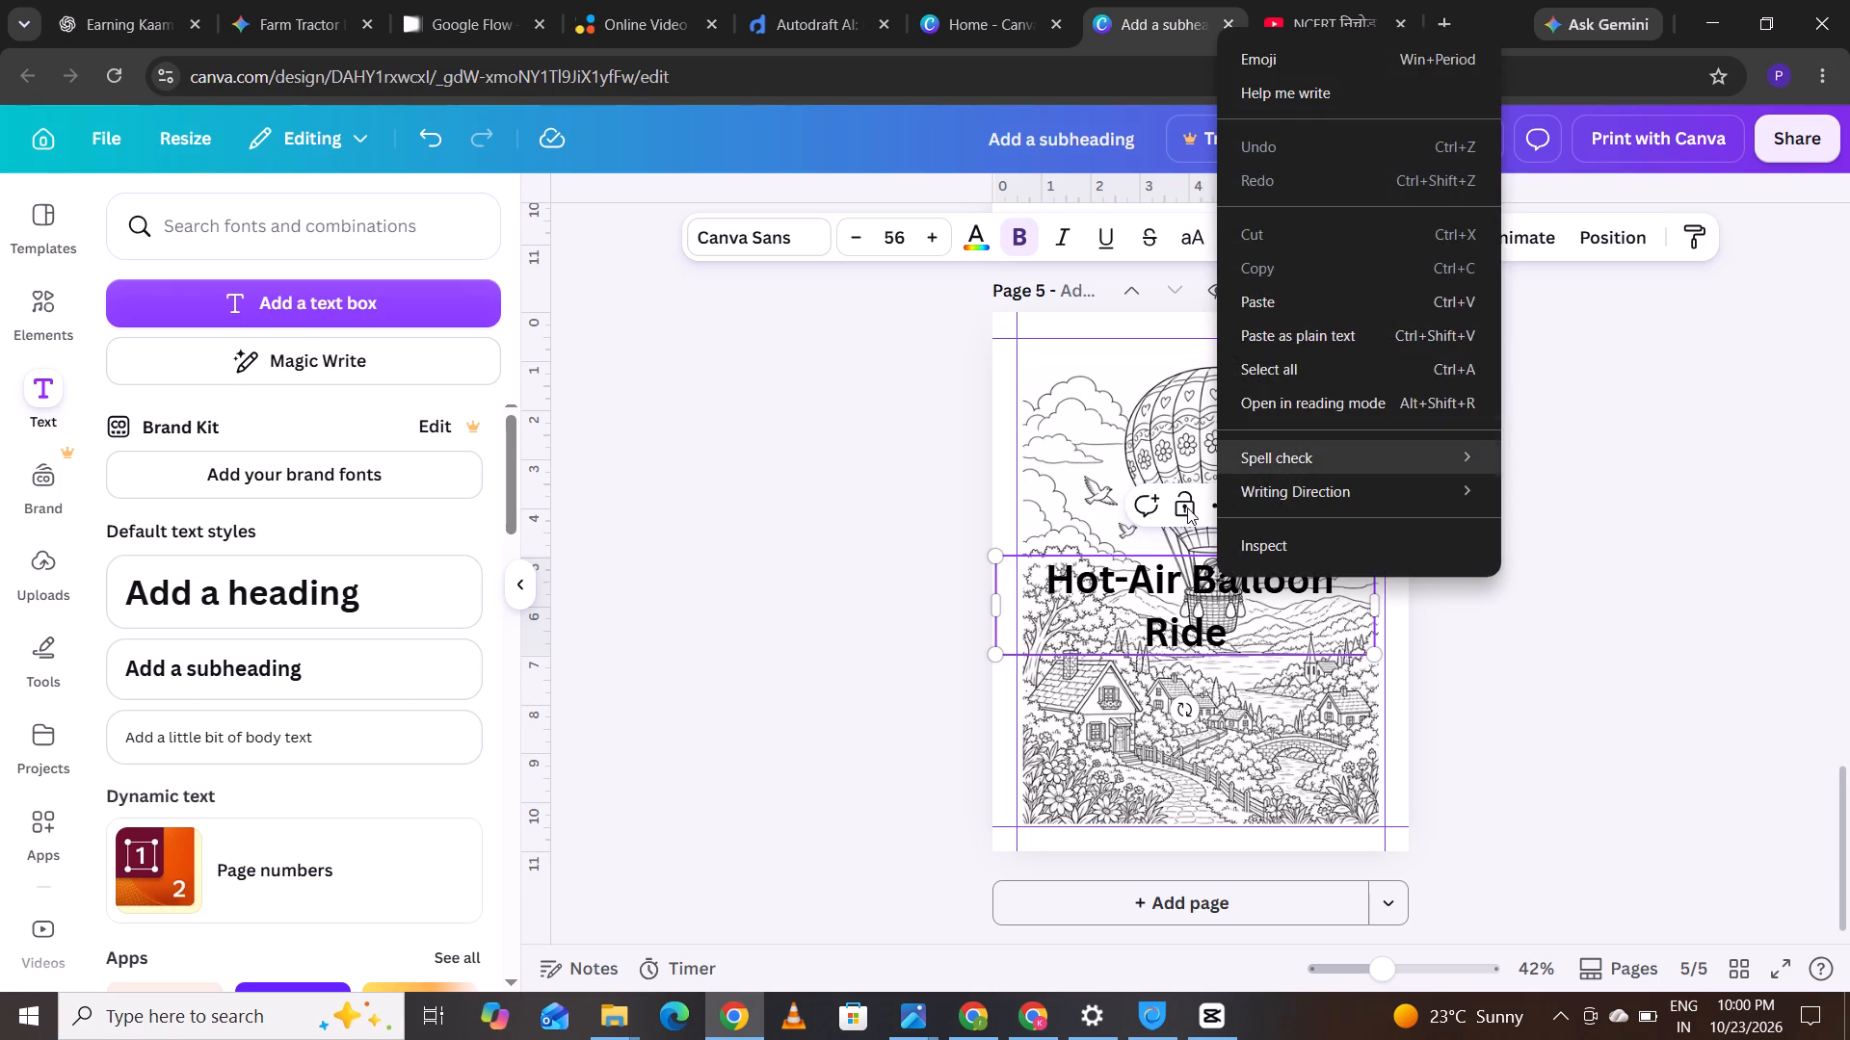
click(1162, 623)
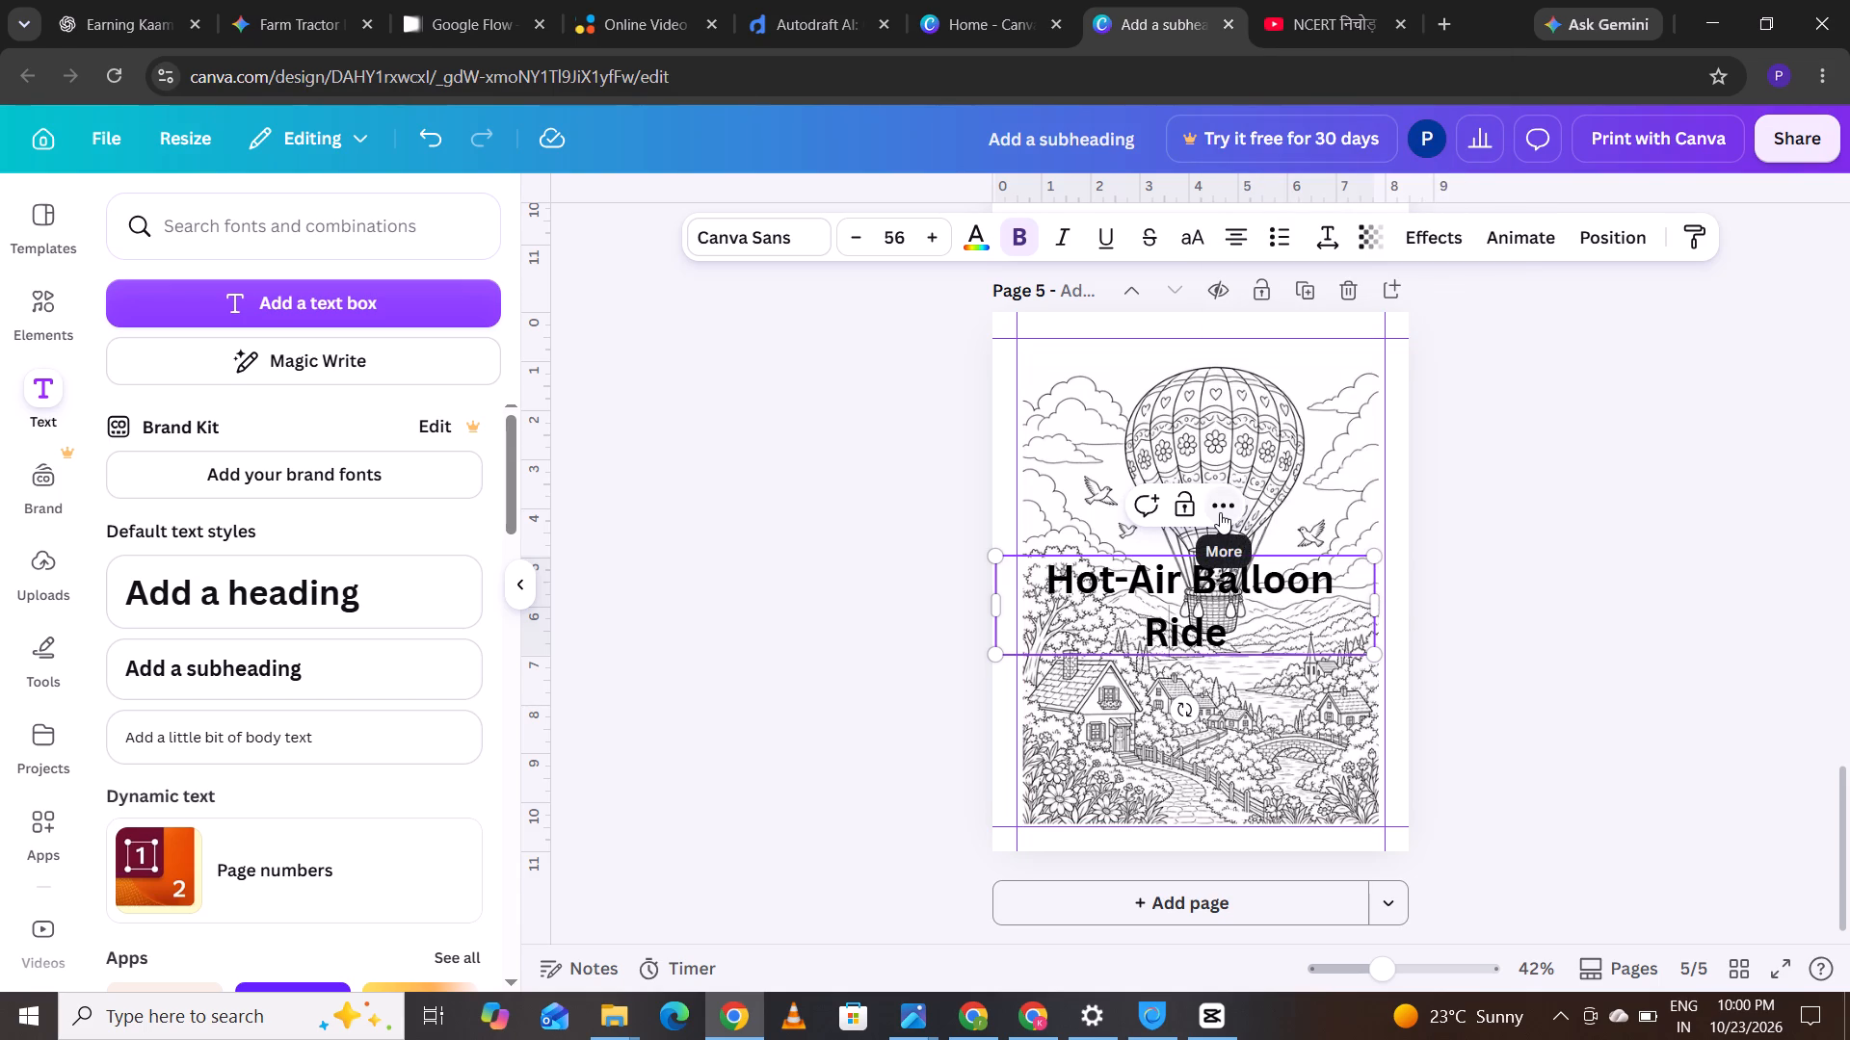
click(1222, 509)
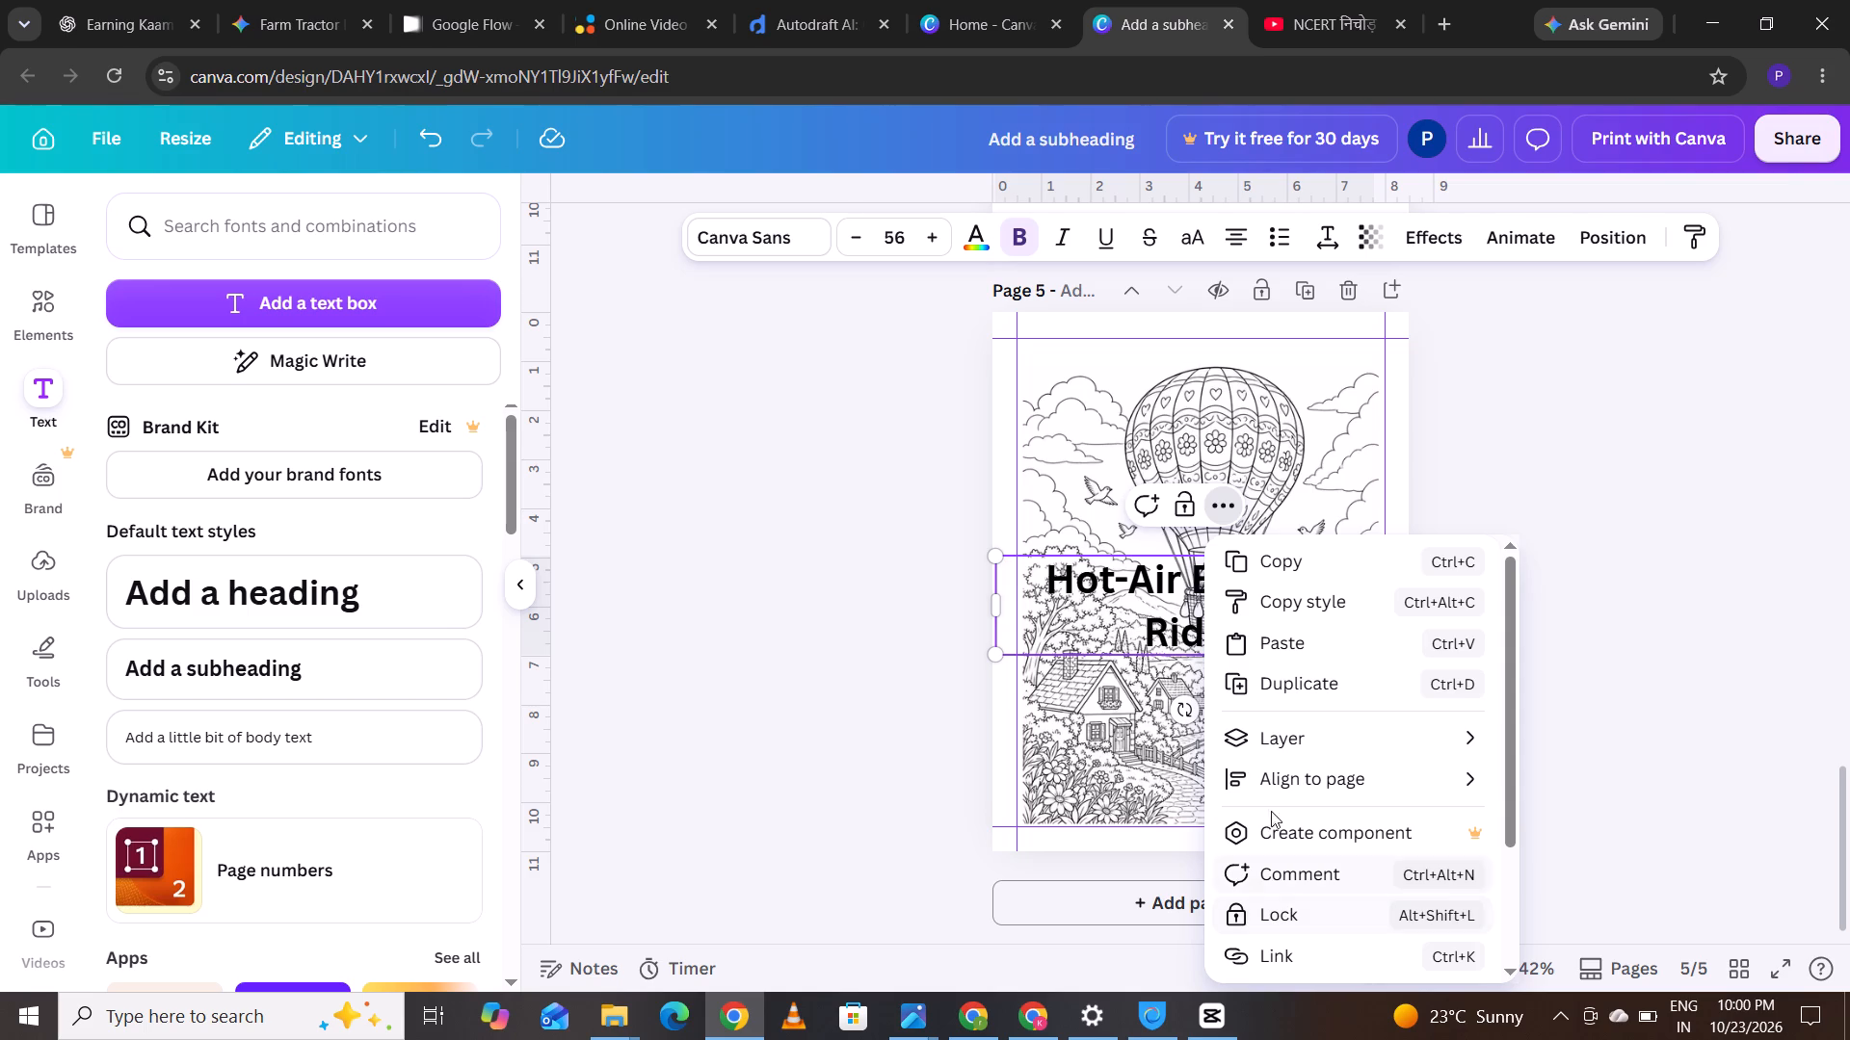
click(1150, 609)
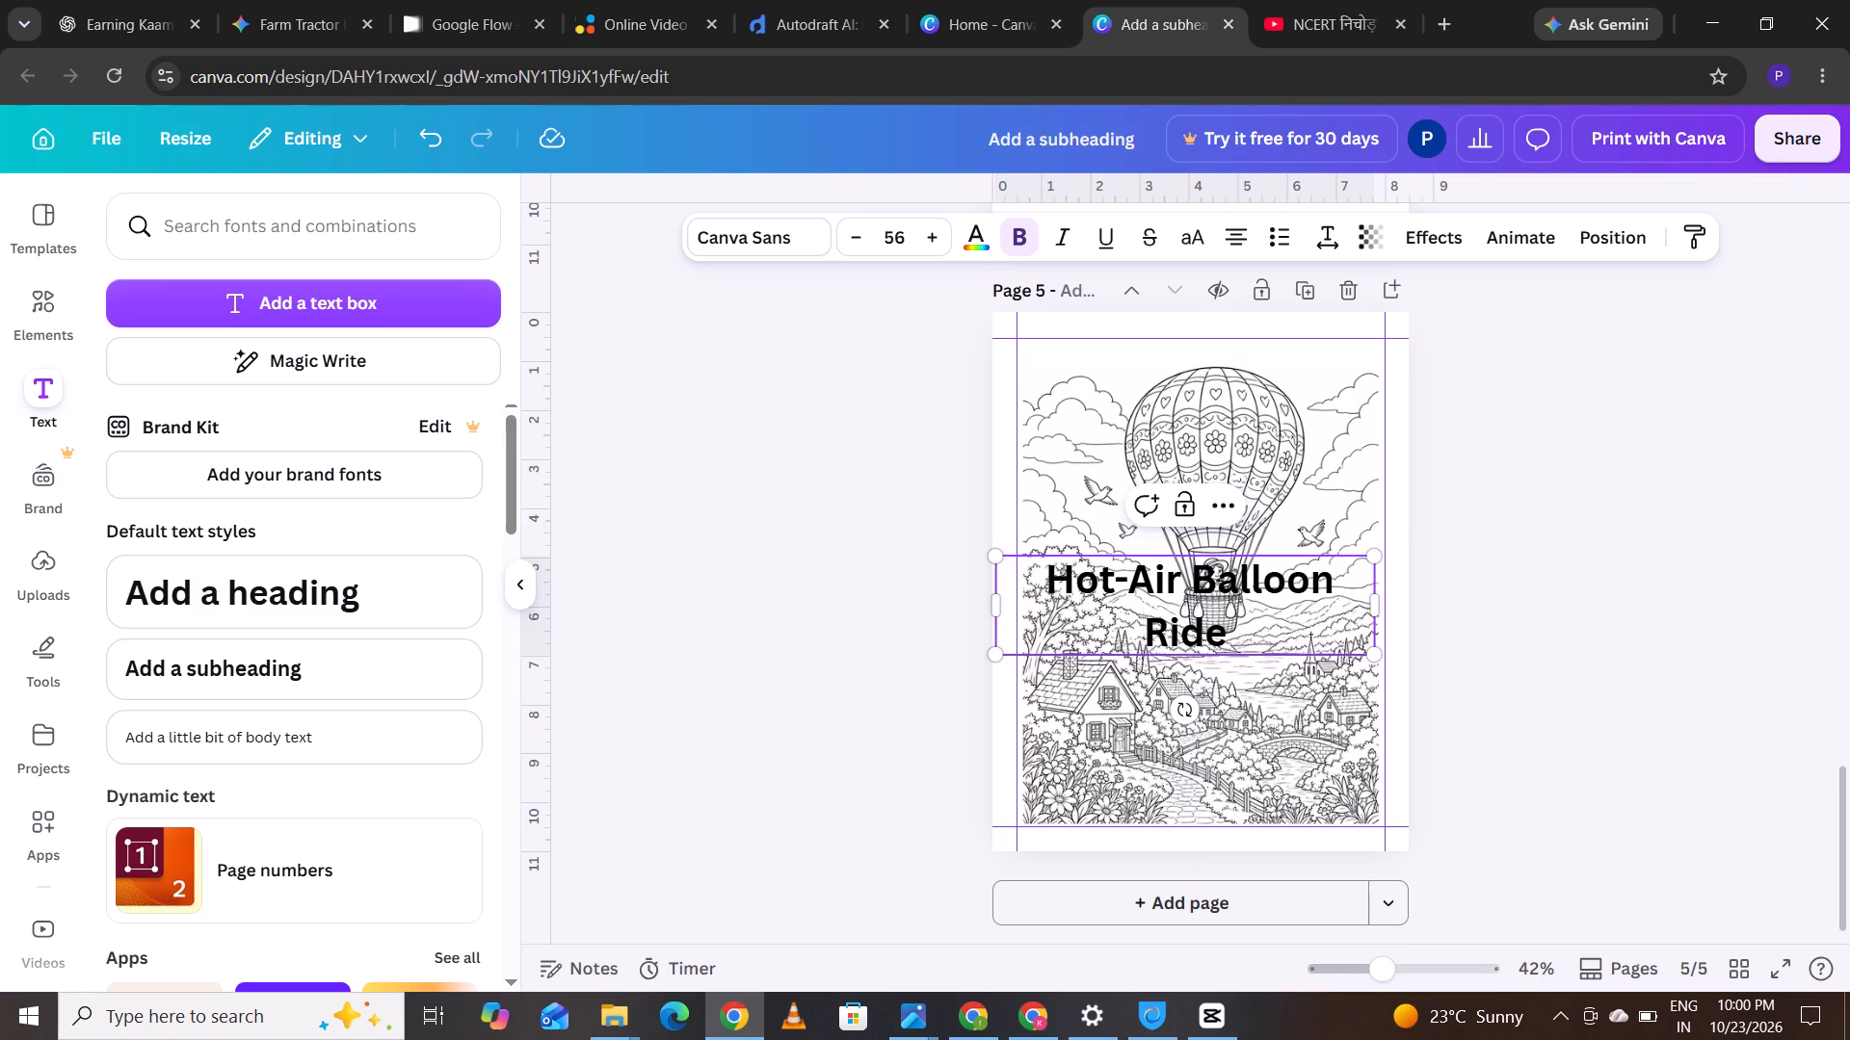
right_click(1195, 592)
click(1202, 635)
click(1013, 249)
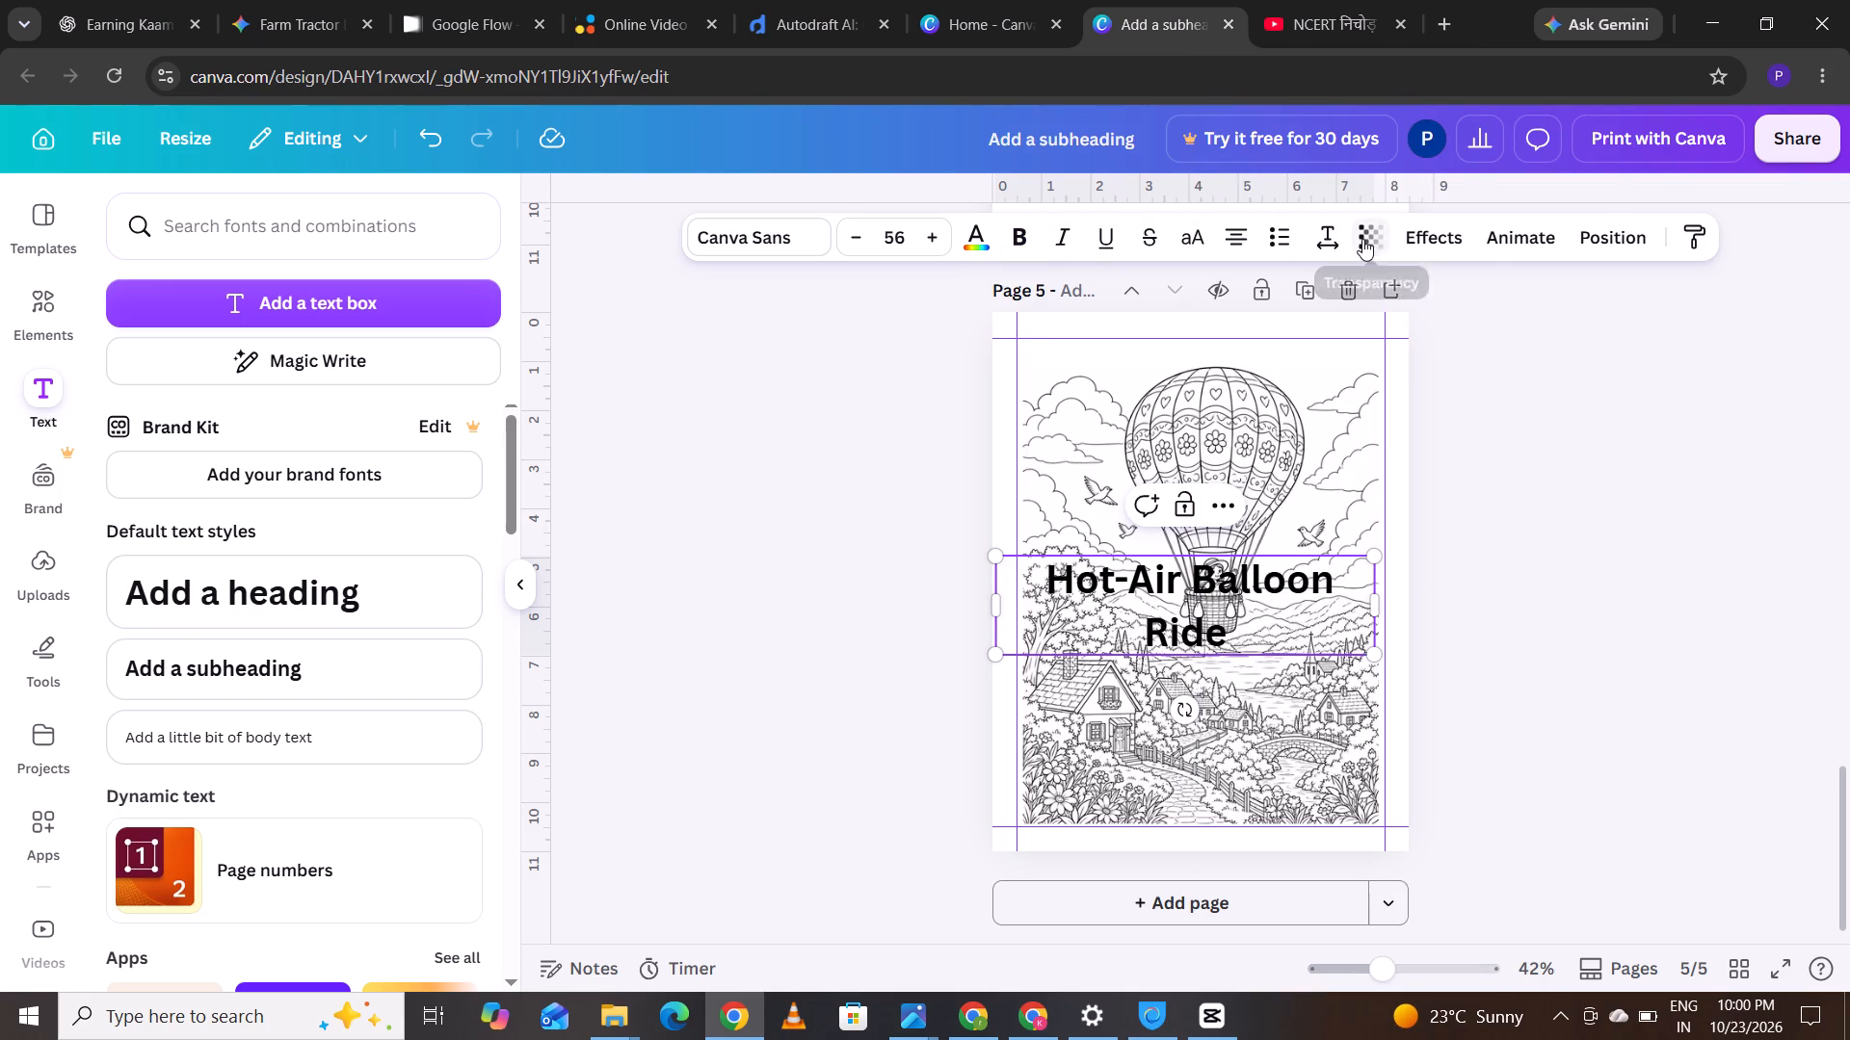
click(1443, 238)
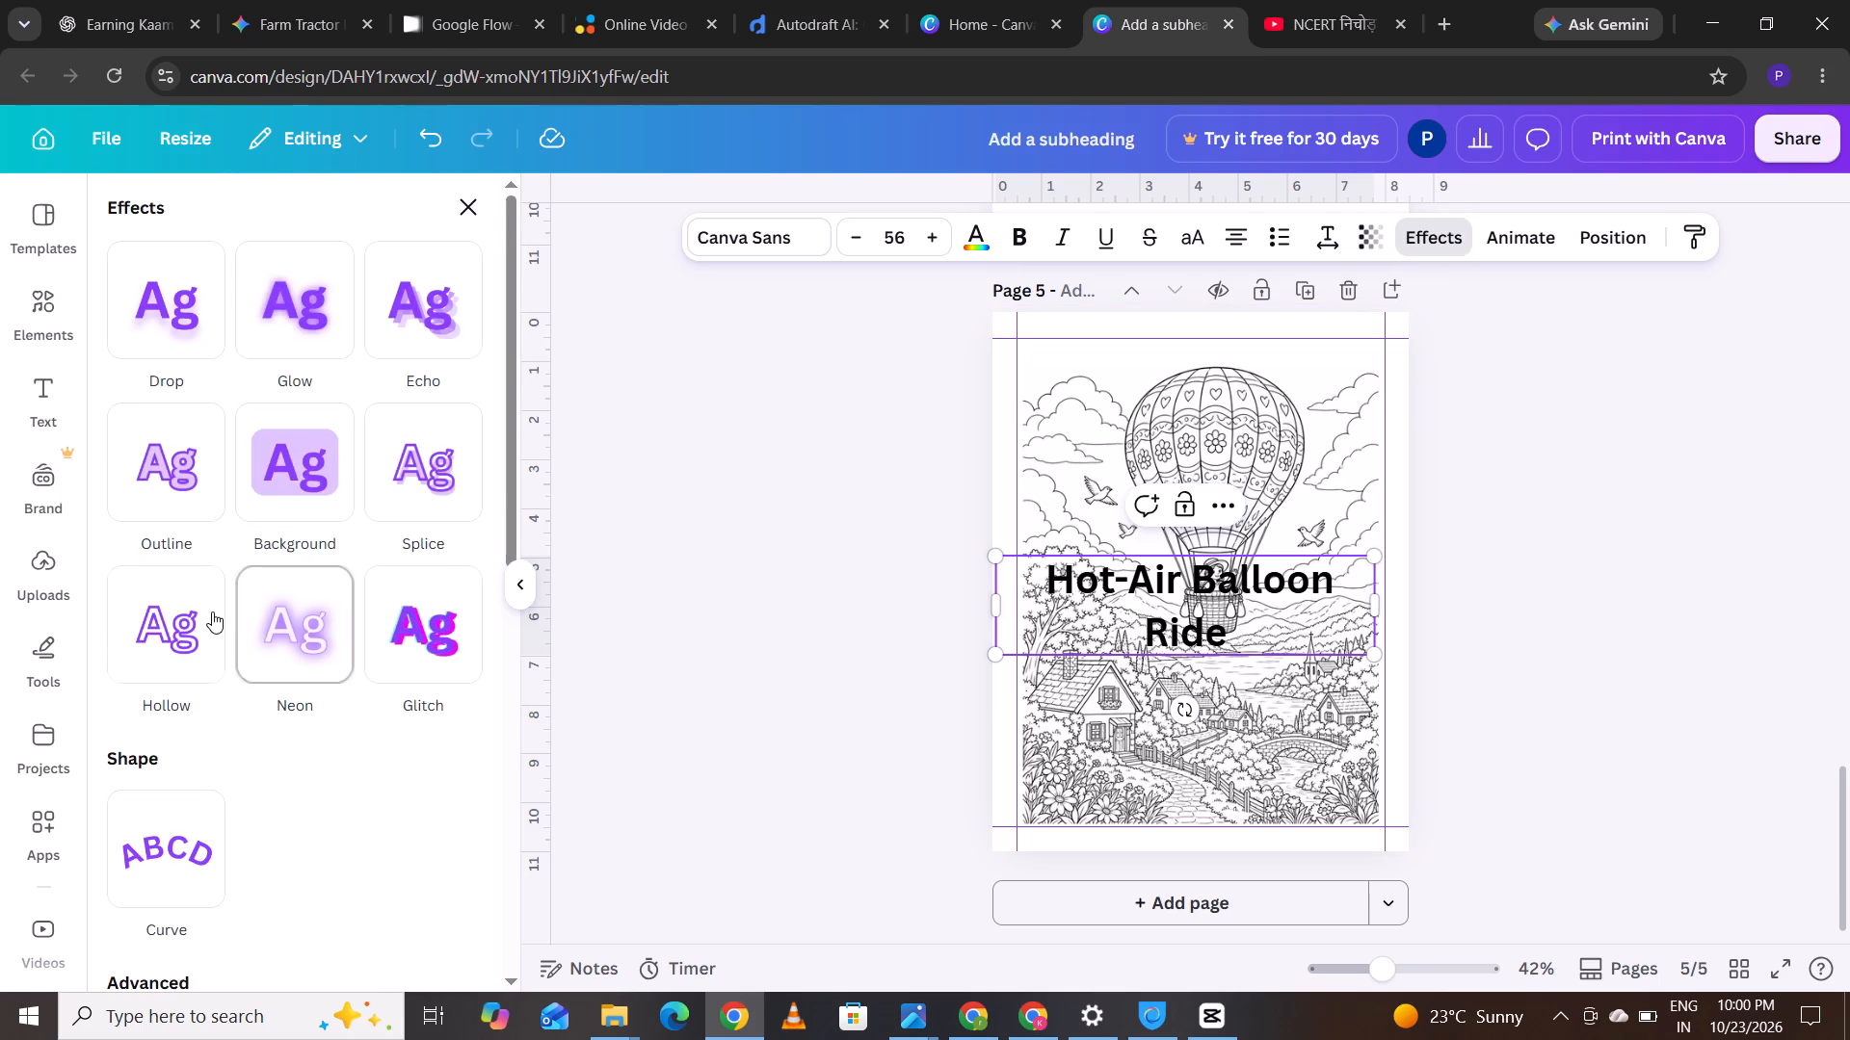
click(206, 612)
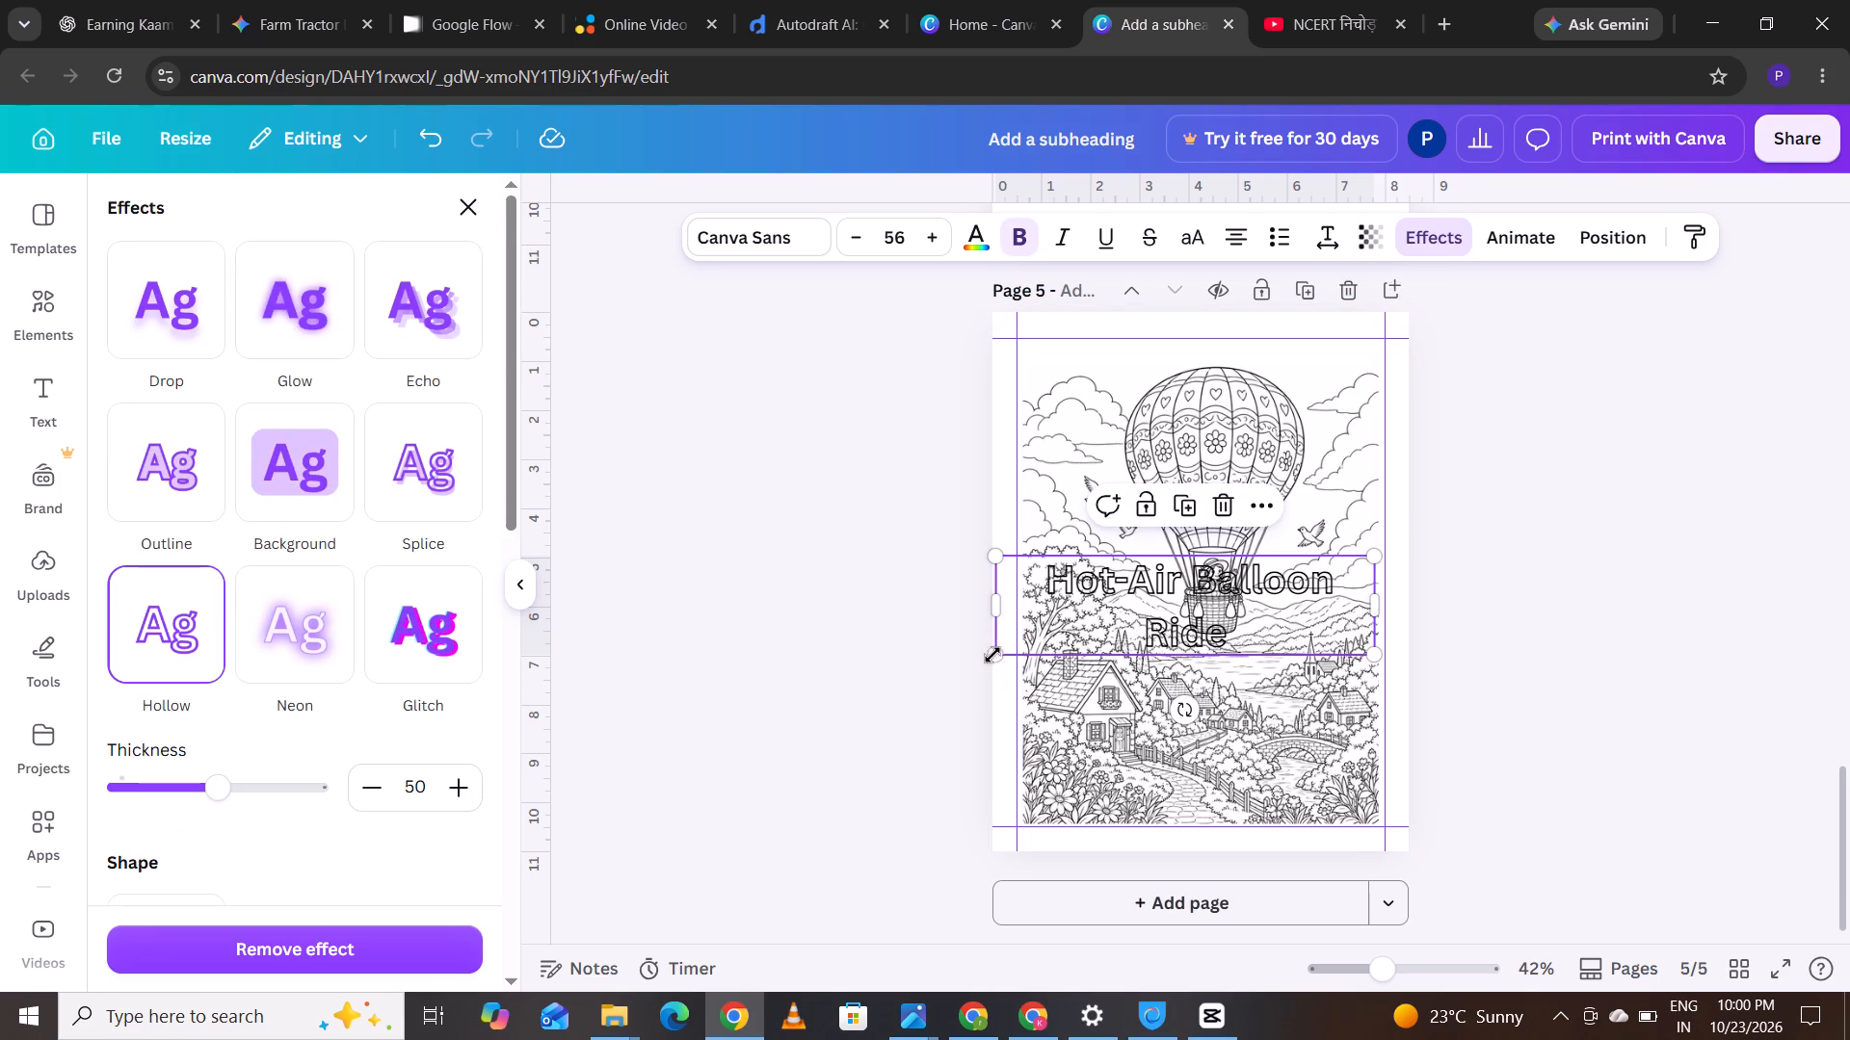
Scale the "Hot-Air Balloon Ride" heading down to font size 38.6 and move it to the top margin of page 5.
drag(991, 654, 1103, 602)
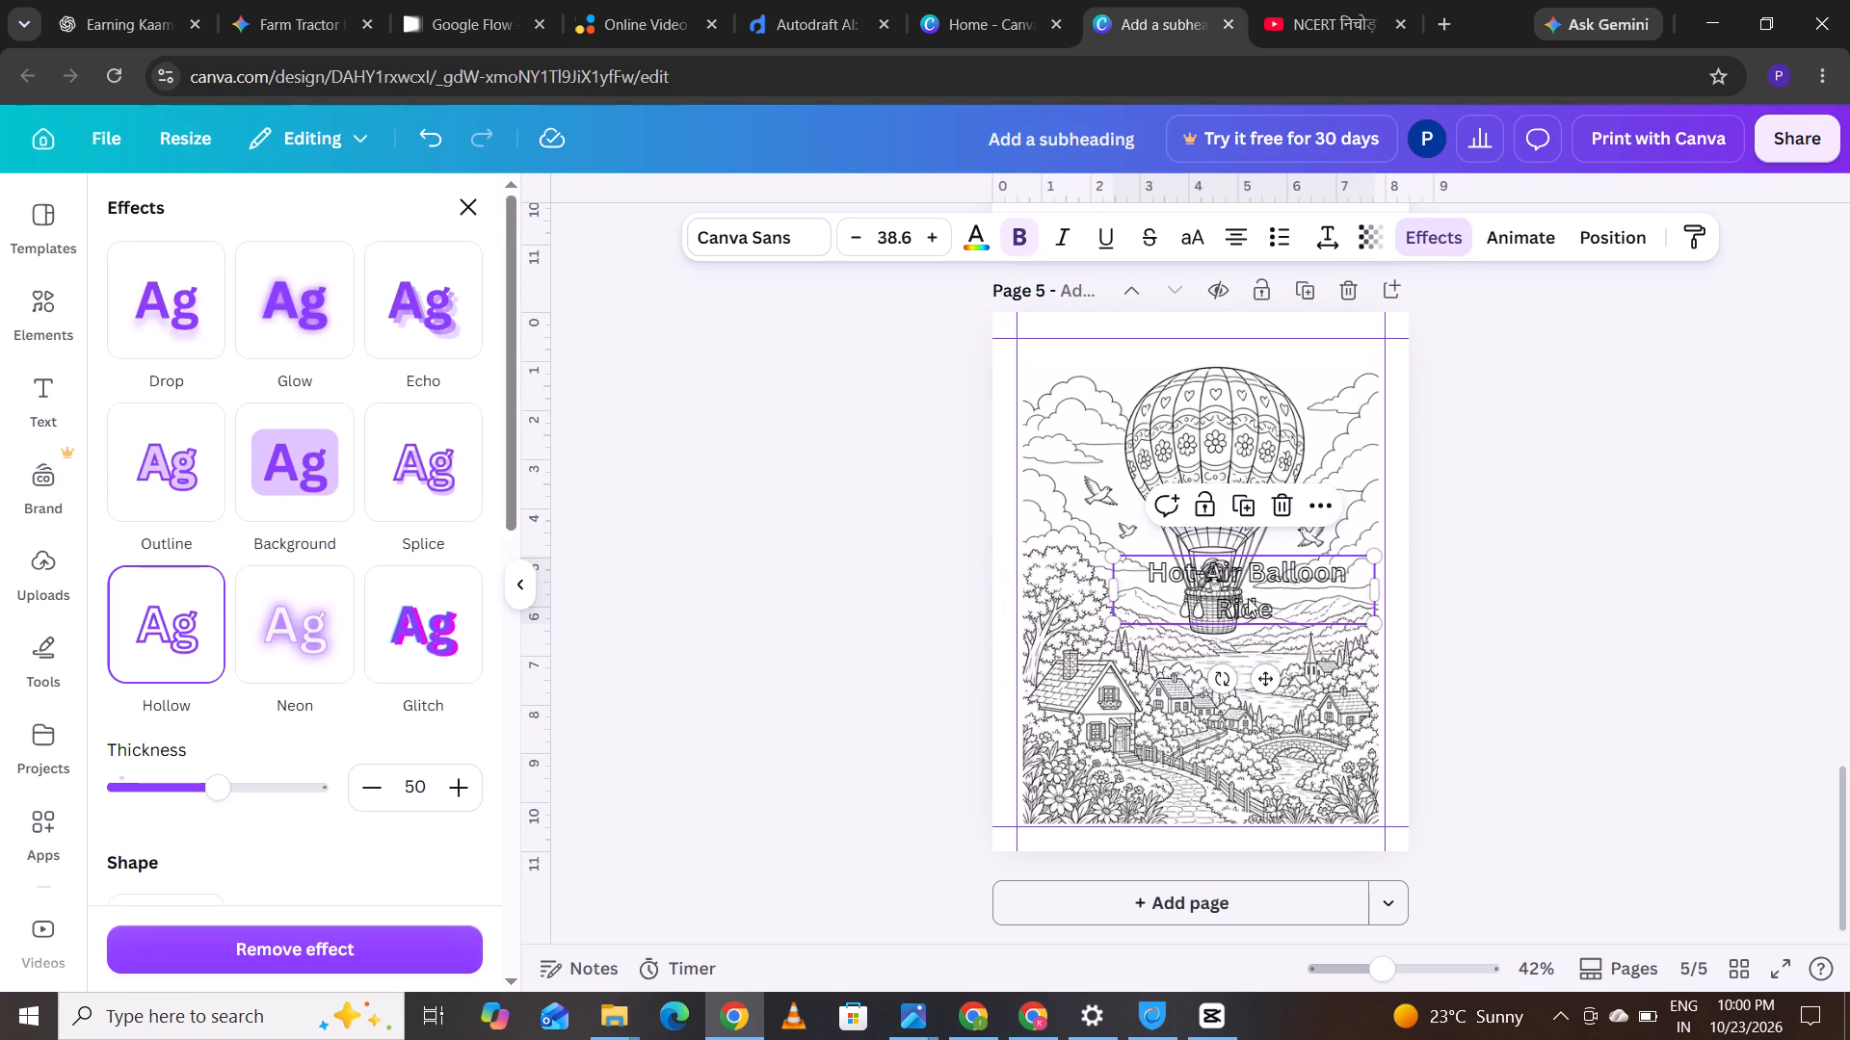
drag(1273, 681, 1232, 496)
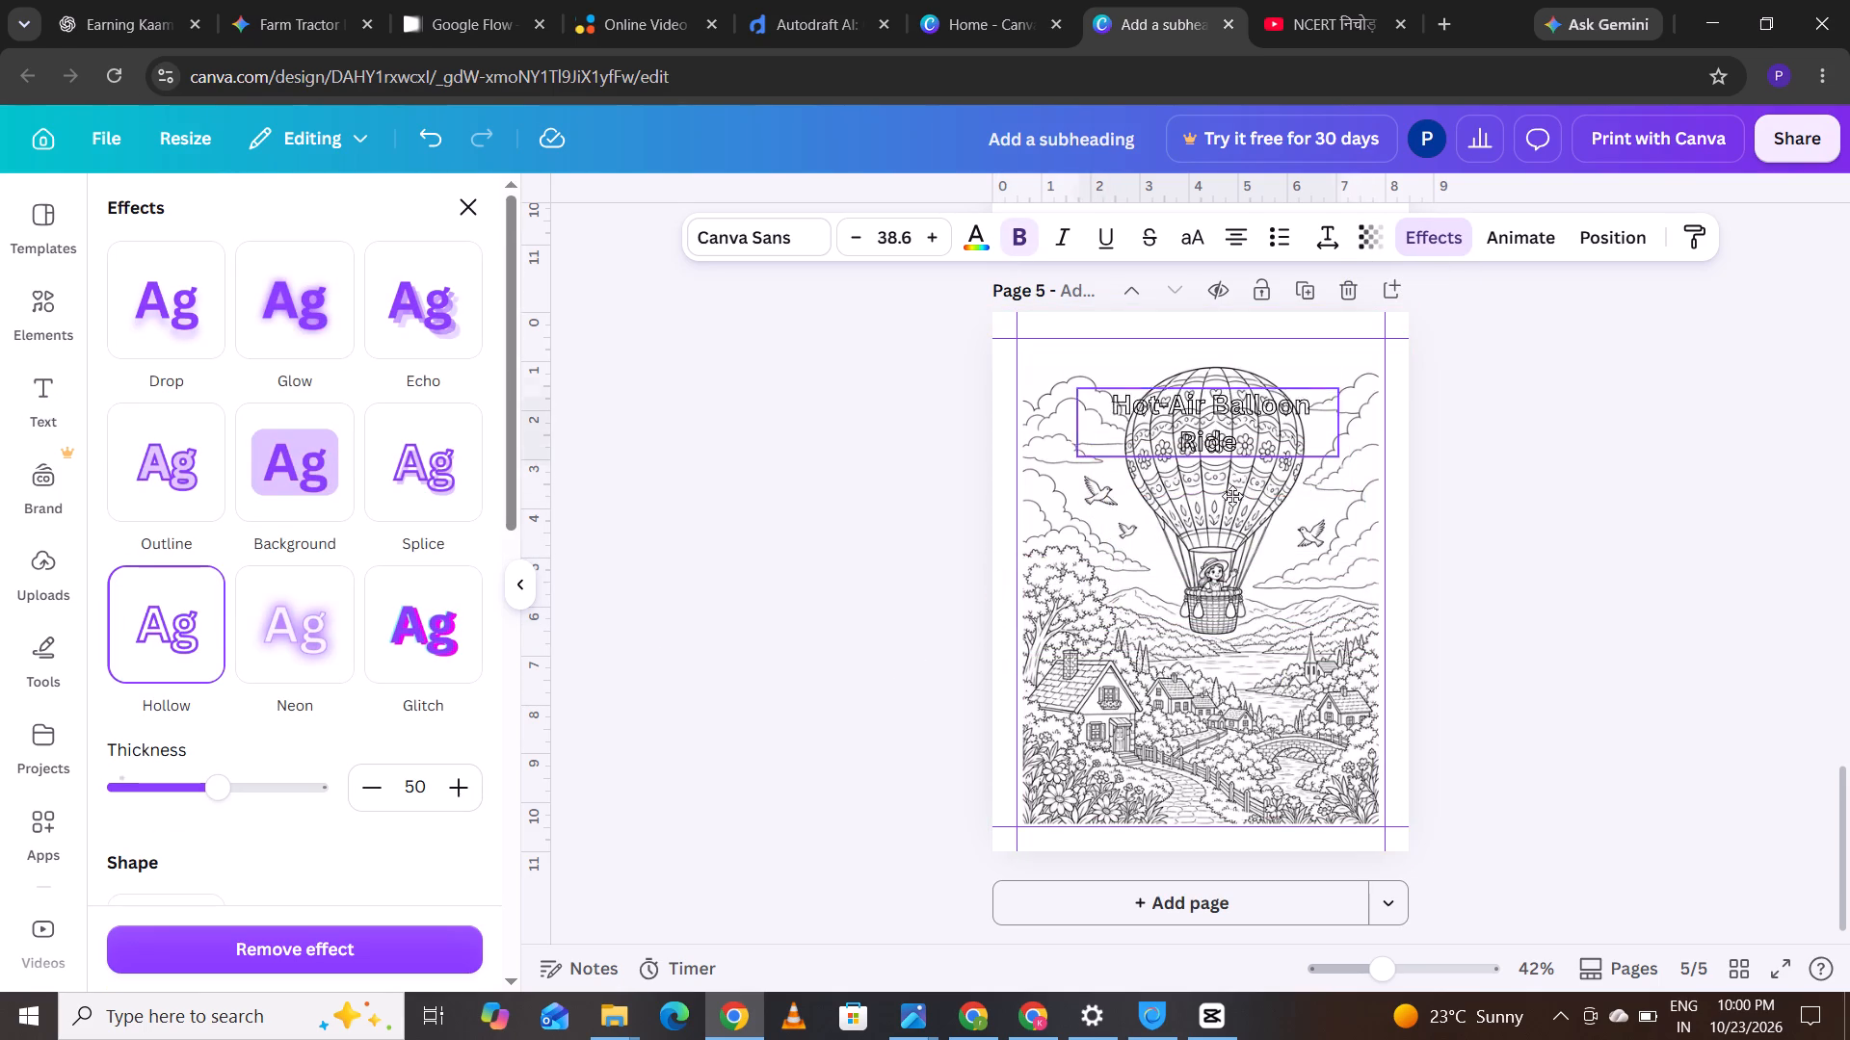
drag(1232, 496, 1195, 461)
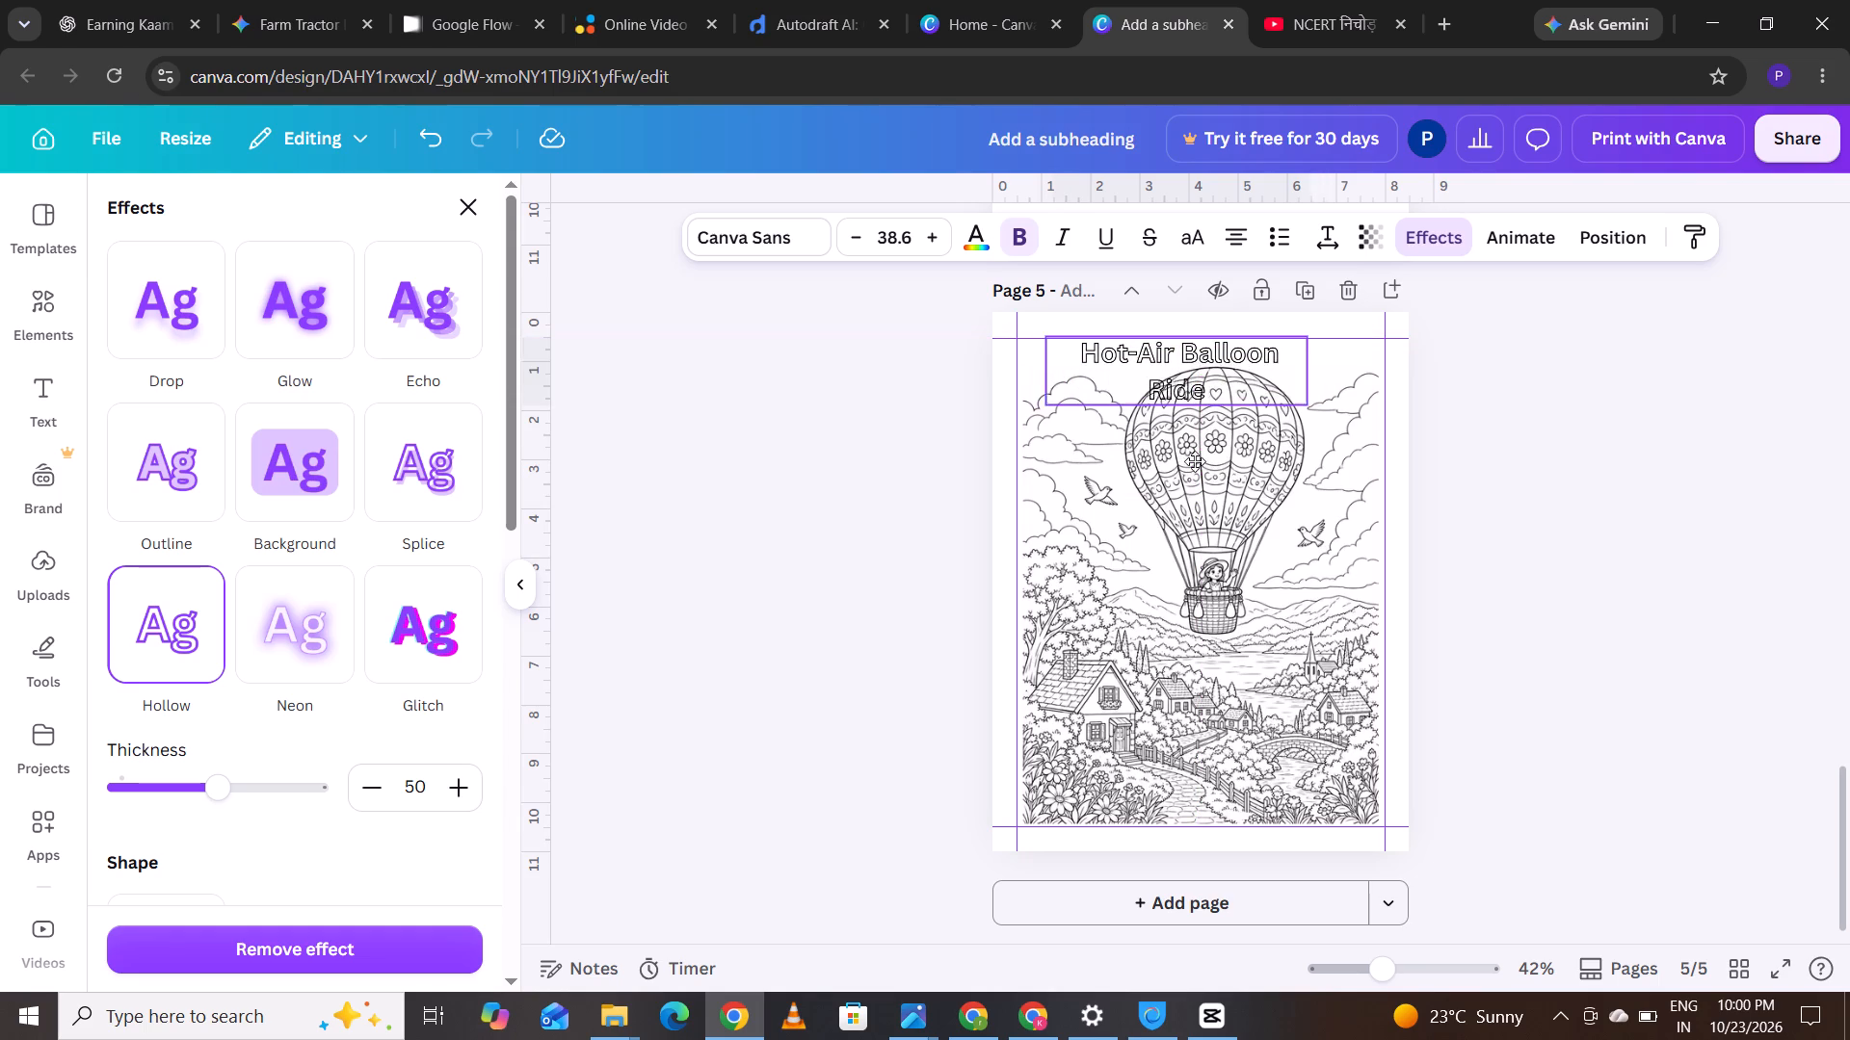
drag(1195, 461, 1193, 461)
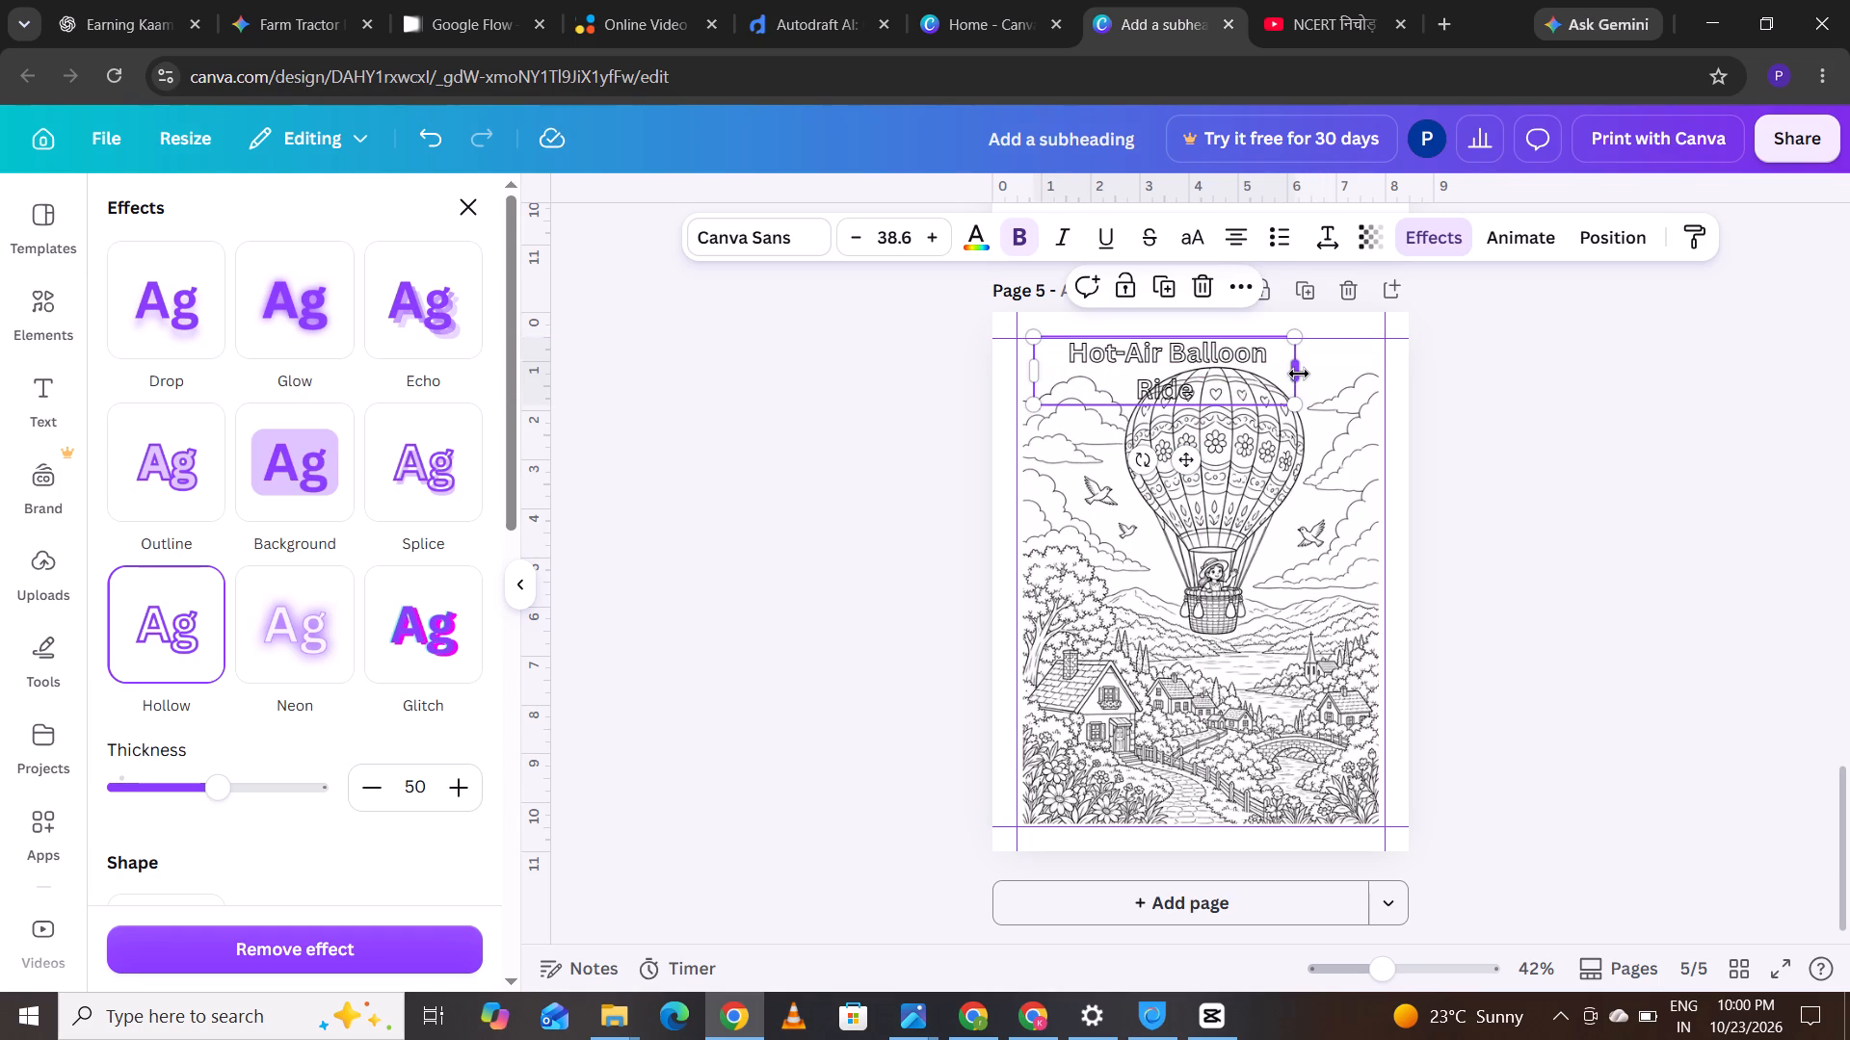
Widen the "Hot-Air Balloon Ride" heading box to about 6.7 inches so the title fits on one line.
drag(1299, 374, 1367, 374)
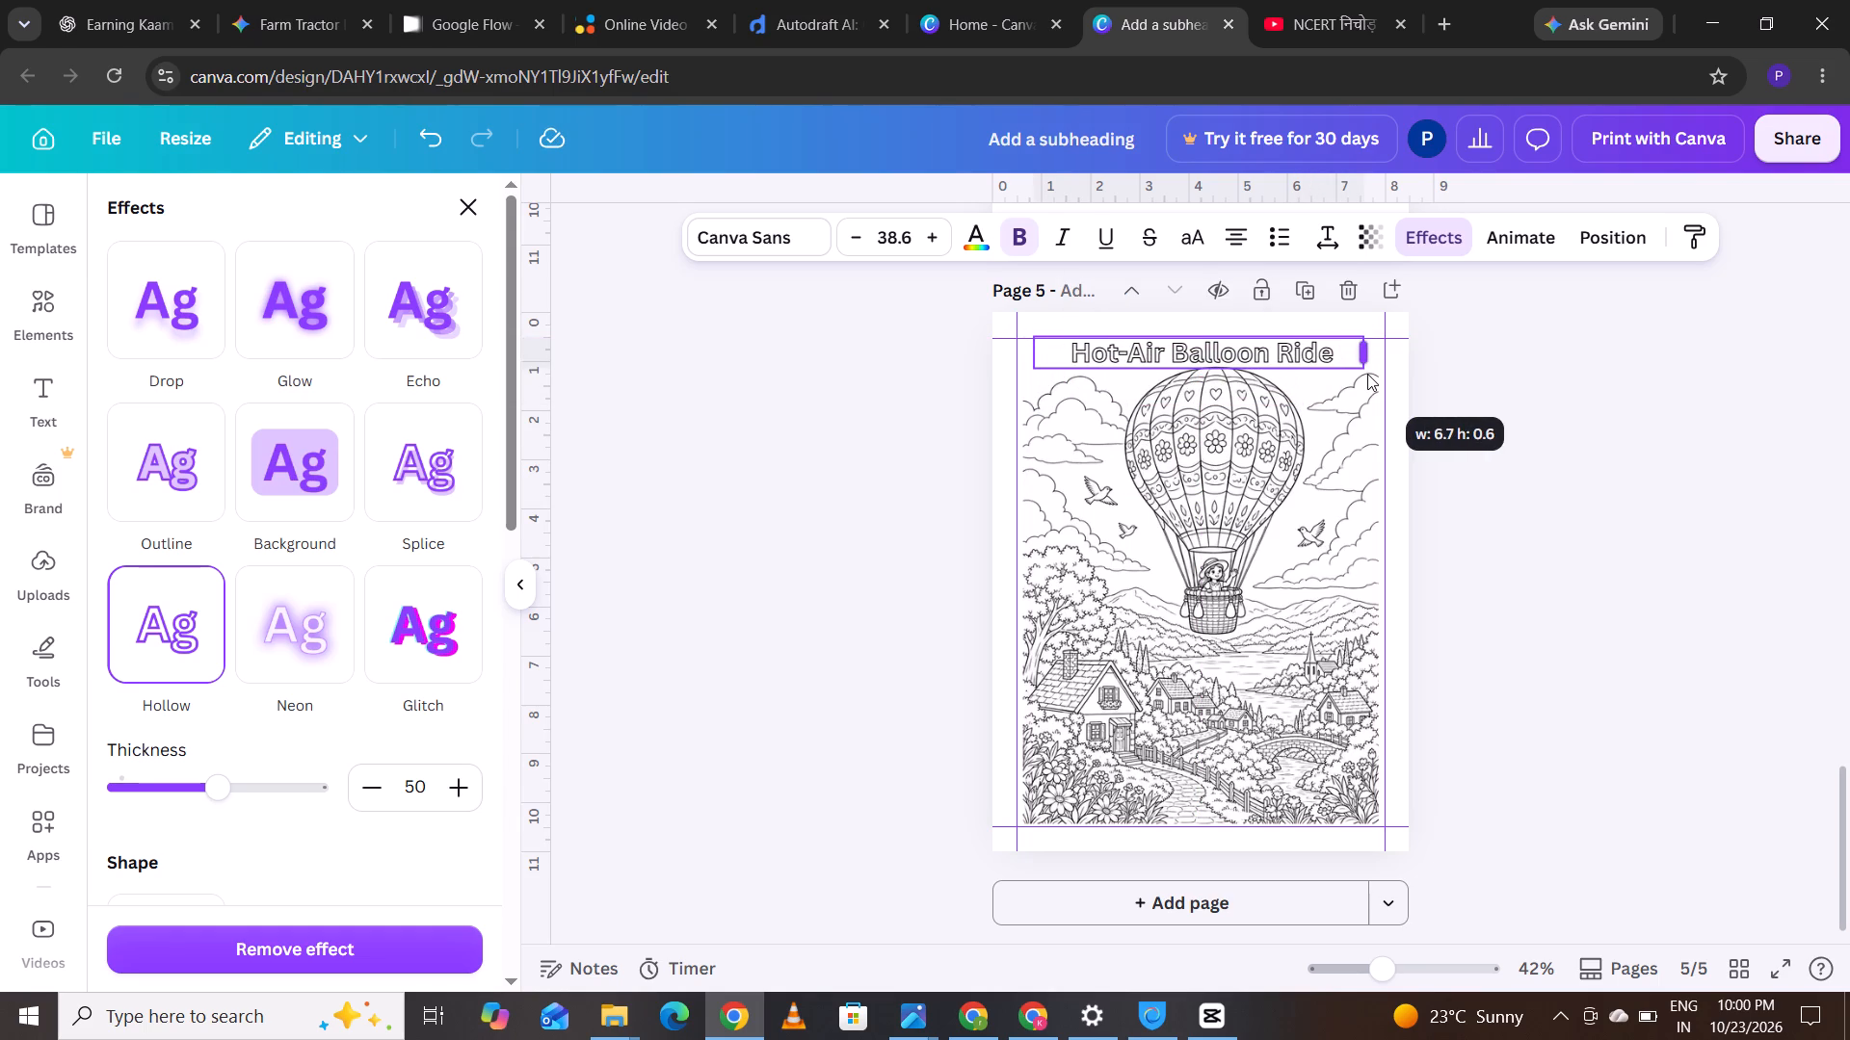
drag(1367, 374, 1367, 373)
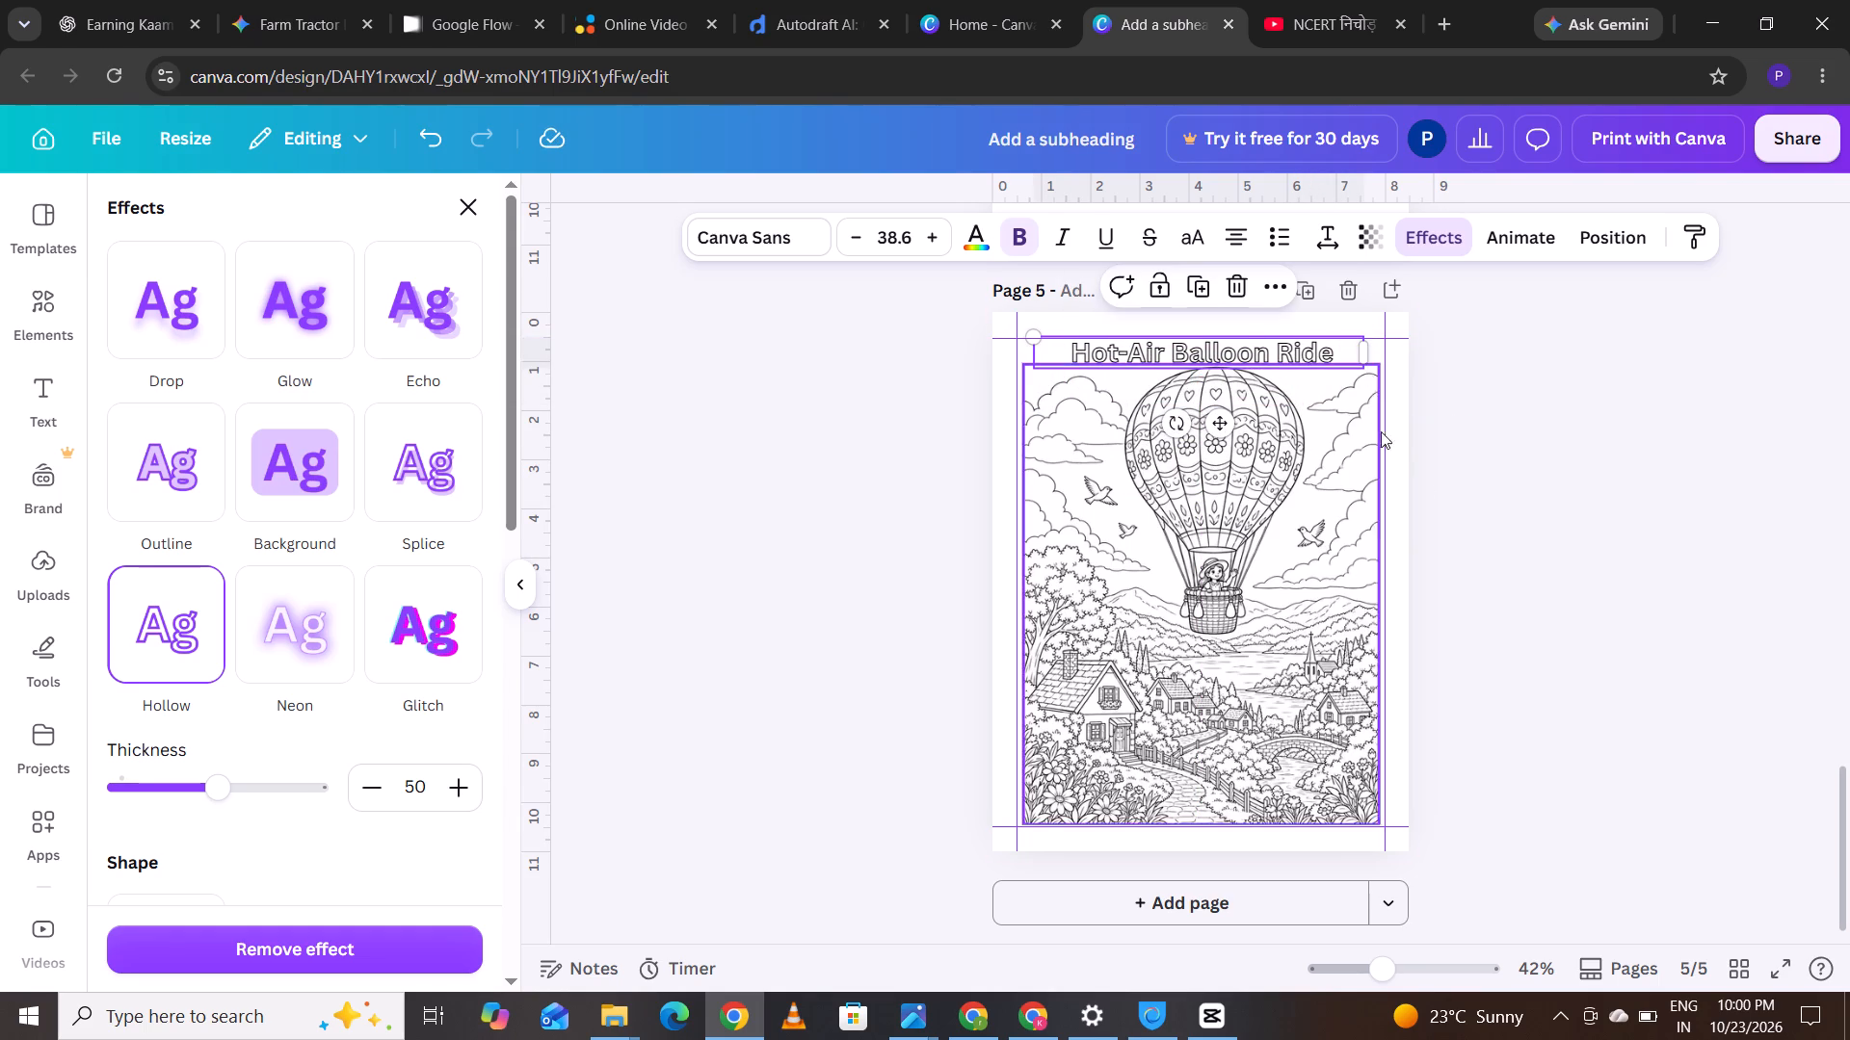
click(1477, 504)
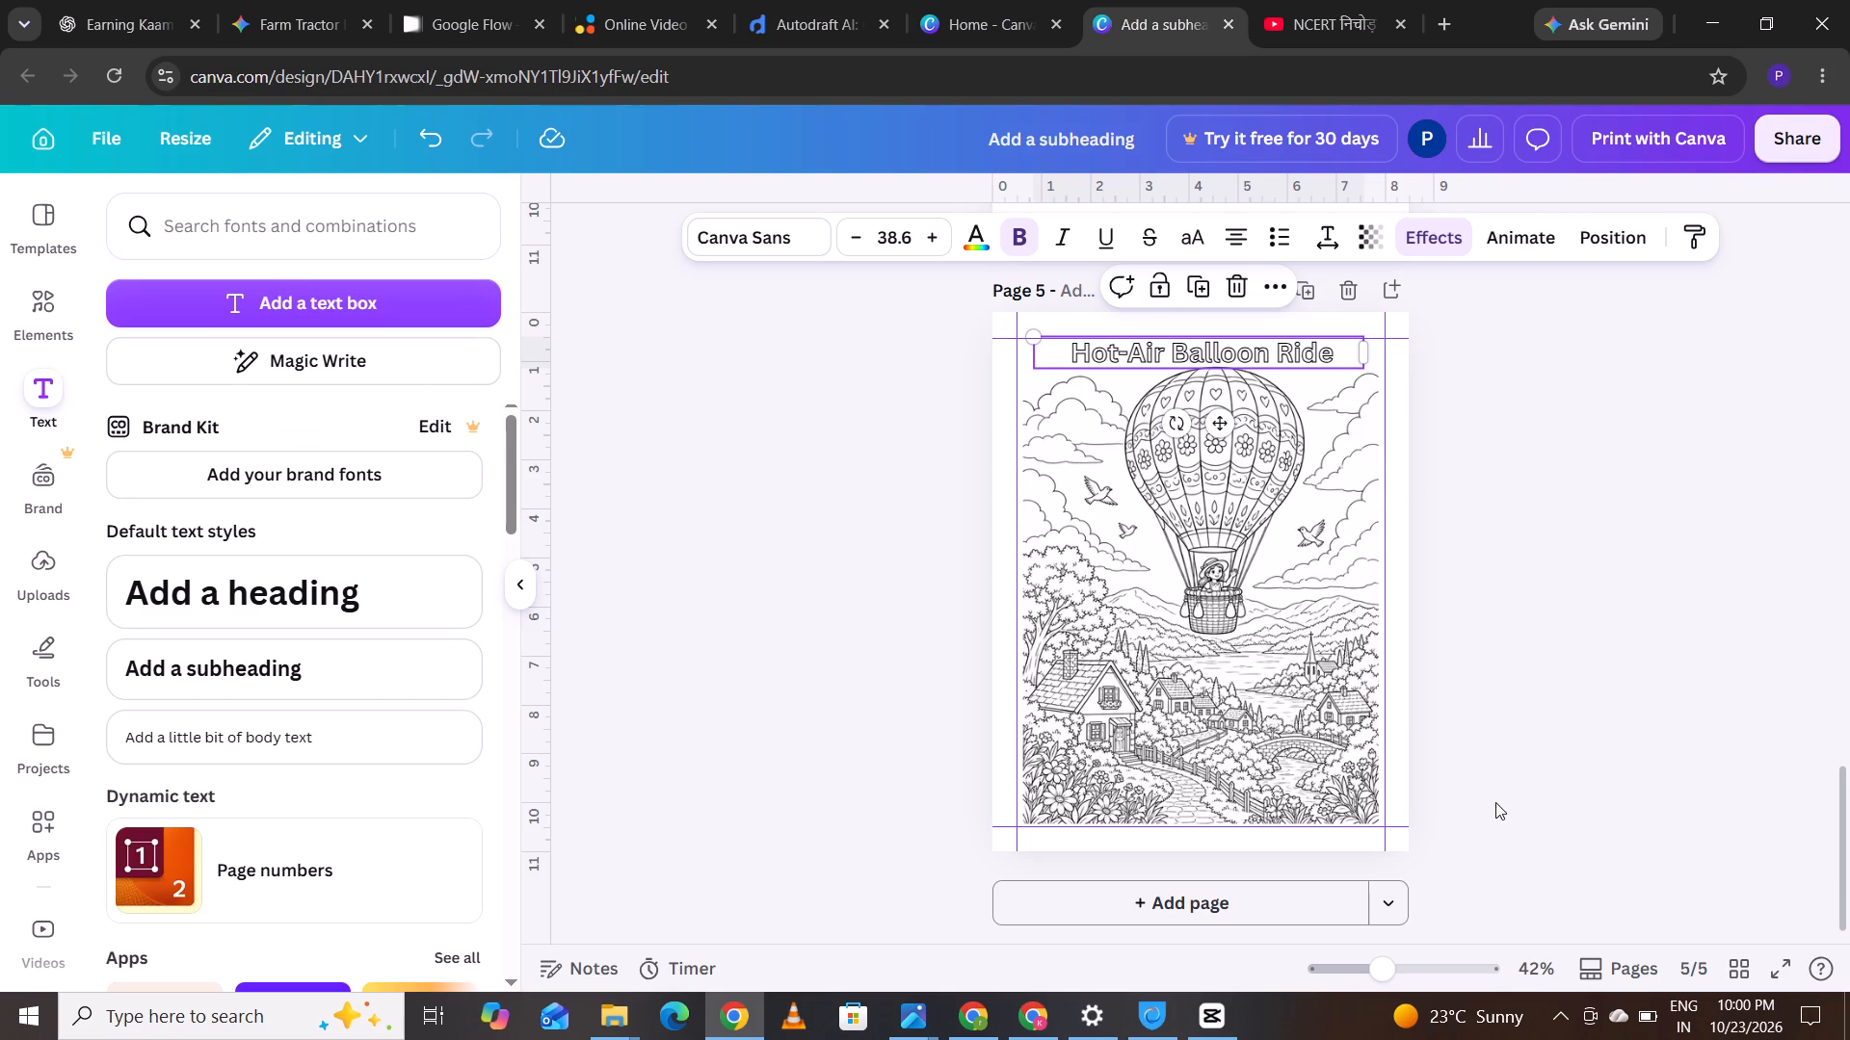
Add two blank pages, pages 6 and 7, after the hot-air balloon page.
click(1208, 897)
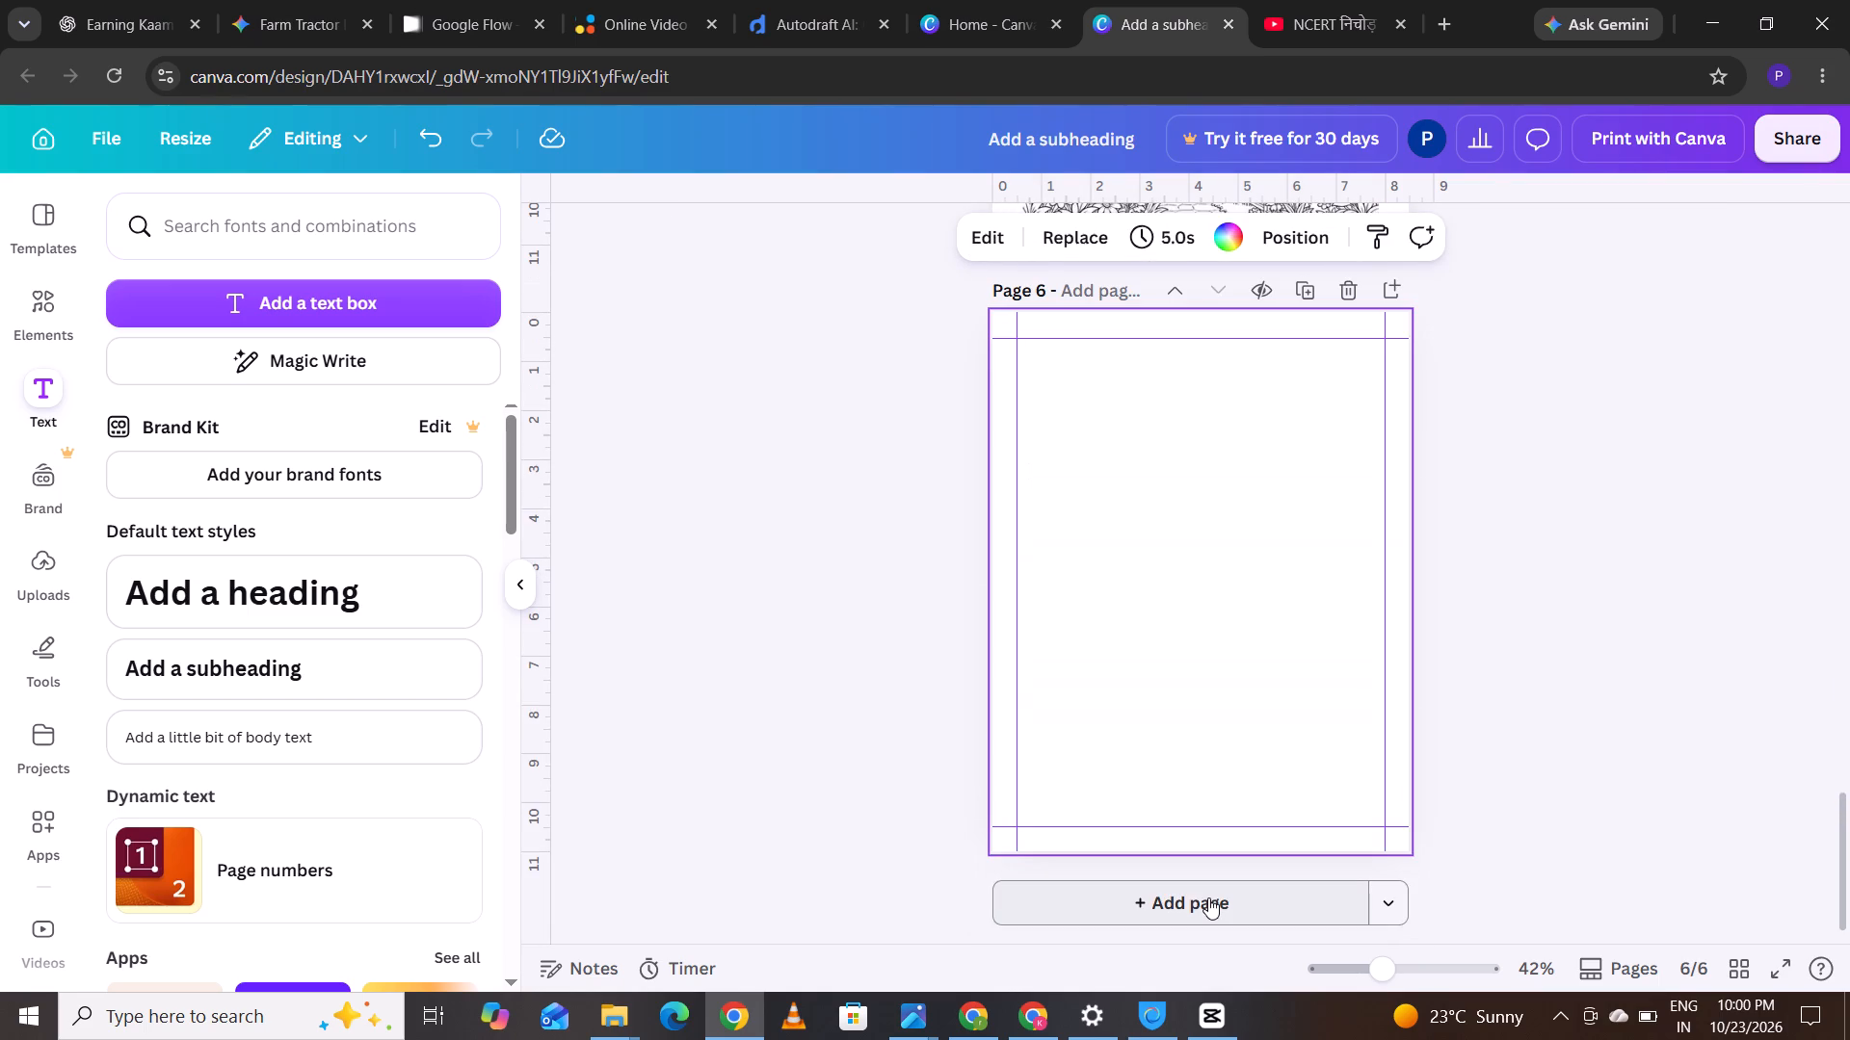
click(1208, 897)
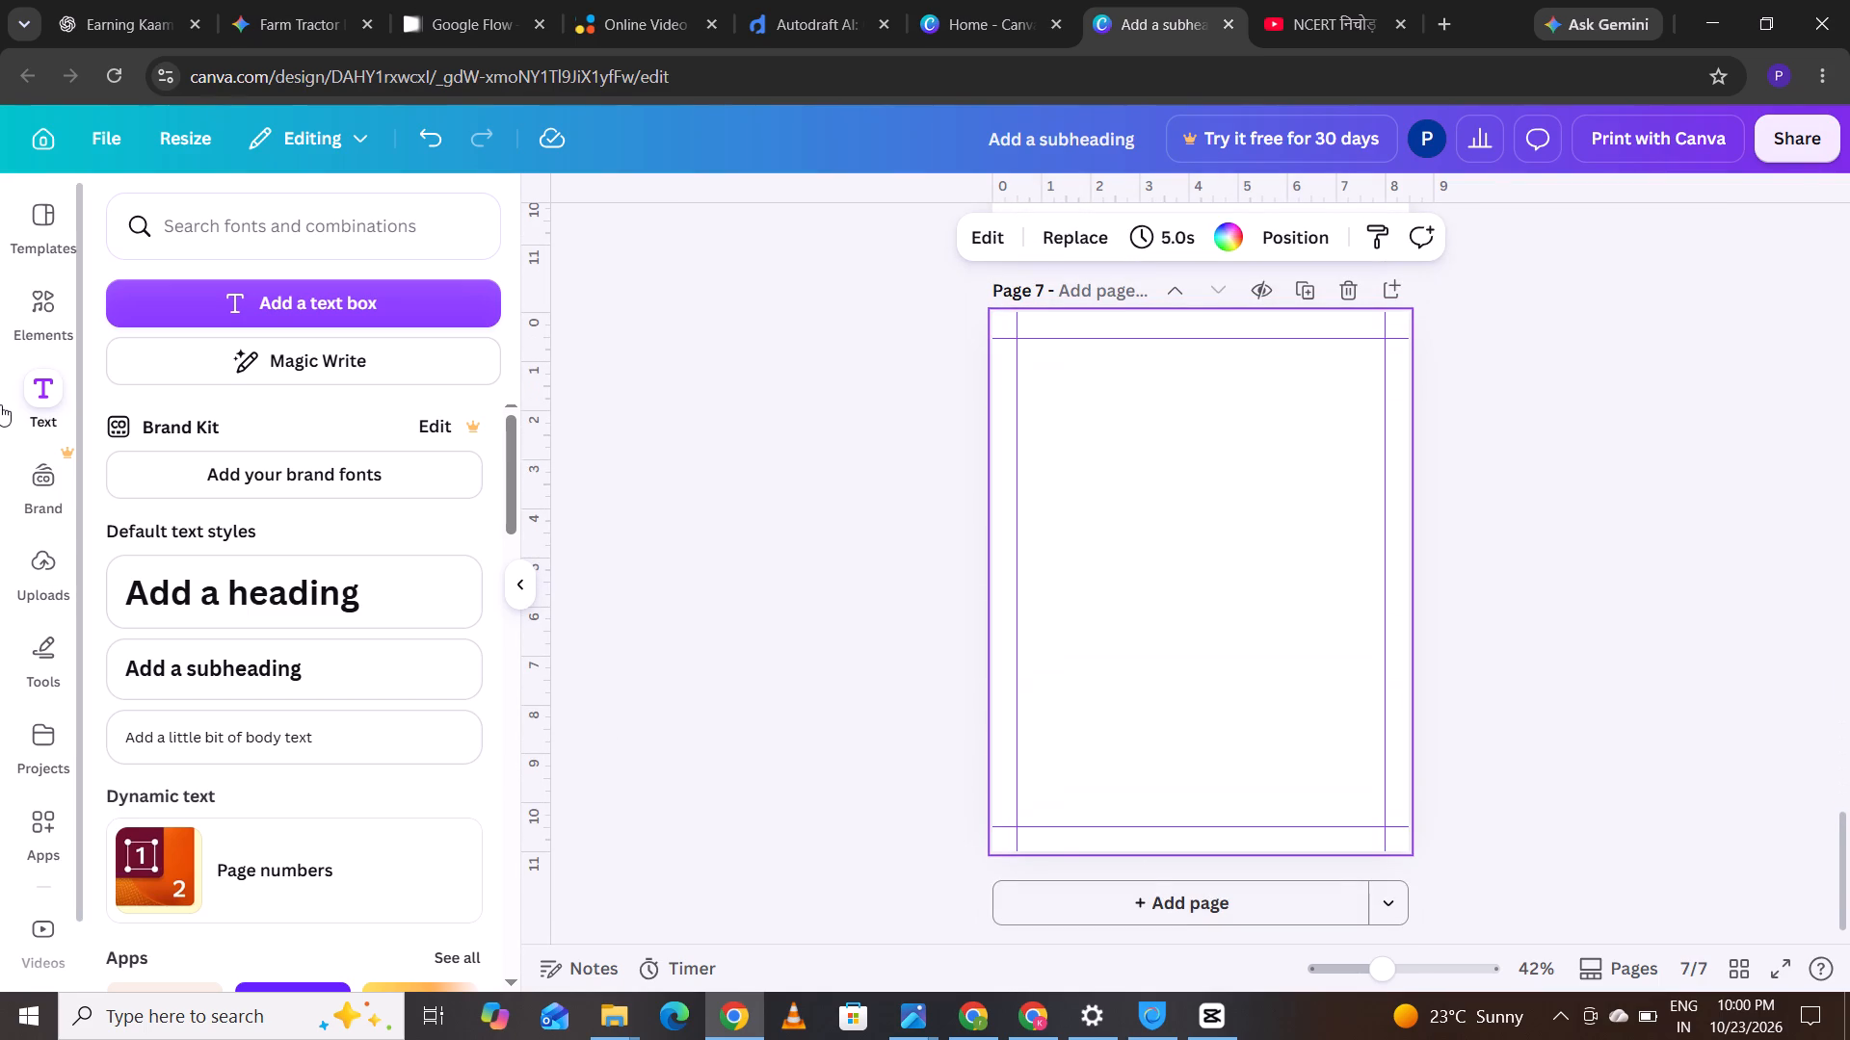
Insert the uploaded black-and-white steam train drawing onto page 7.
click(72, 553)
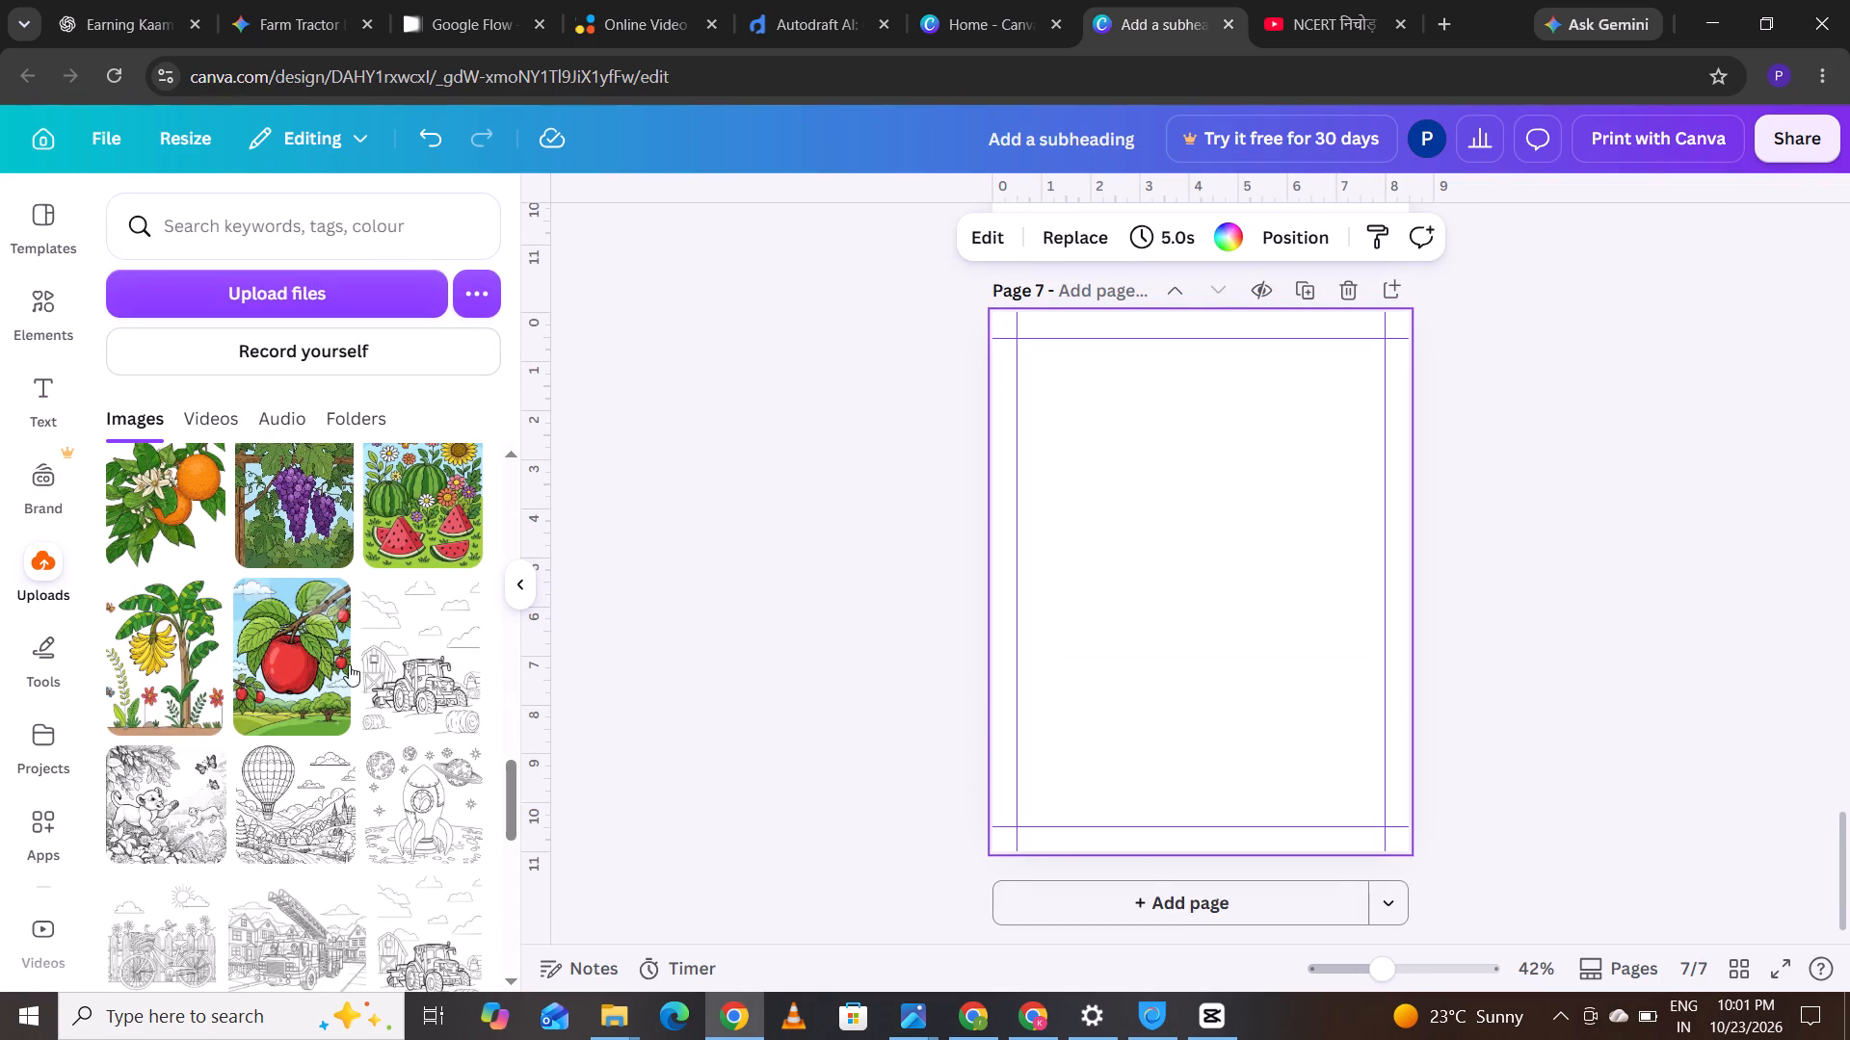
drag(514, 807, 544, 665)
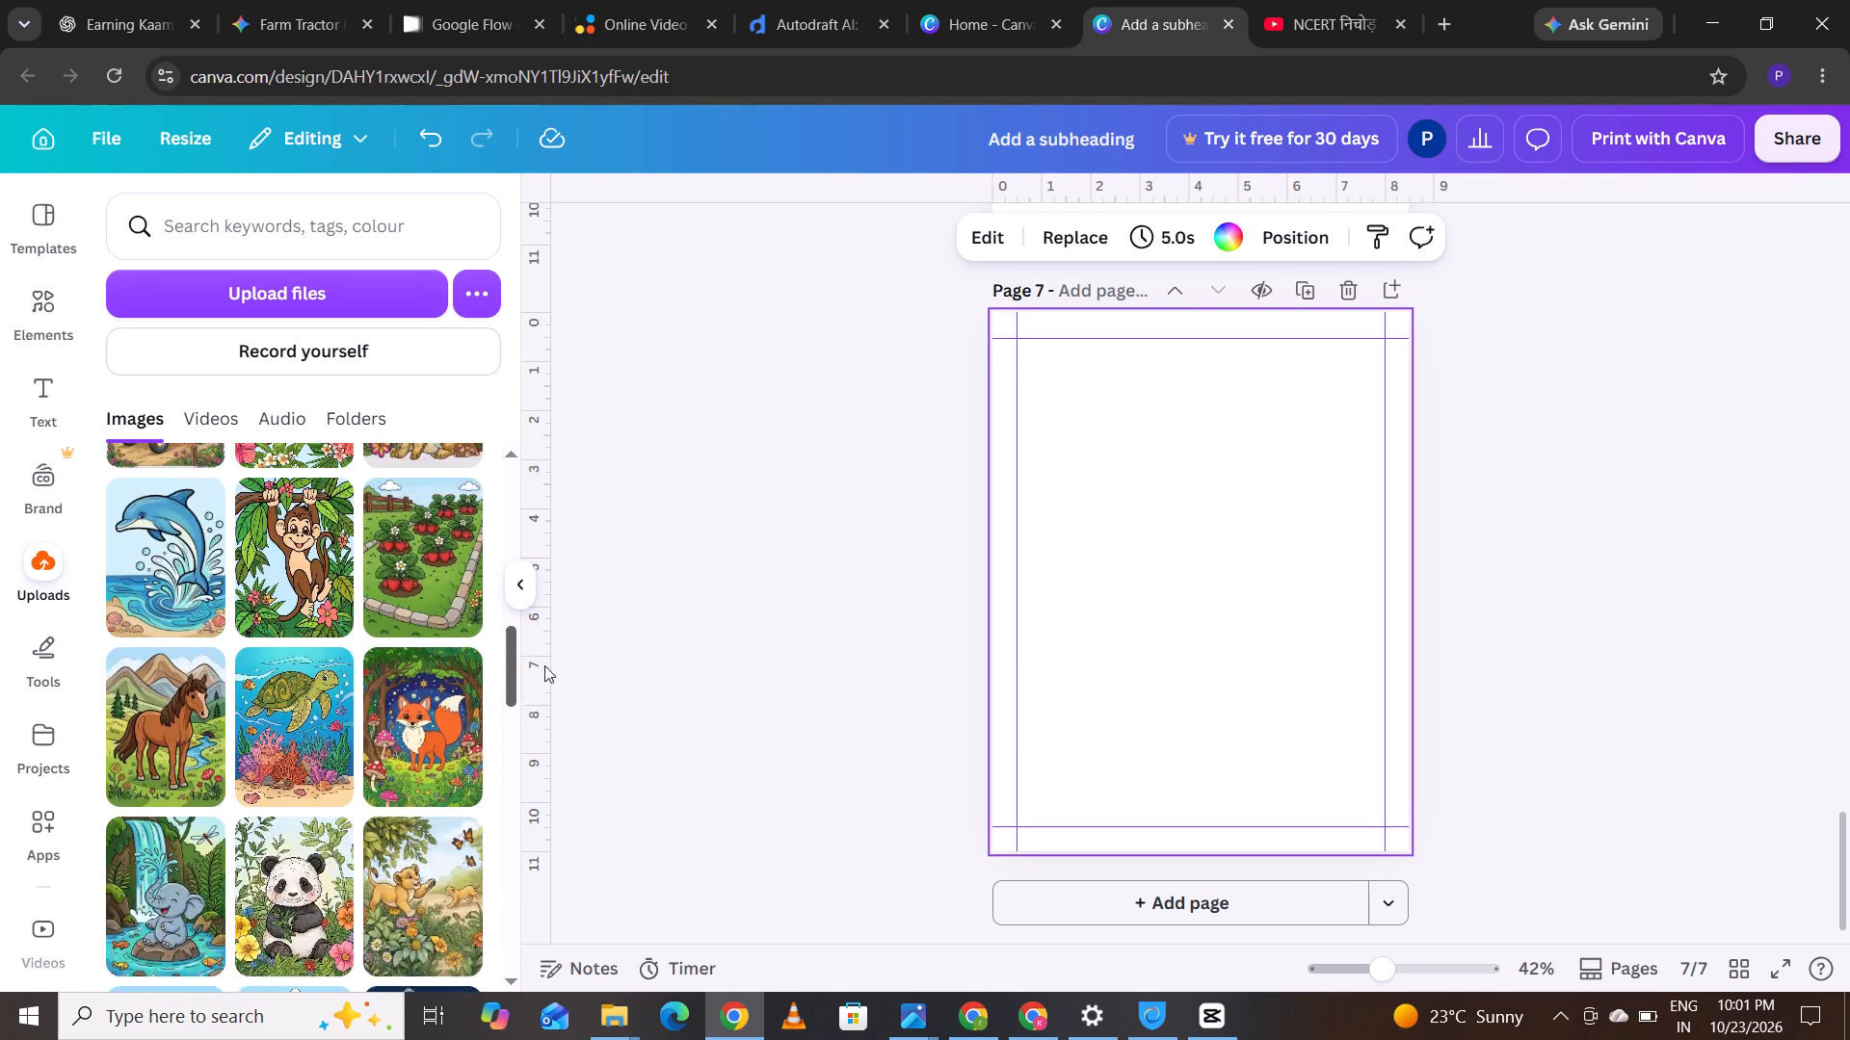
drag(544, 665, 568, 450)
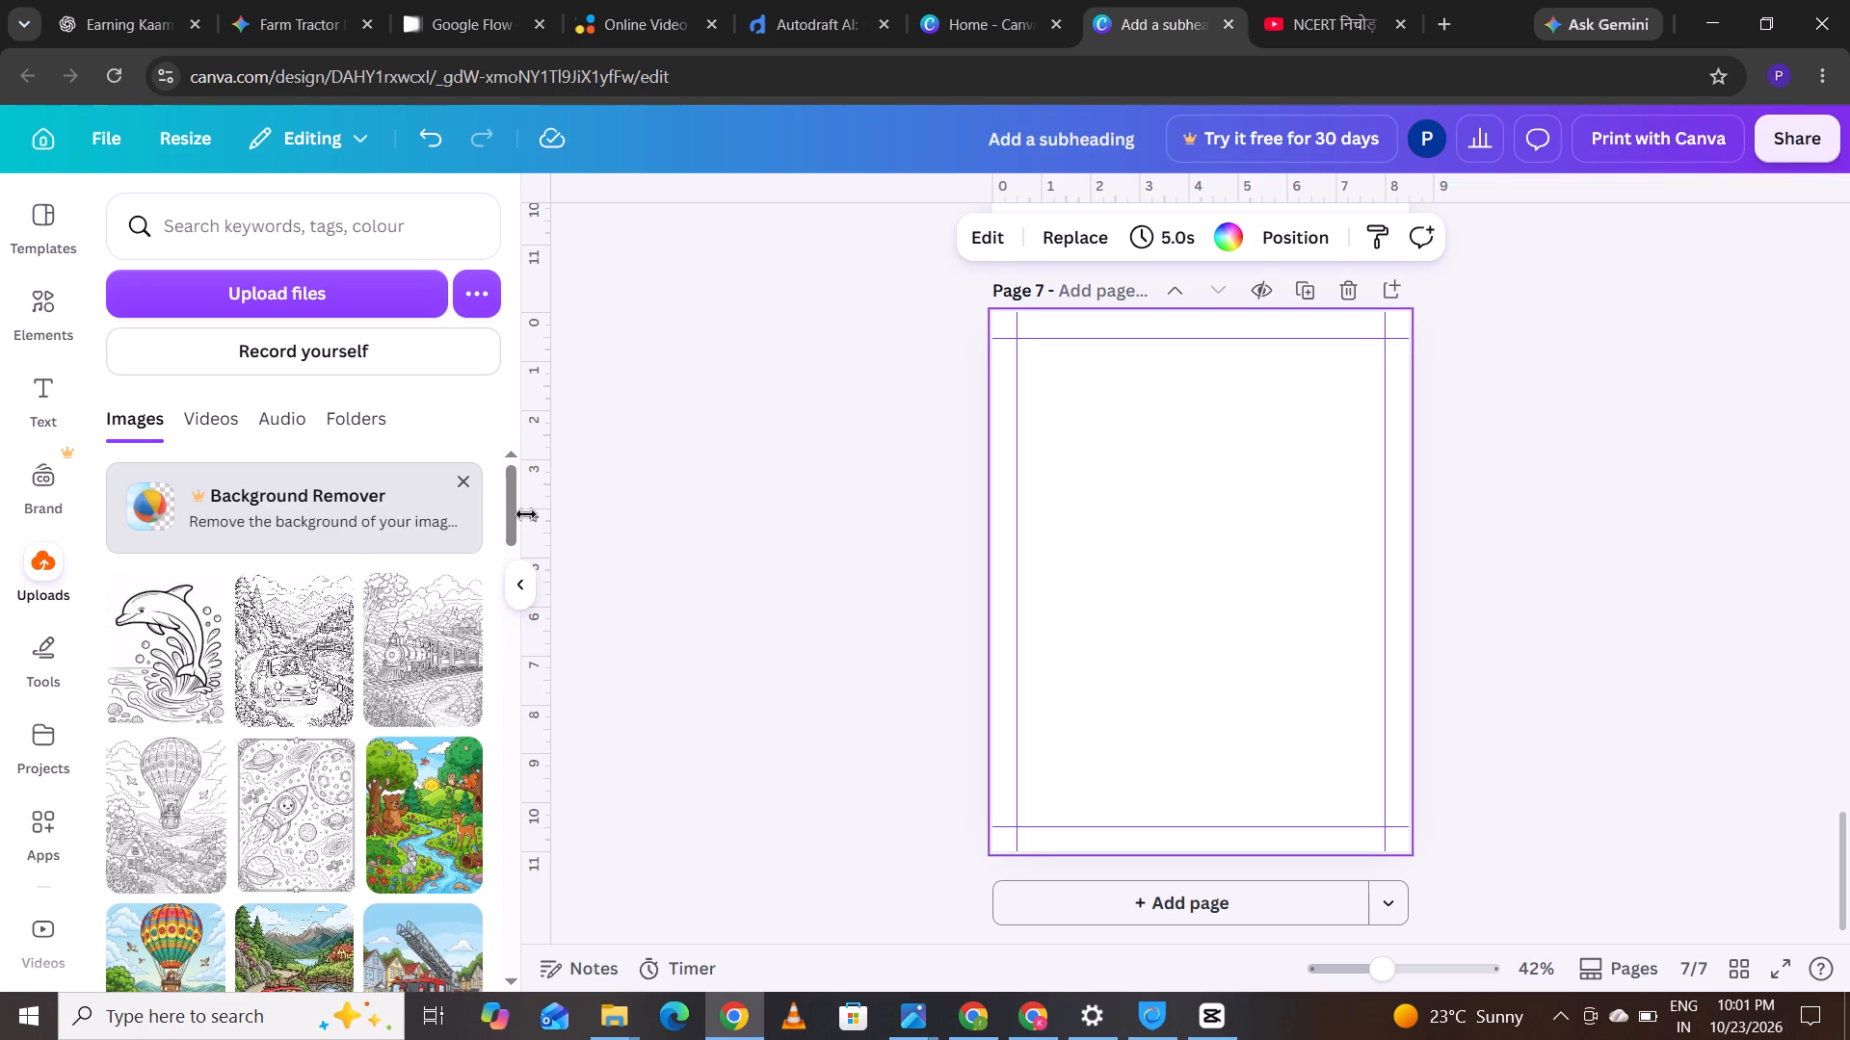
drag(517, 505, 515, 523)
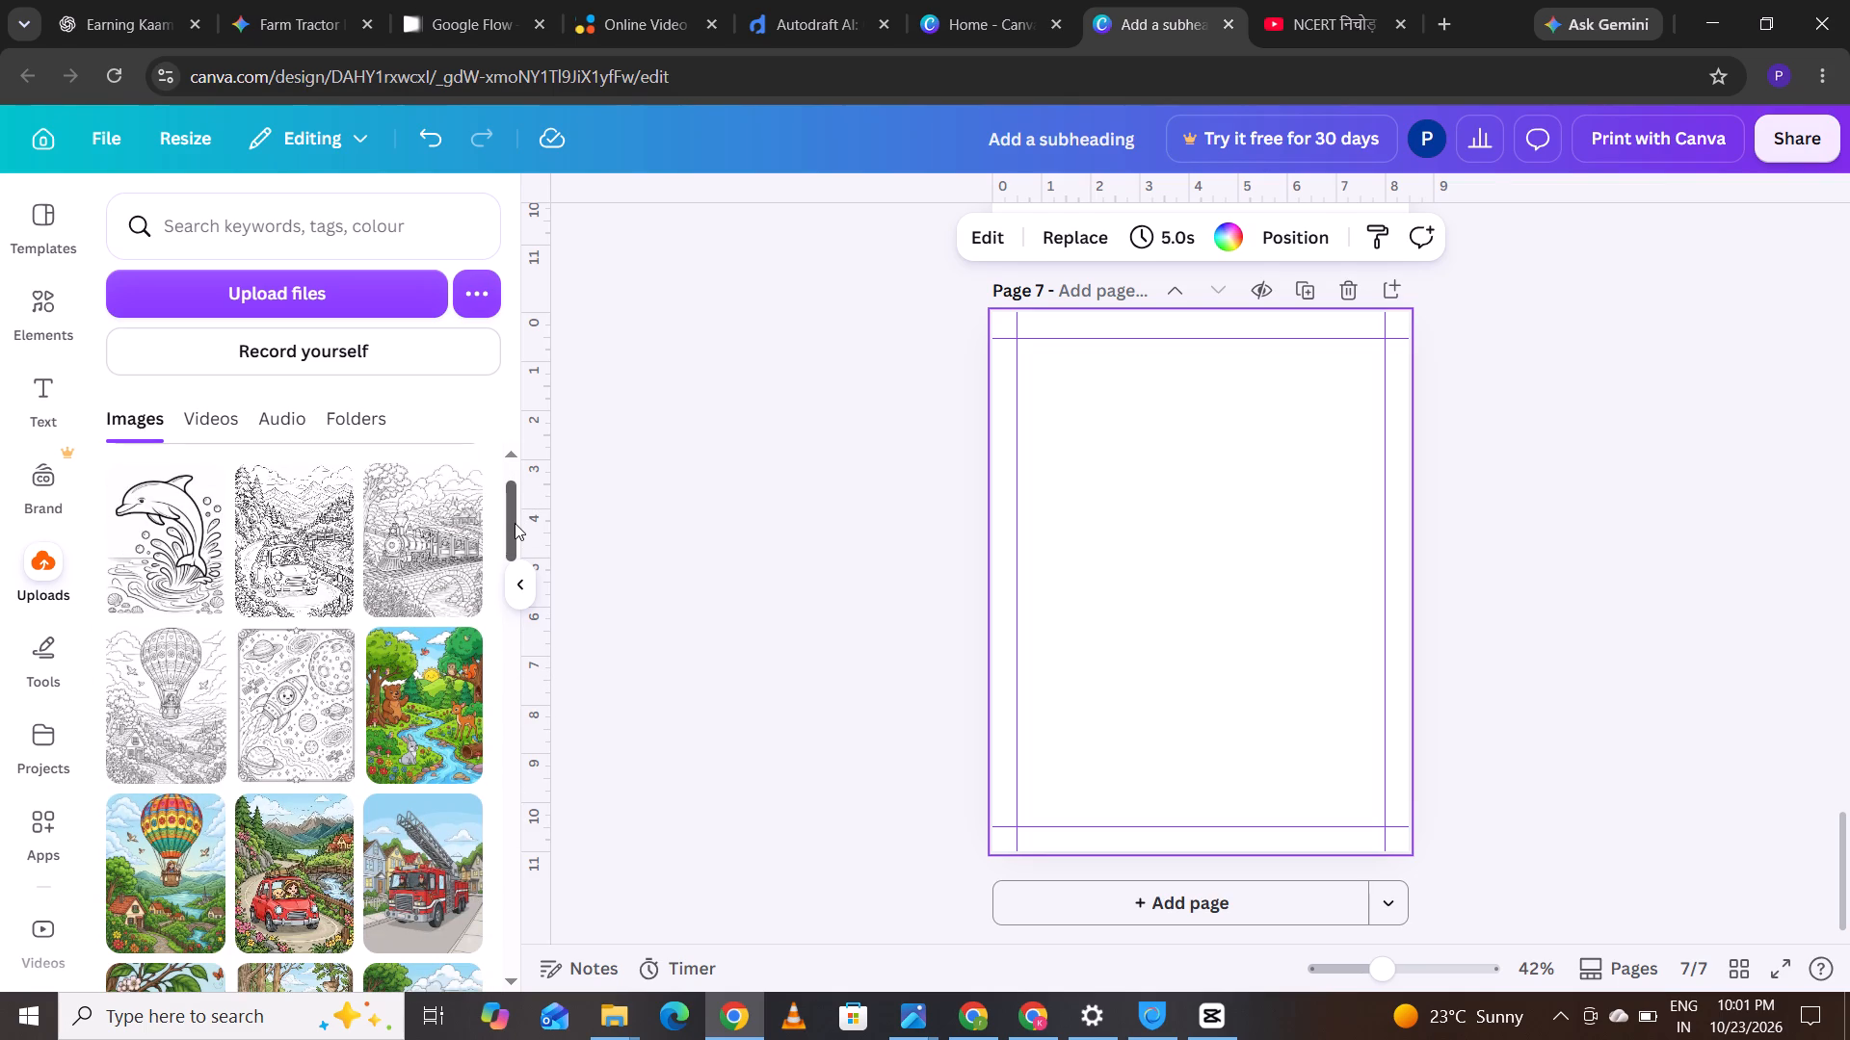
drag(515, 523, 515, 525)
click(445, 542)
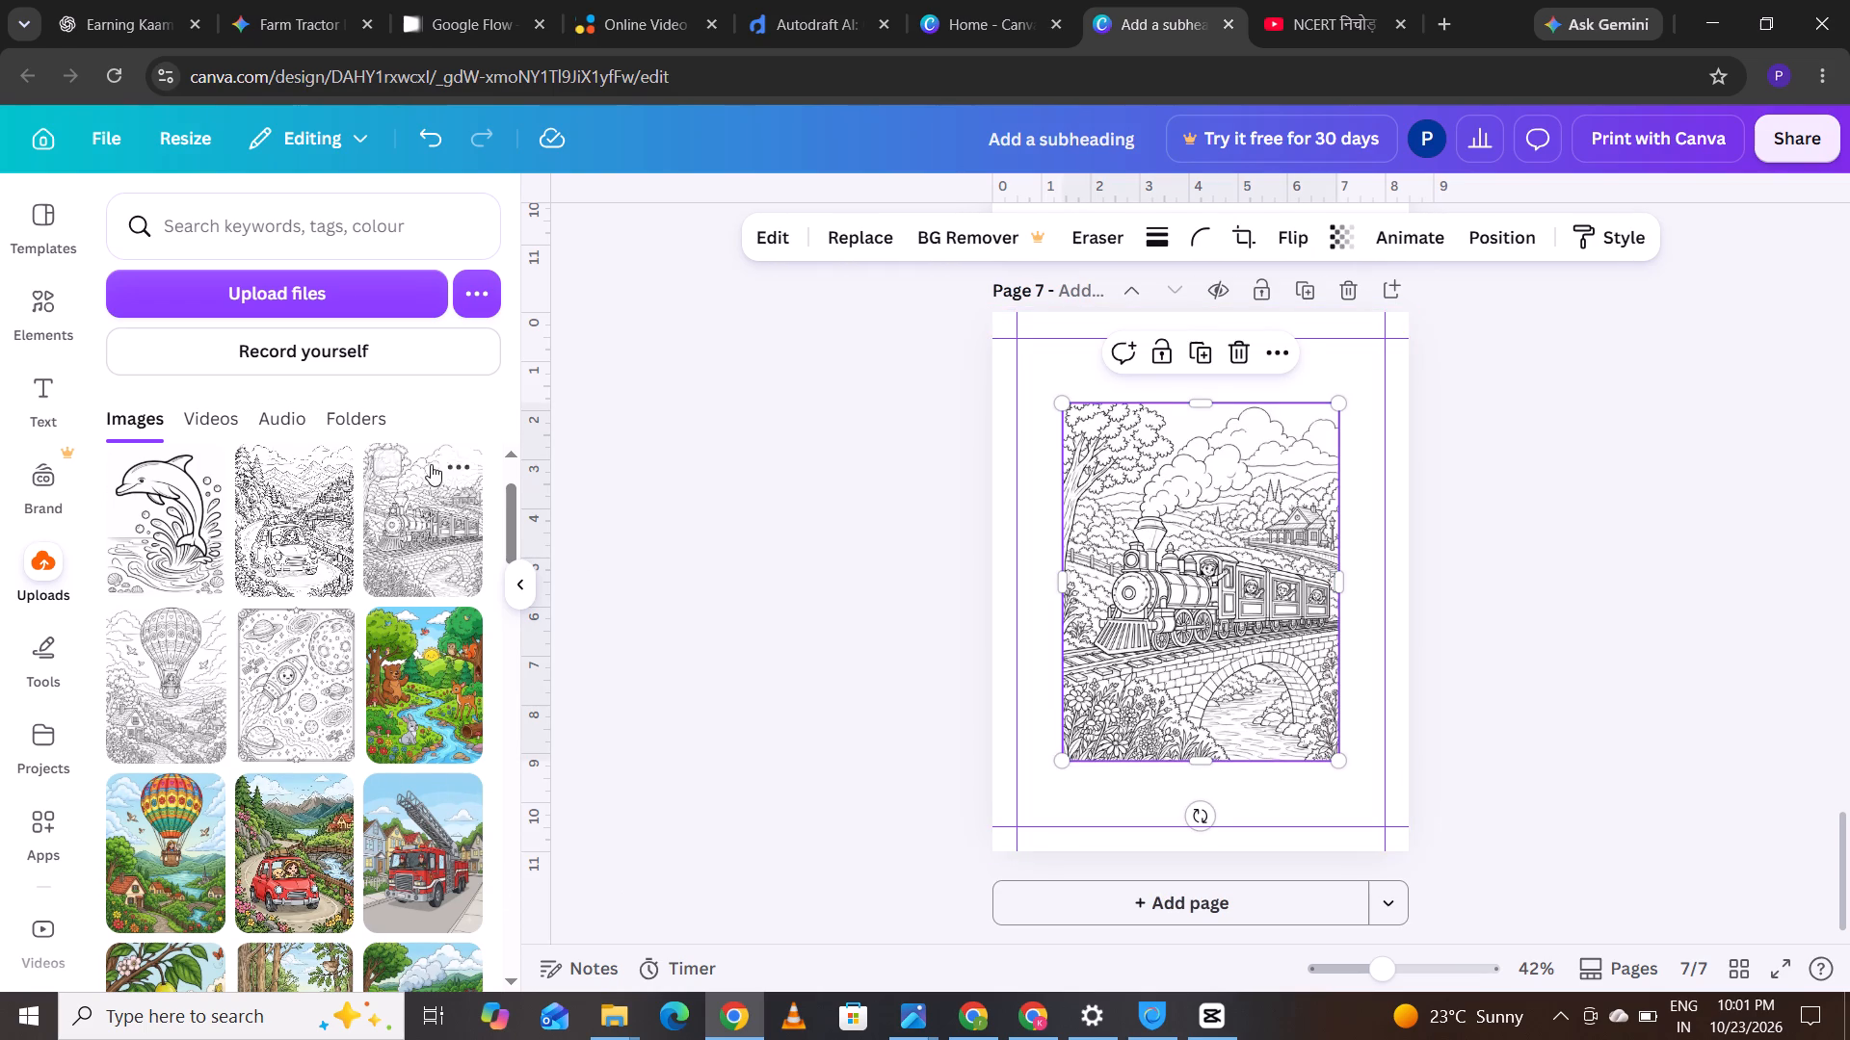
Delete the steam train drawing from page 7 and insert the uploaded black-and-white rocket drawing in its place.
click(506, 530)
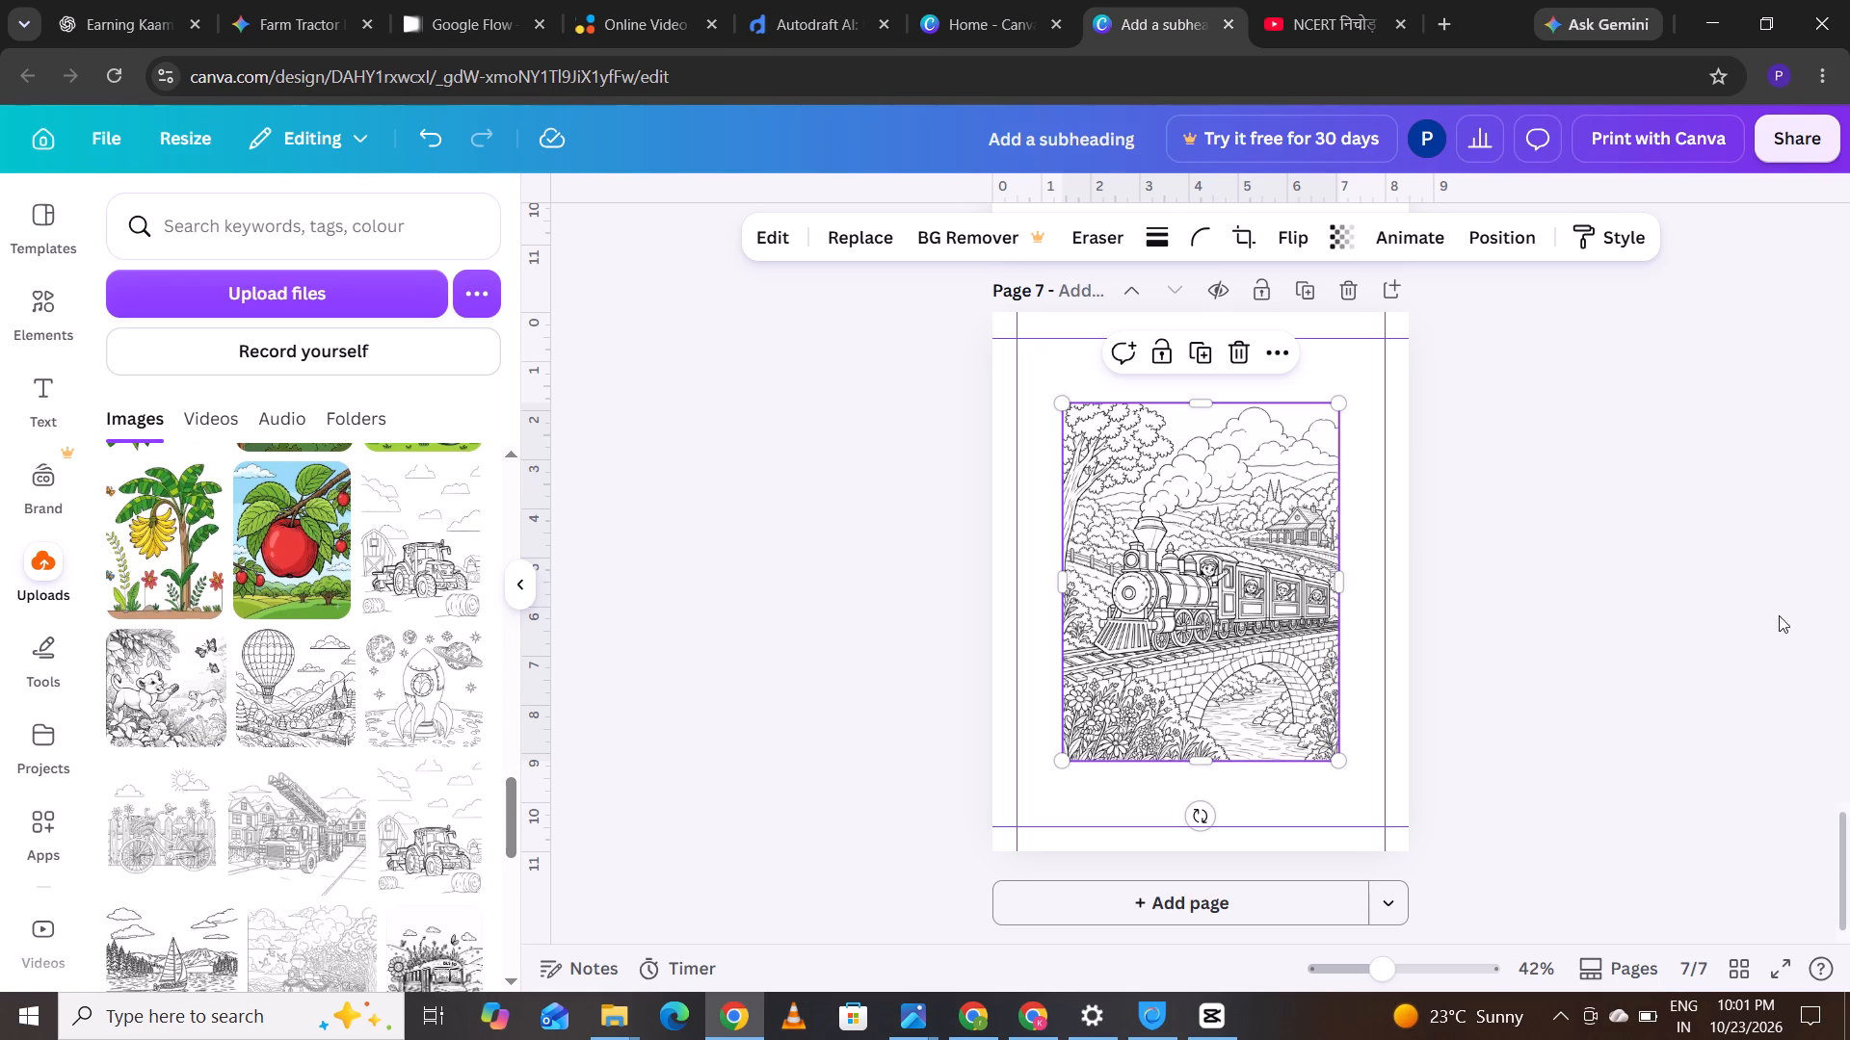
drag(1847, 862, 1849, 293)
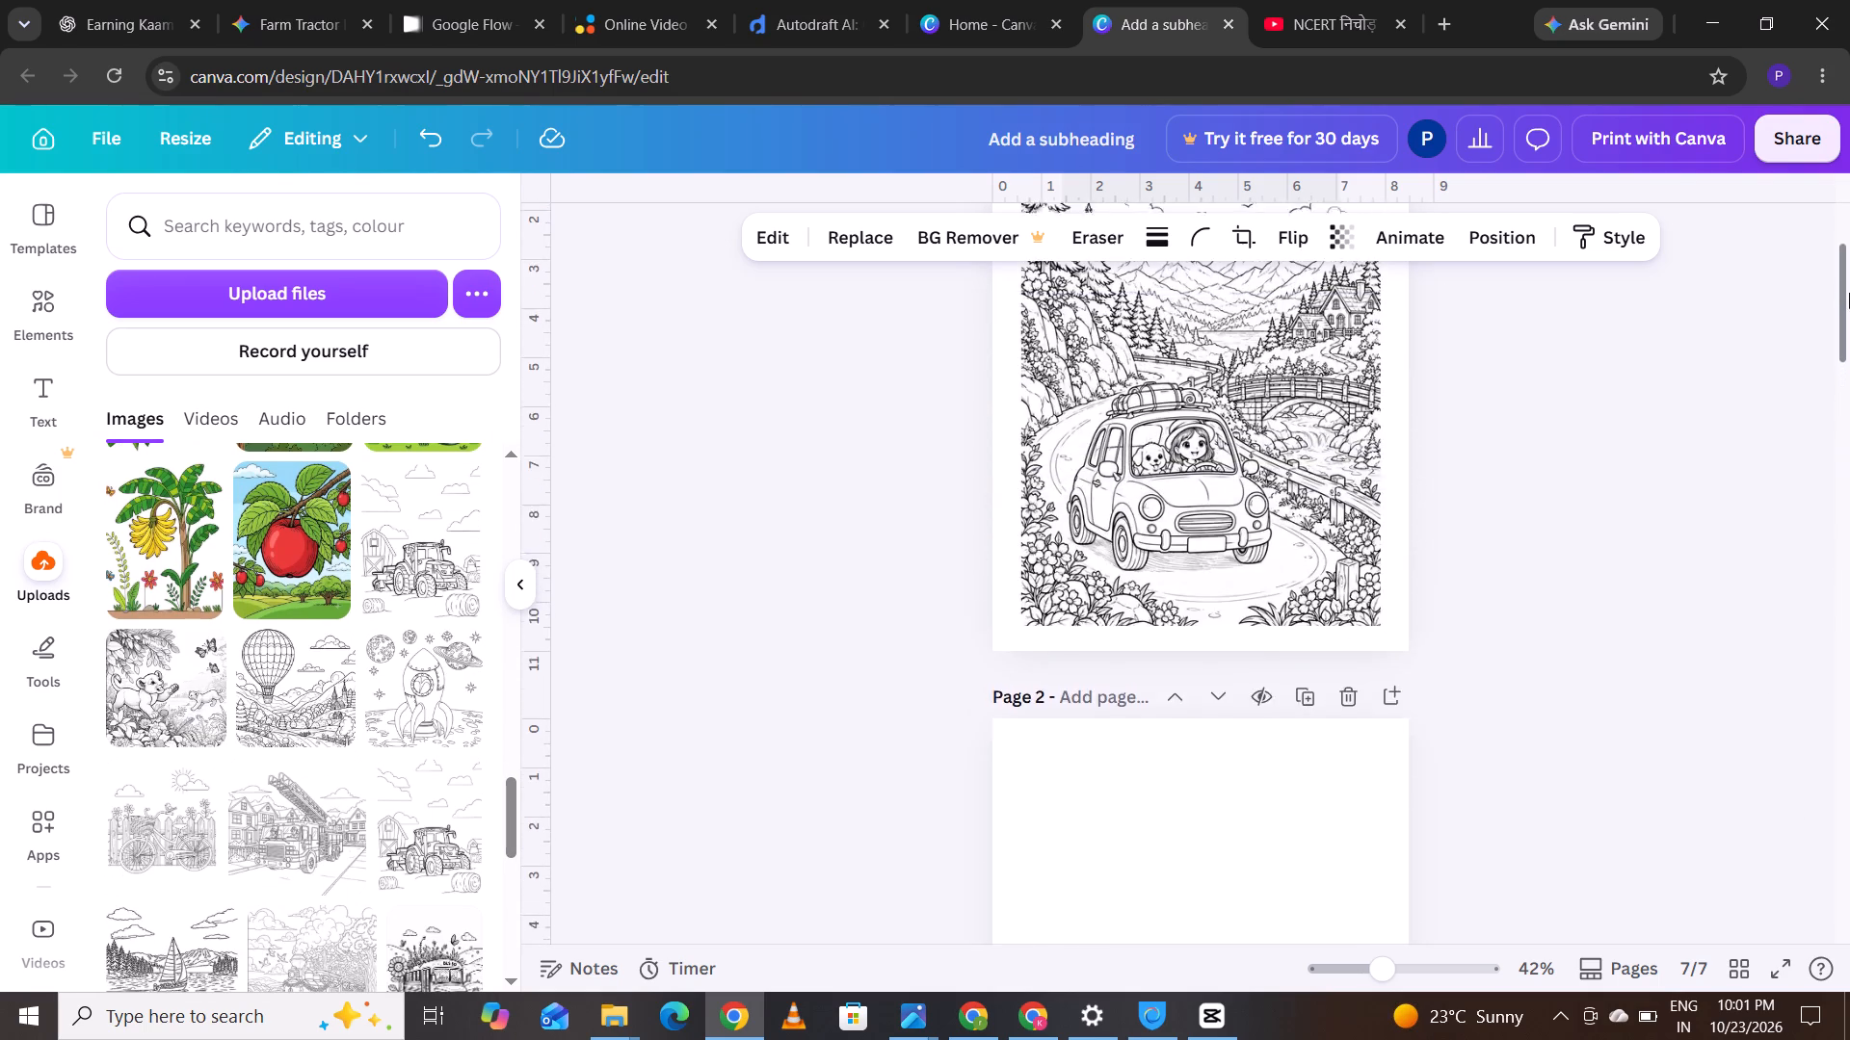
drag(1849, 293, 1849, 397)
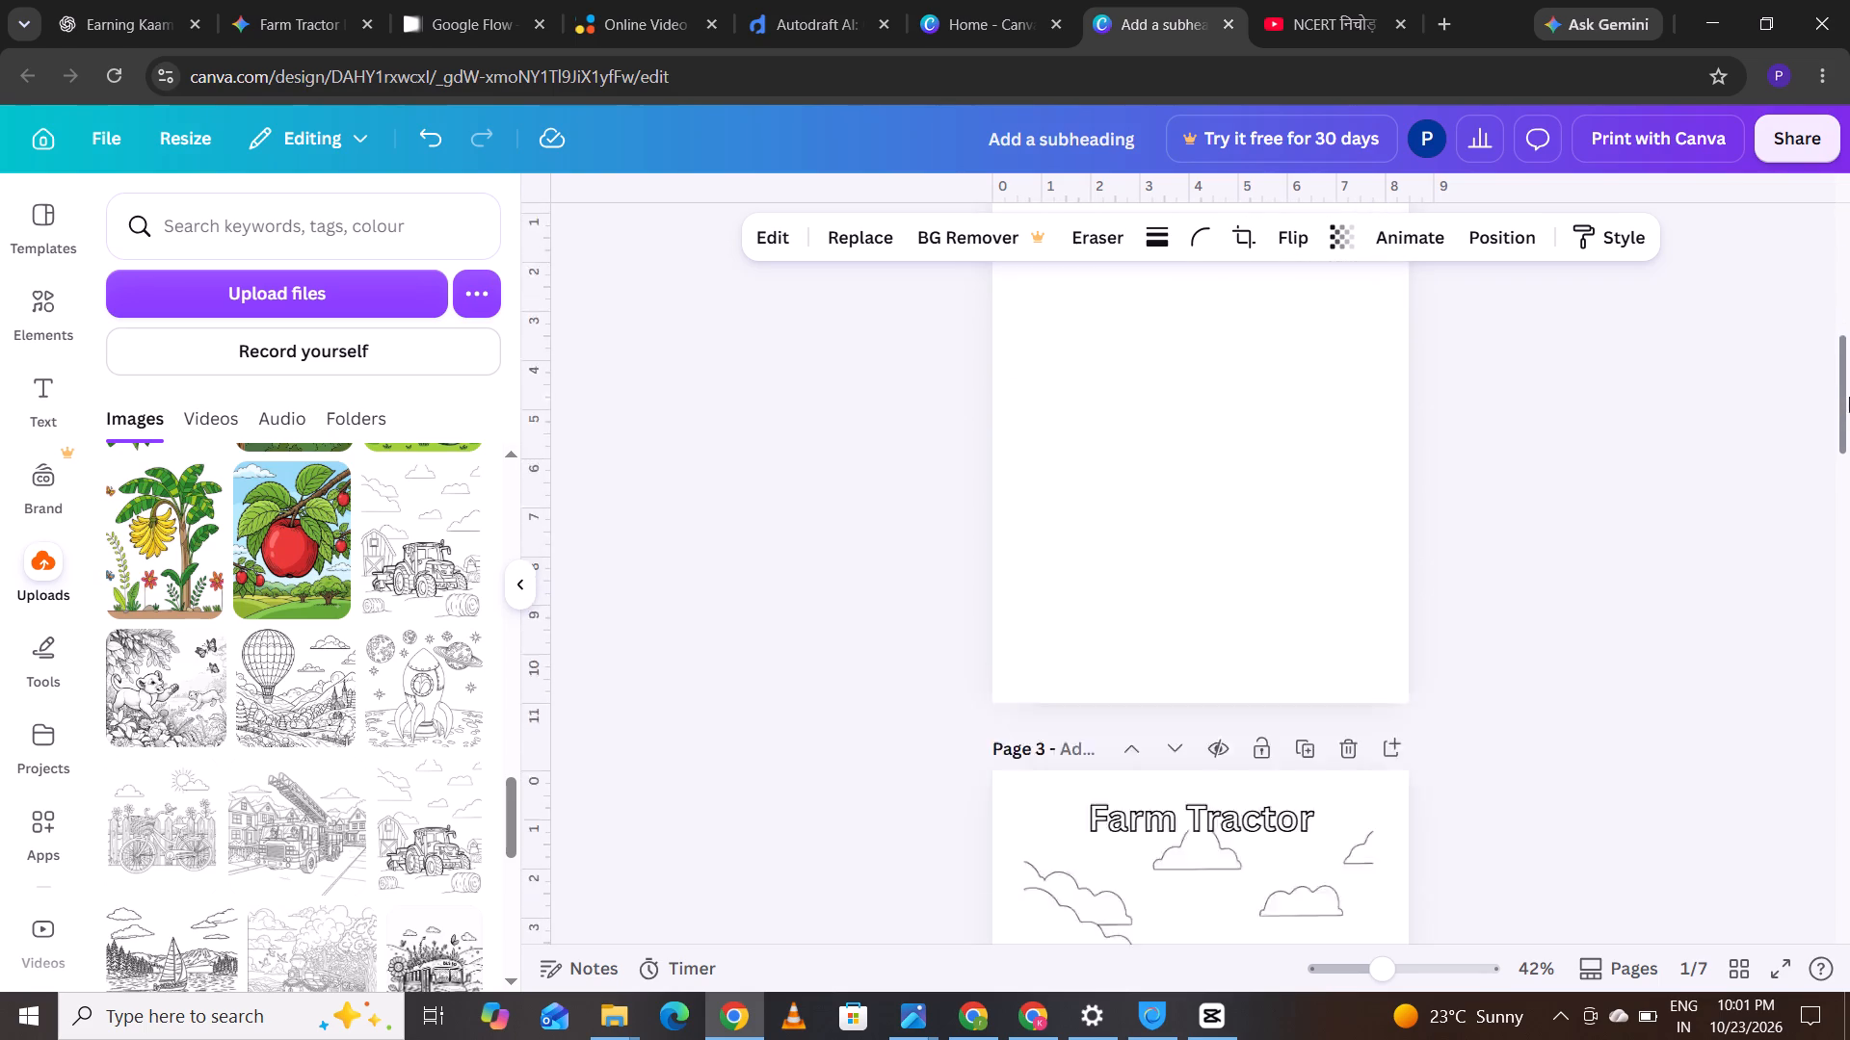
drag(1849, 397, 1849, 634)
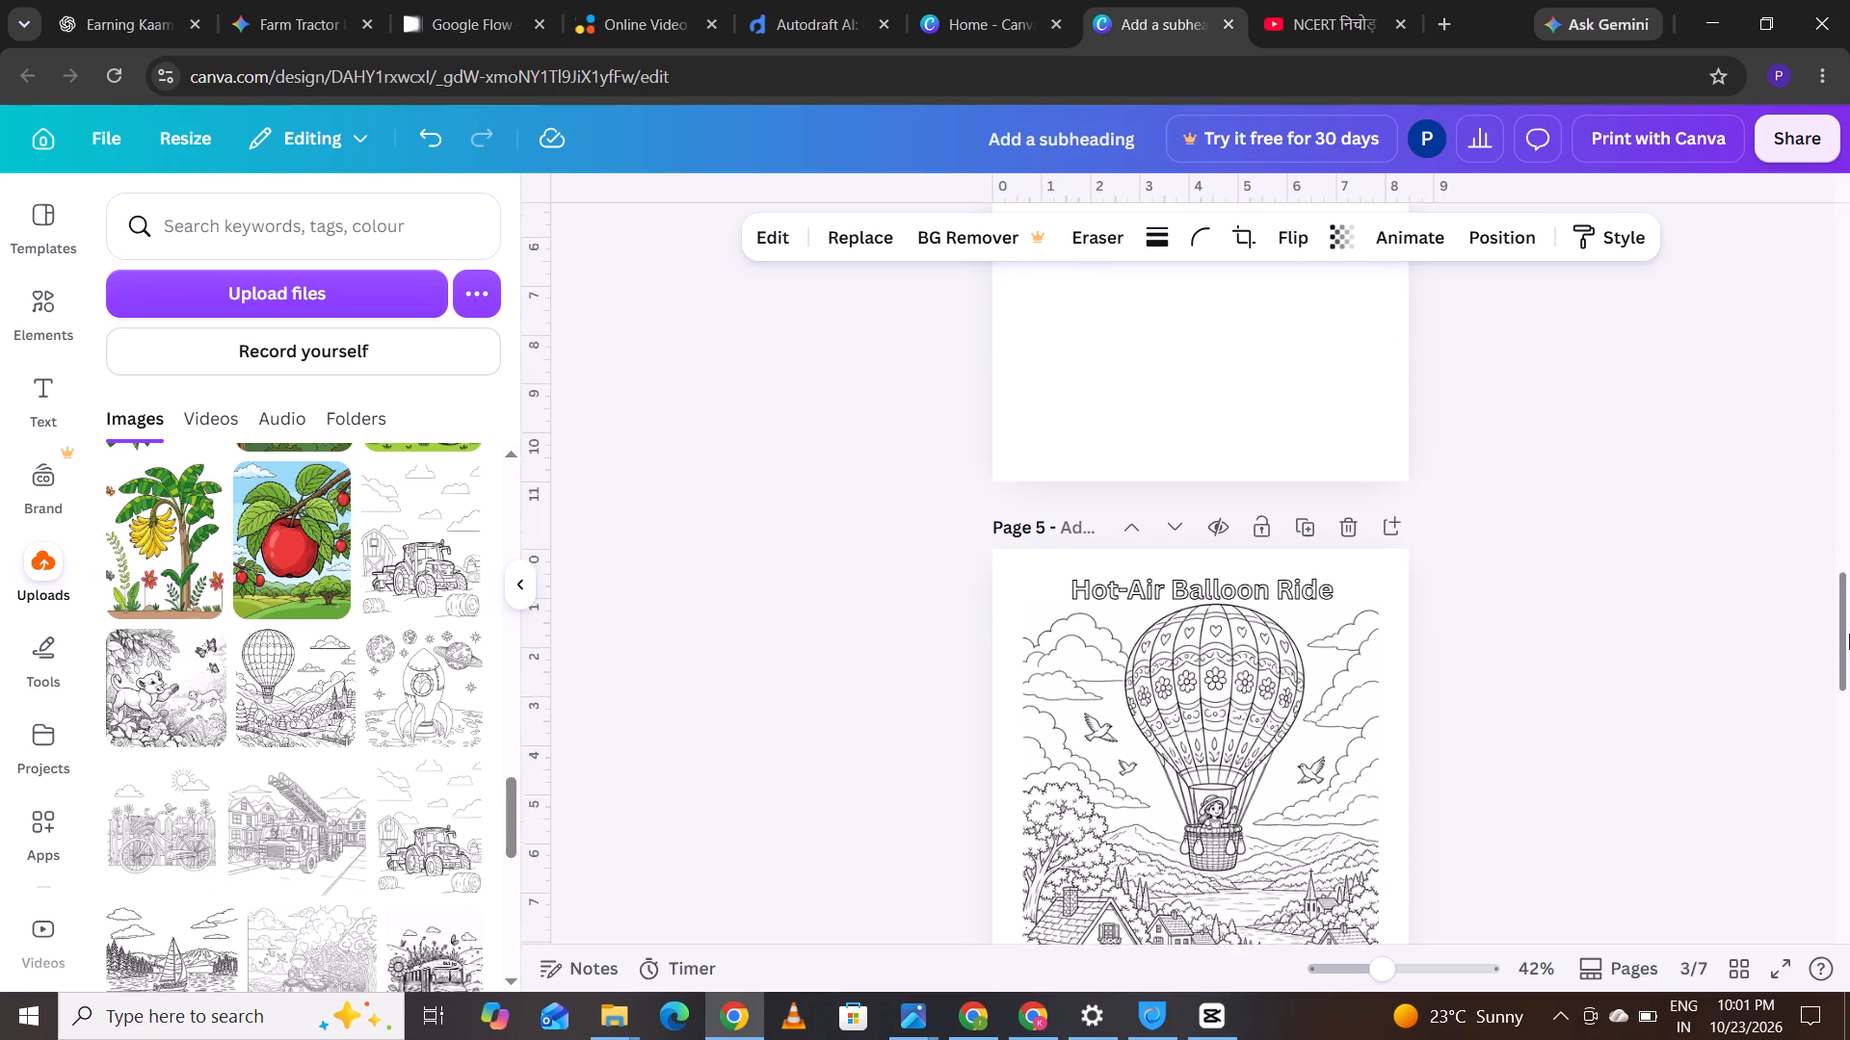
drag(1849, 634, 1849, 687)
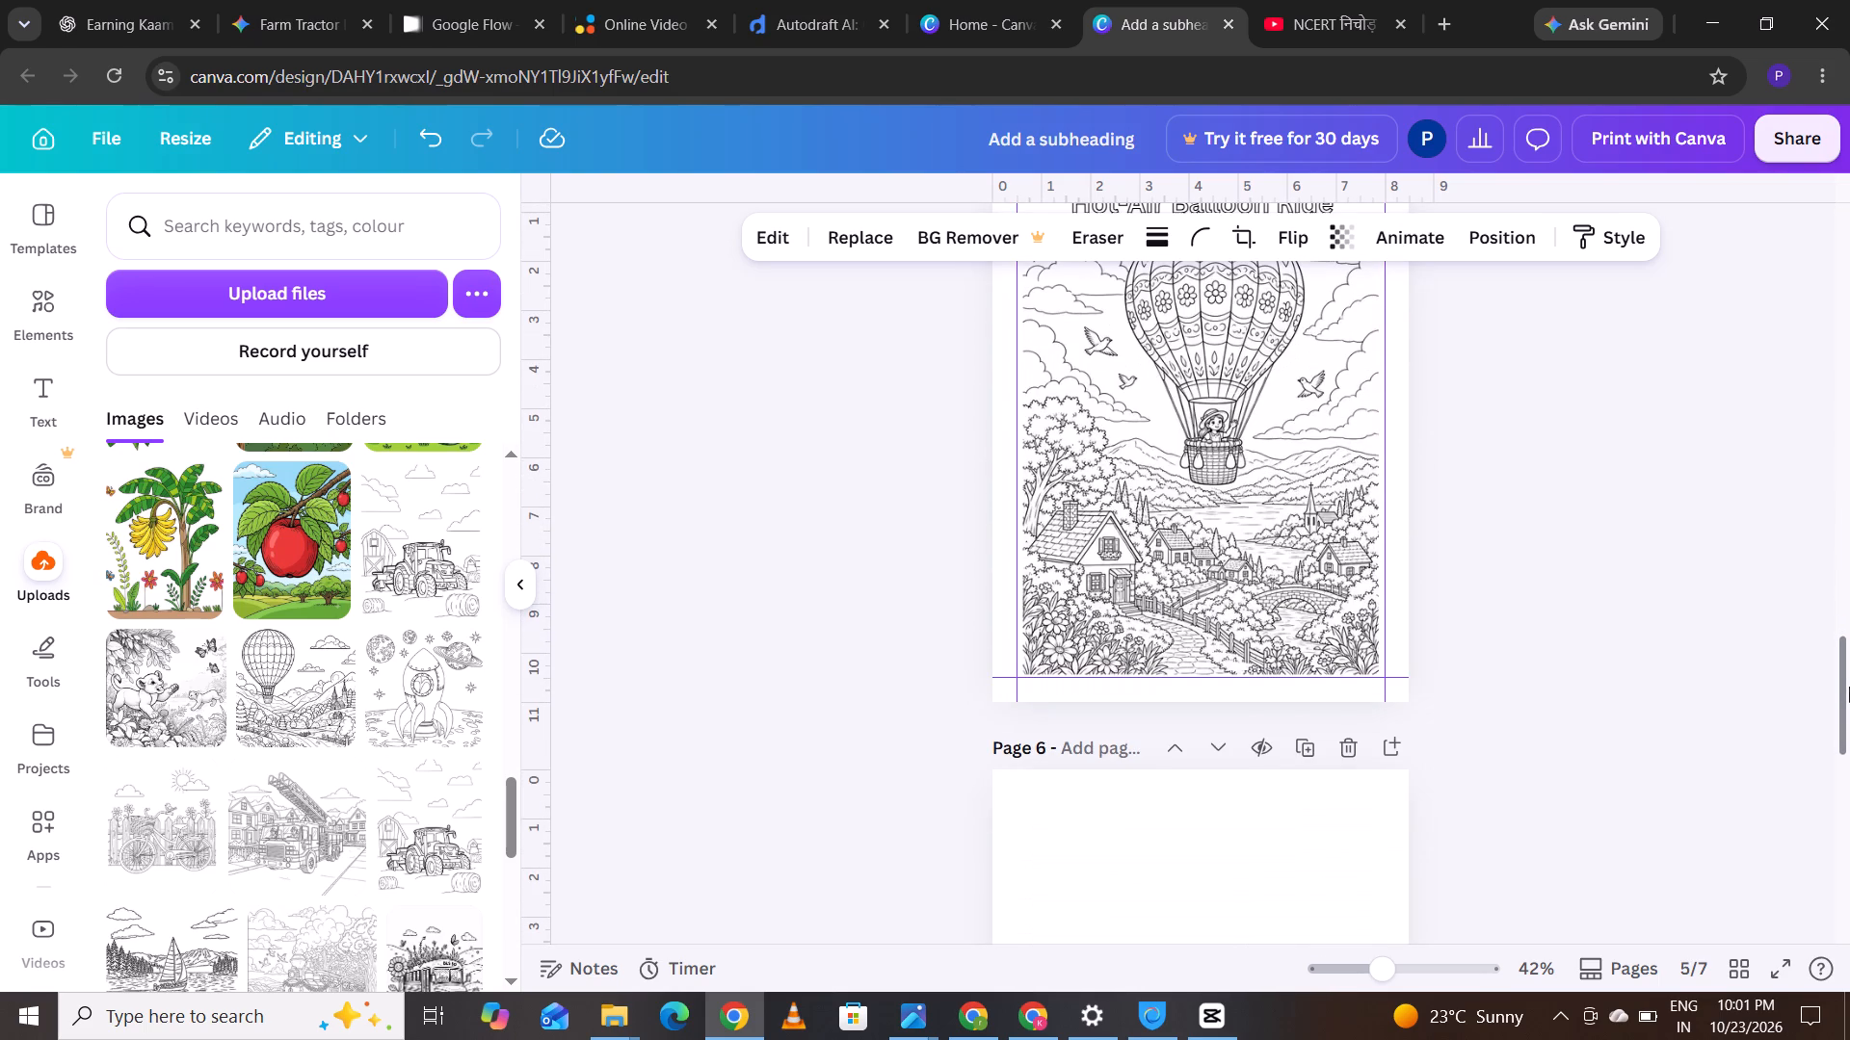
drag(1849, 687, 1849, 793)
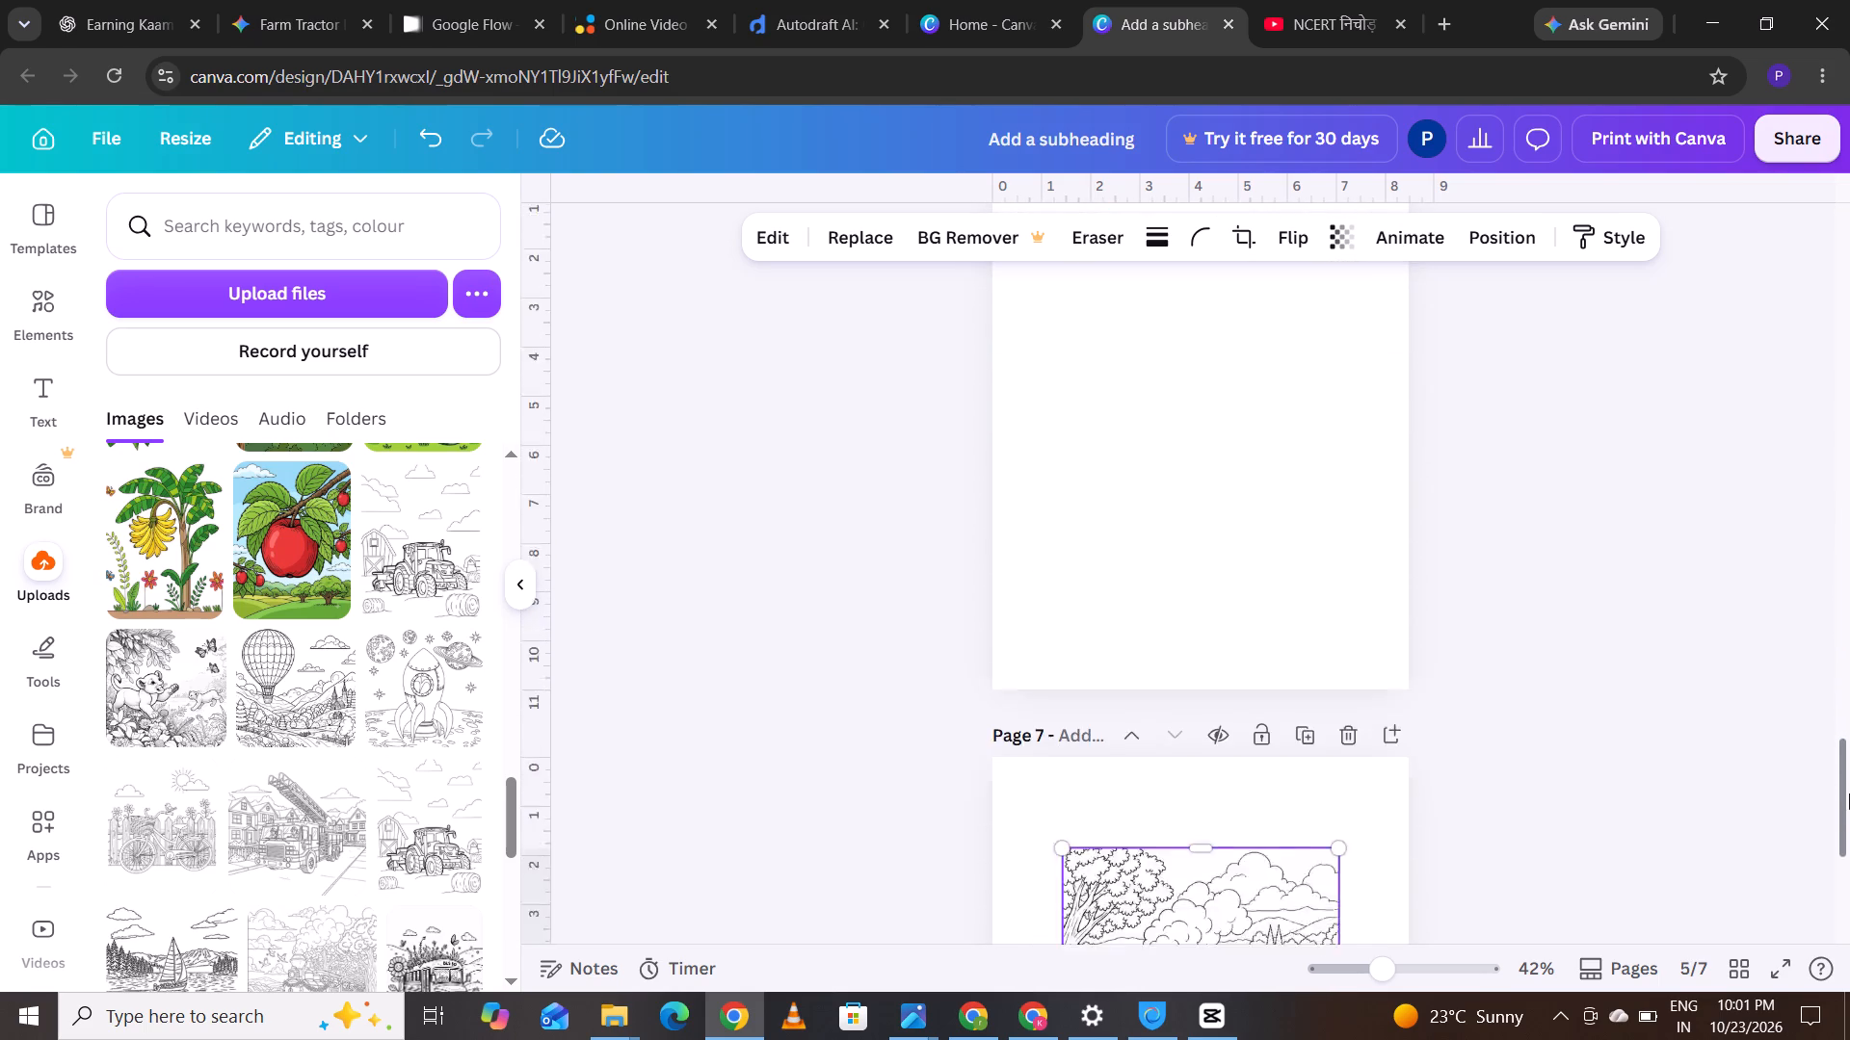
drag(1849, 793, 1849, 900)
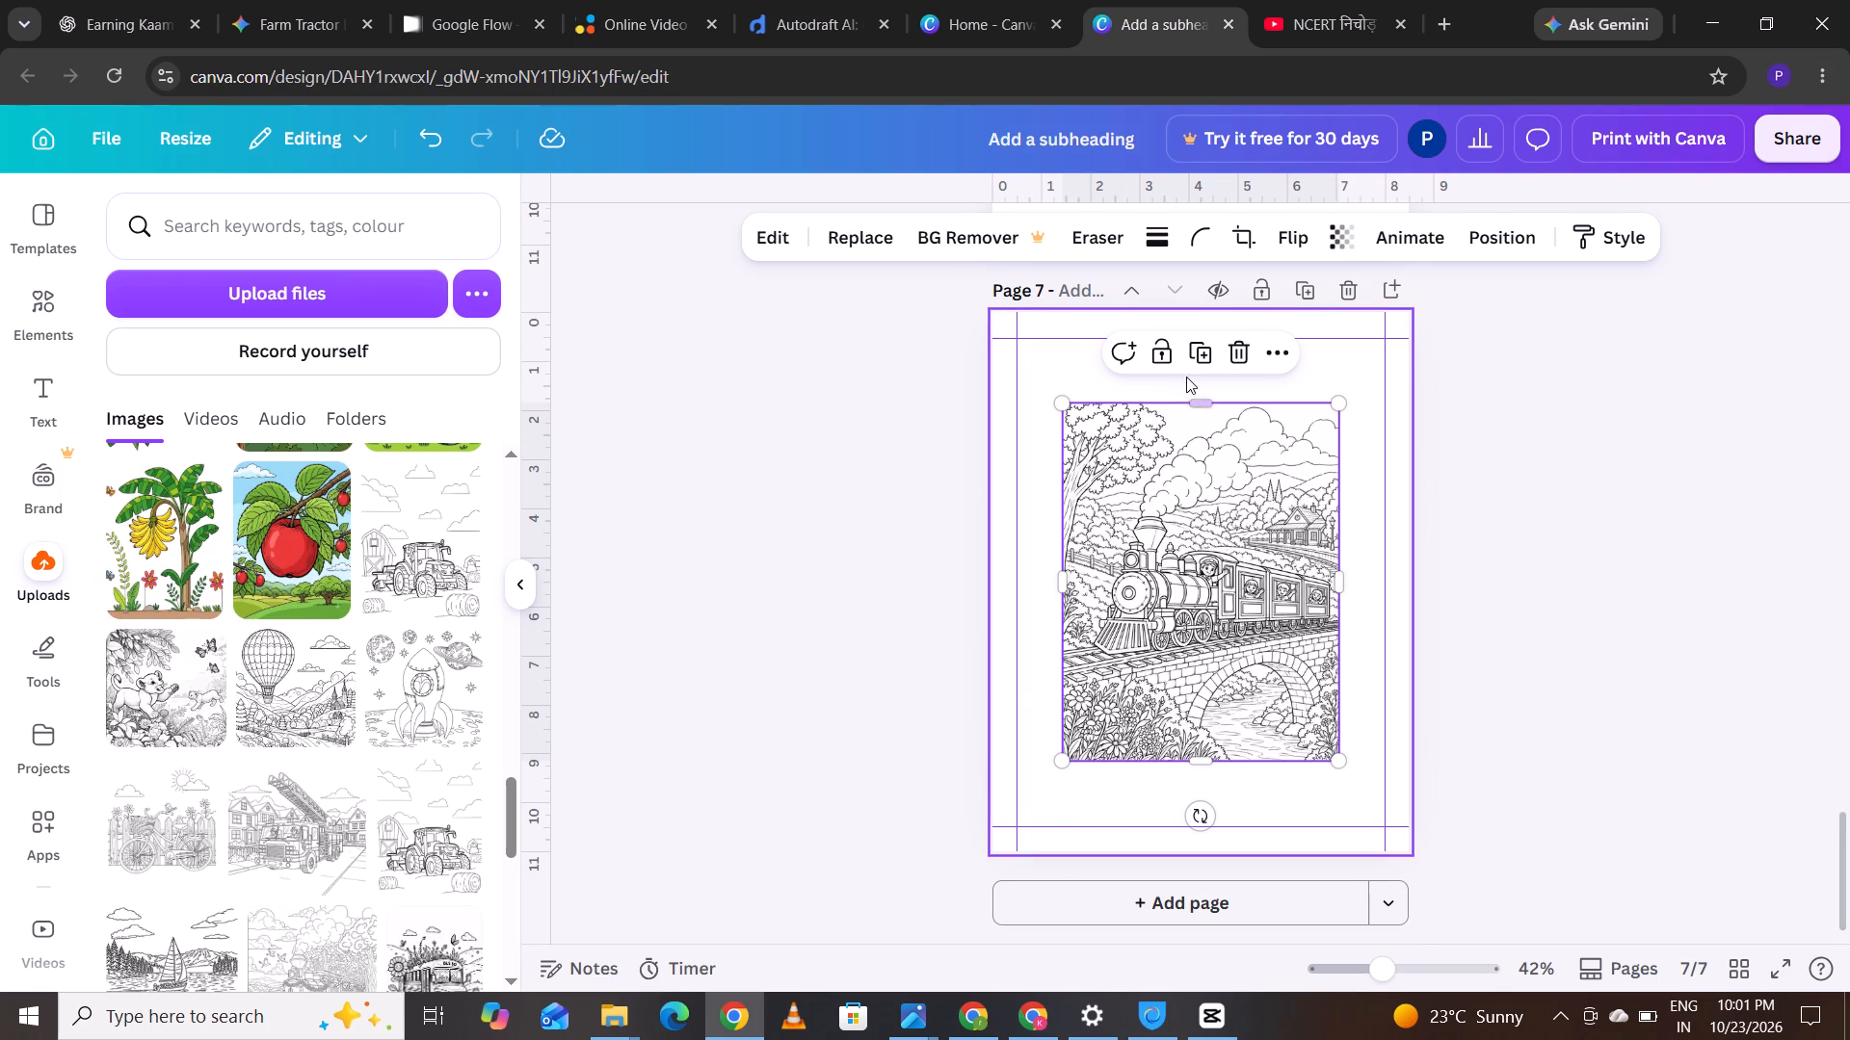
click(1242, 361)
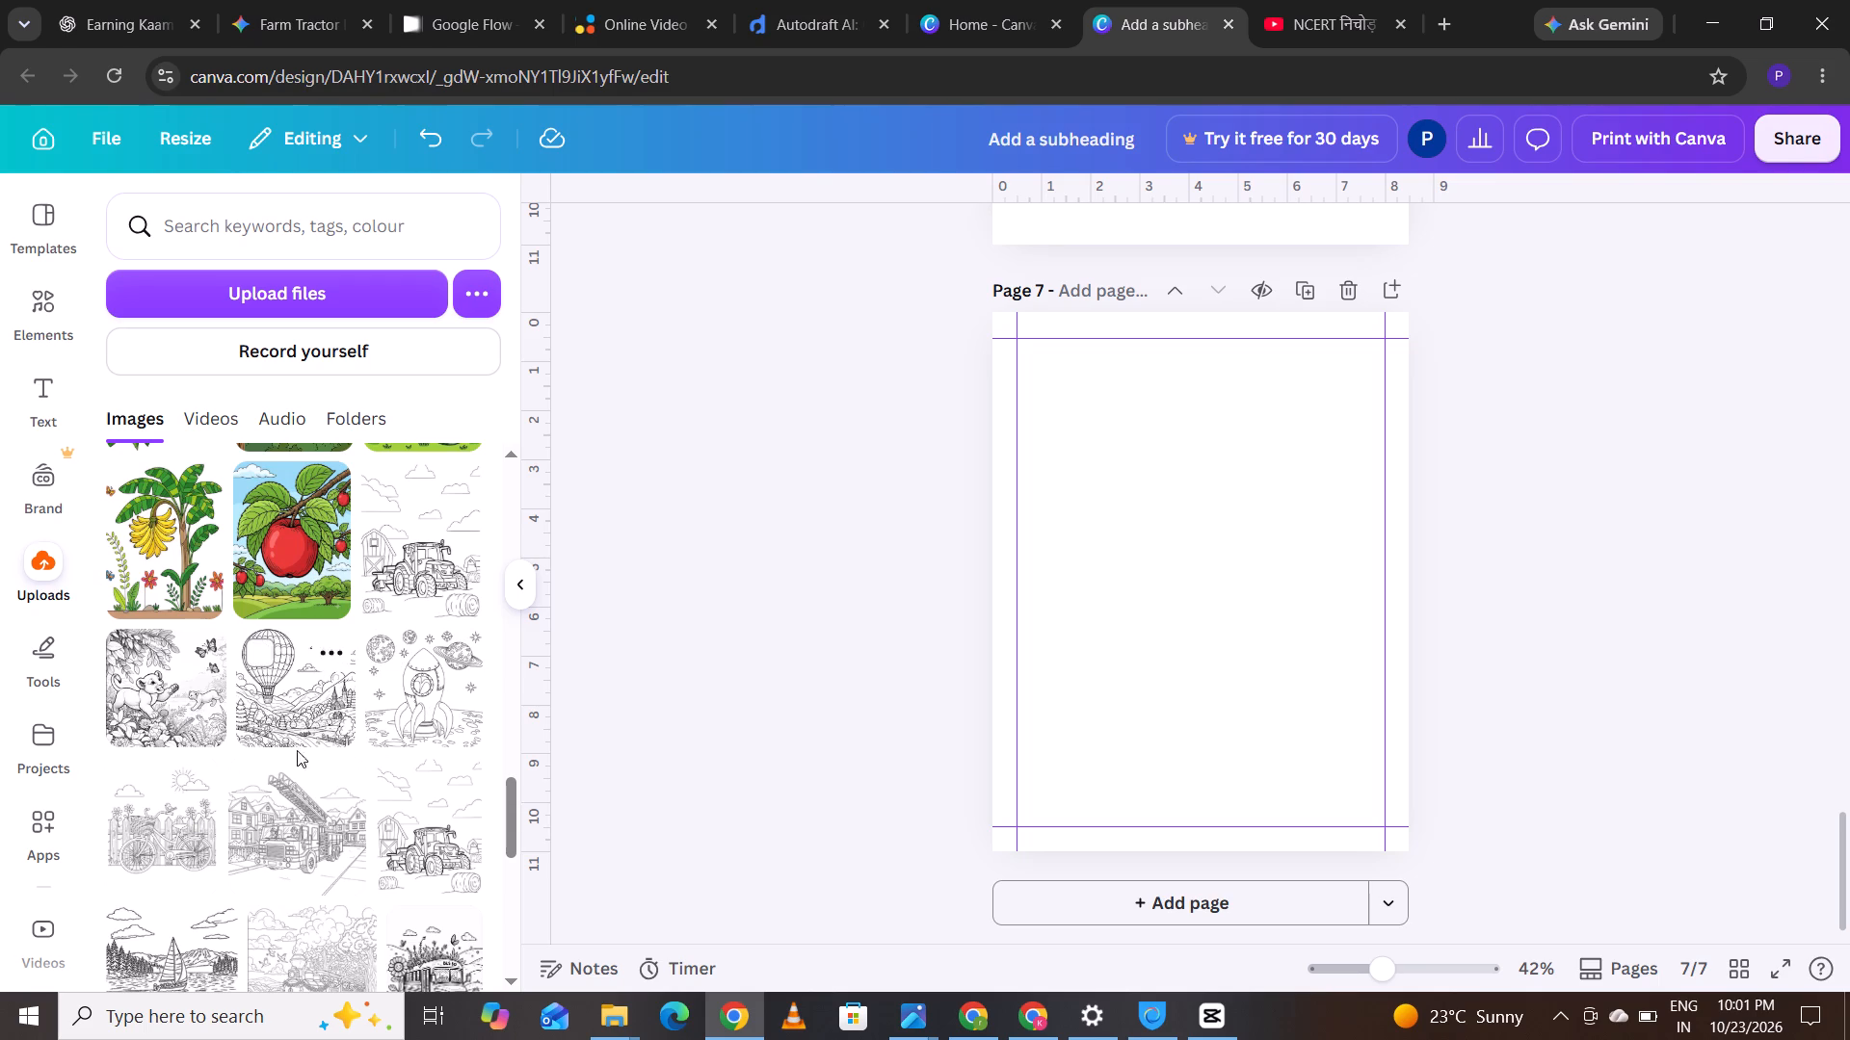
click(443, 709)
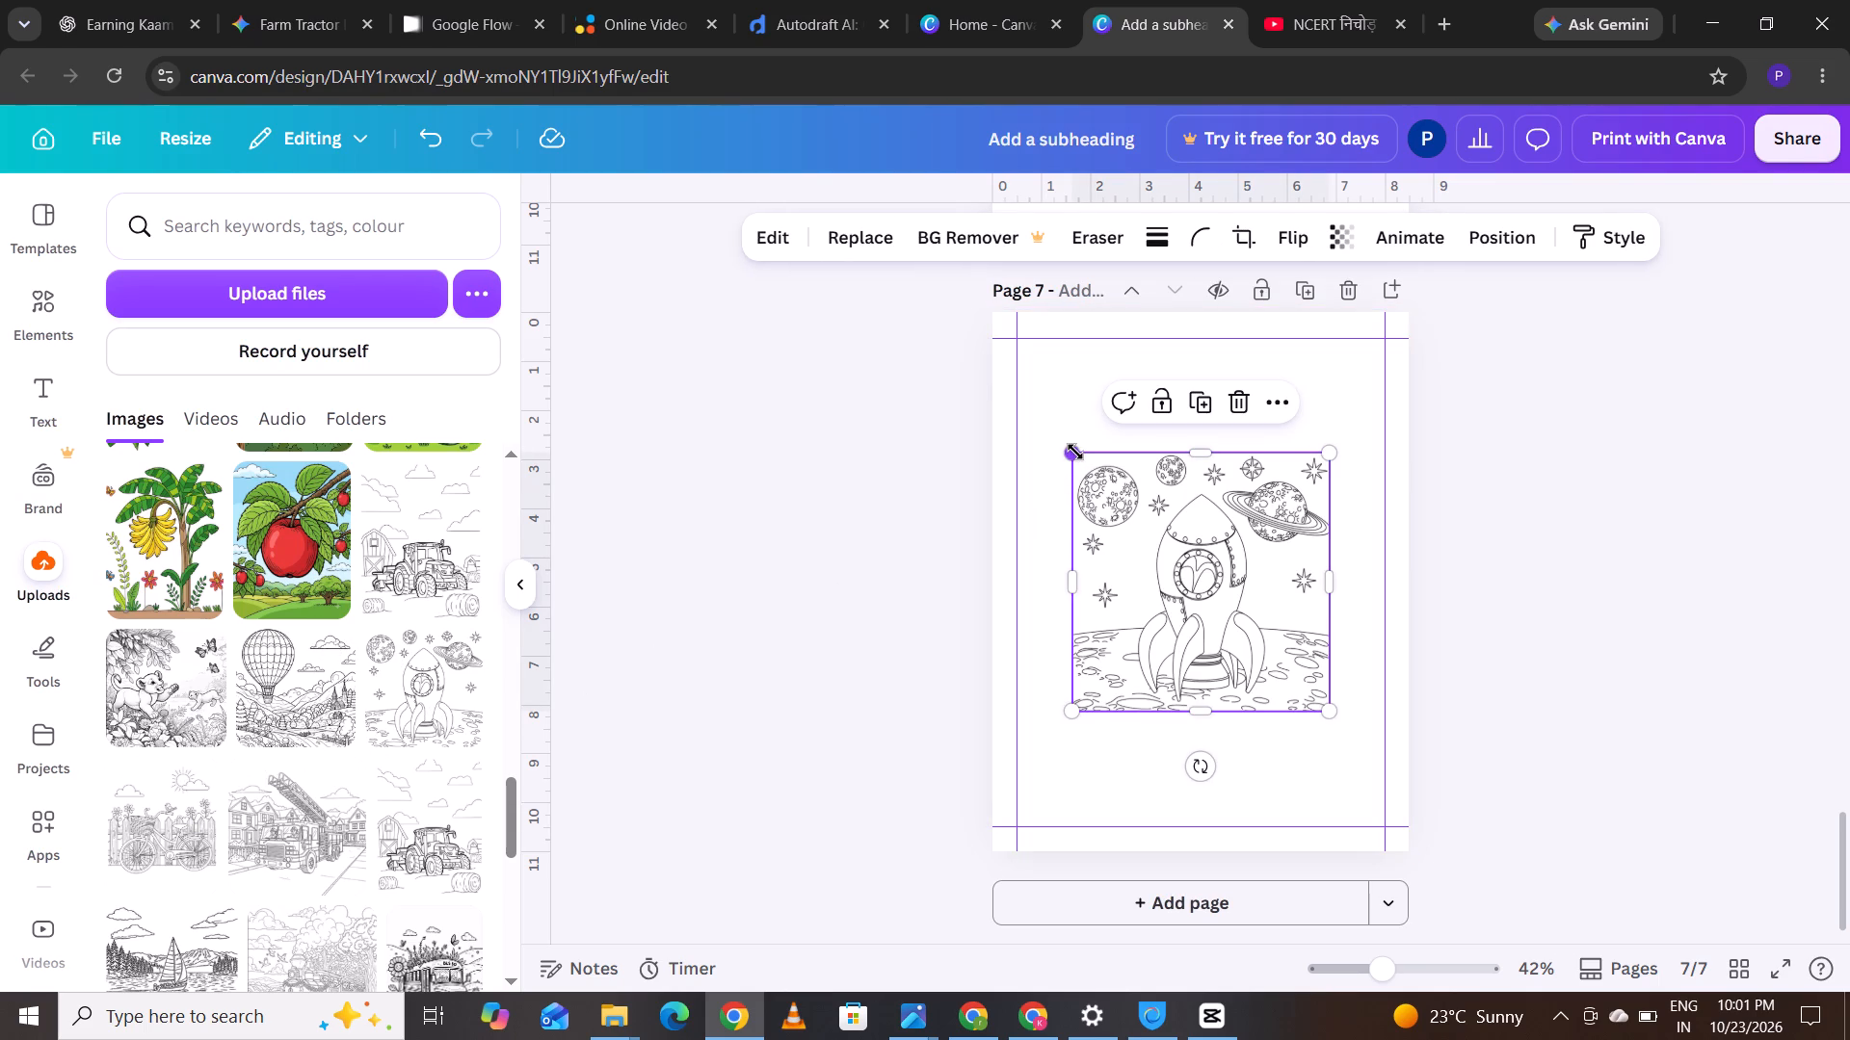
Enlarge the rocket drawing to about 8.6 inches tall, crop its sides to the margin guides and leave title space above it.
drag(1075, 452, 1068, 325)
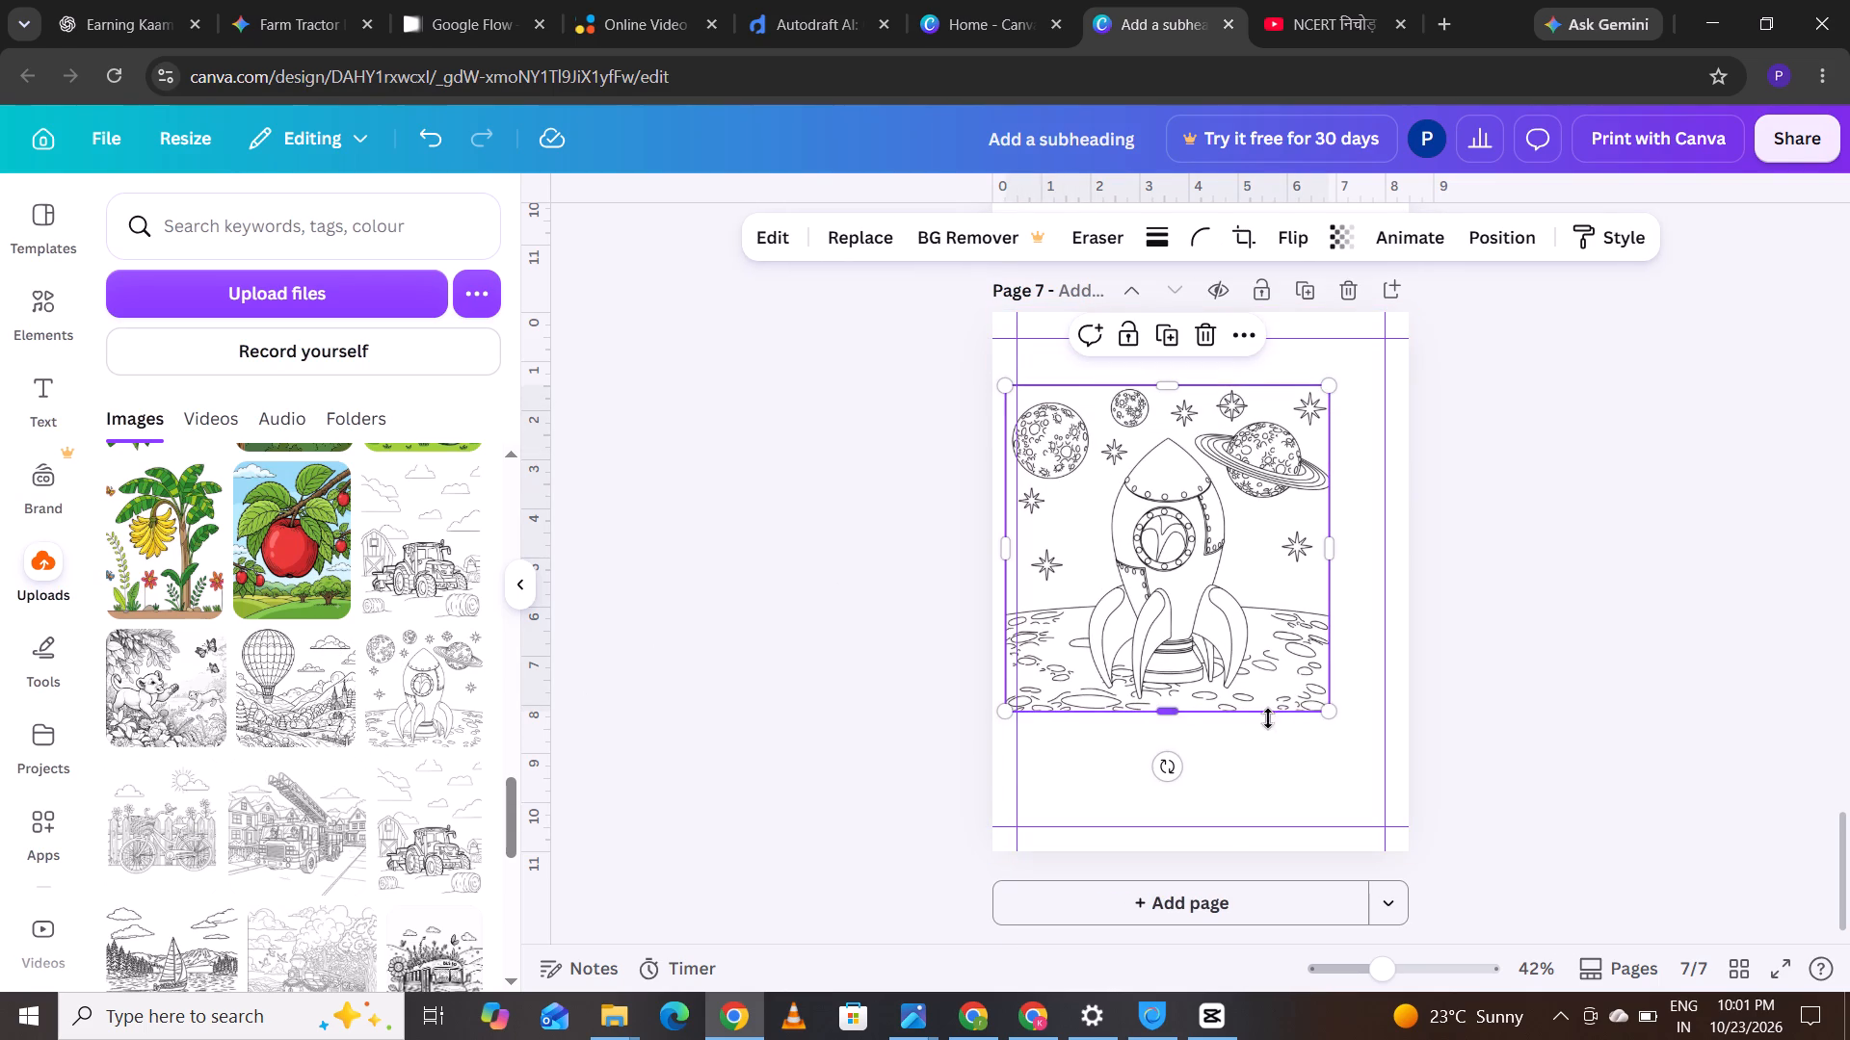
drag(1330, 707, 1341, 890)
drag(1197, 693, 1197, 654)
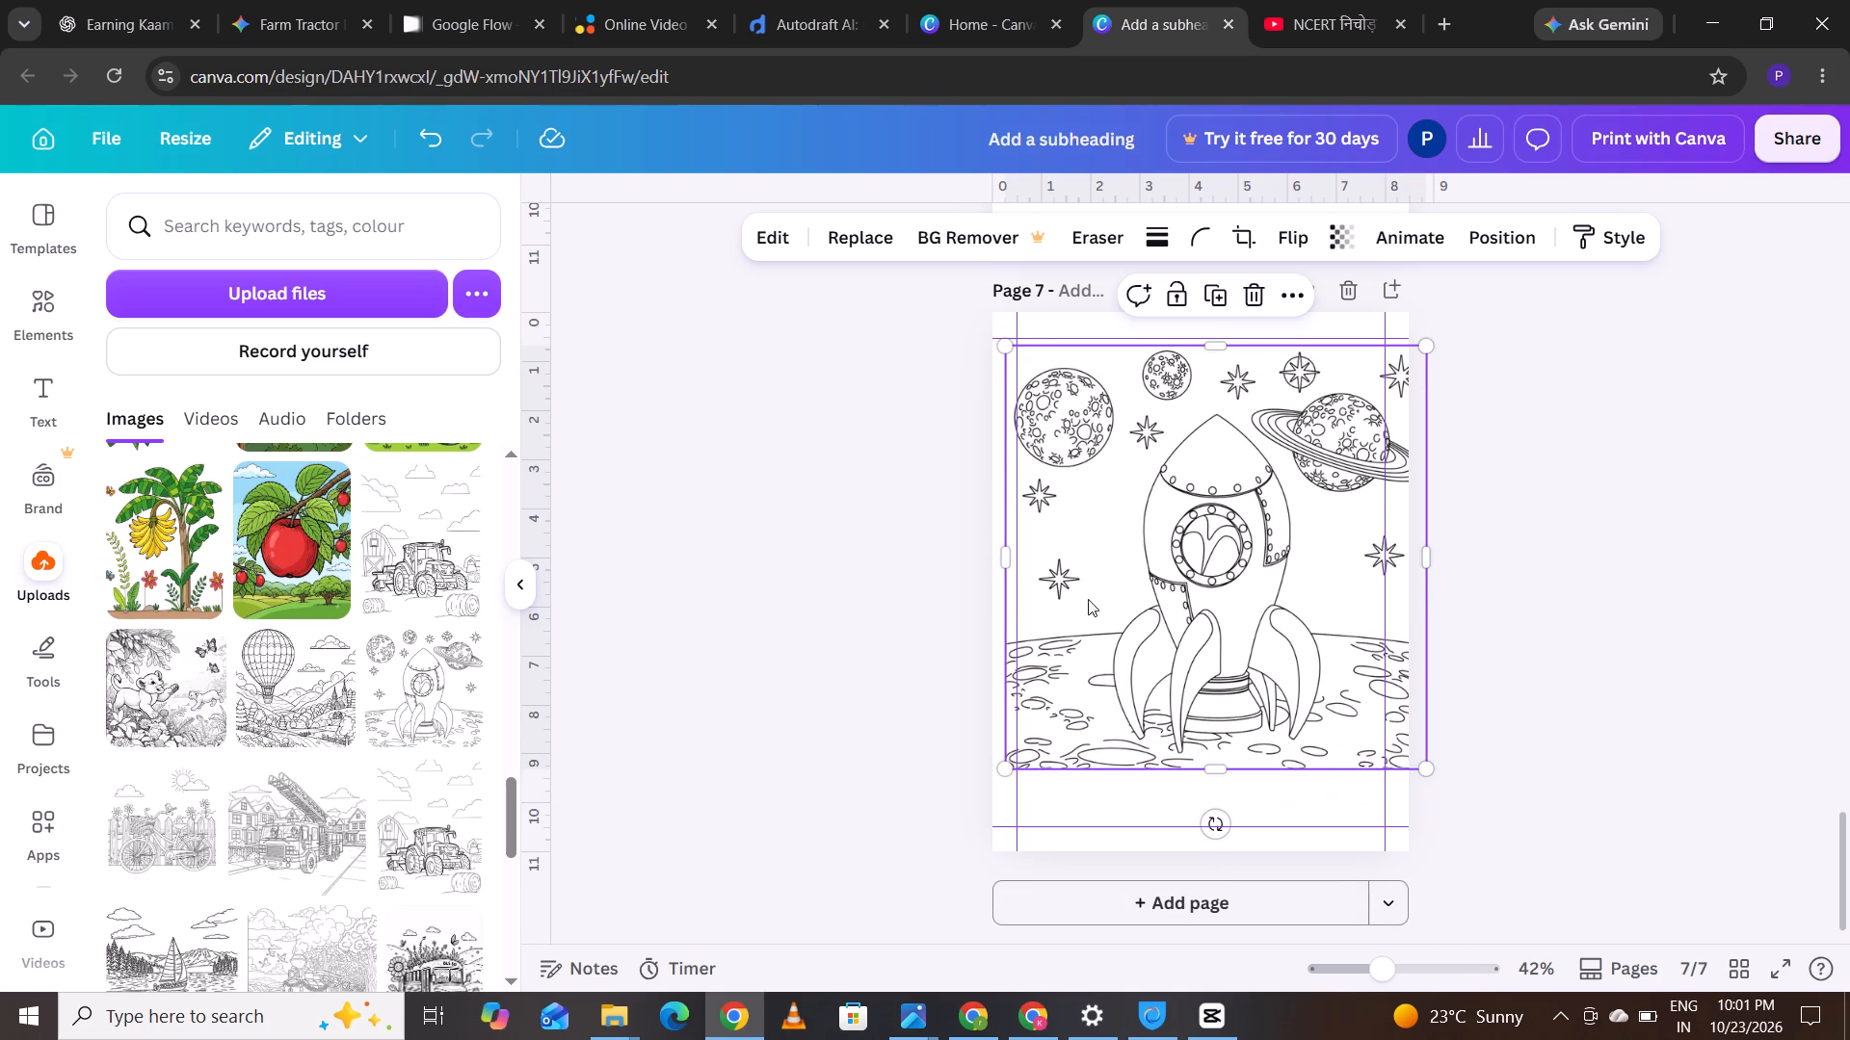
drag(1008, 553, 1025, 565)
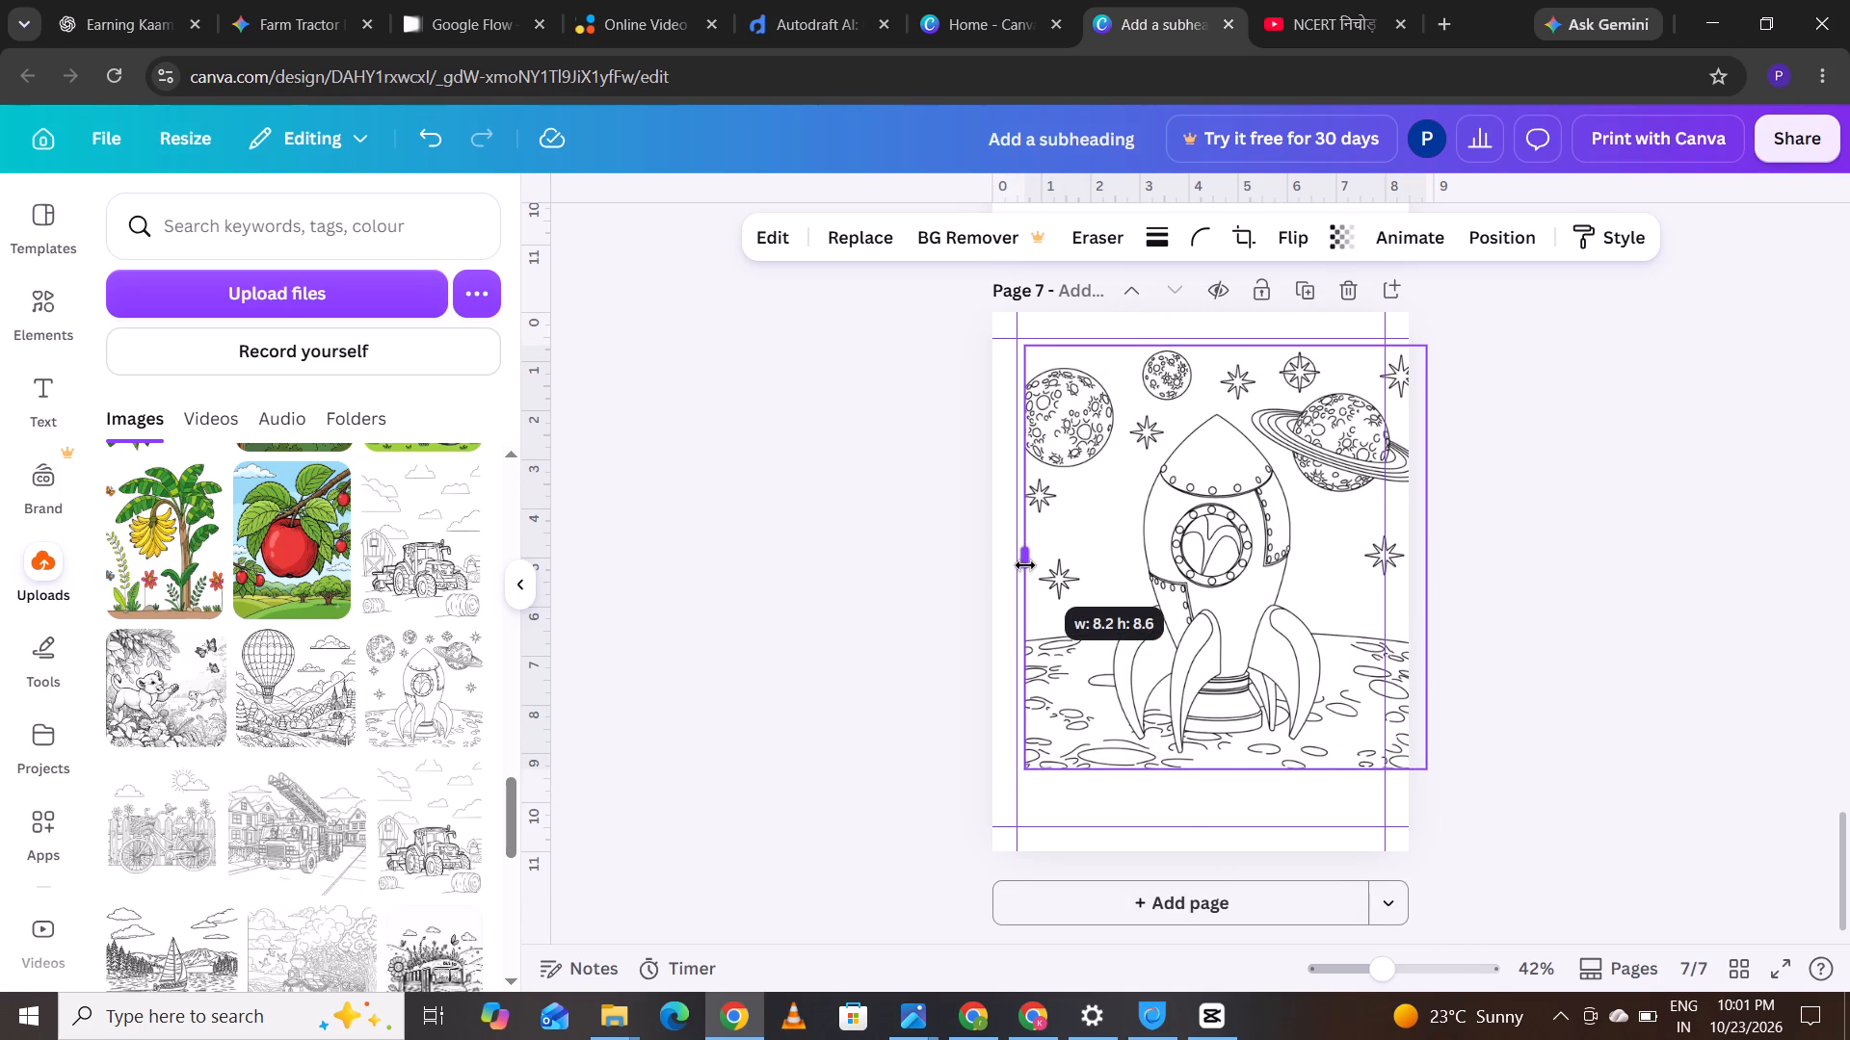
drag(1025, 565, 1017, 568)
drag(1199, 662, 1194, 698)
drag(1426, 602, 1372, 610)
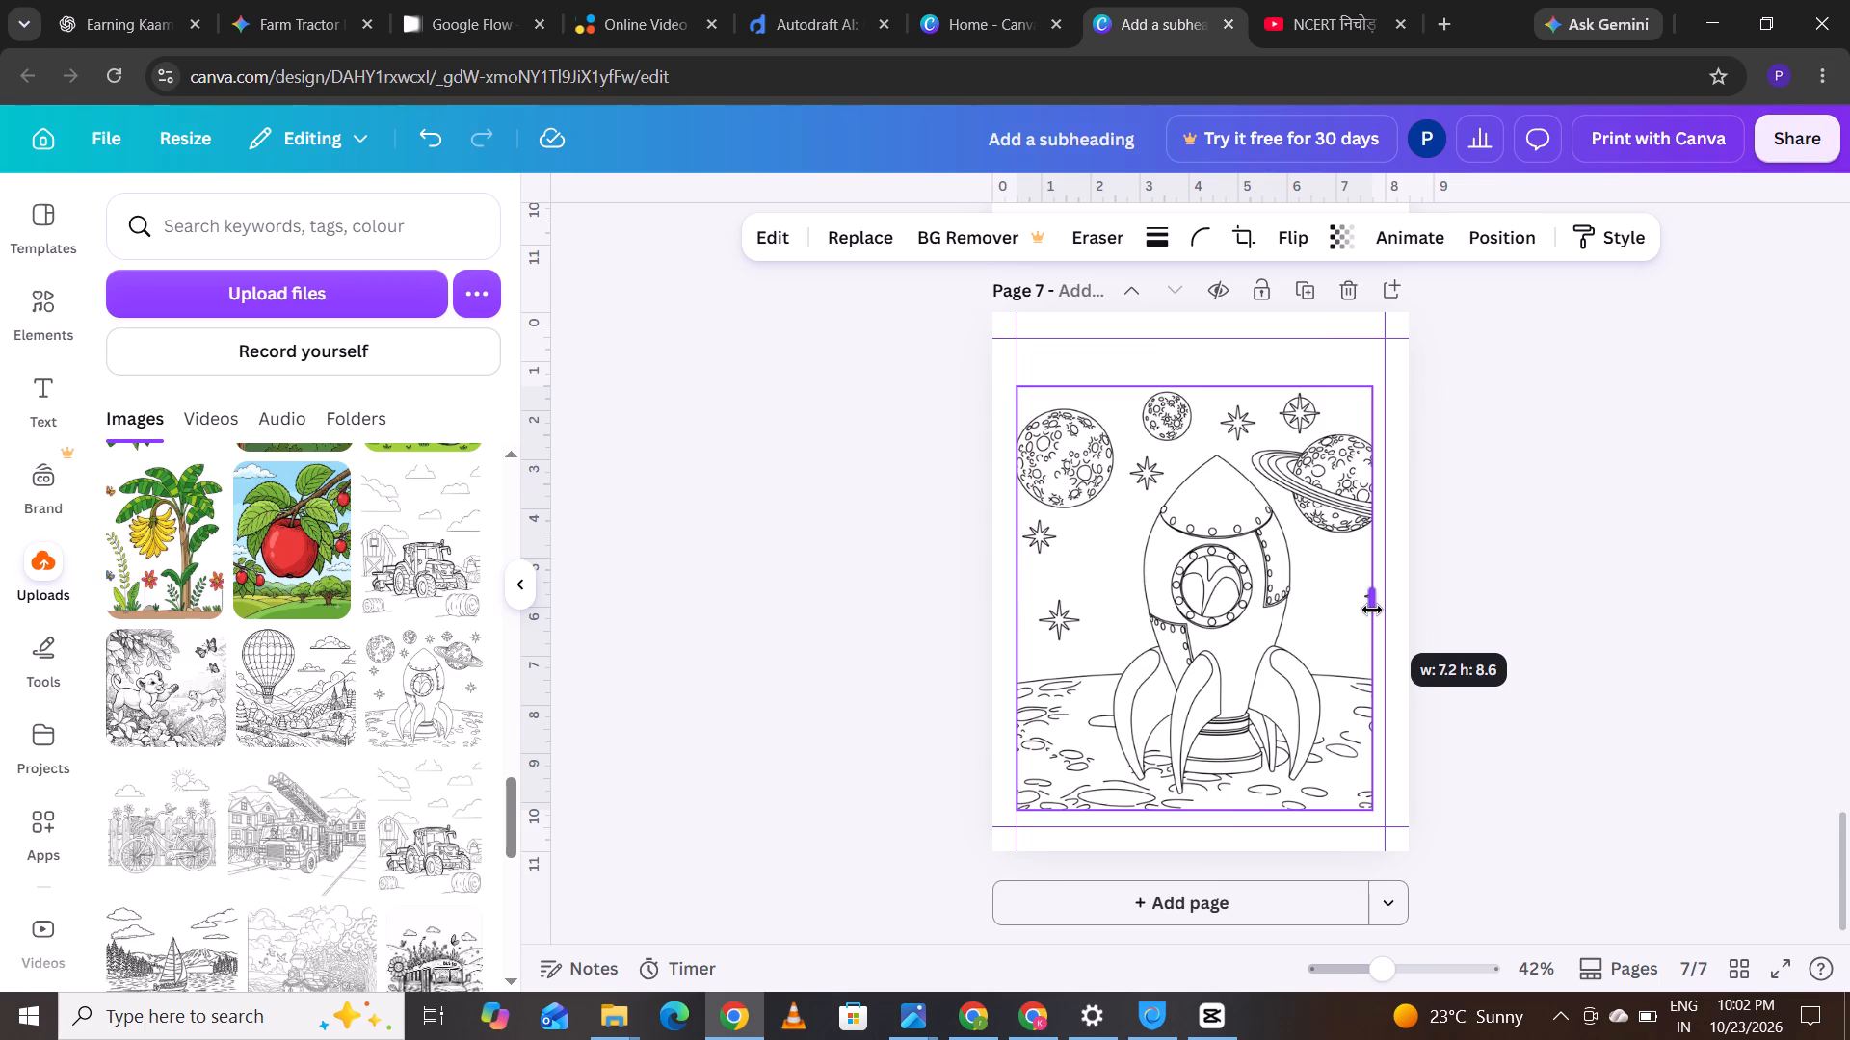
drag(1372, 610, 1385, 616)
click(1260, 616)
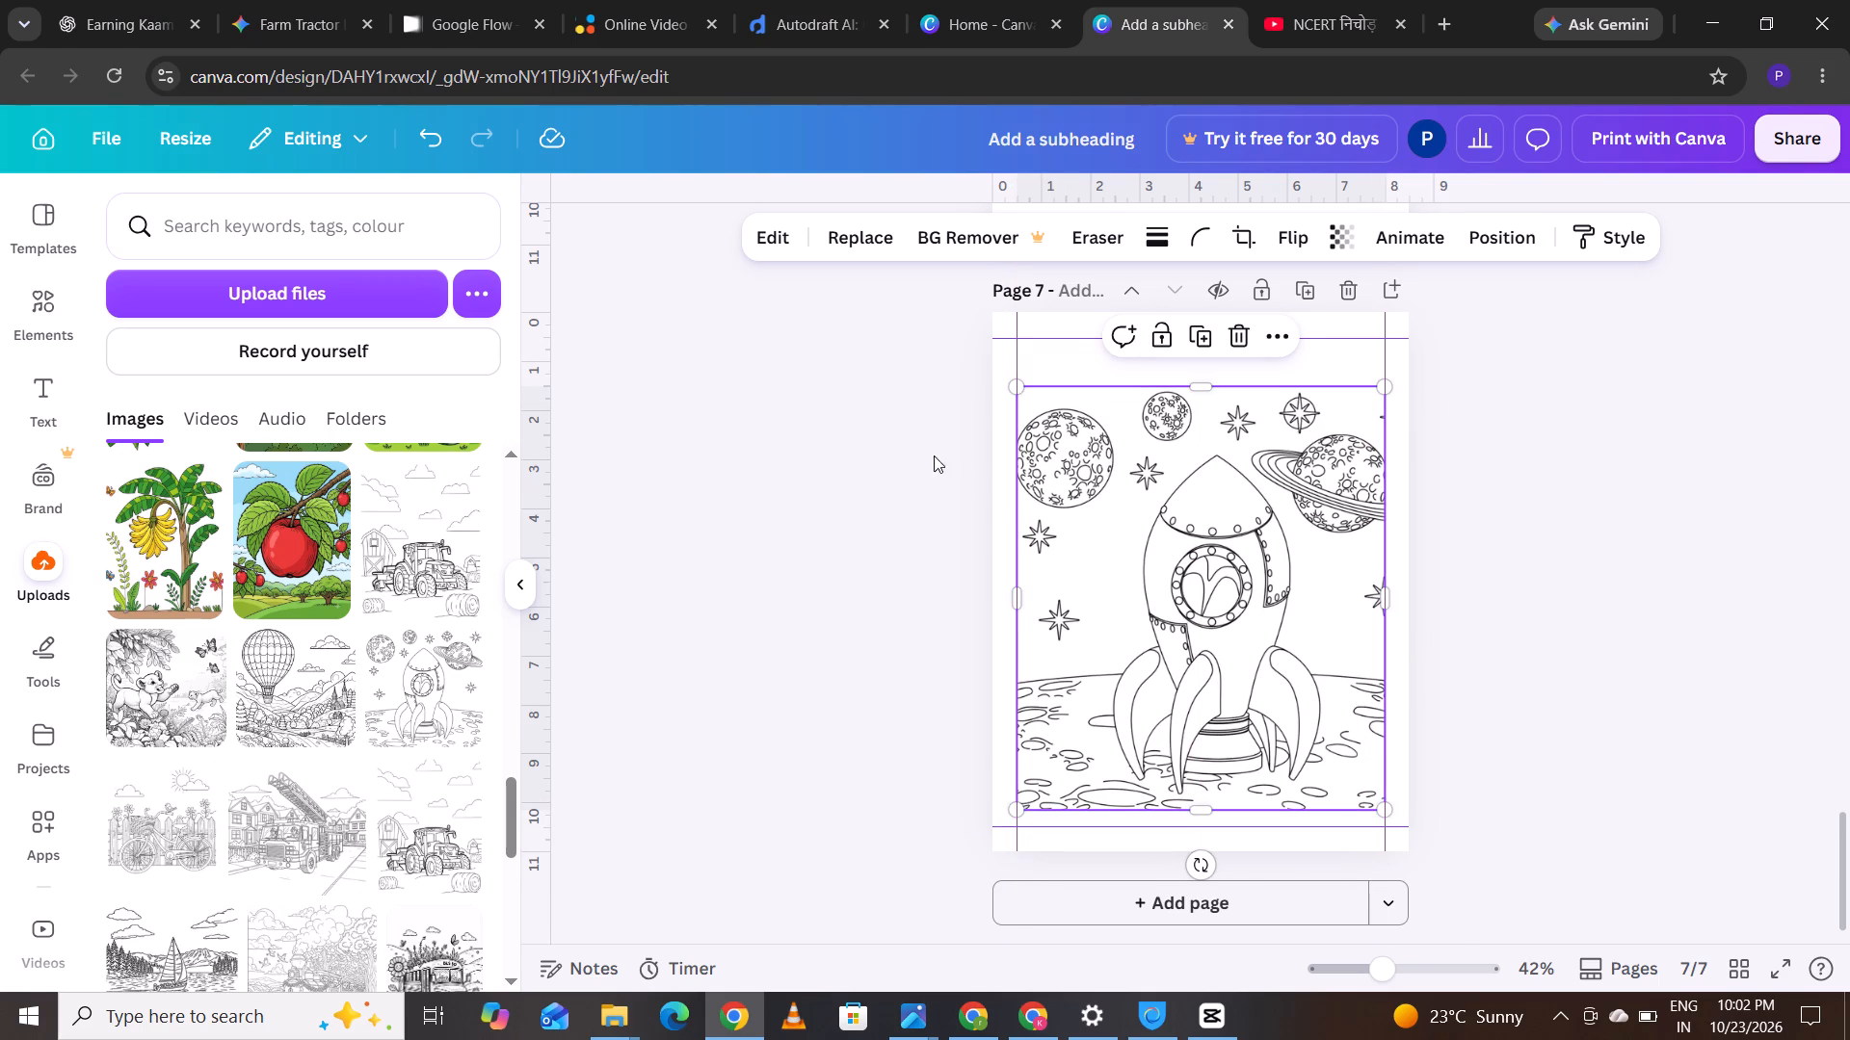
click(35, 396)
click(201, 581)
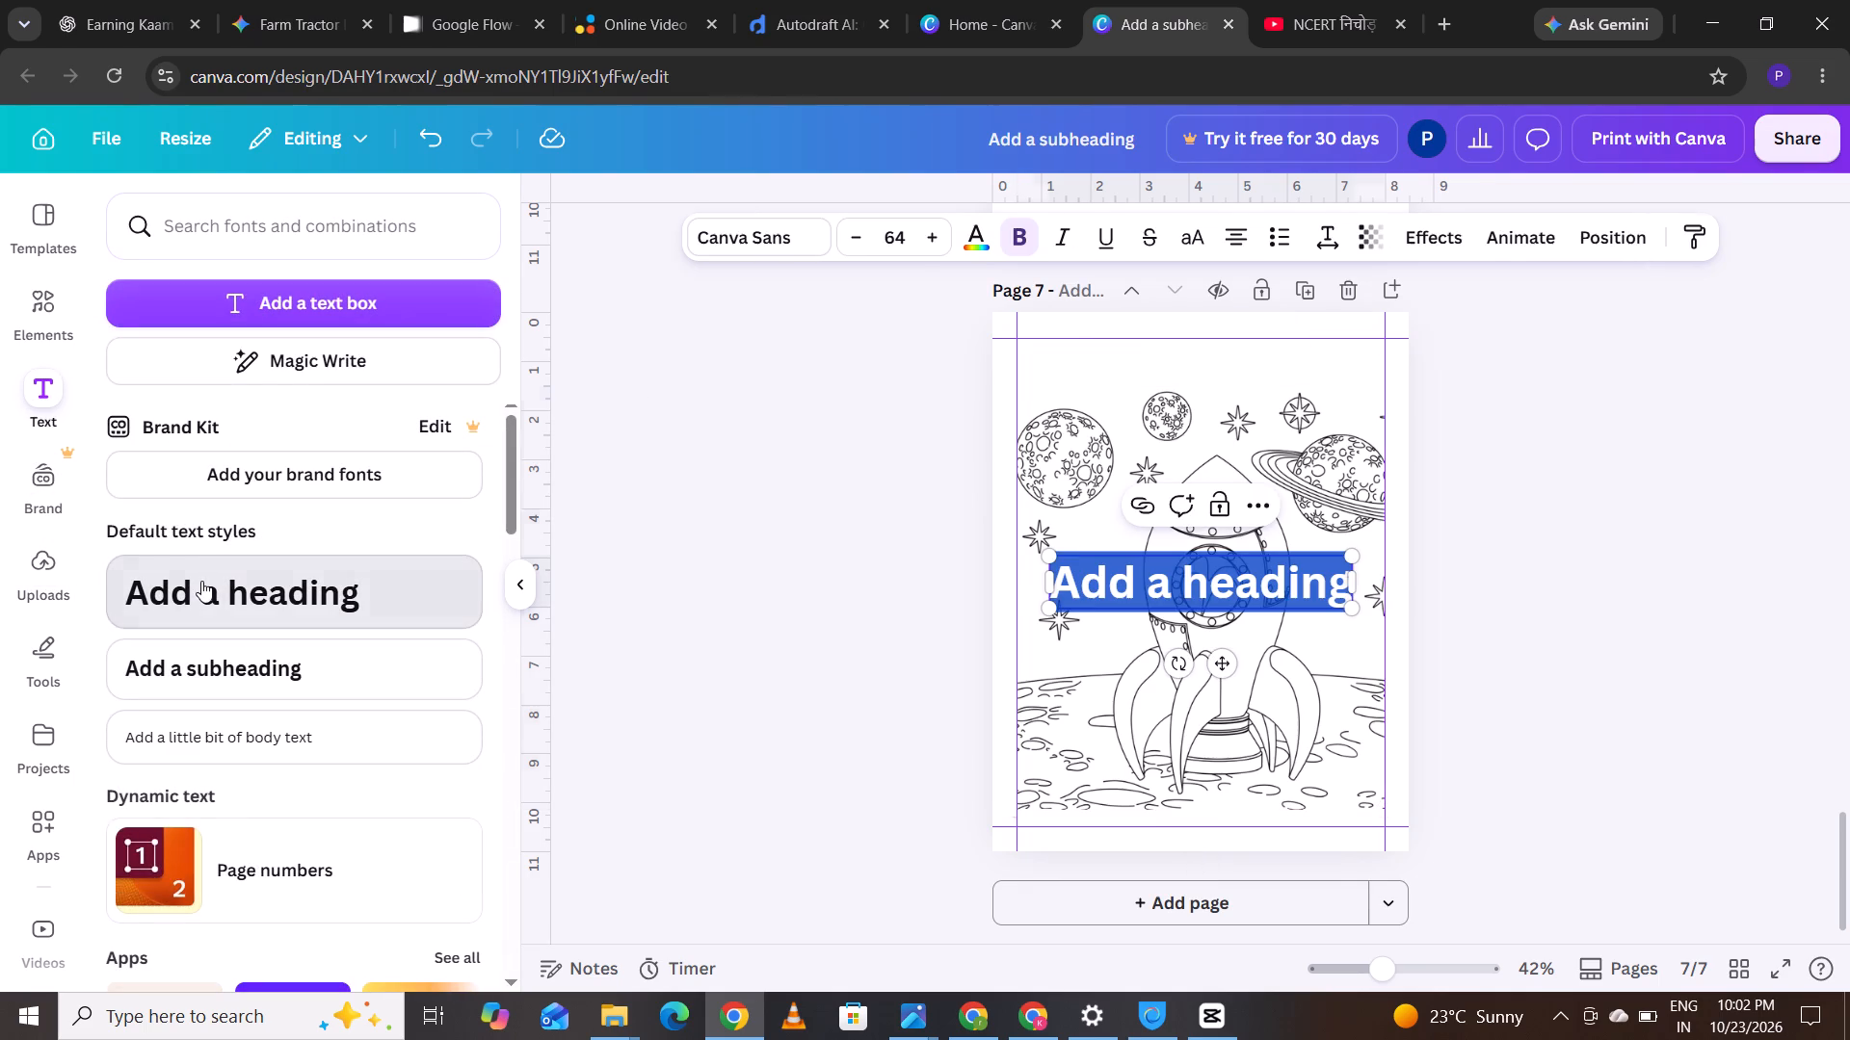
right_click(1147, 573)
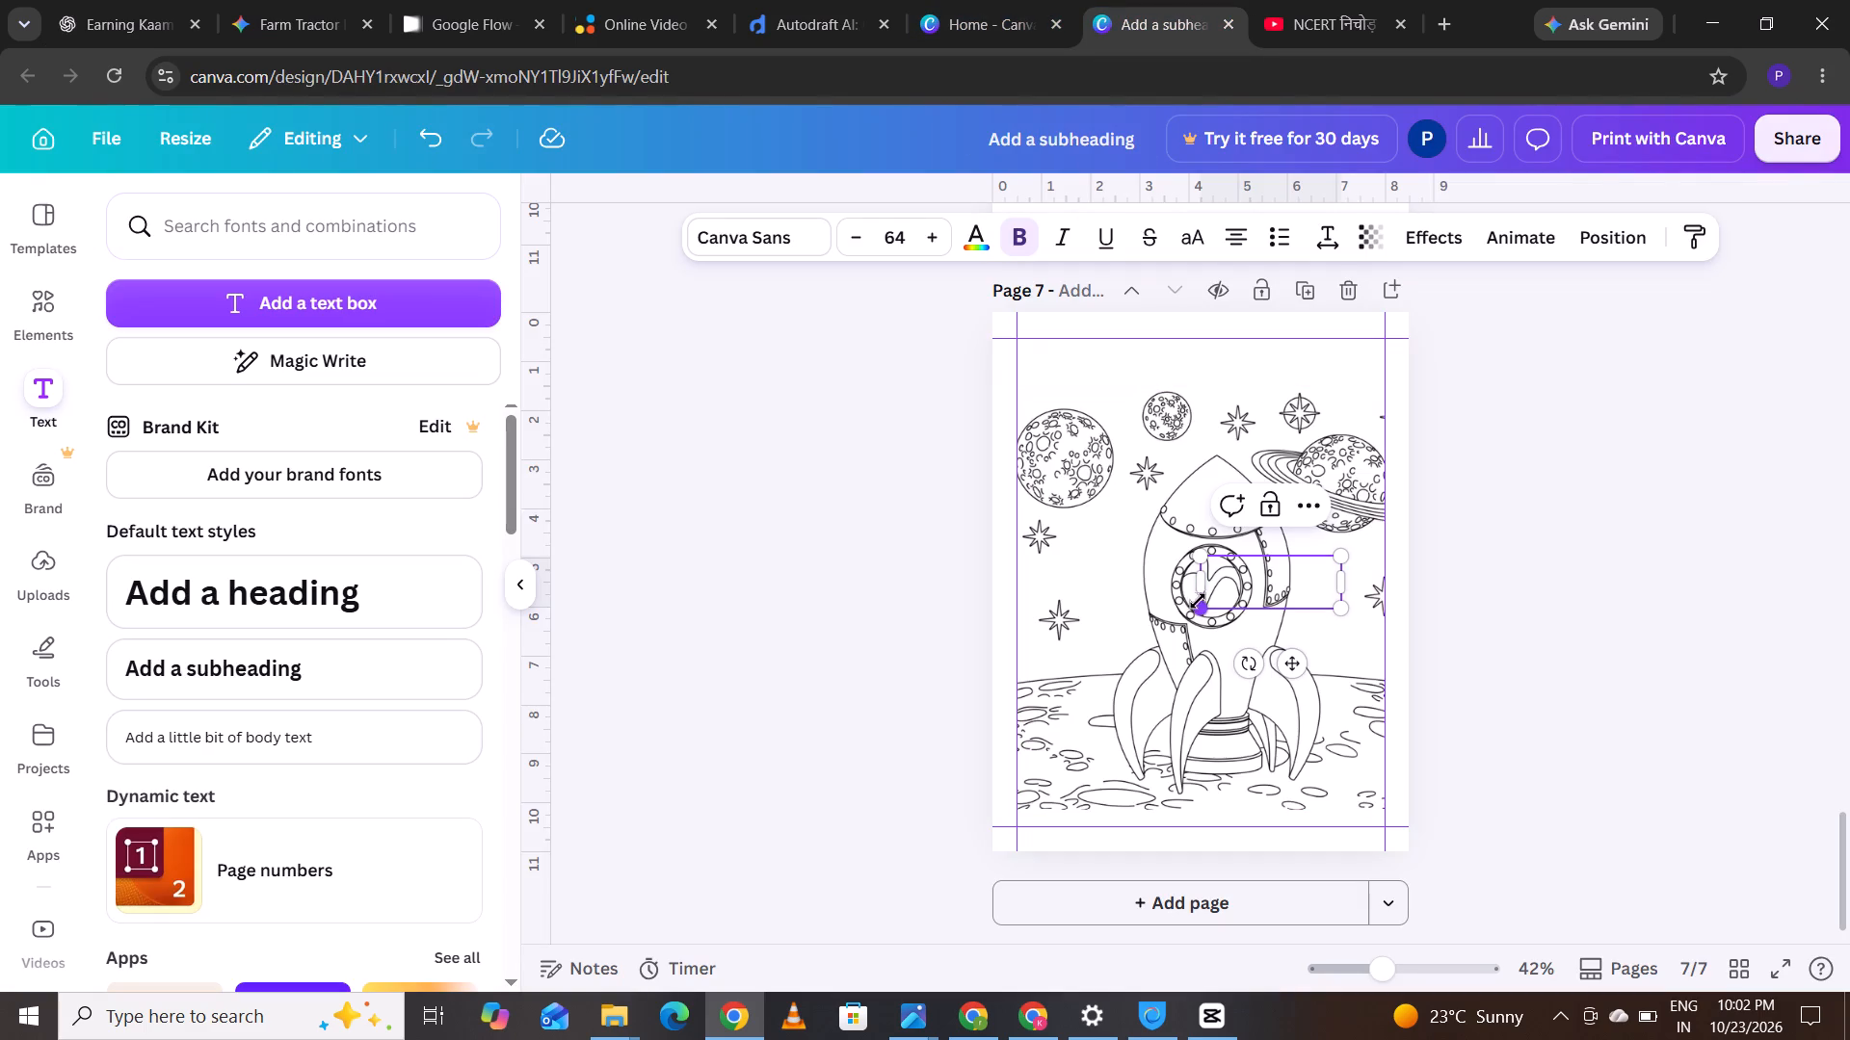
right_click(1242, 576)
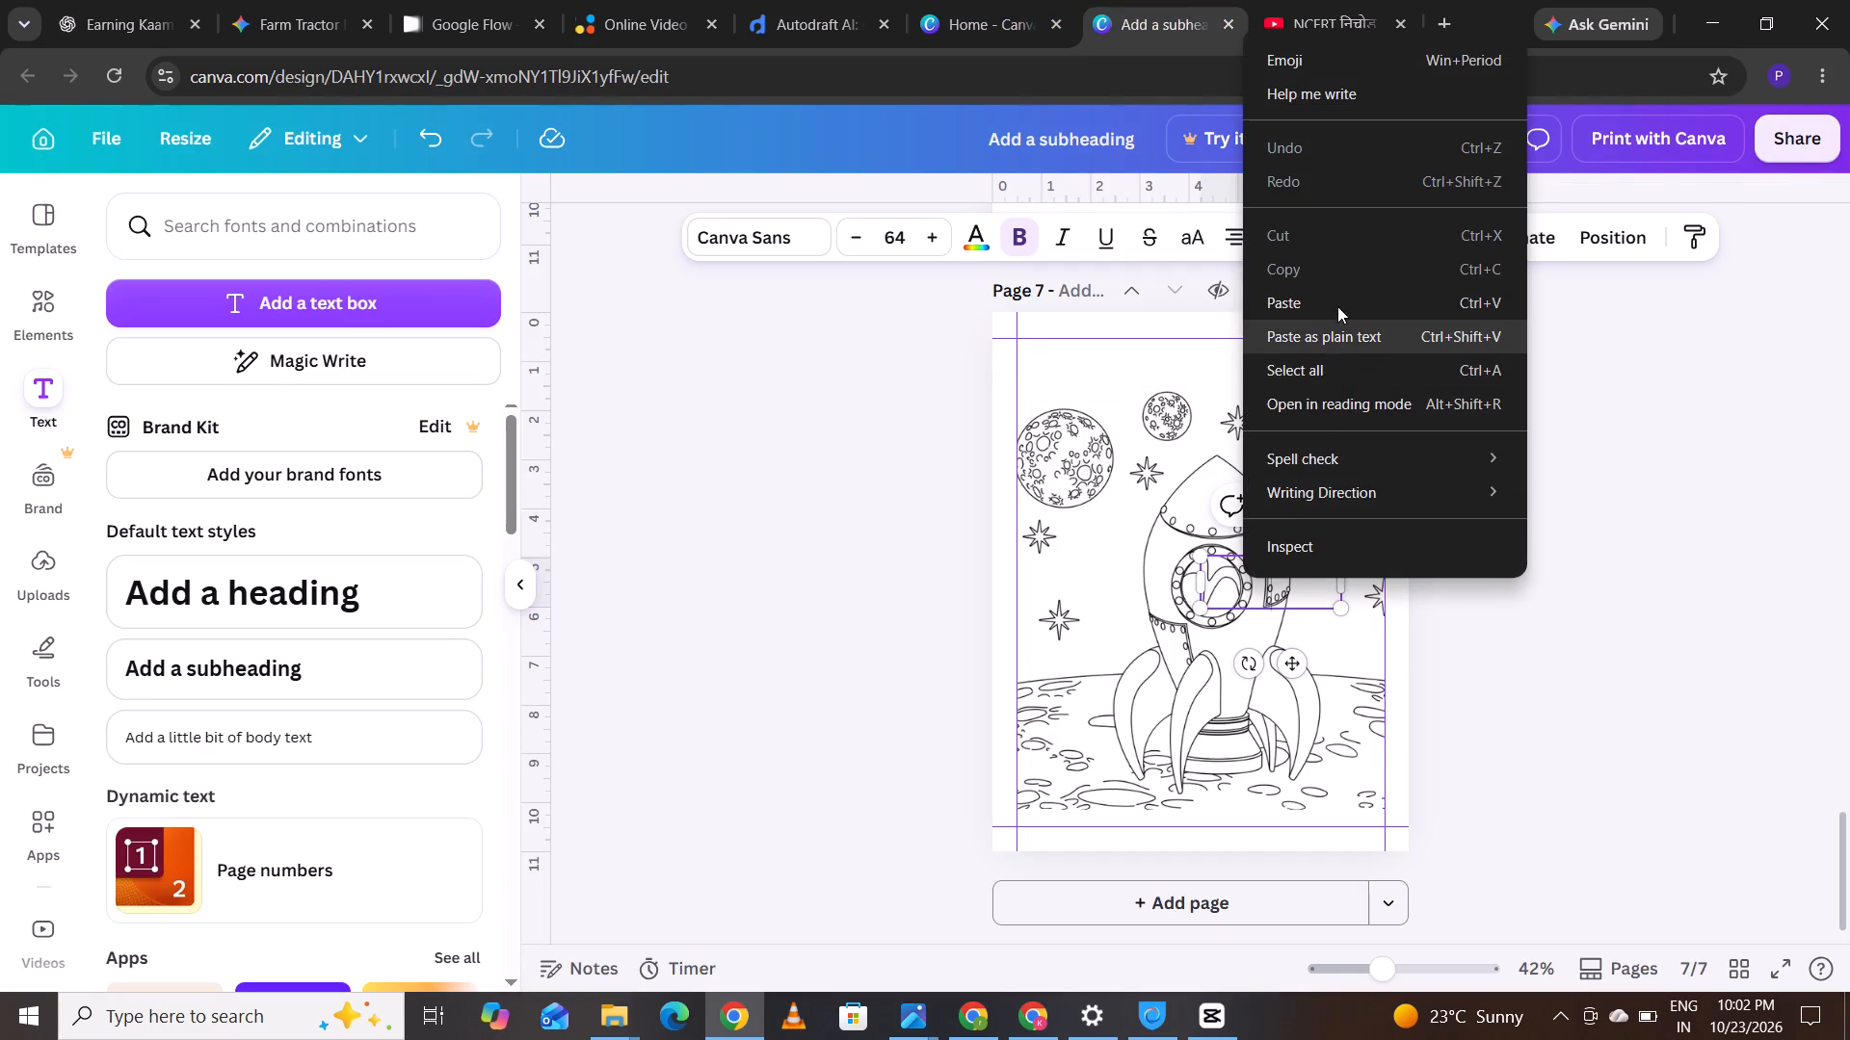
click(1337, 306)
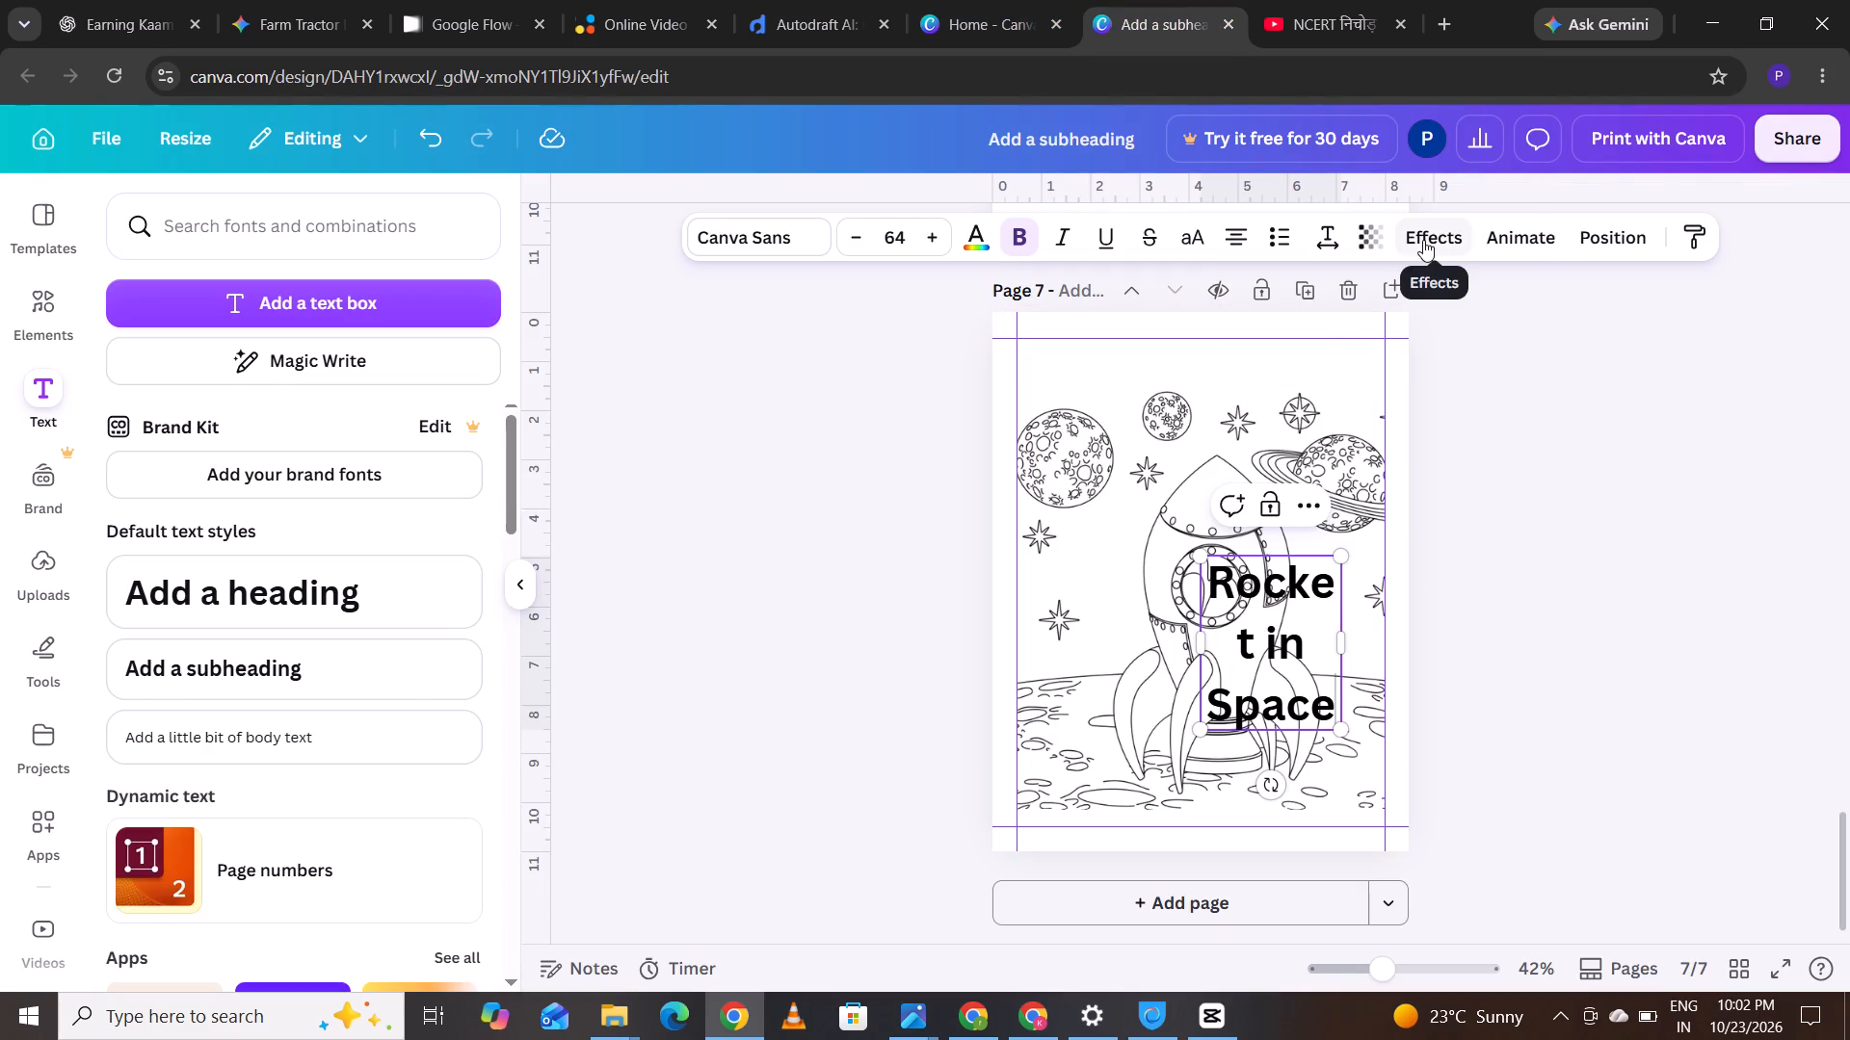
Apply the Hollow text effect to the "Rocket in Space" heading.
click(1423, 240)
click(170, 674)
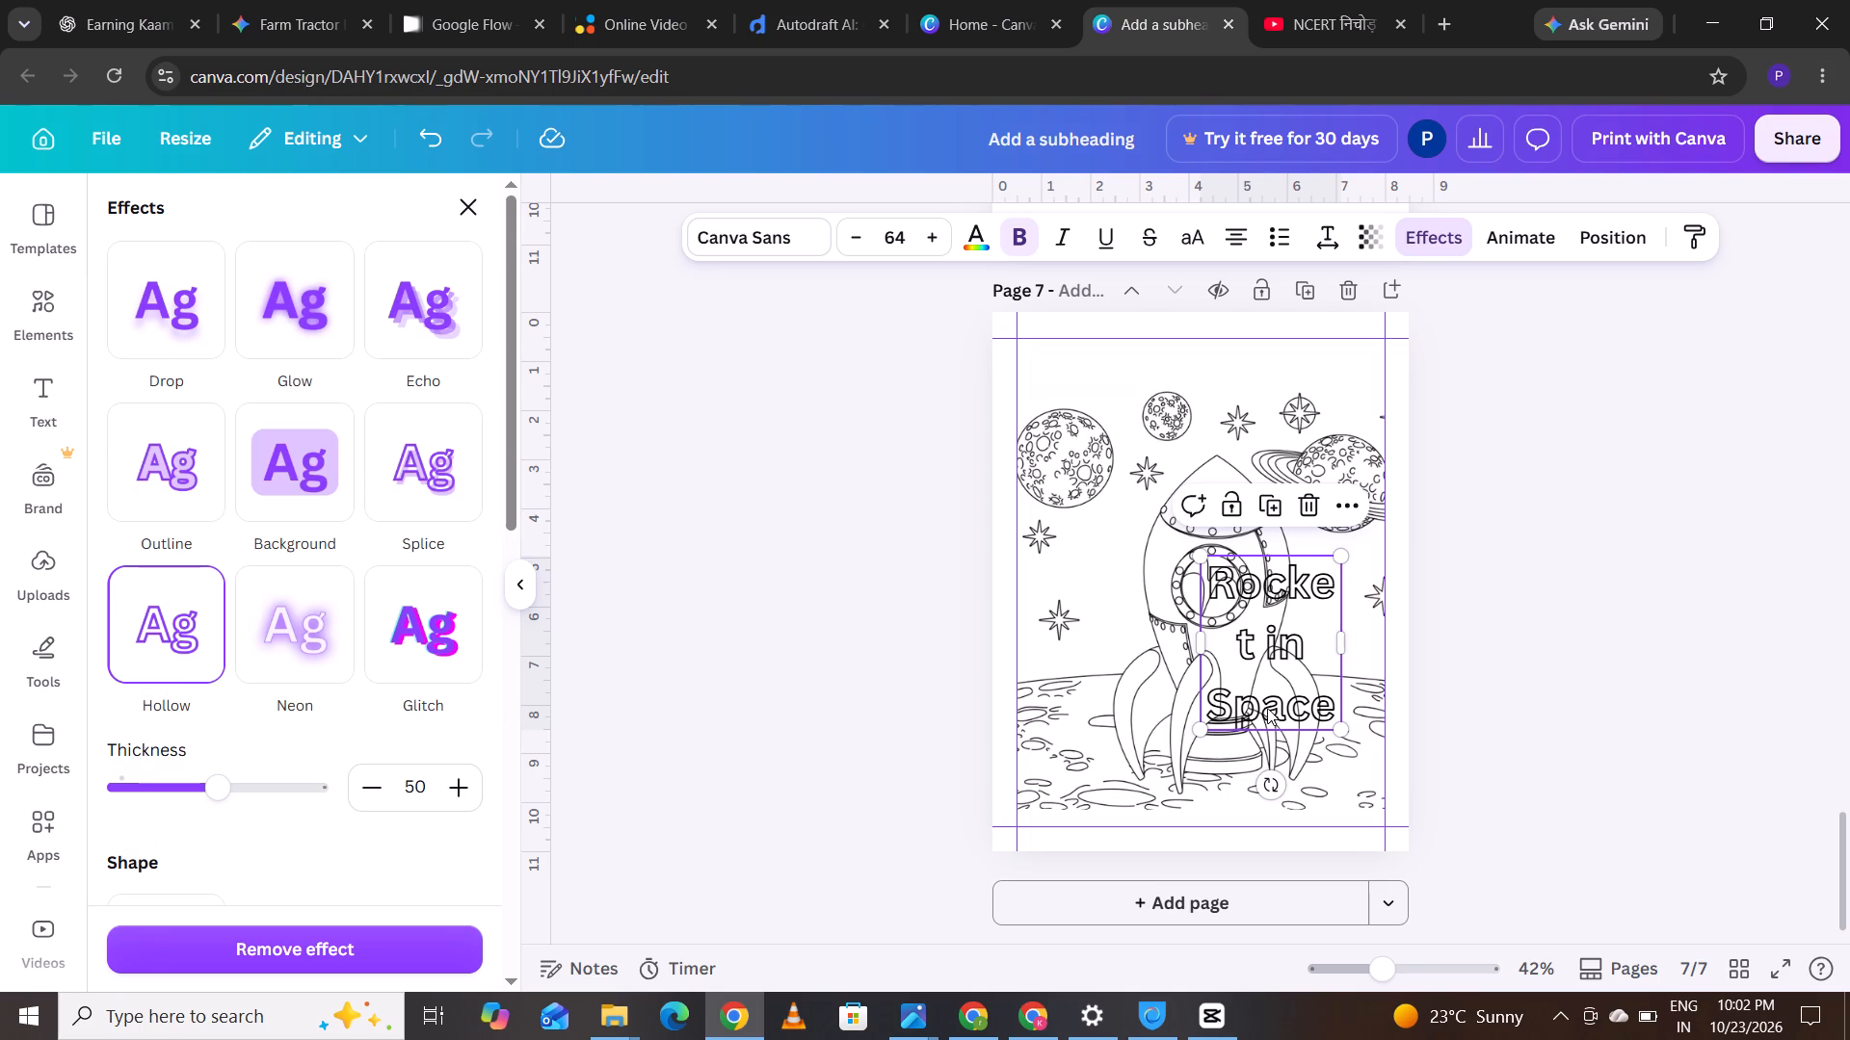
Widen the "Rocket in Space" heading to one line, scale it to font size 56.8 and move it to page 7's top margin.
drag(1198, 645, 1042, 642)
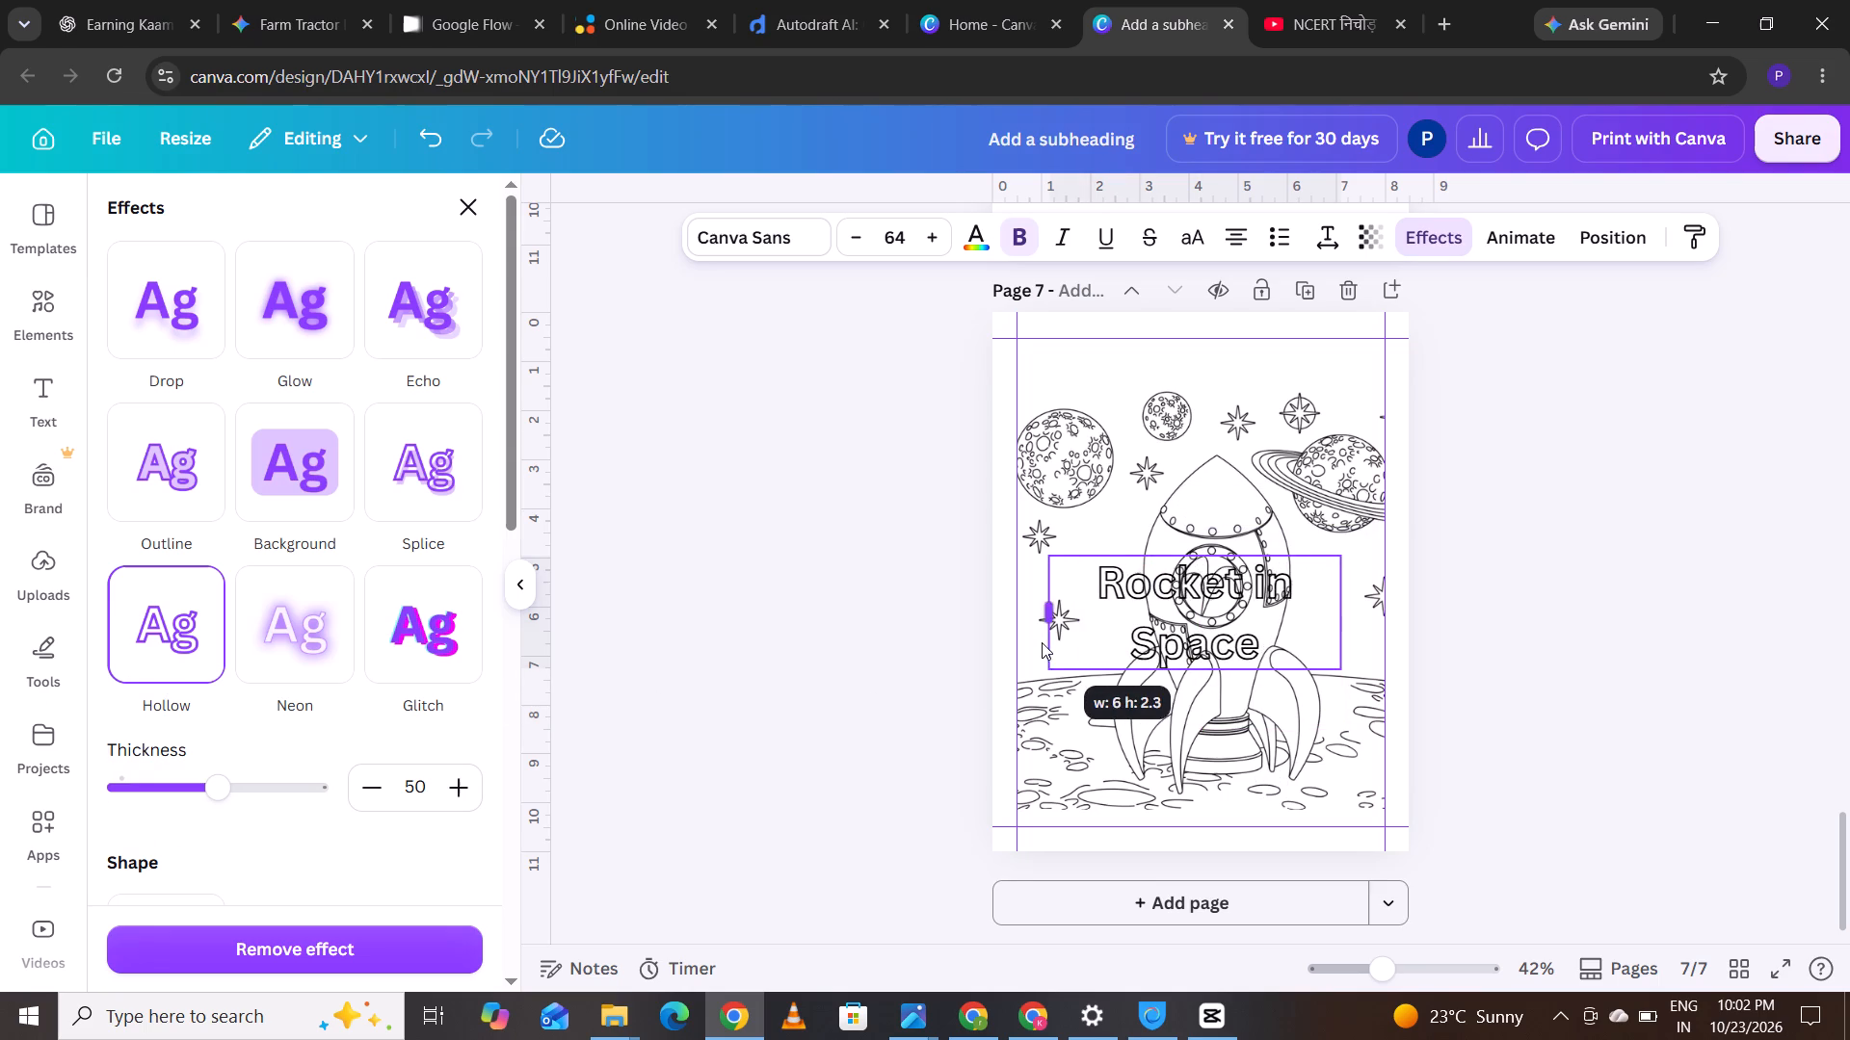
drag(1042, 642, 945, 642)
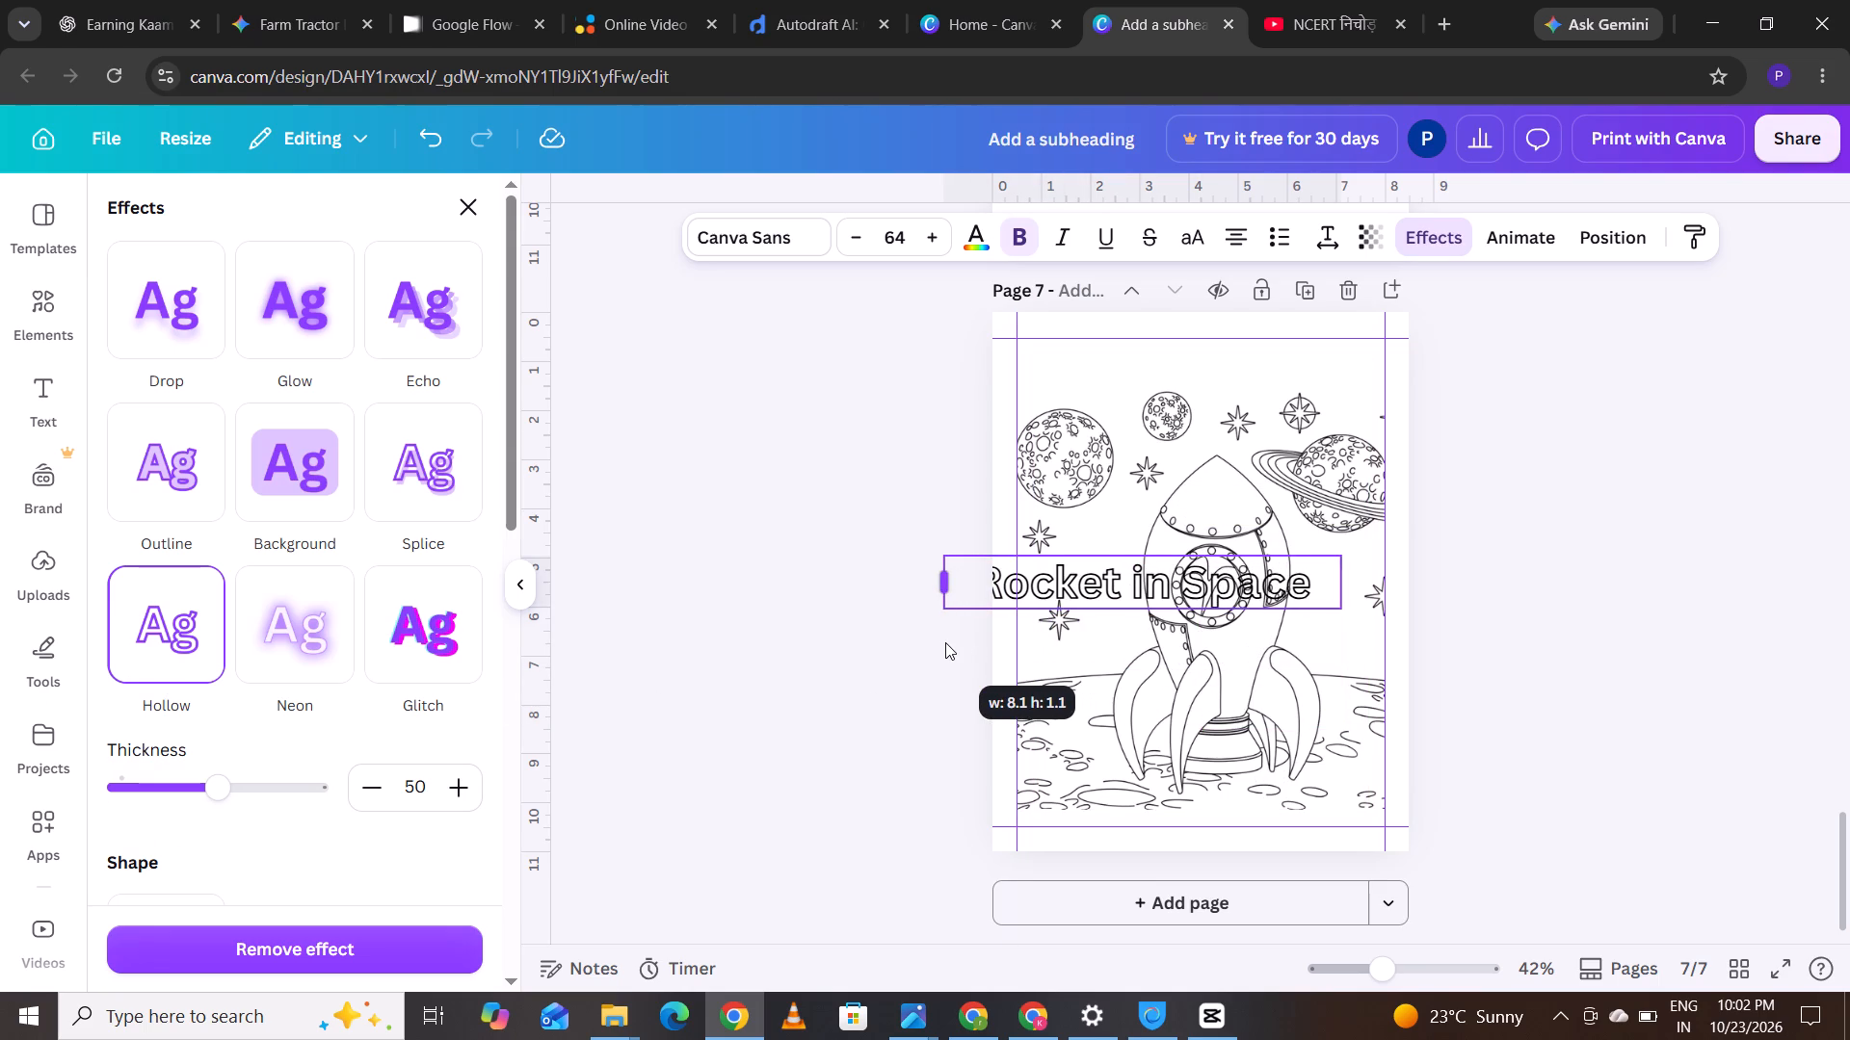
drag(945, 642, 961, 650)
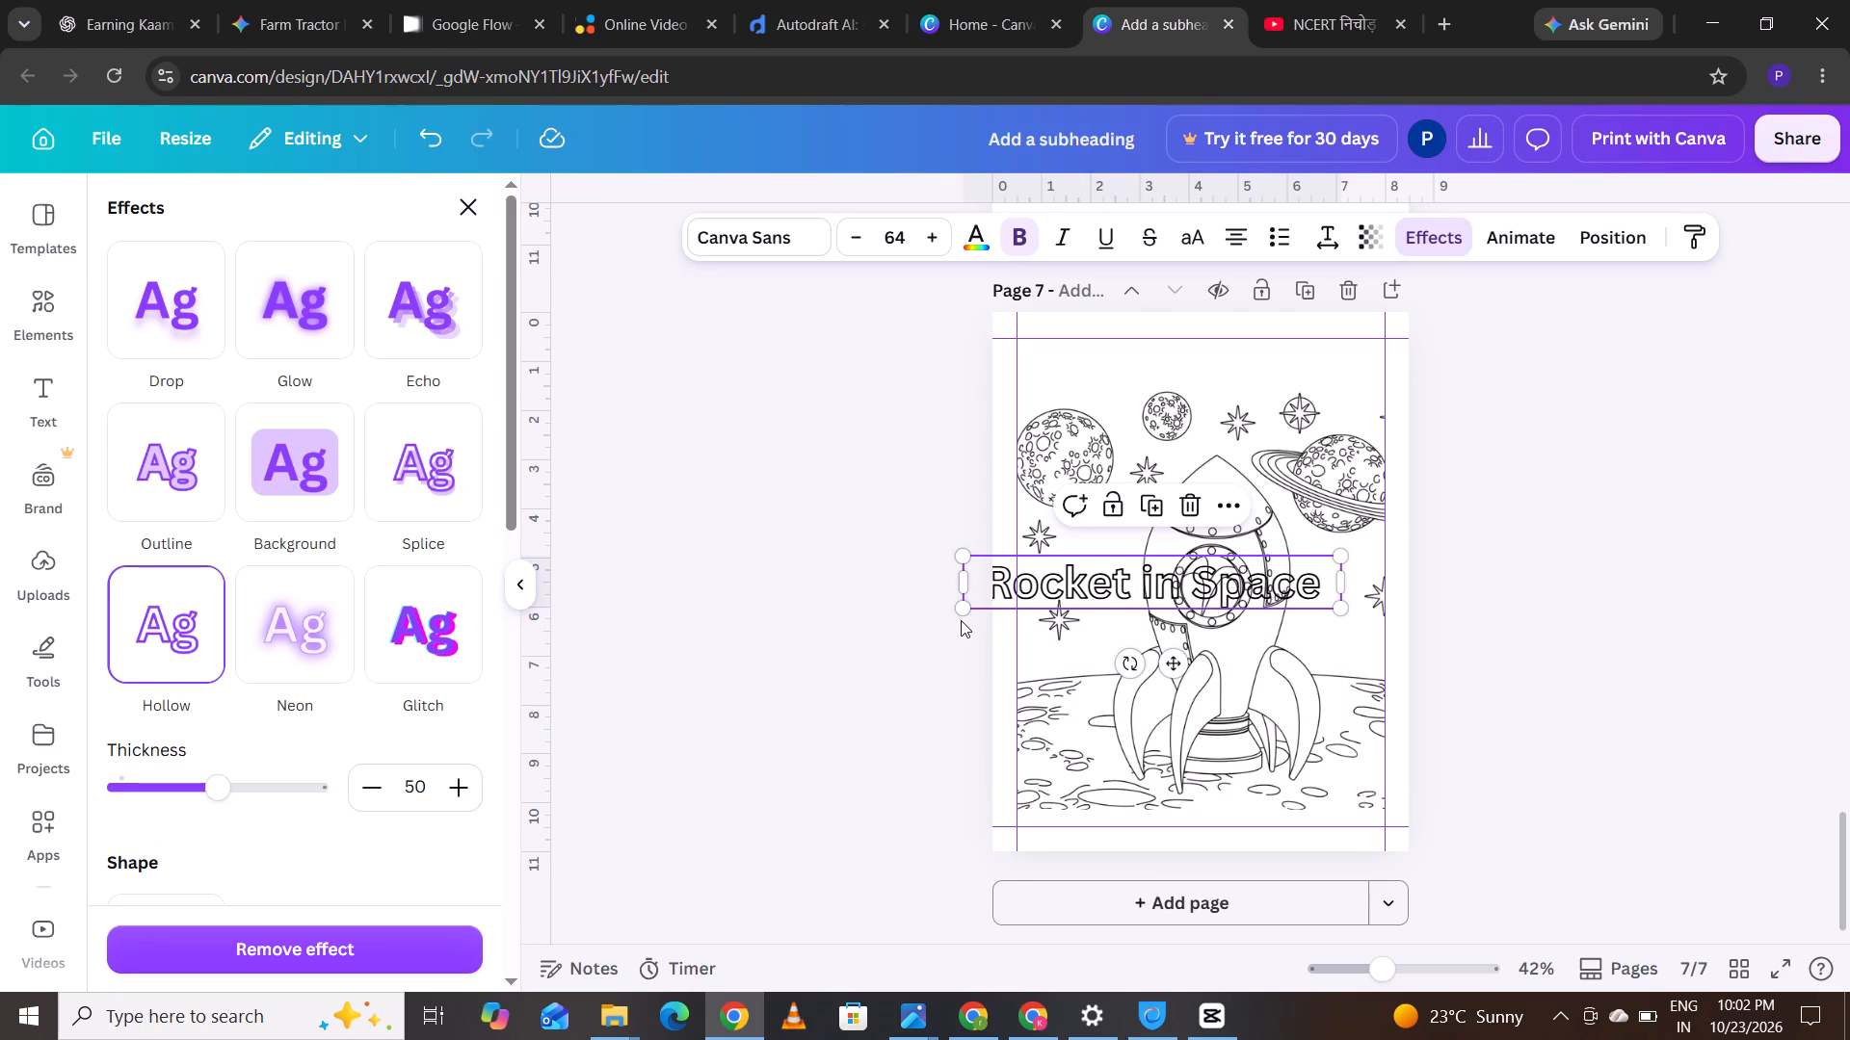
drag(967, 614, 1035, 595)
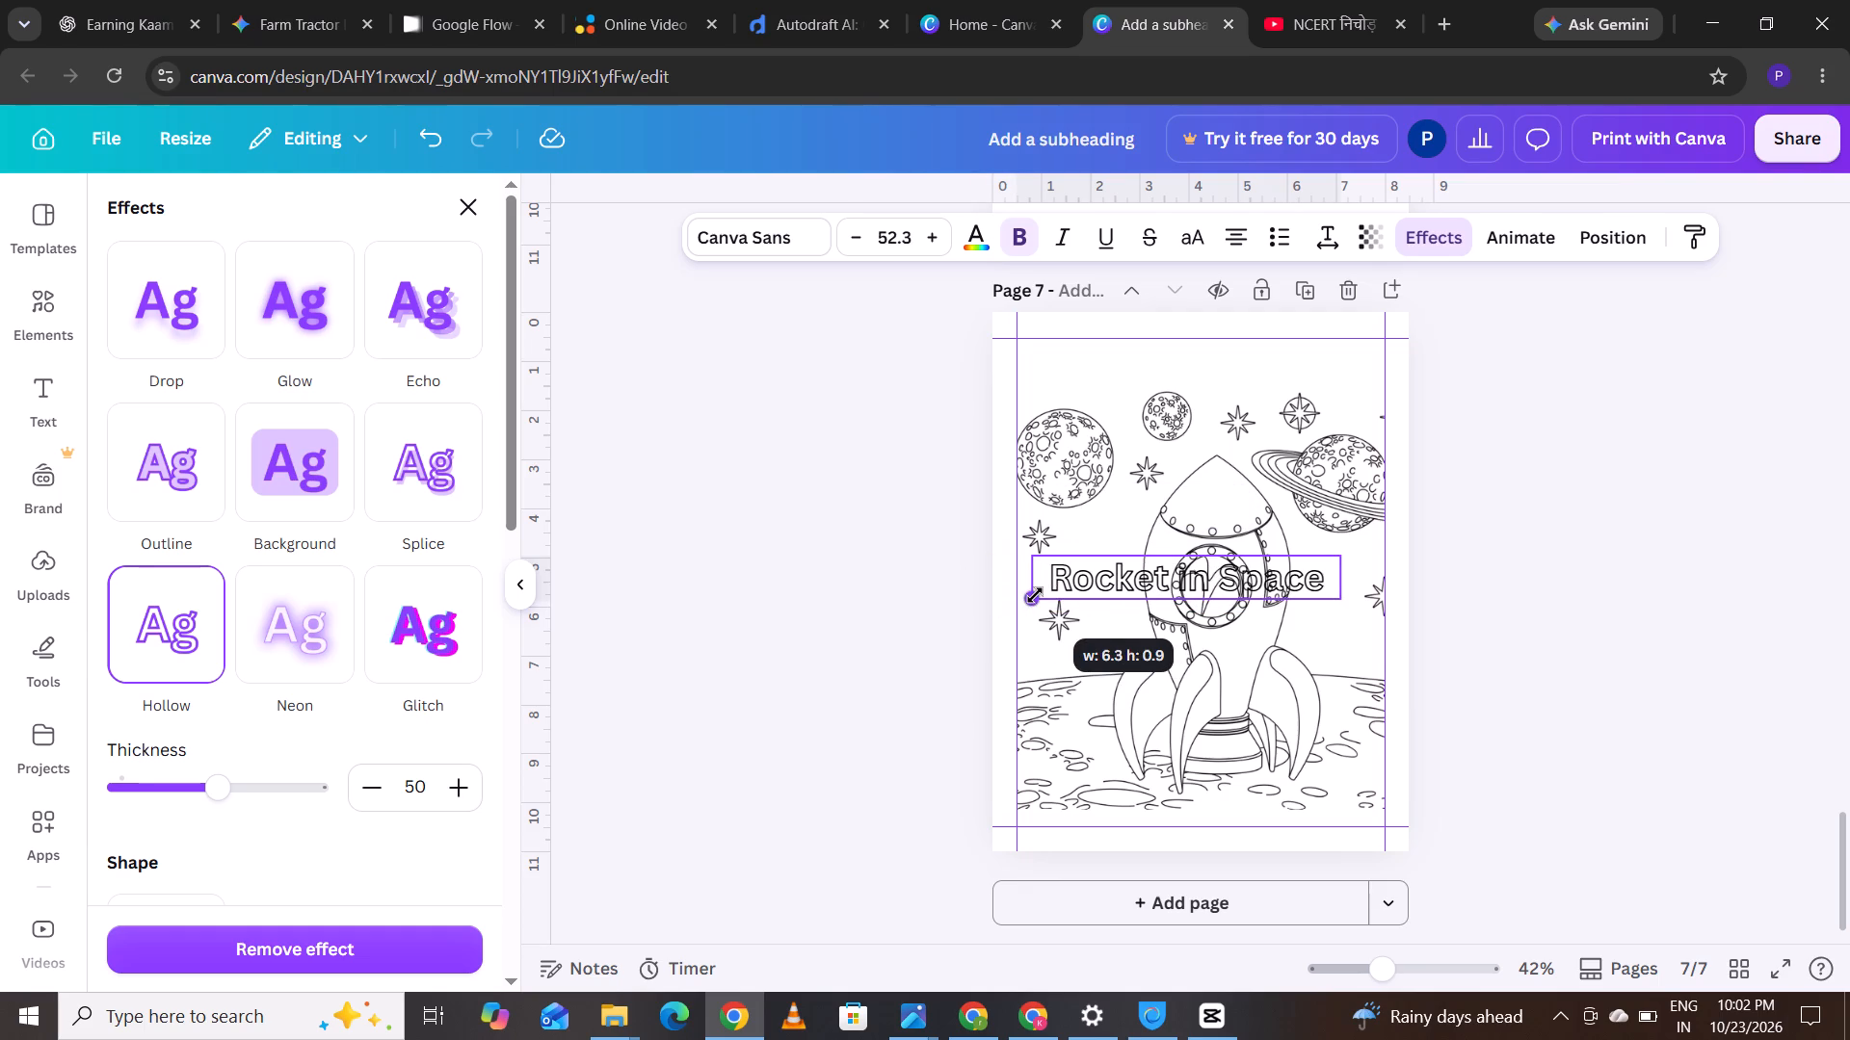
drag(1035, 595, 1017, 604)
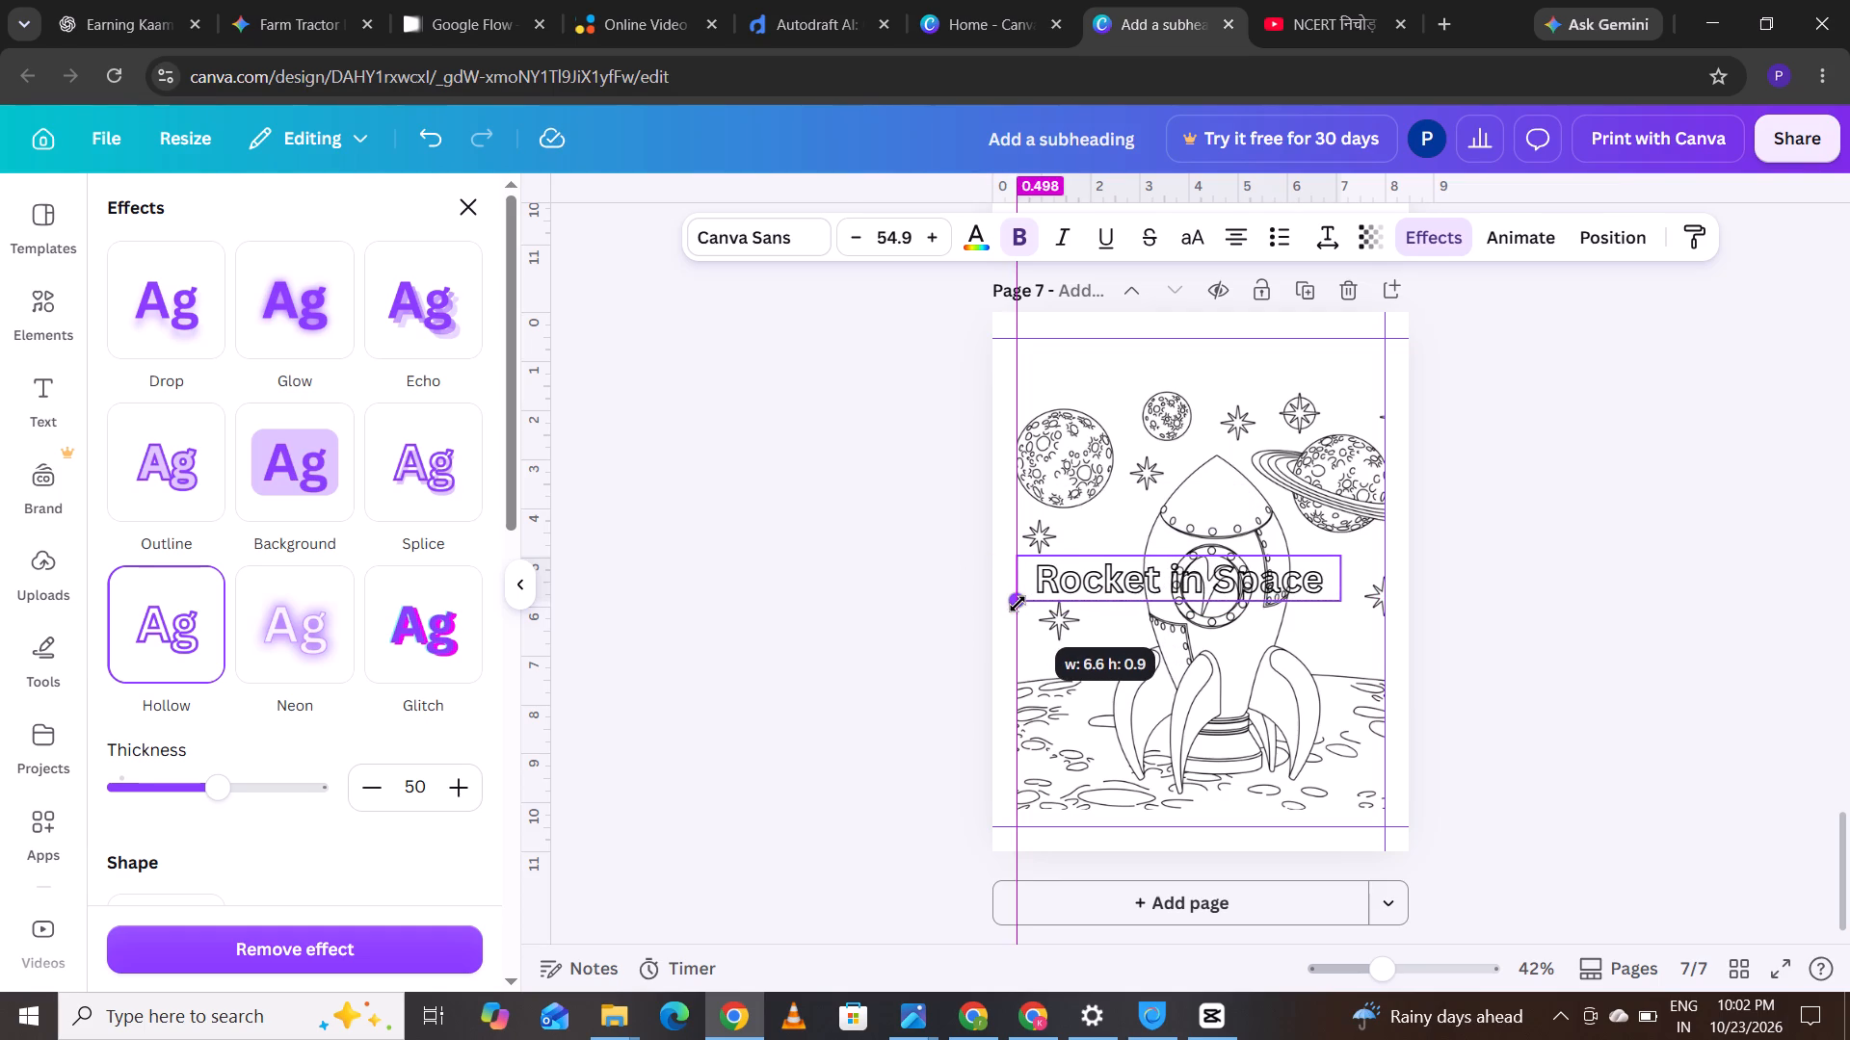
drag(1017, 604, 1010, 607)
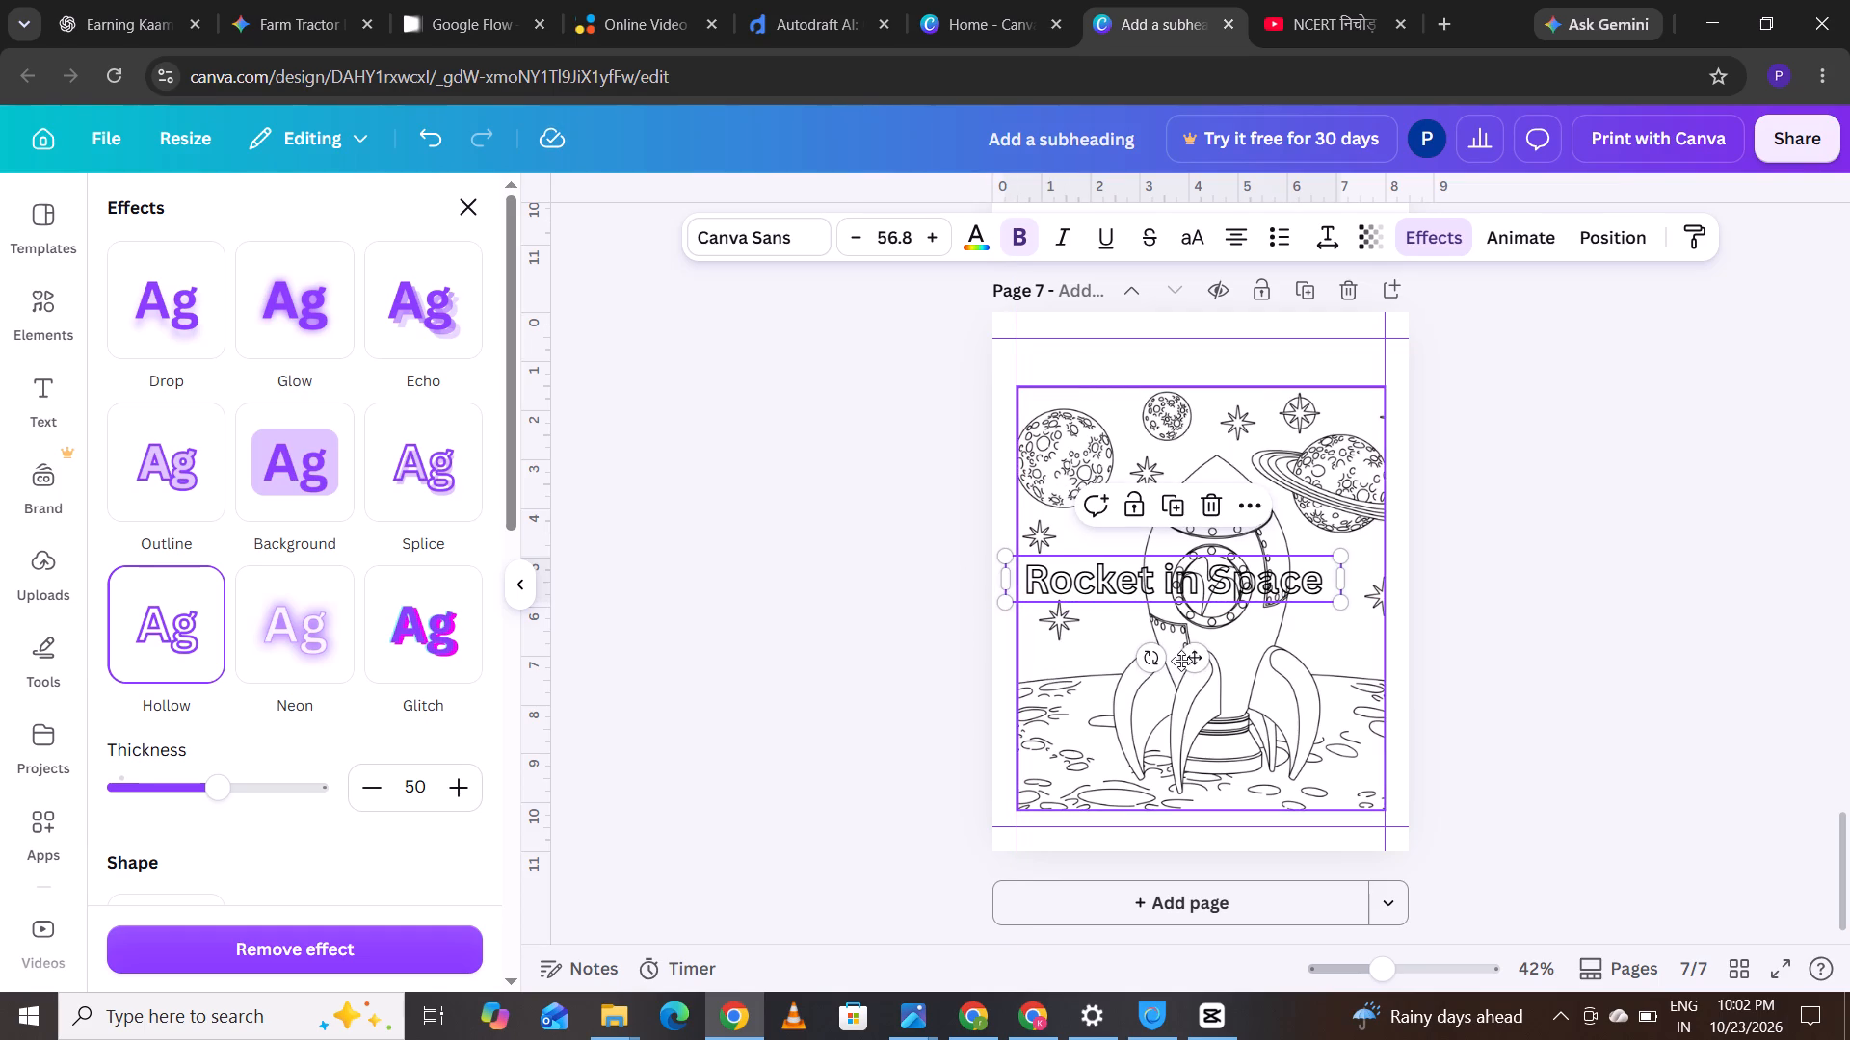
drag(1185, 658, 1227, 481)
drag(1236, 485, 1230, 442)
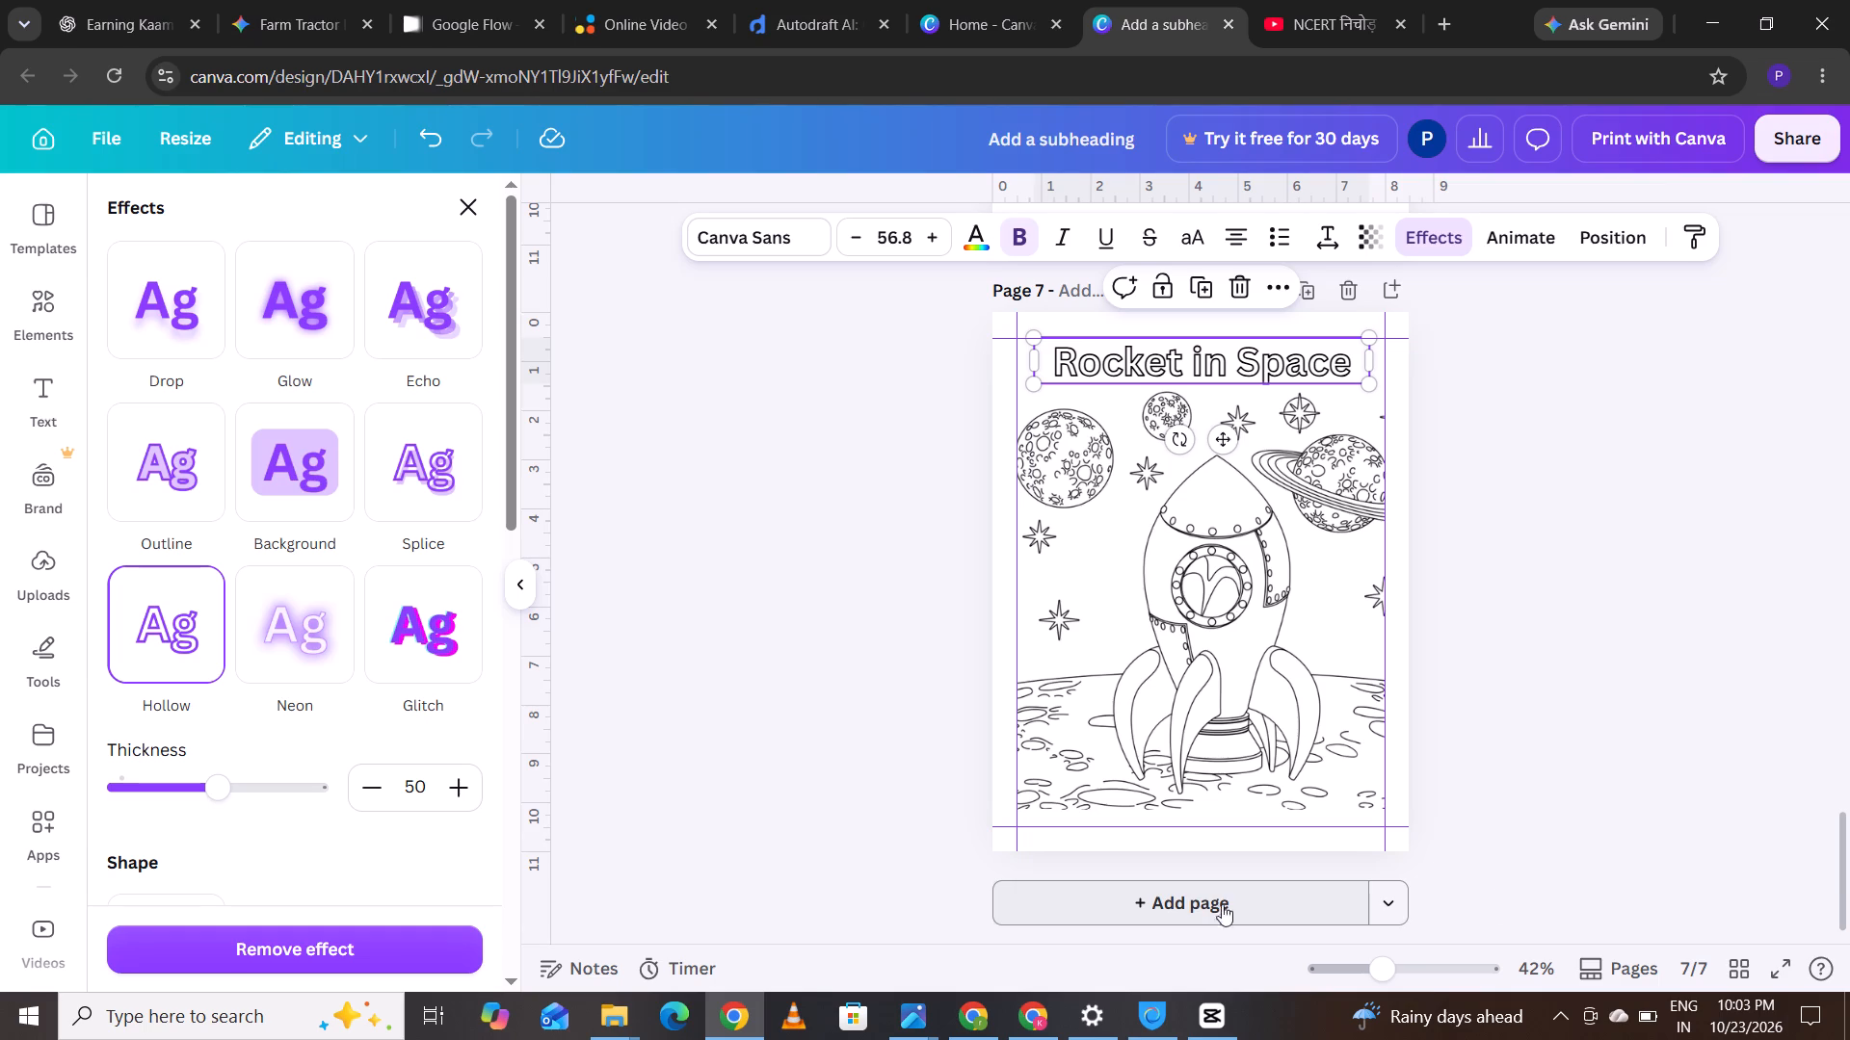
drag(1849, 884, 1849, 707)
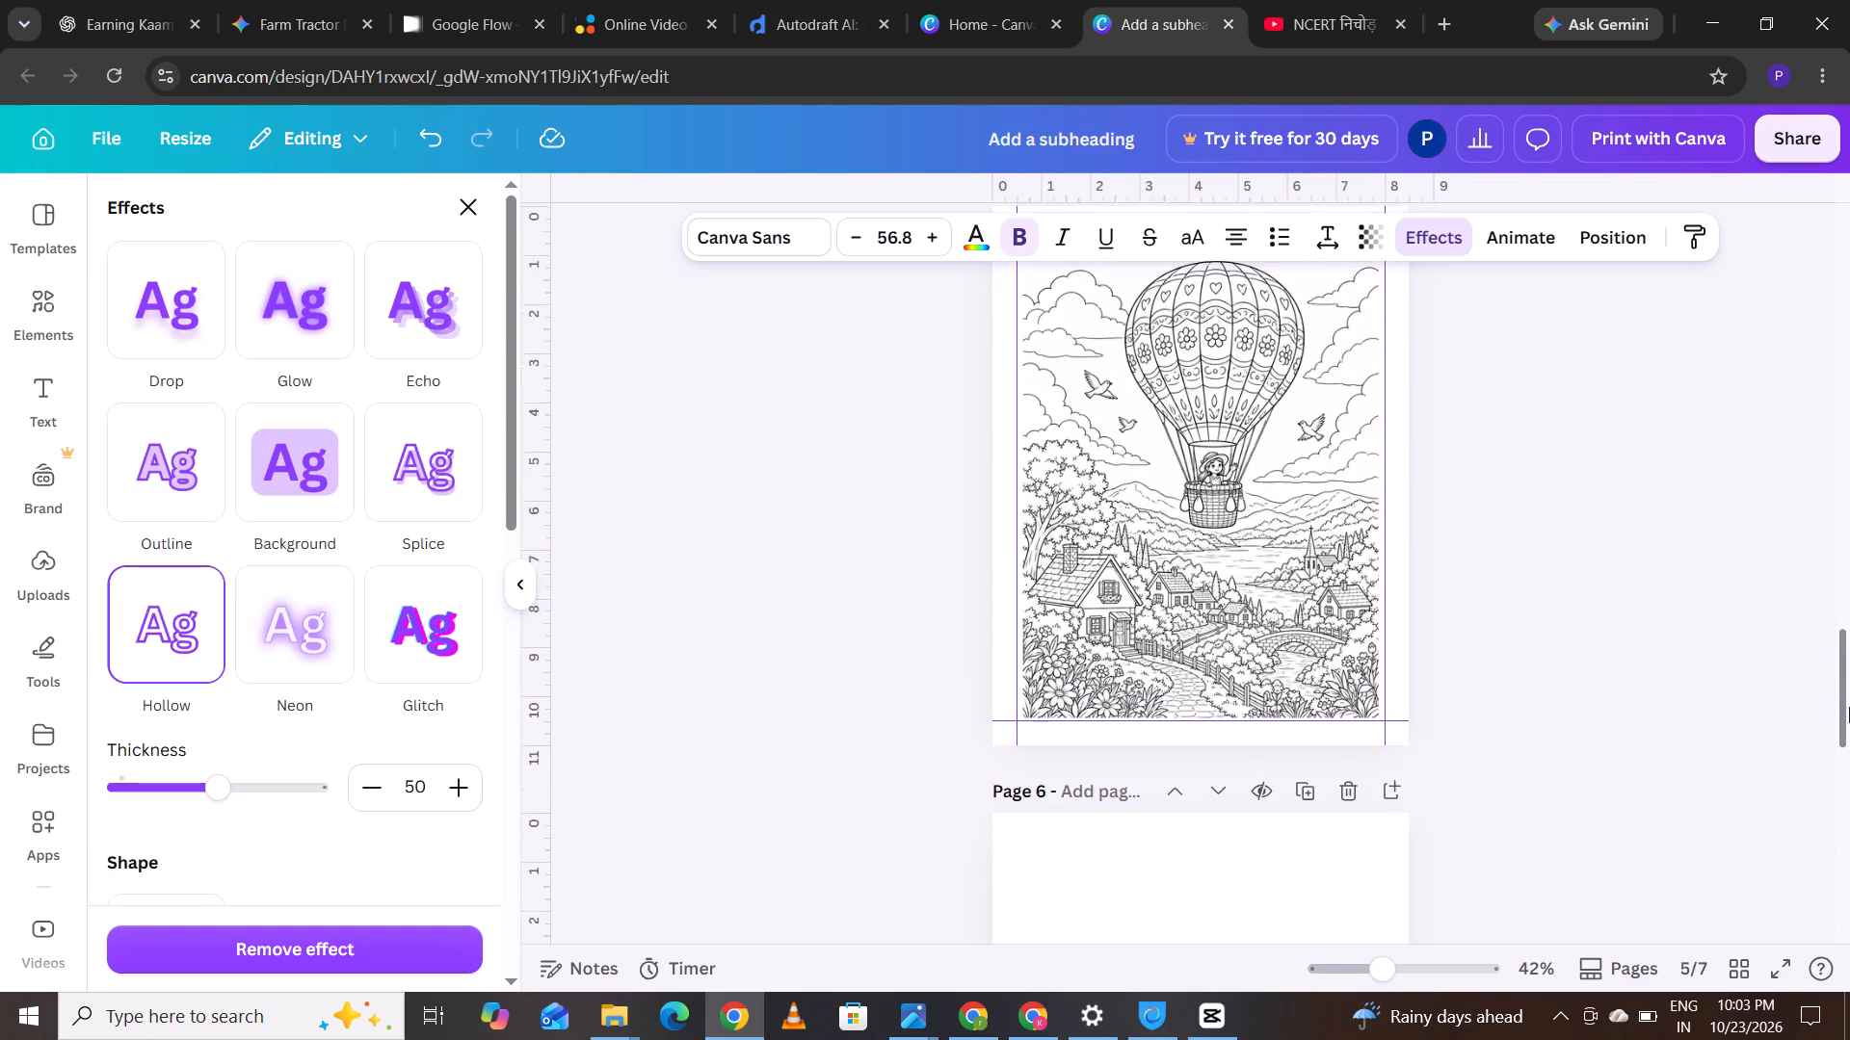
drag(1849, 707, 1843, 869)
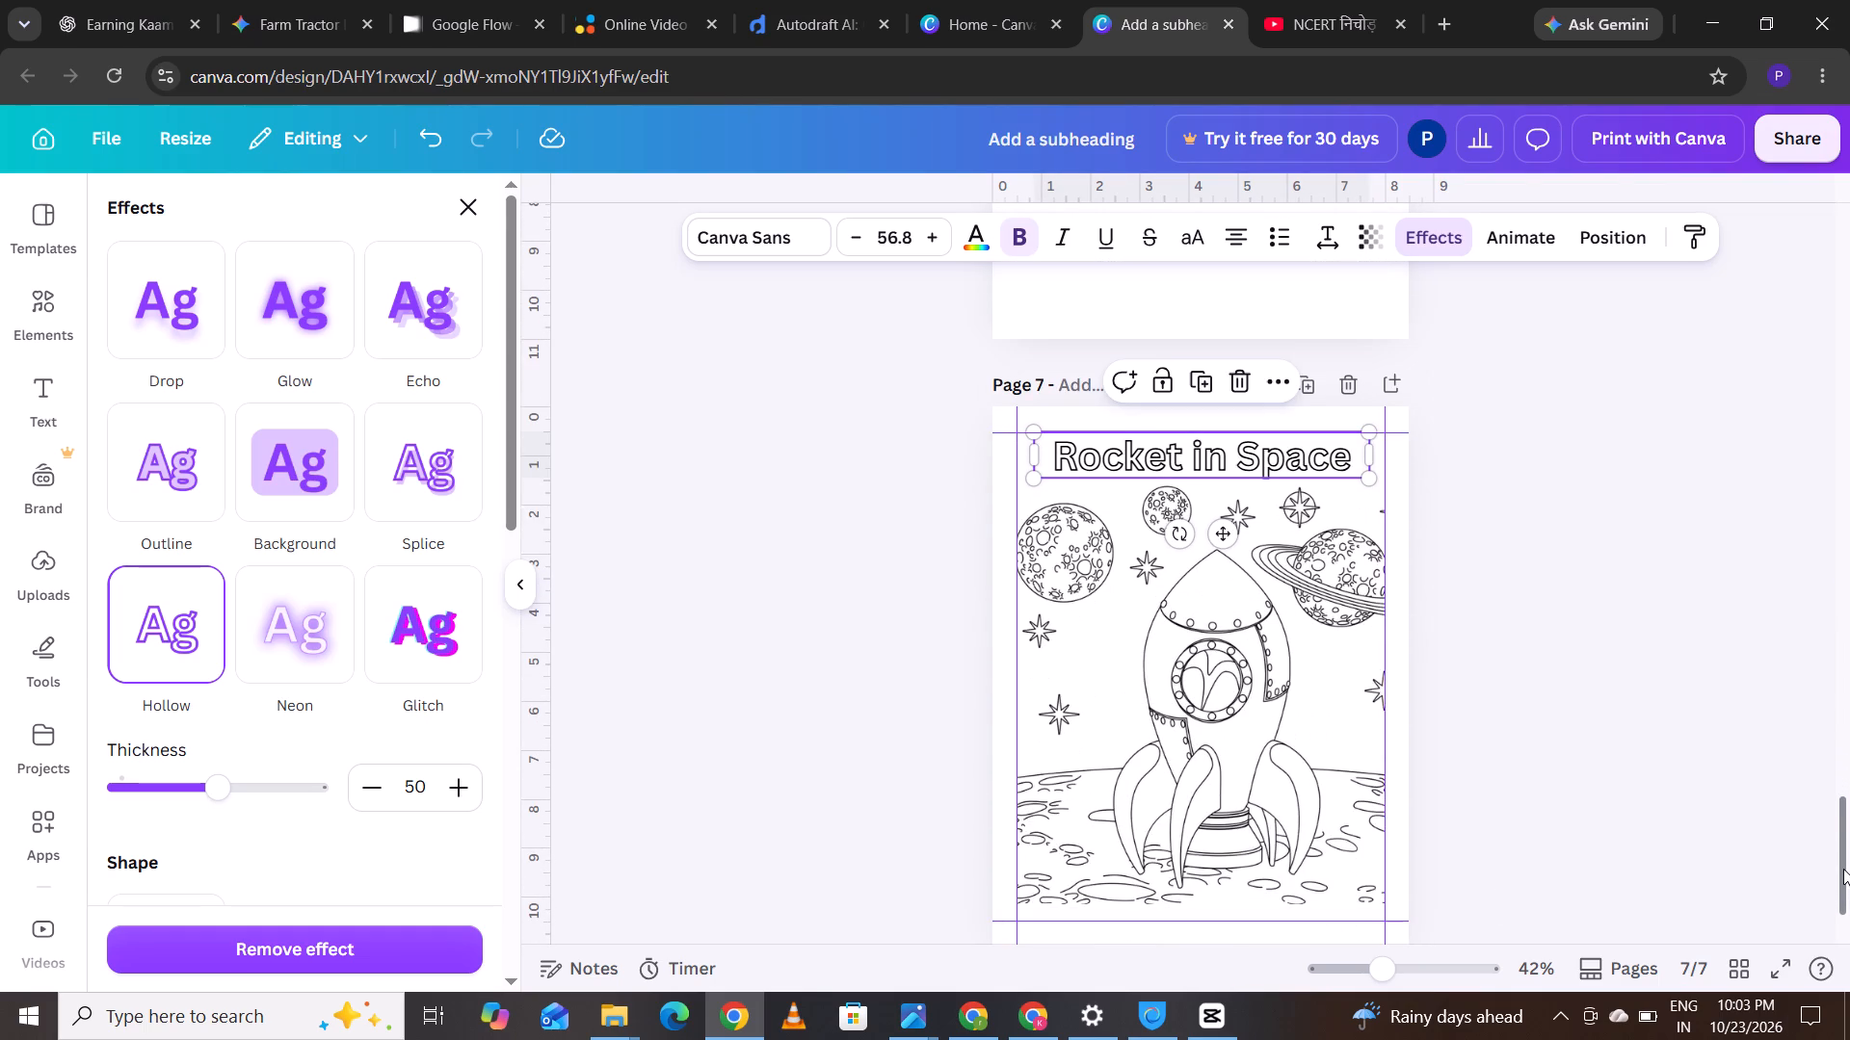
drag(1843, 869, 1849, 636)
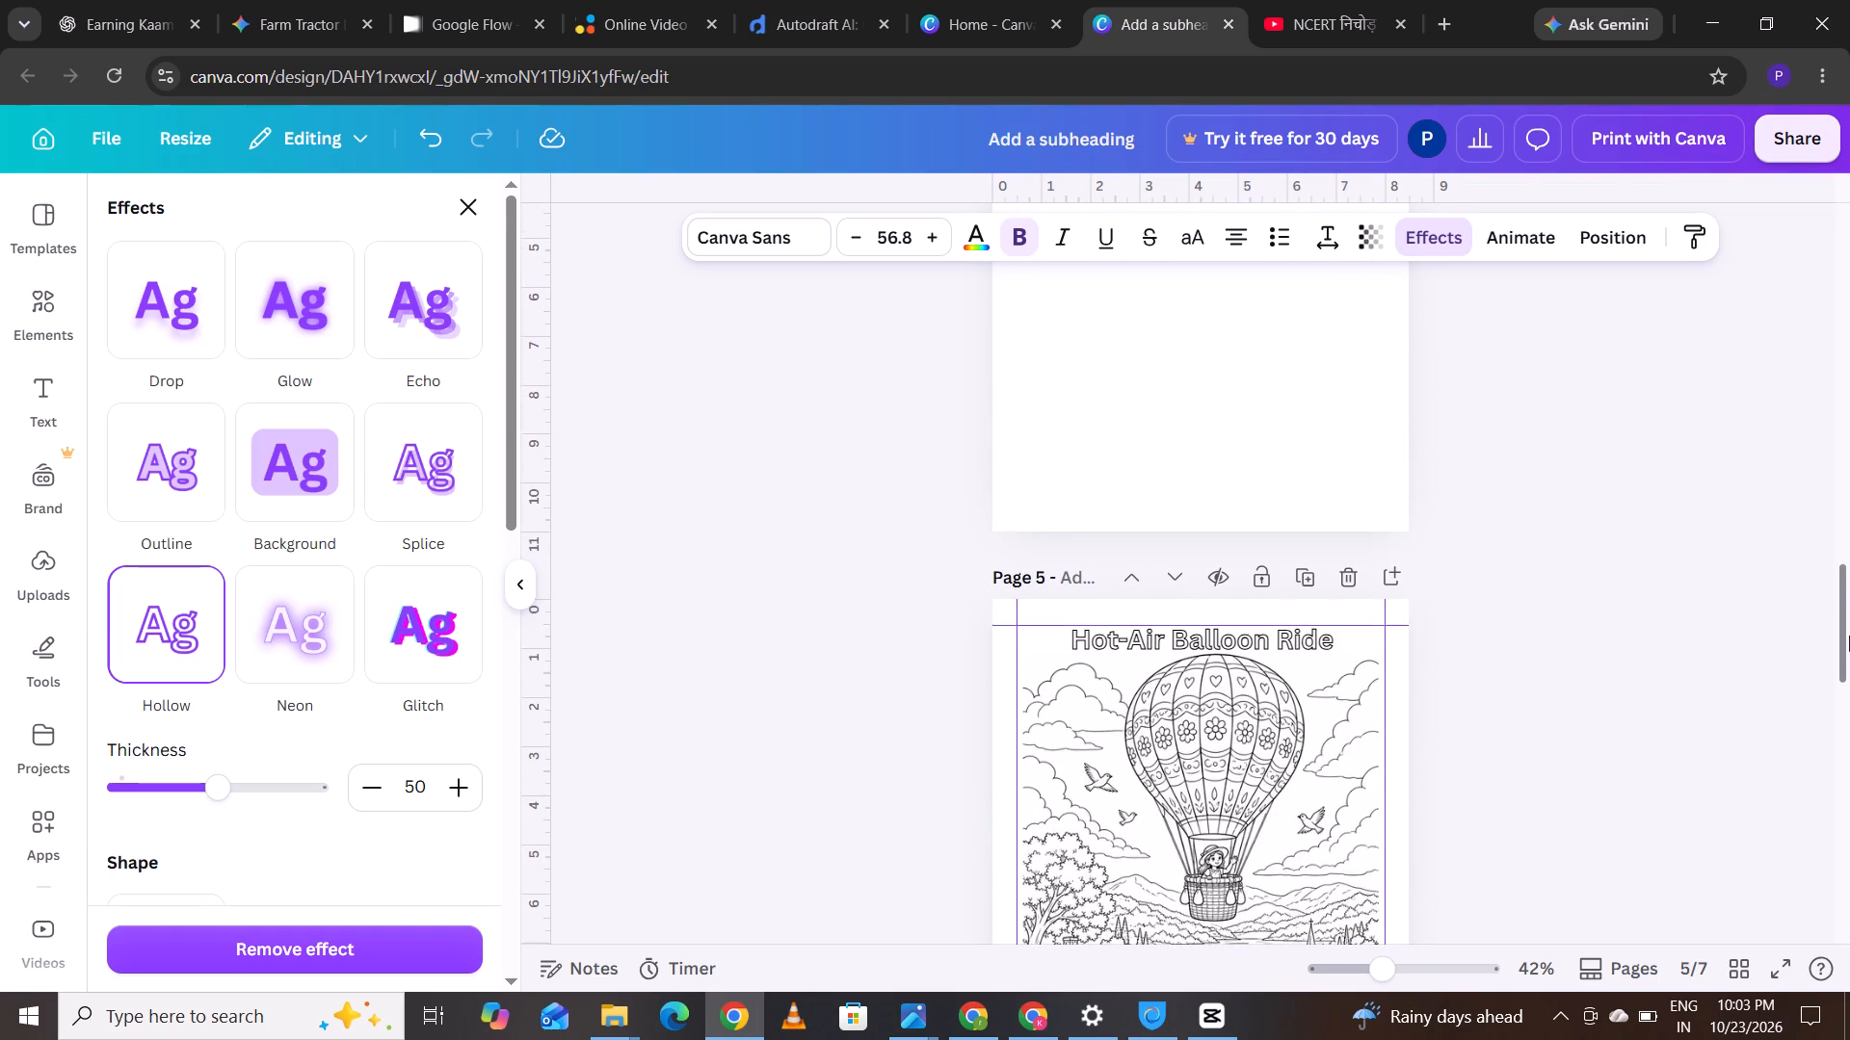
Add two blank pages, pages 8 and 9, after the "Rocket in Space" page.
drag(1849, 636, 1848, 651)
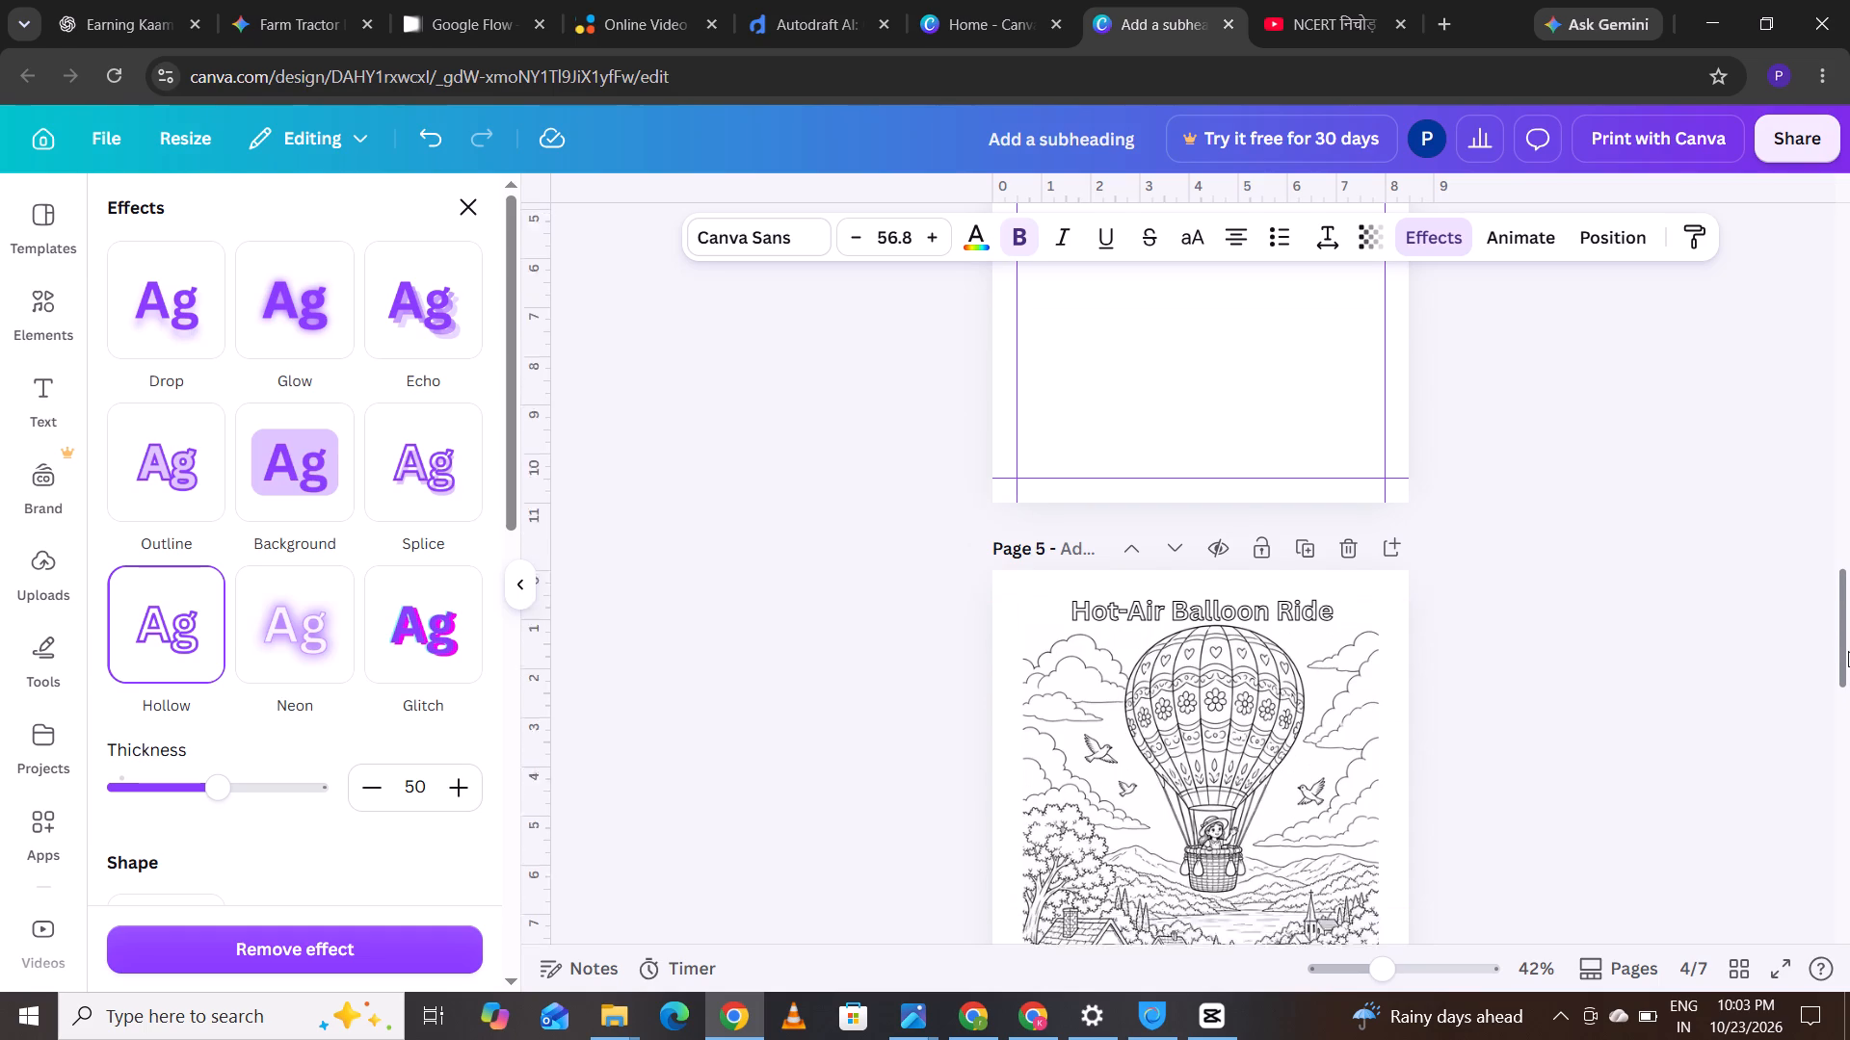
drag(1848, 651, 1848, 684)
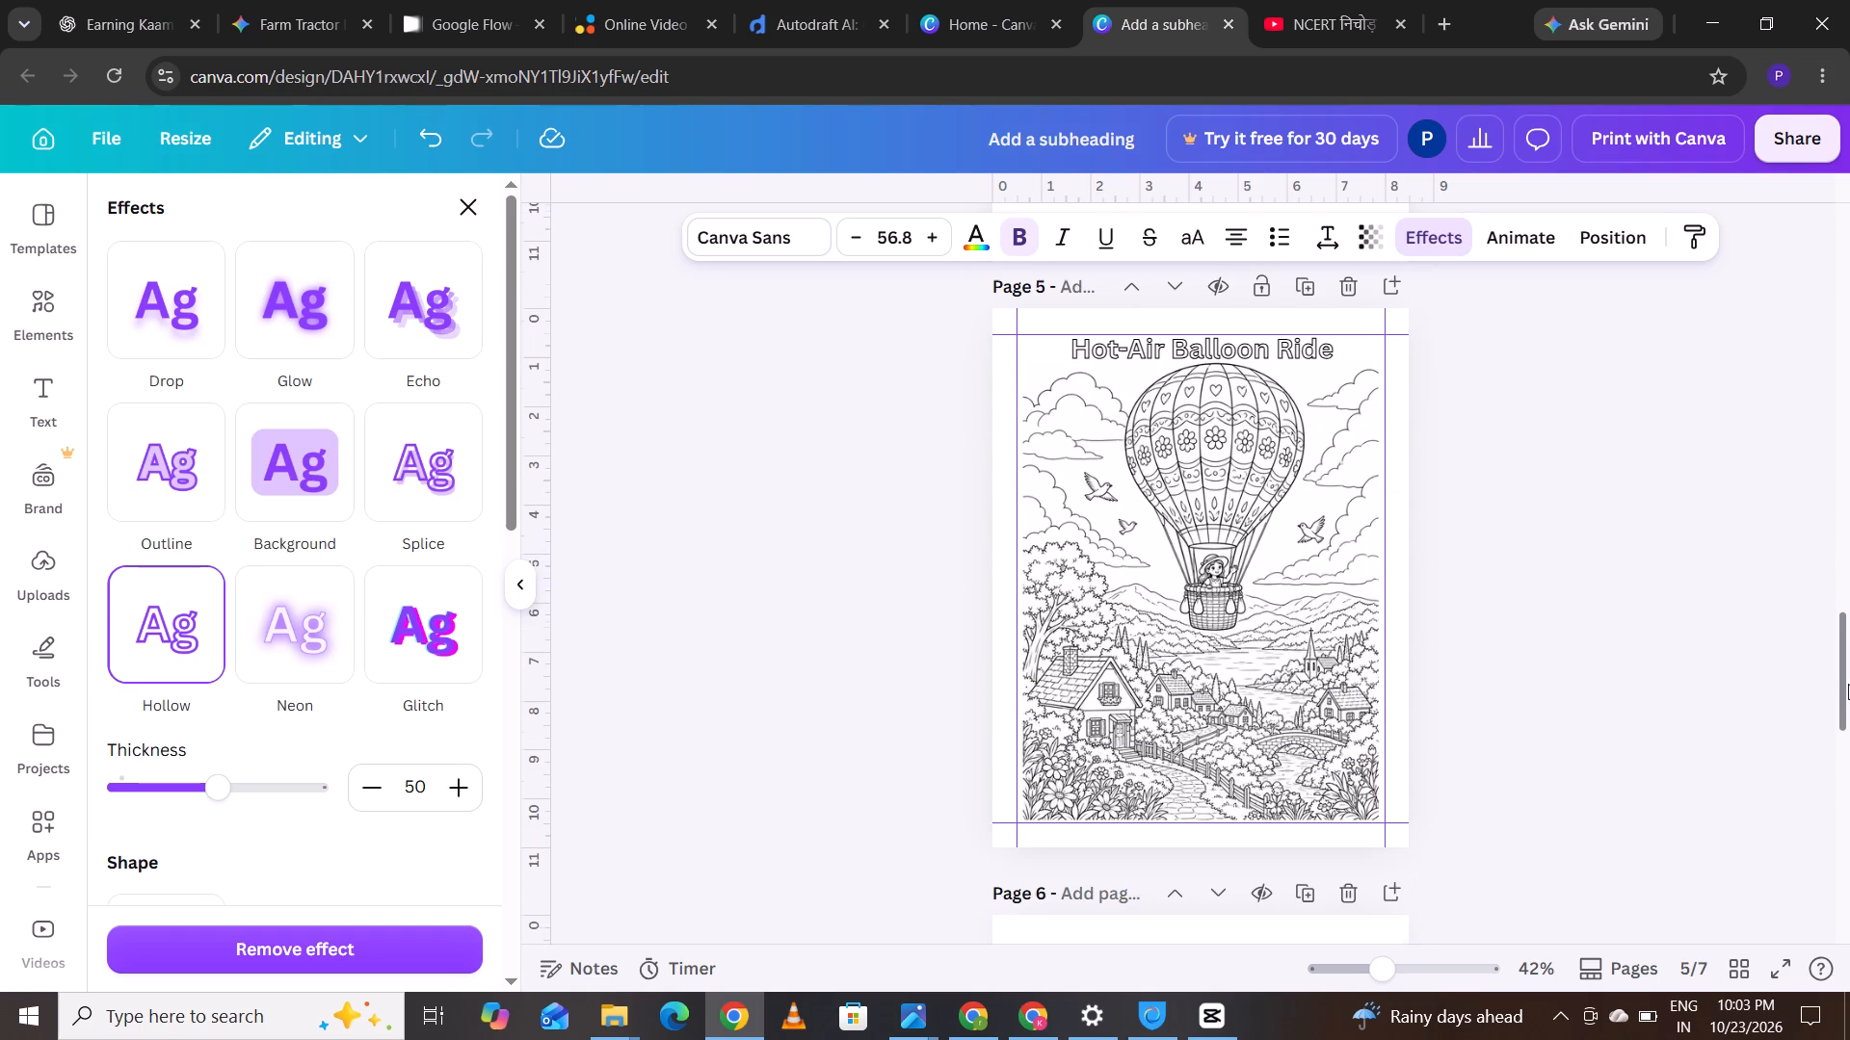
drag(1848, 684, 1849, 709)
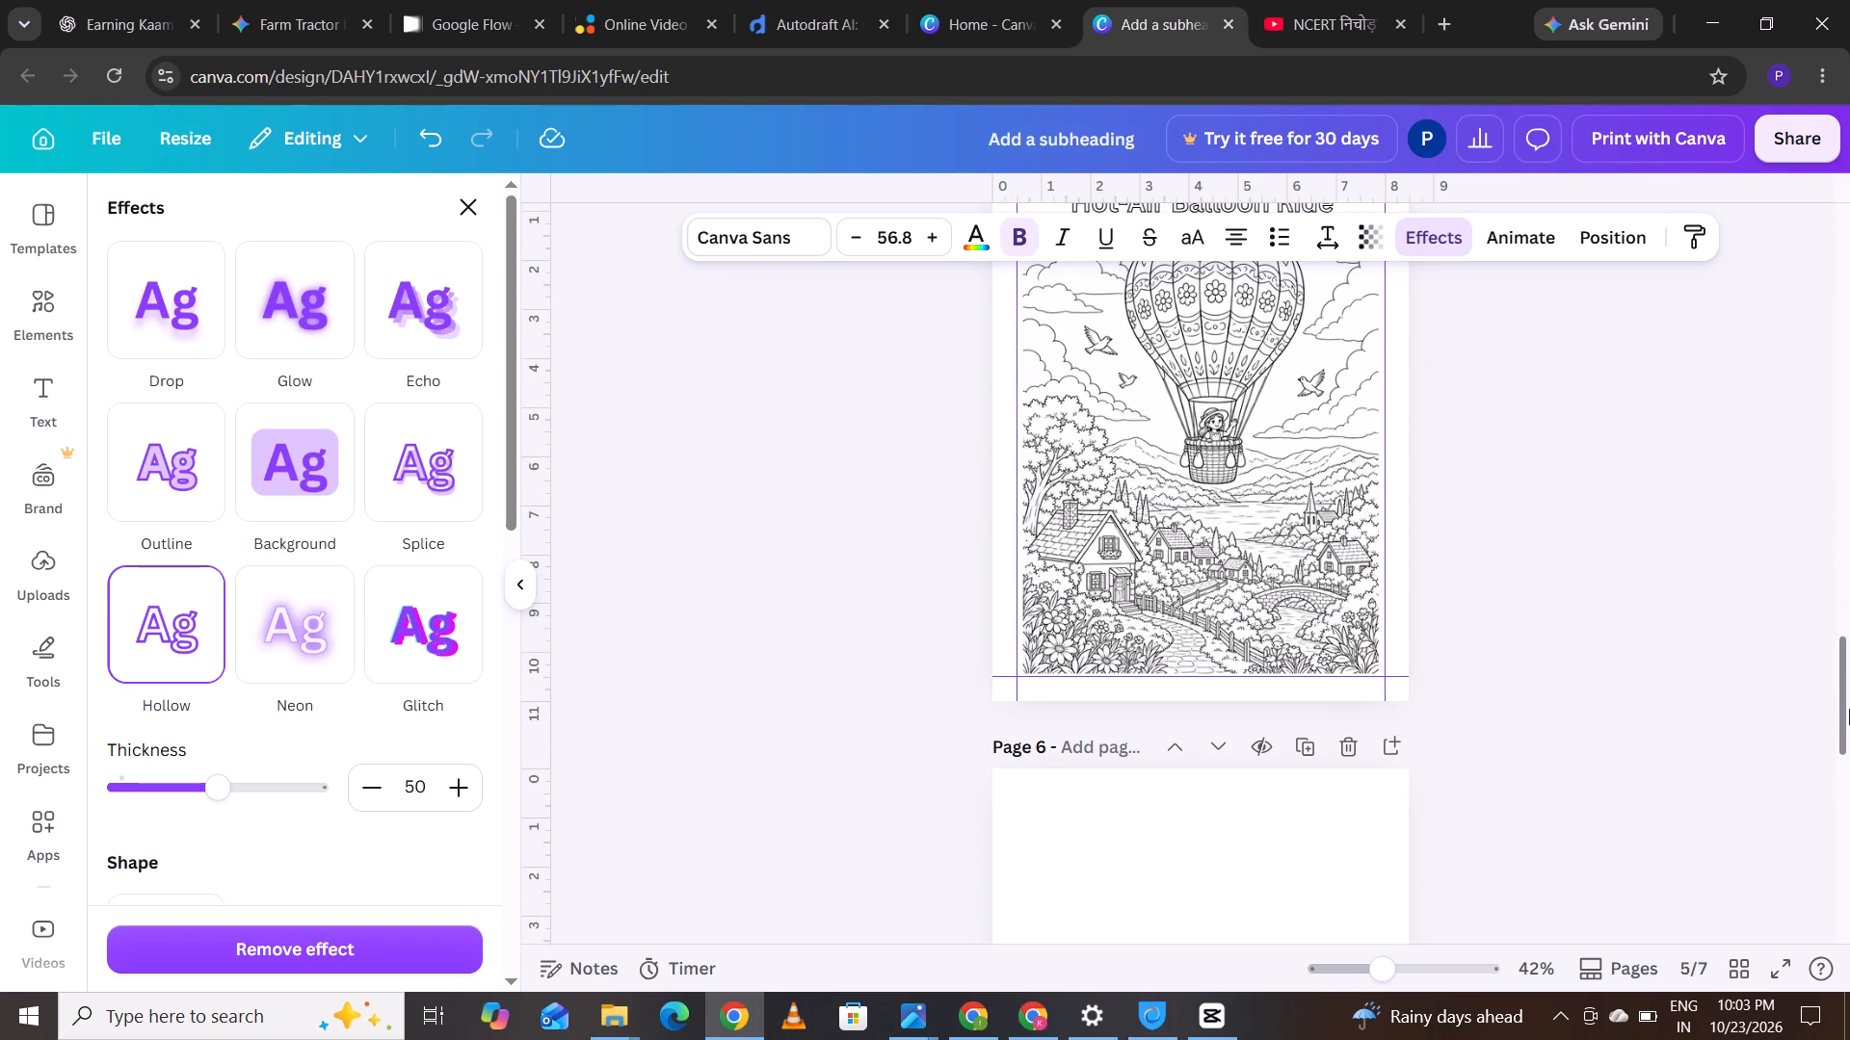
drag(1849, 709, 1849, 883)
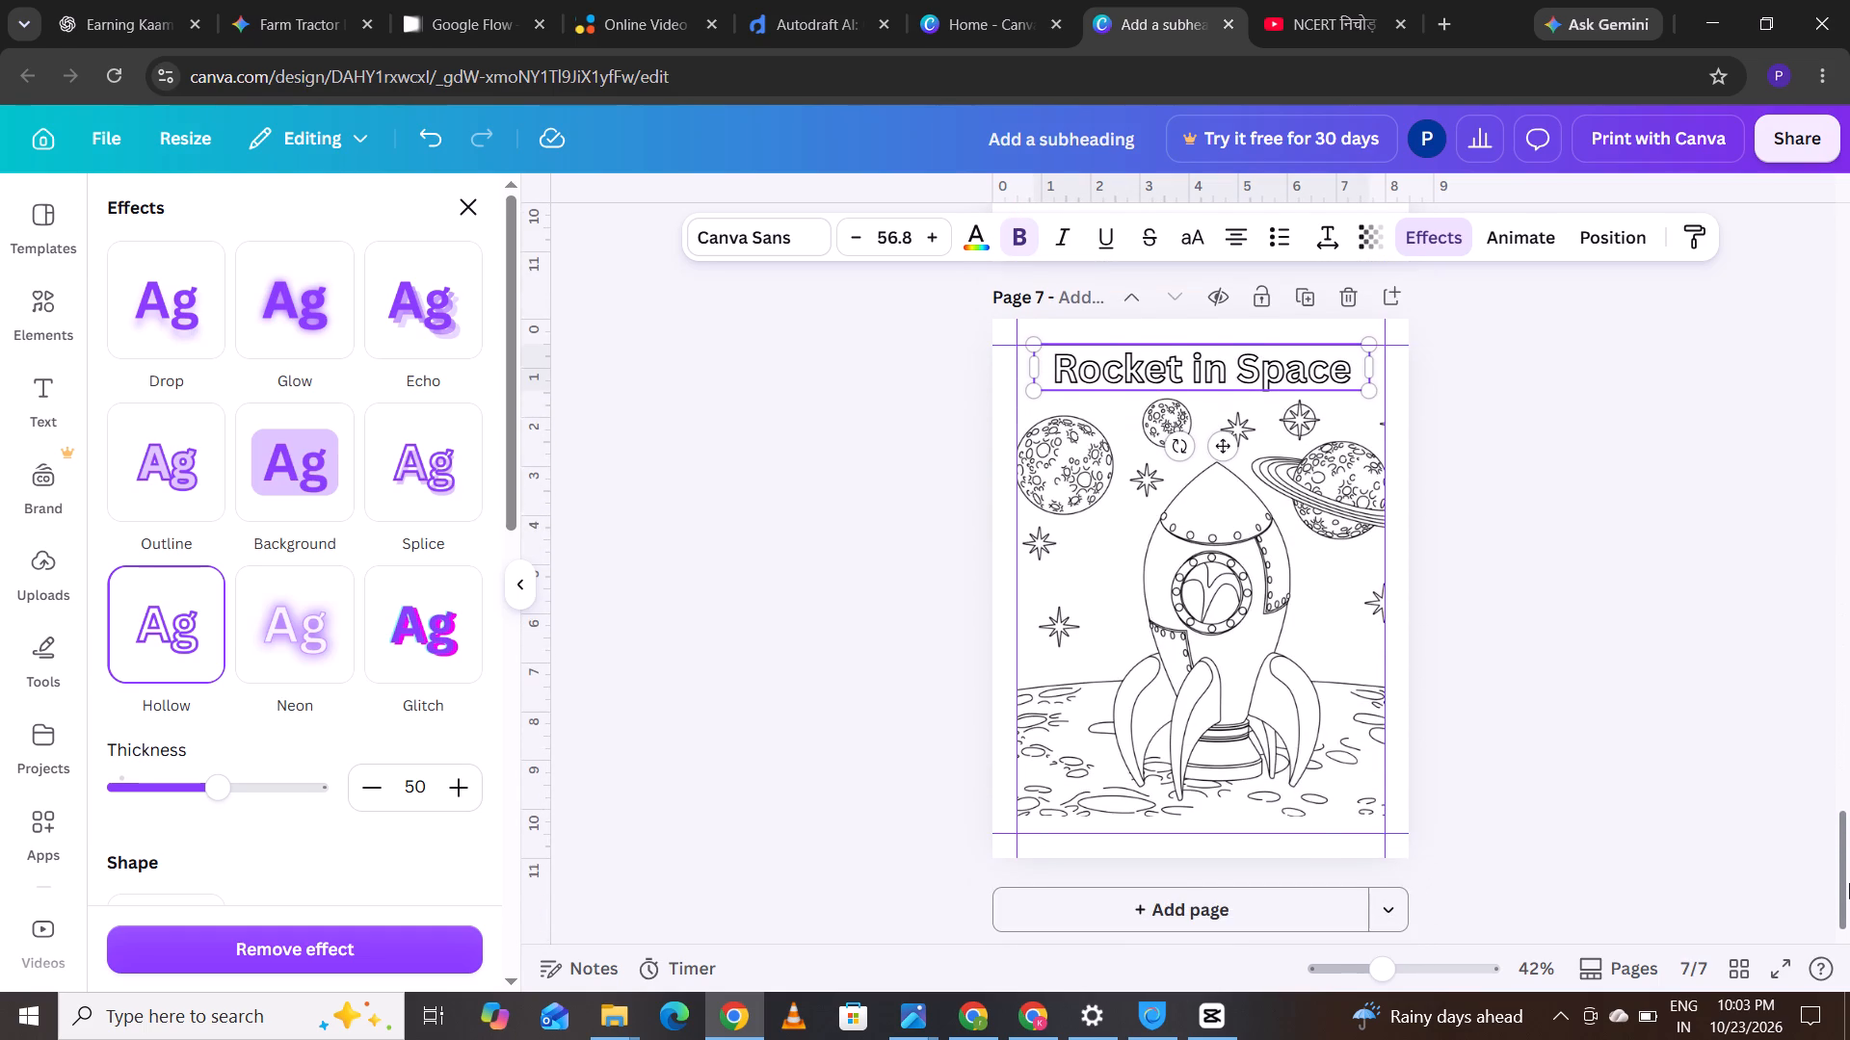
drag(1849, 883, 1849, 940)
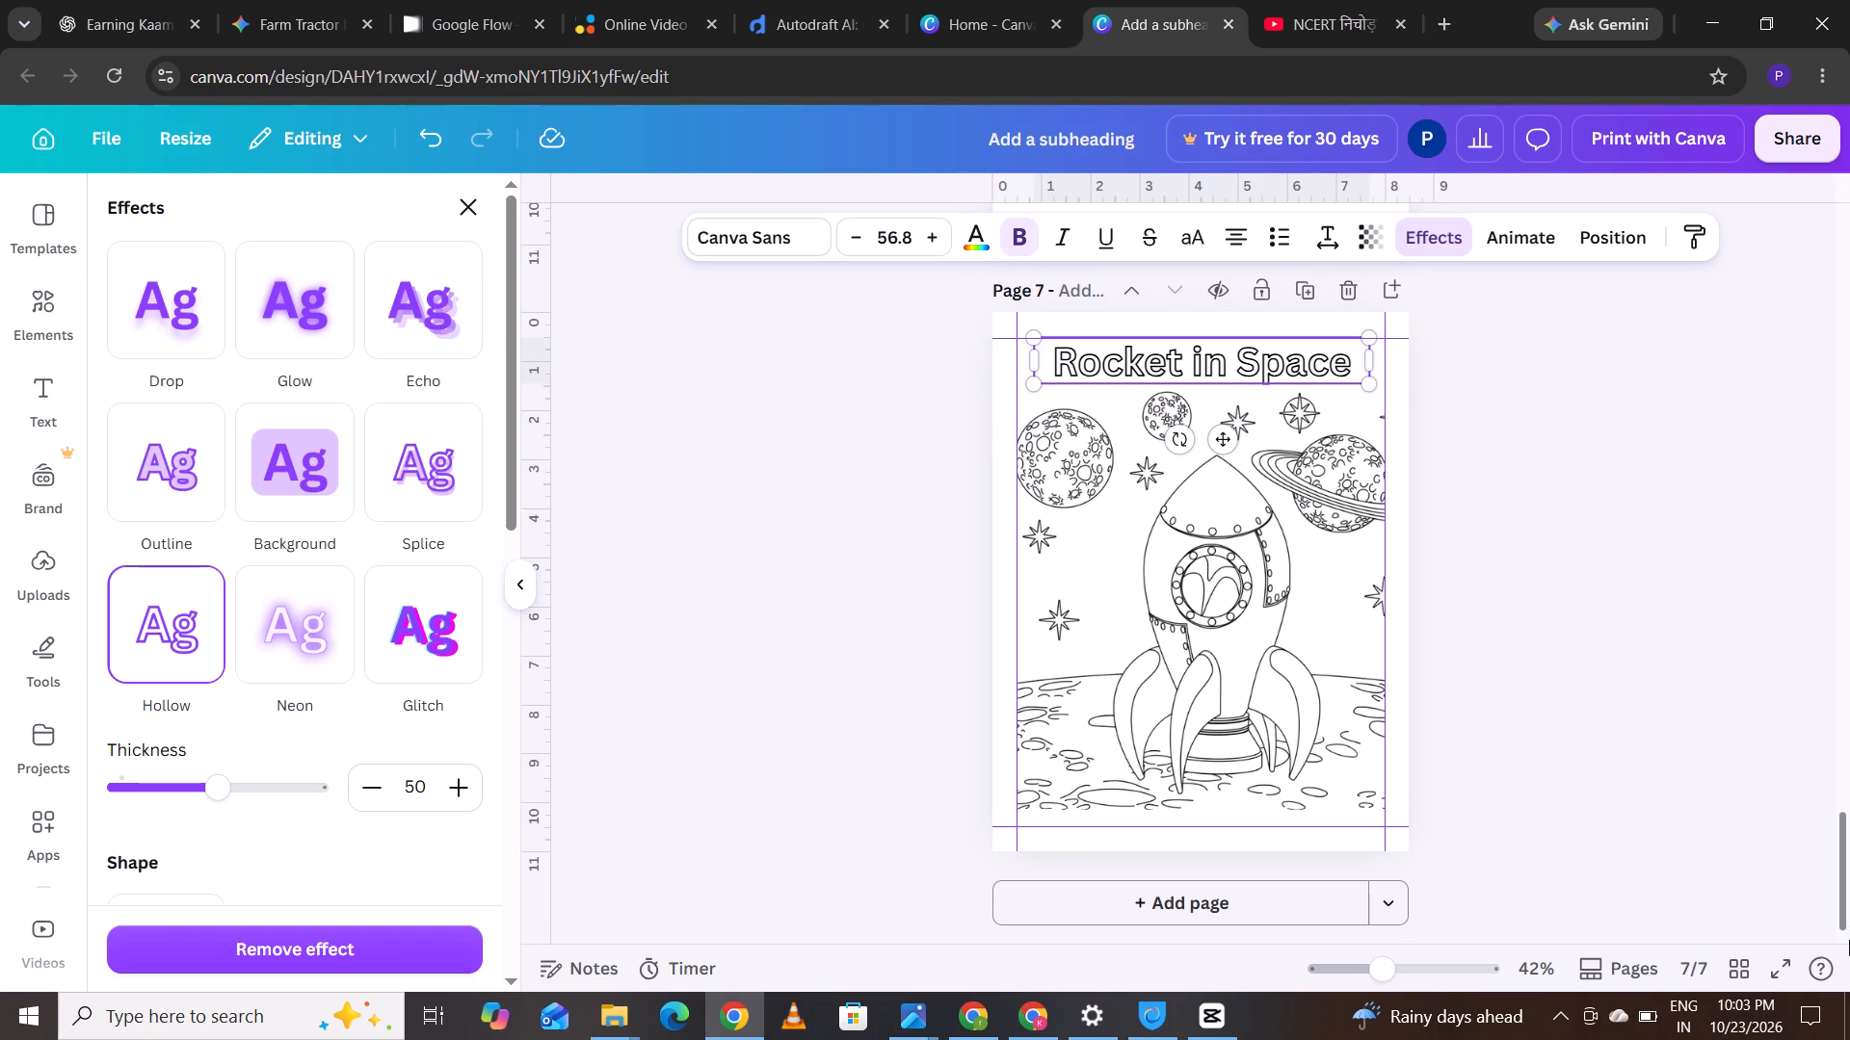
drag(1849, 940, 1849, 926)
drag(1849, 873, 1849, 889)
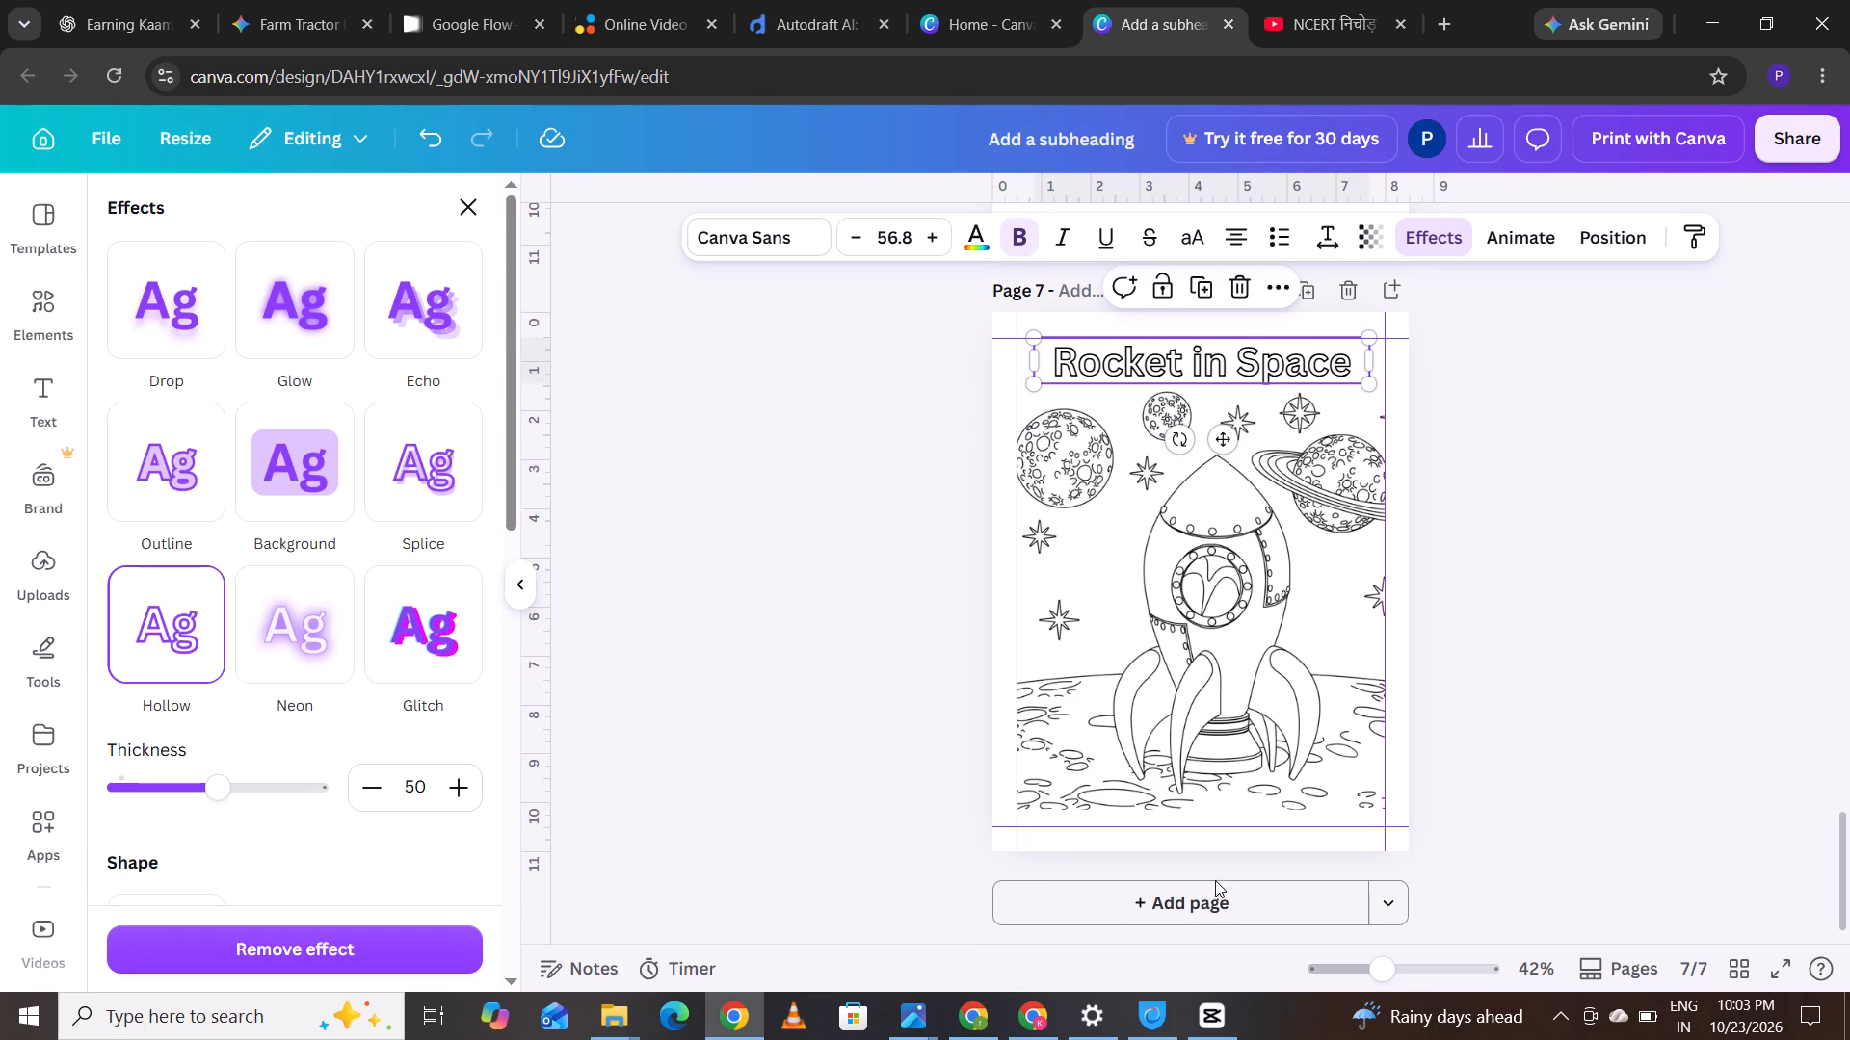
click(1213, 890)
click(1213, 890)
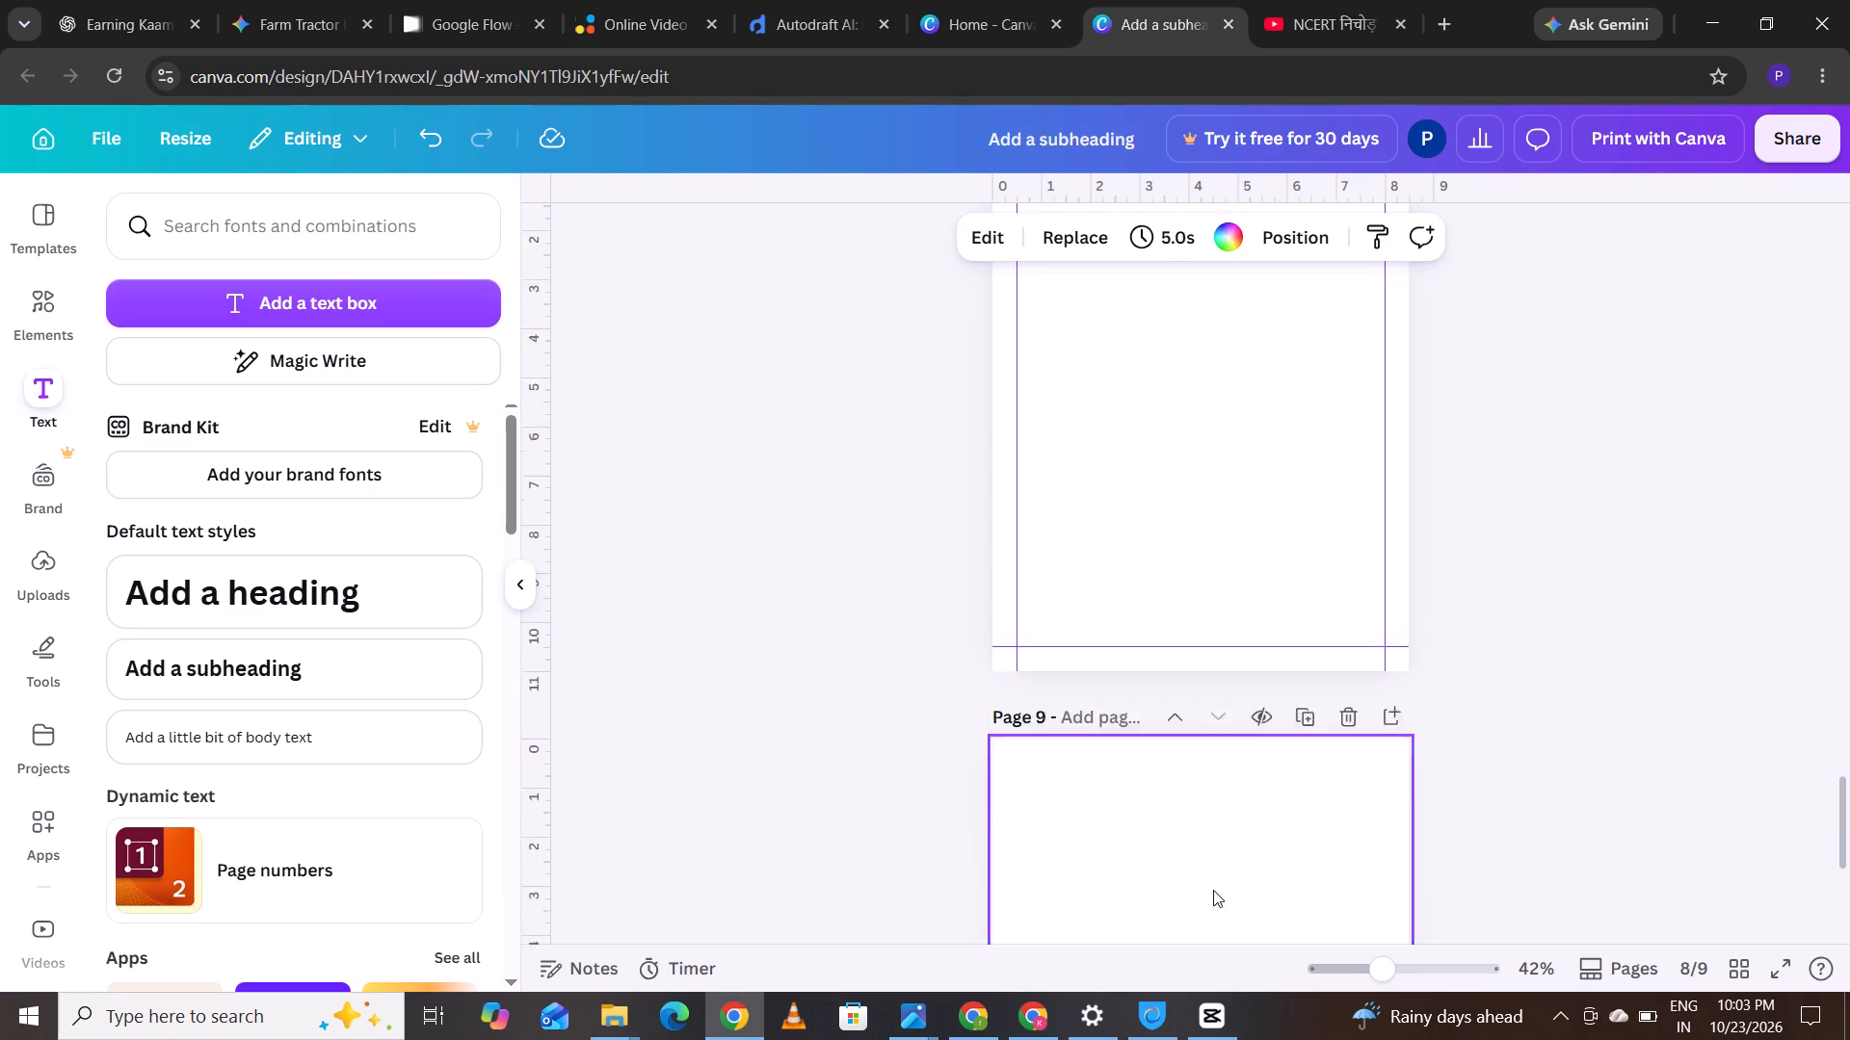
Insert the uploaded bicycle drawing on page 9 and enlarge it to about 7.4 inches wide.
click(13, 572)
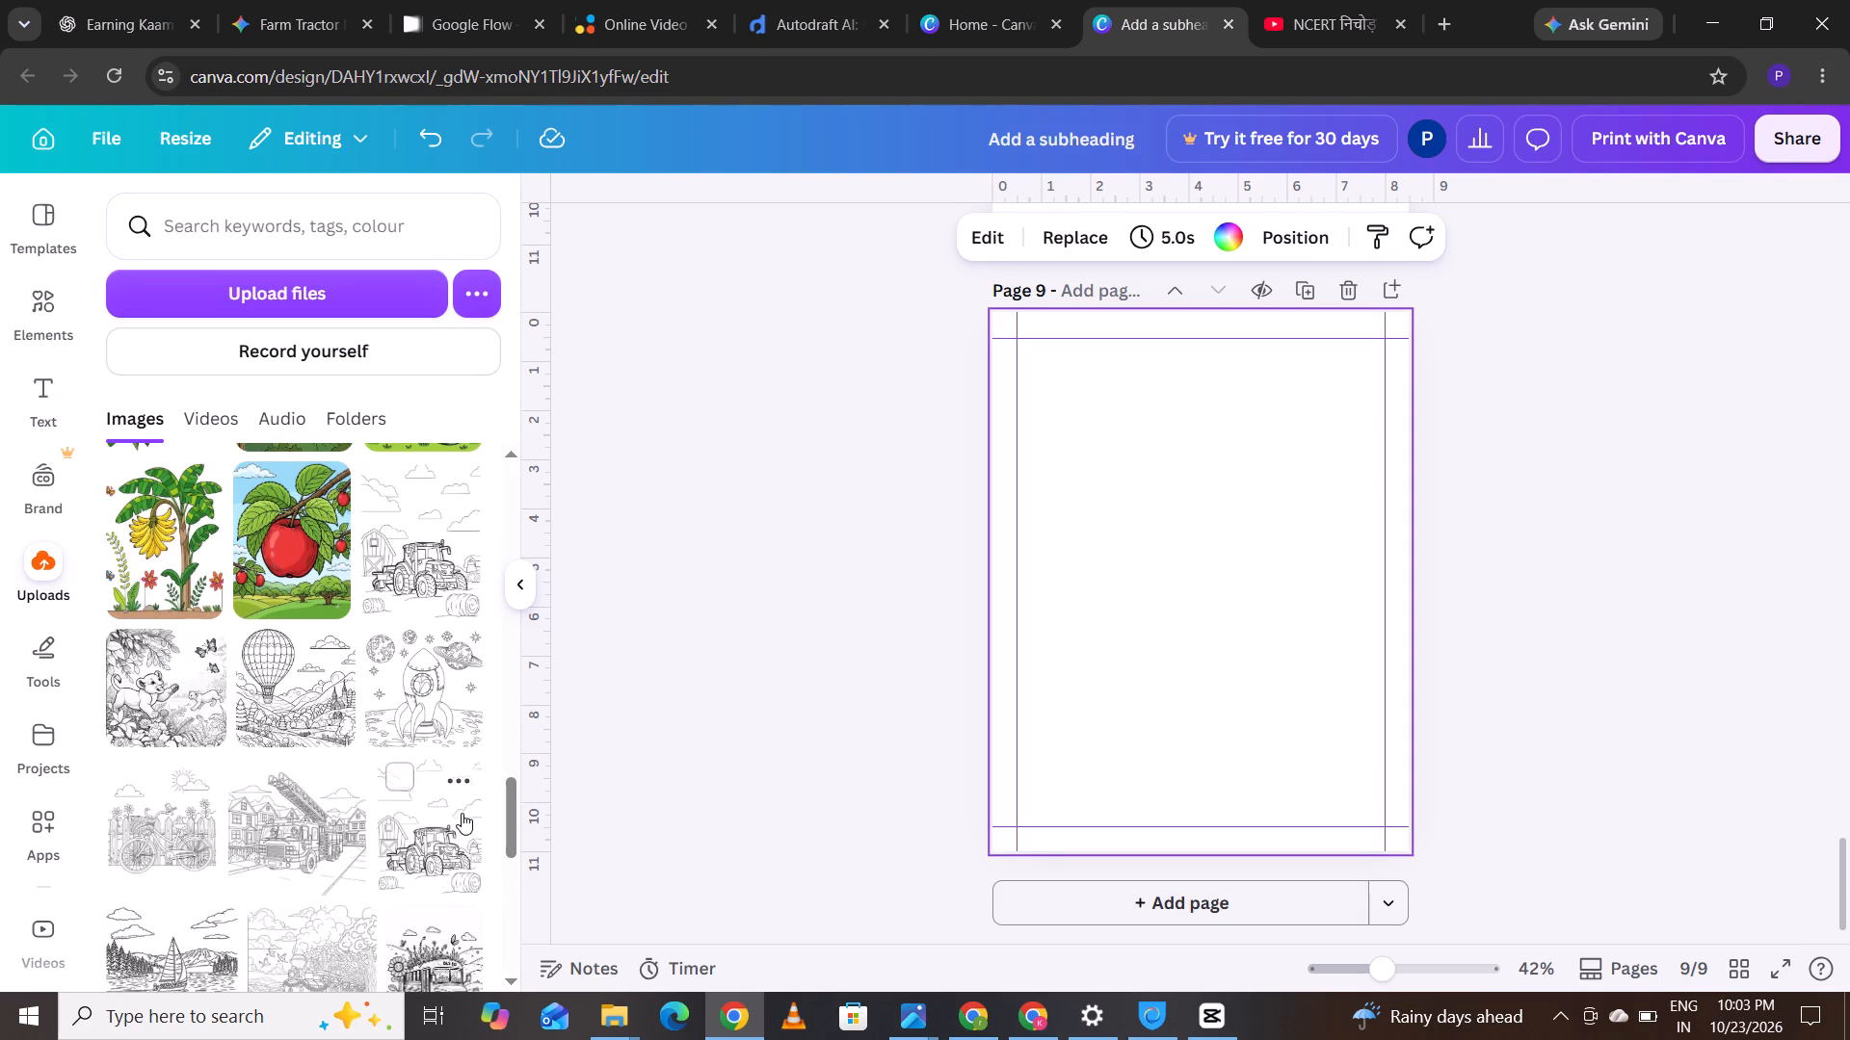
click(164, 831)
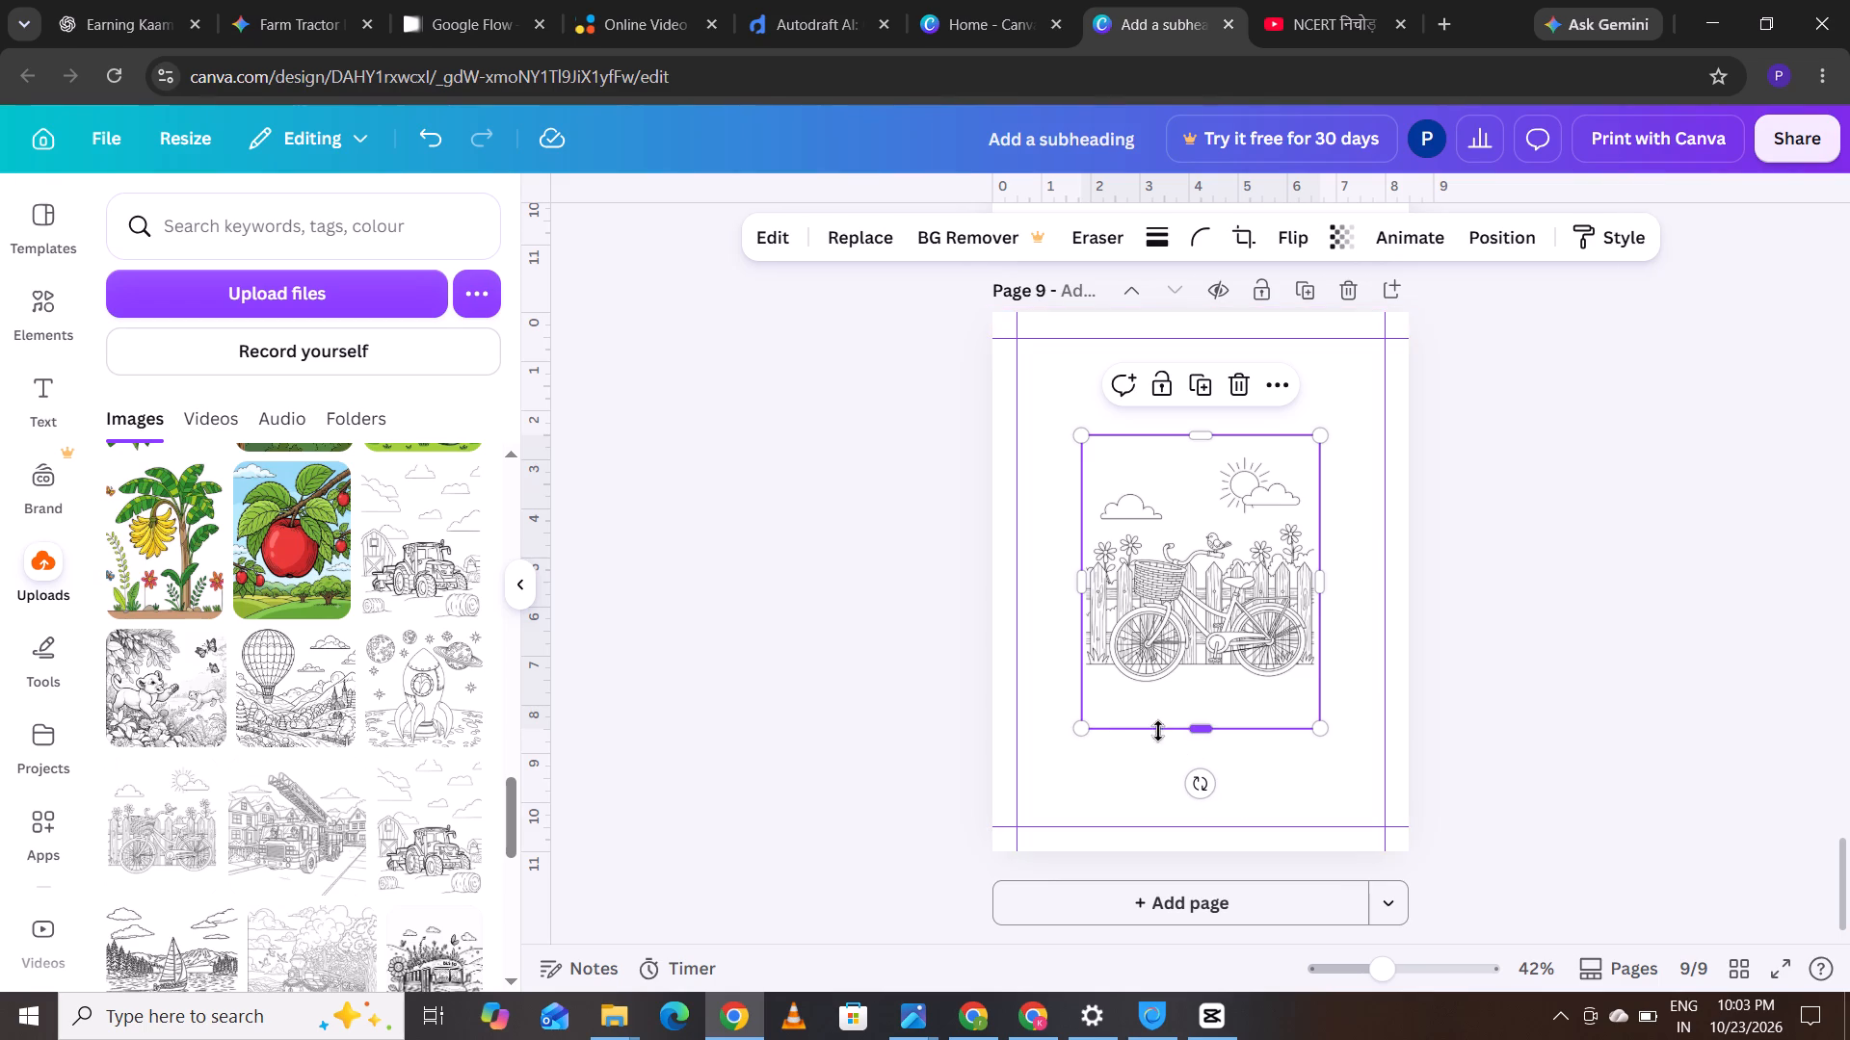
drag(1081, 729, 1055, 828)
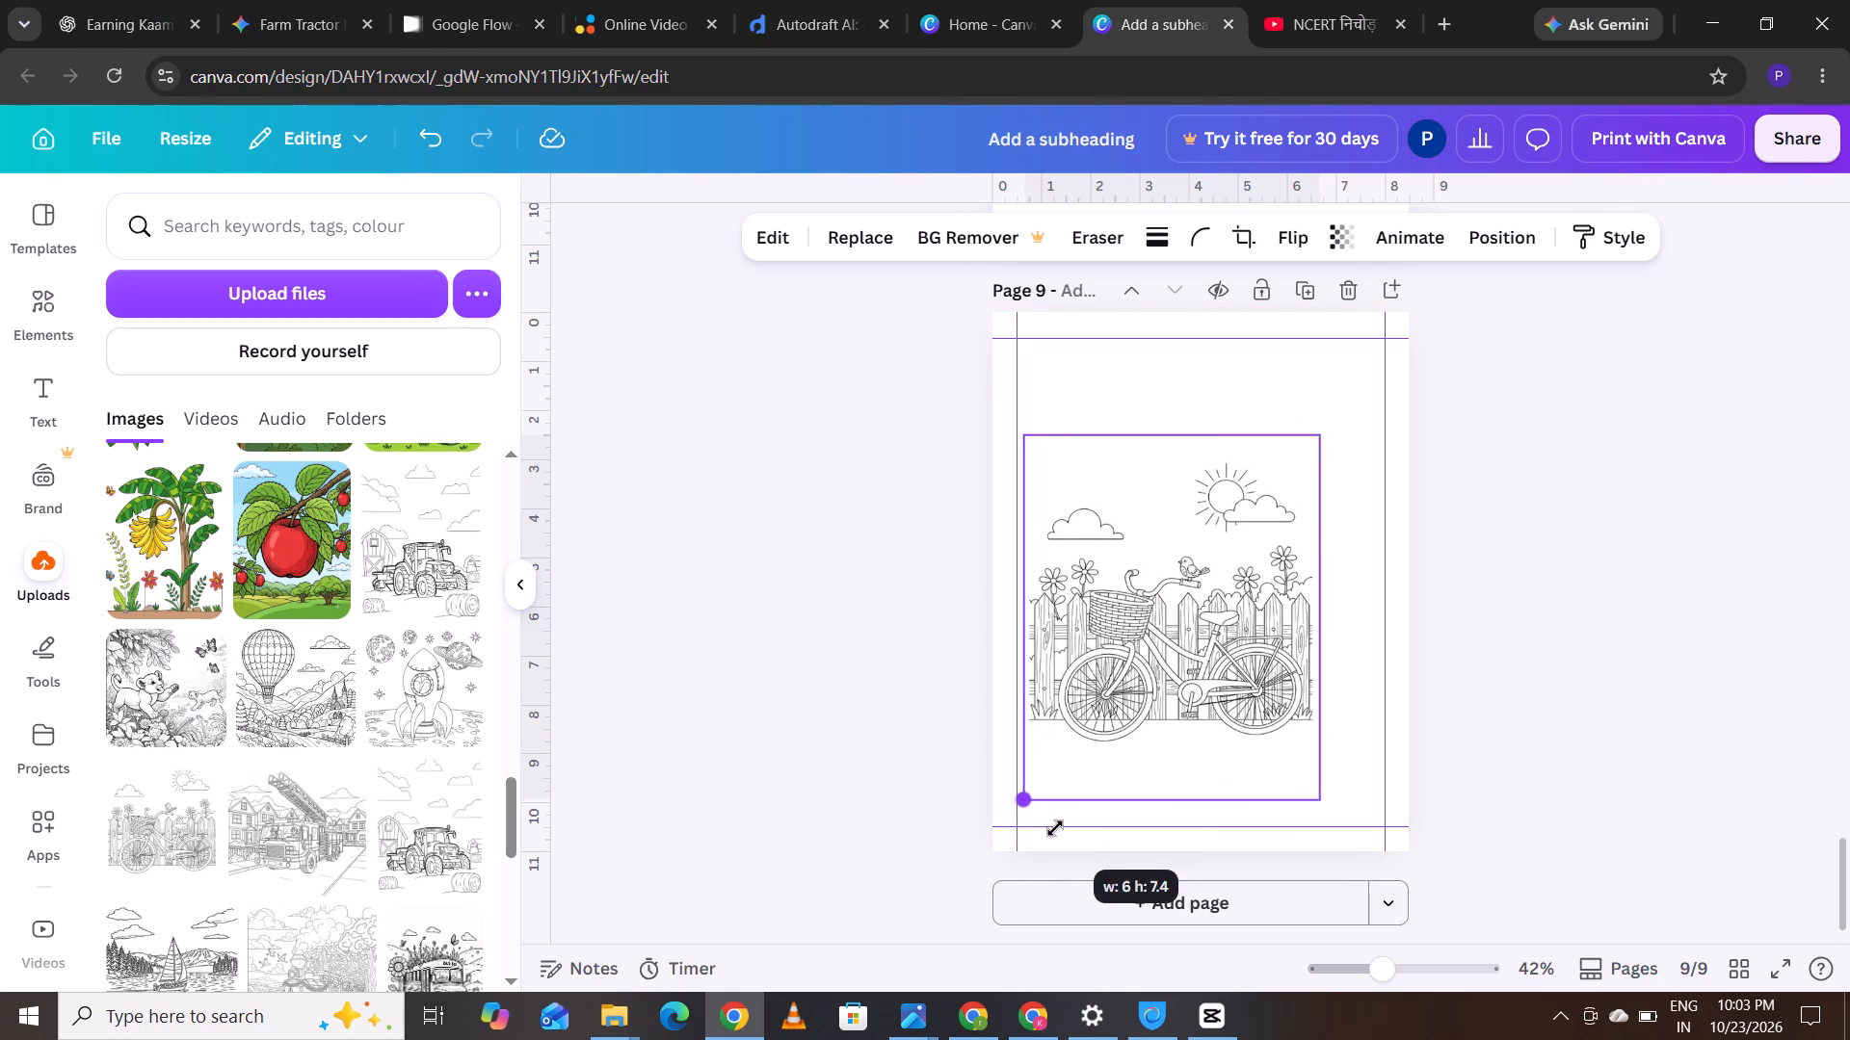
drag(1055, 828, 1054, 833)
drag(1324, 806, 1324, 810)
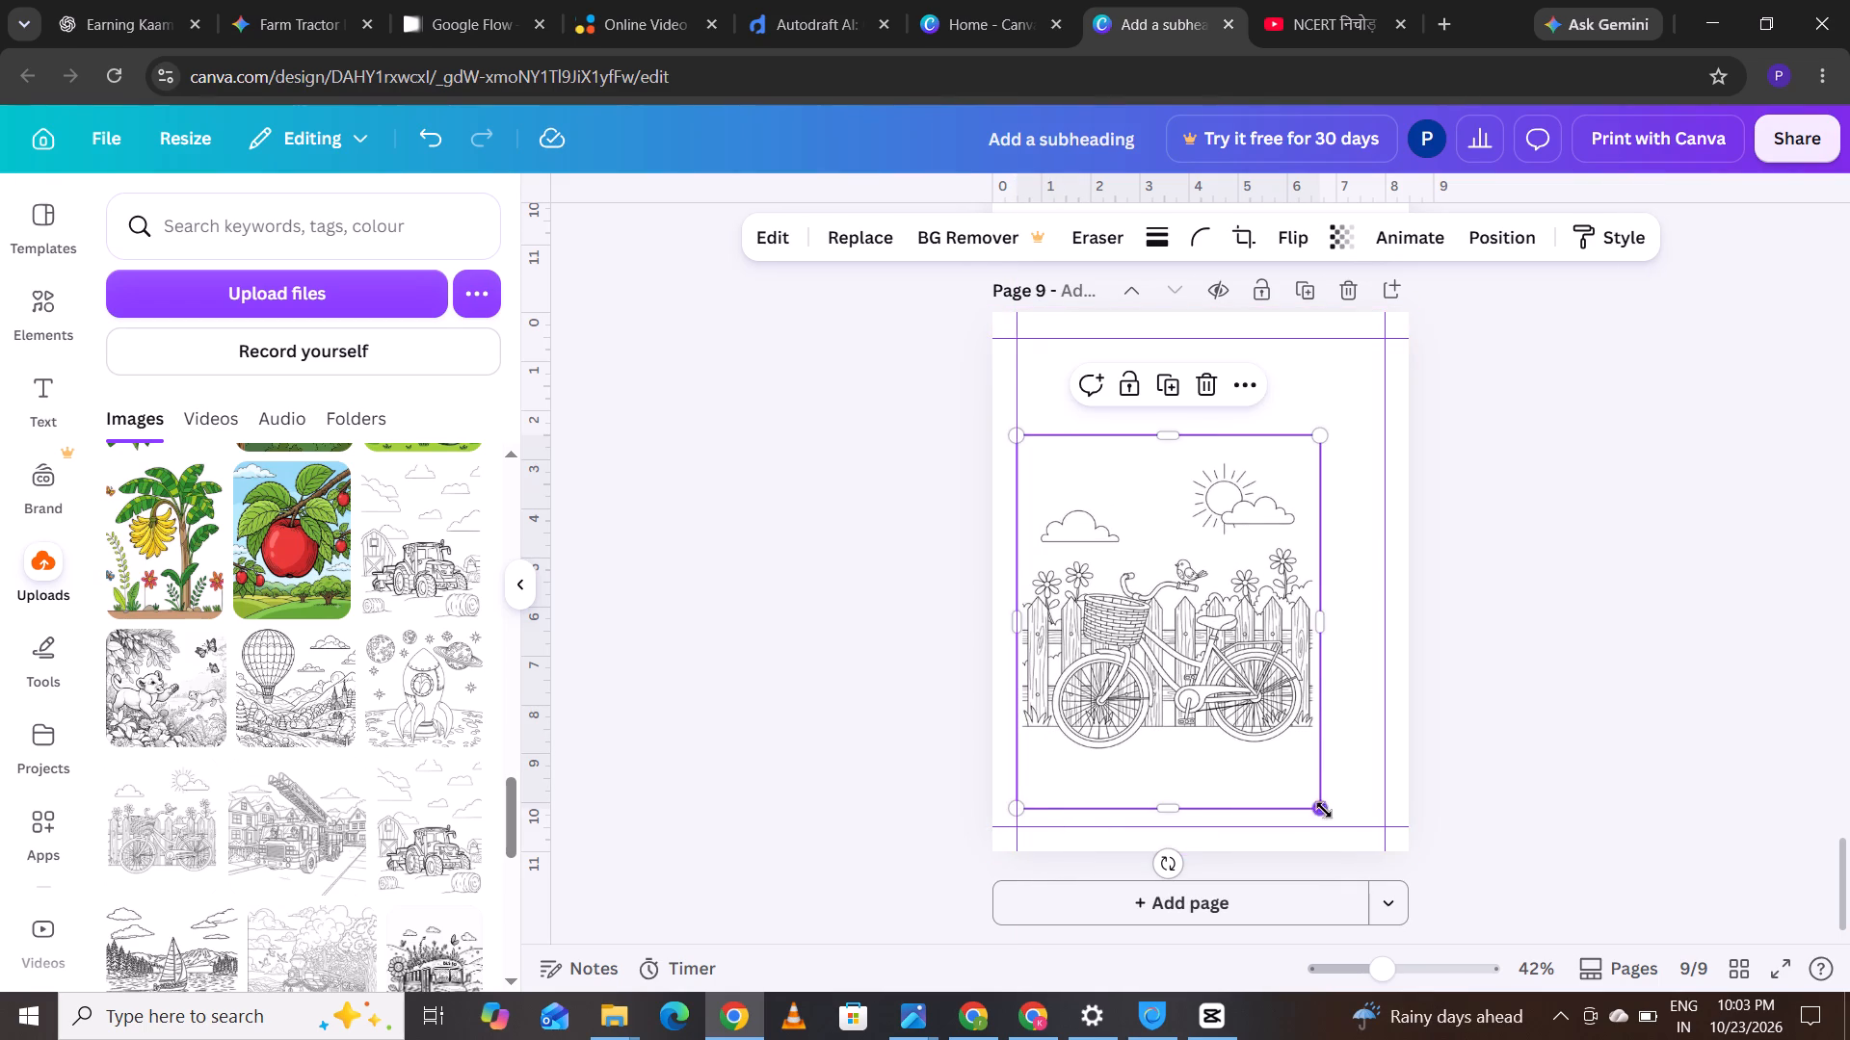
drag(1324, 810, 1396, 829)
drag(1205, 736, 1228, 659)
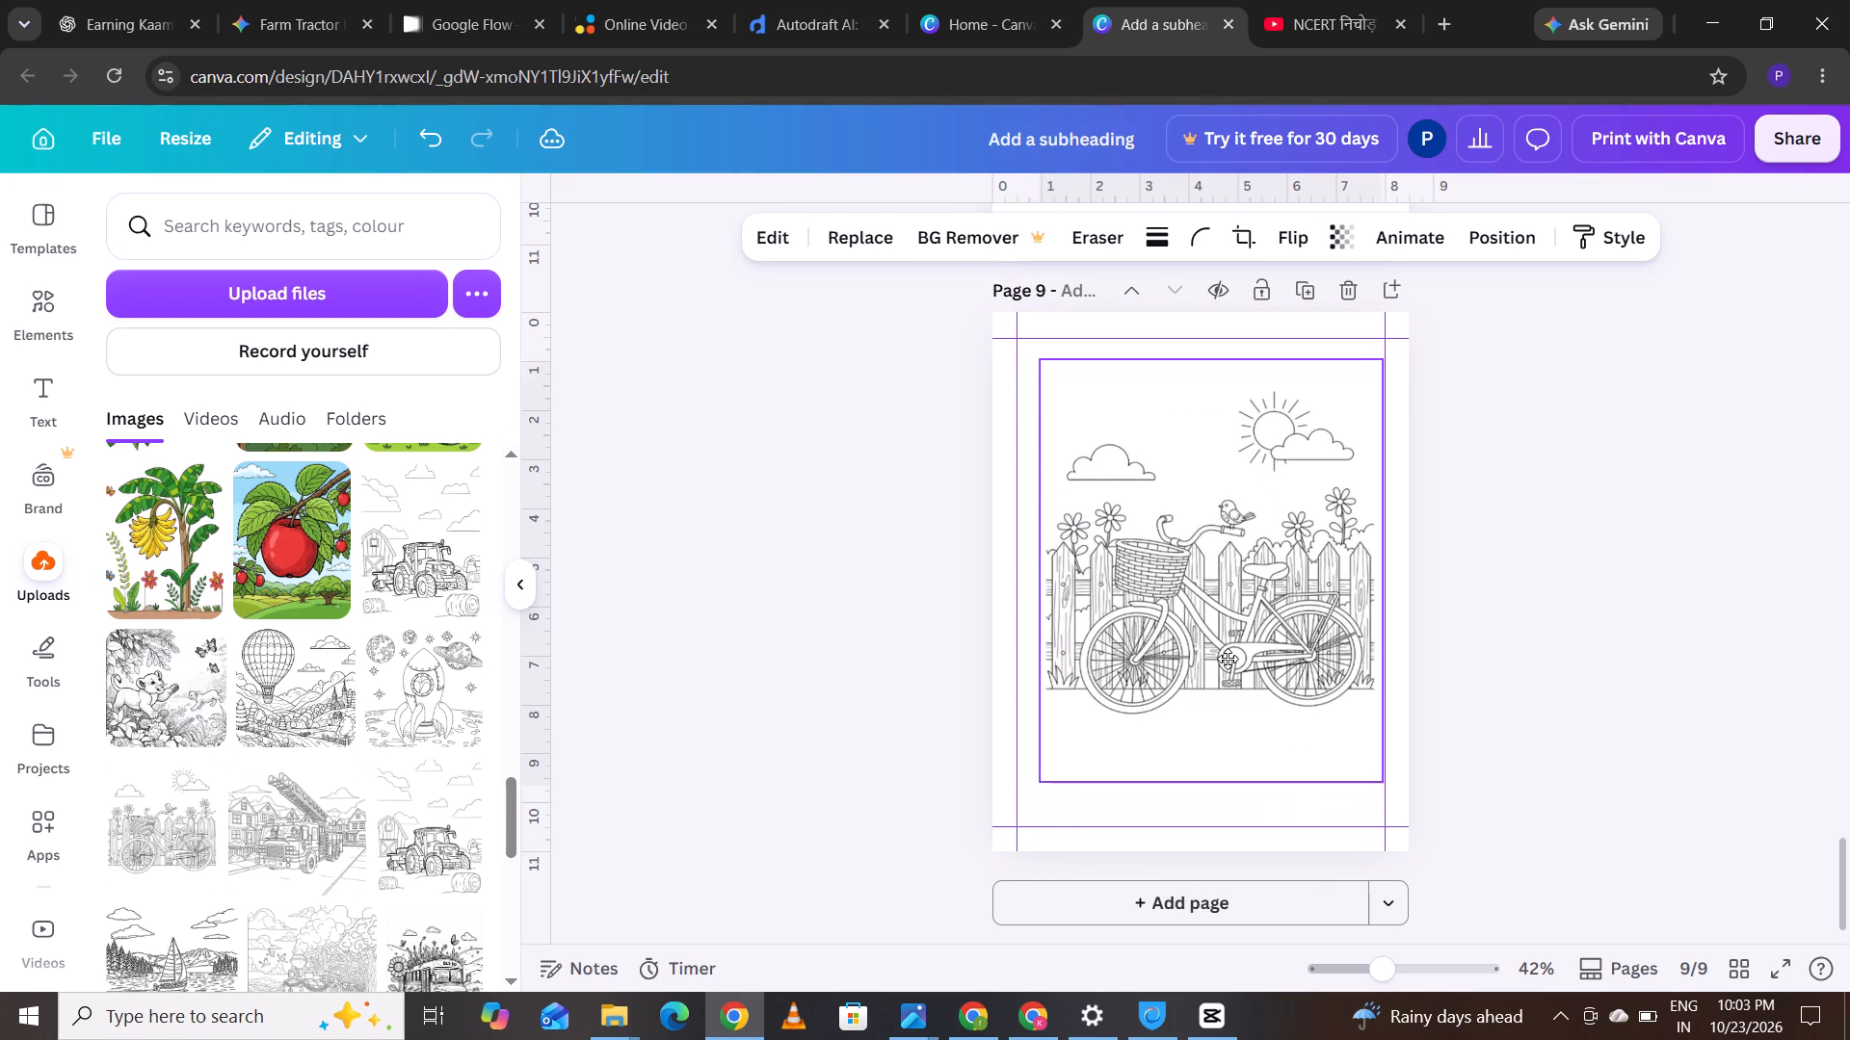
drag(1228, 659, 1202, 677)
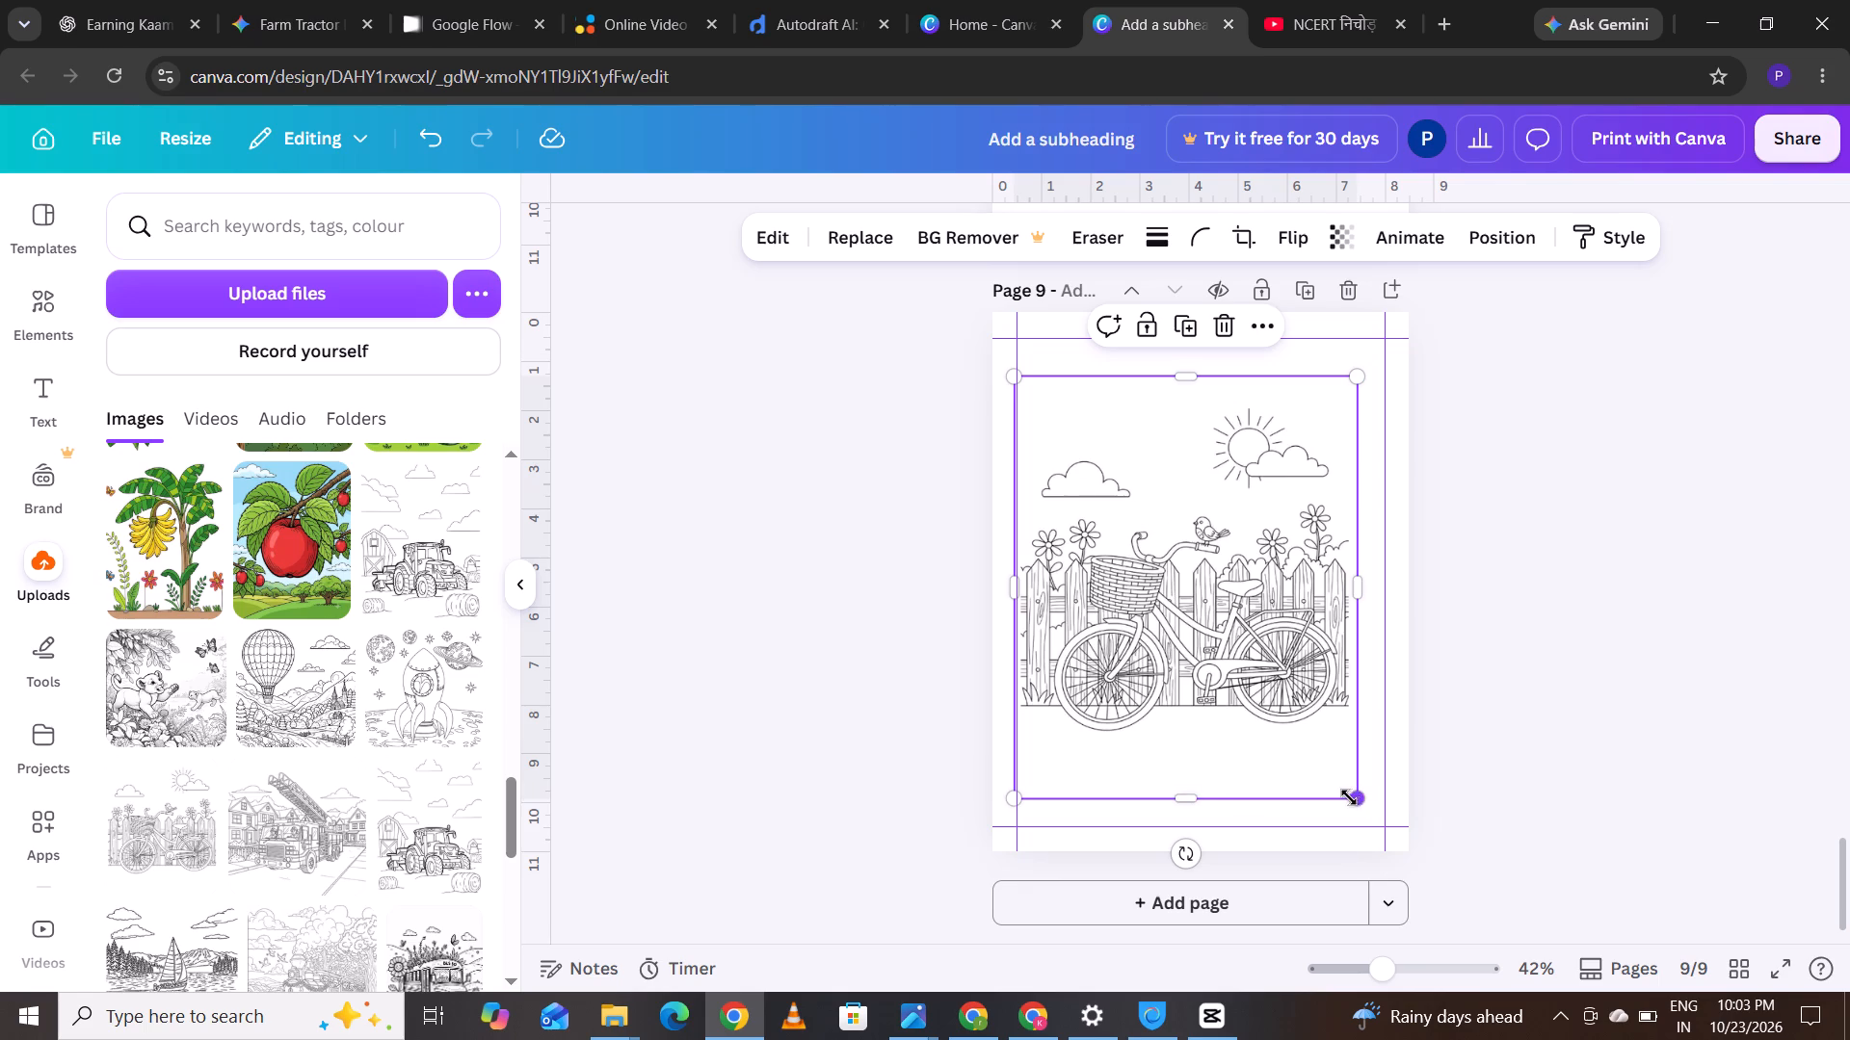
drag(1351, 797, 1360, 829)
drag(1143, 758, 1143, 739)
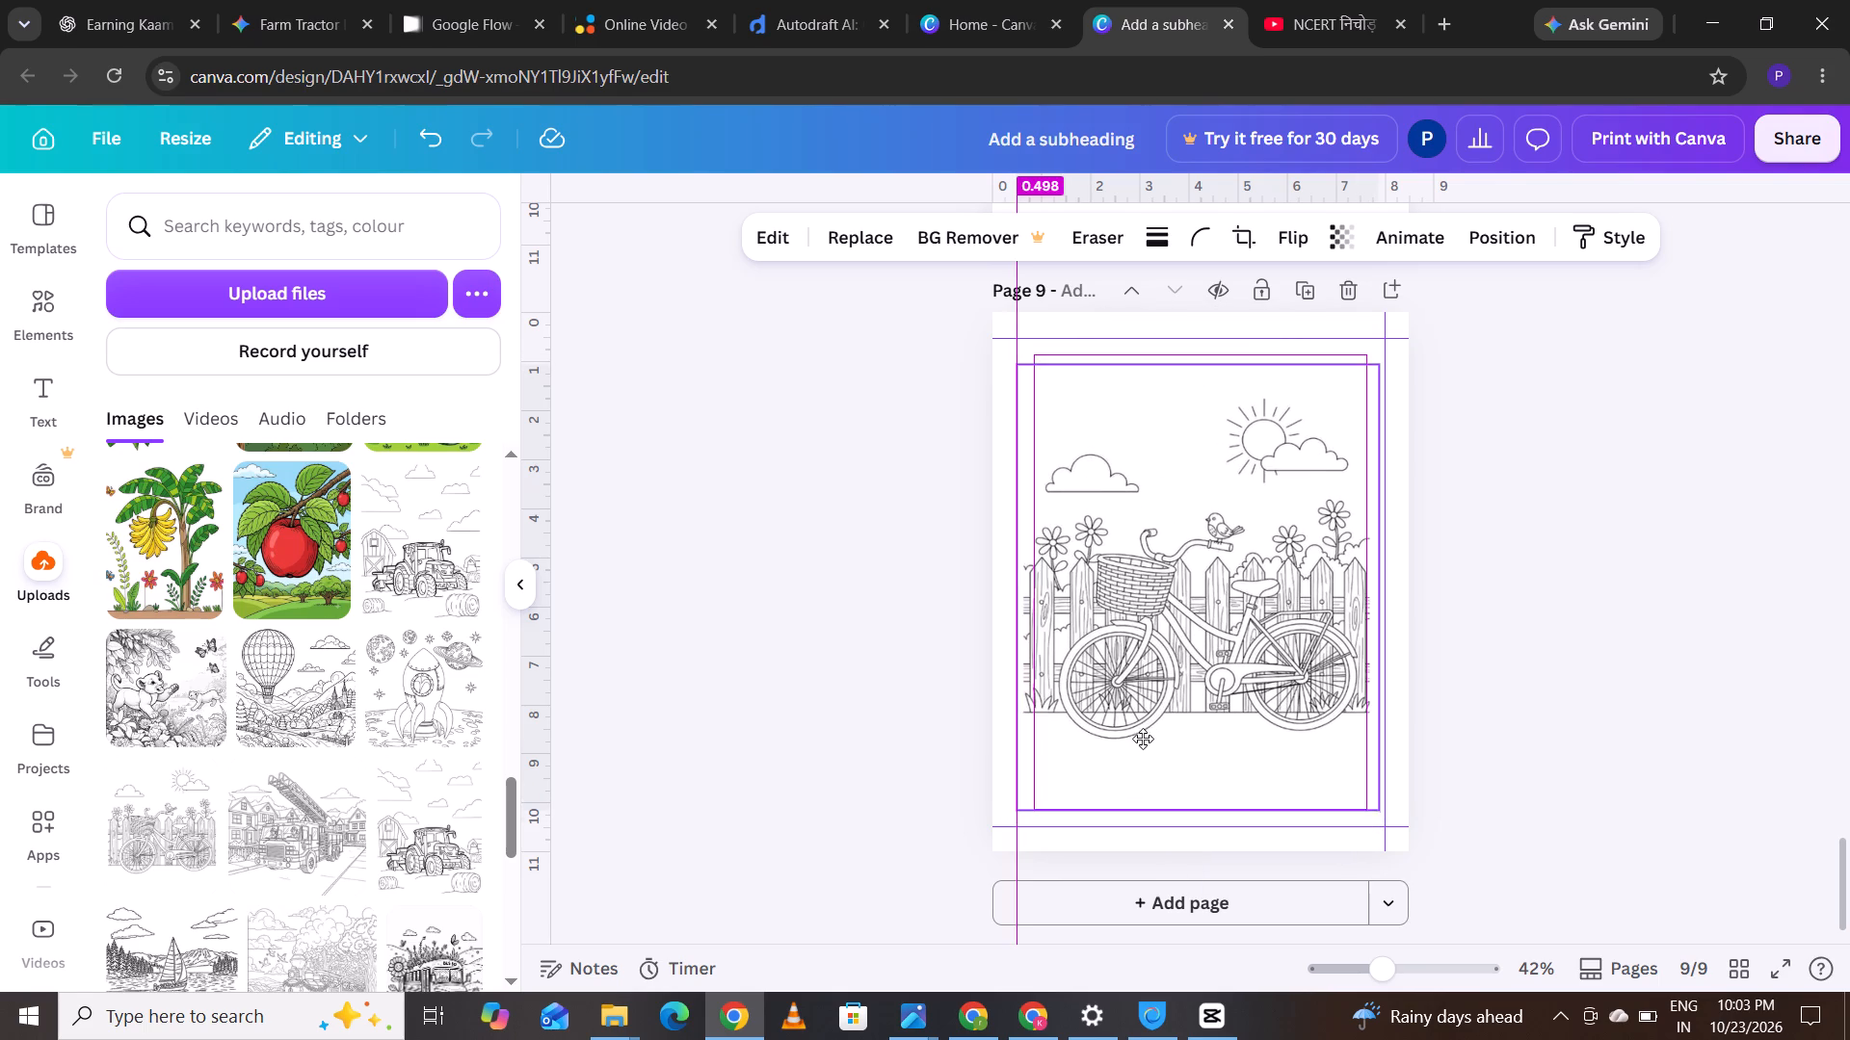
drag(1143, 739, 1139, 737)
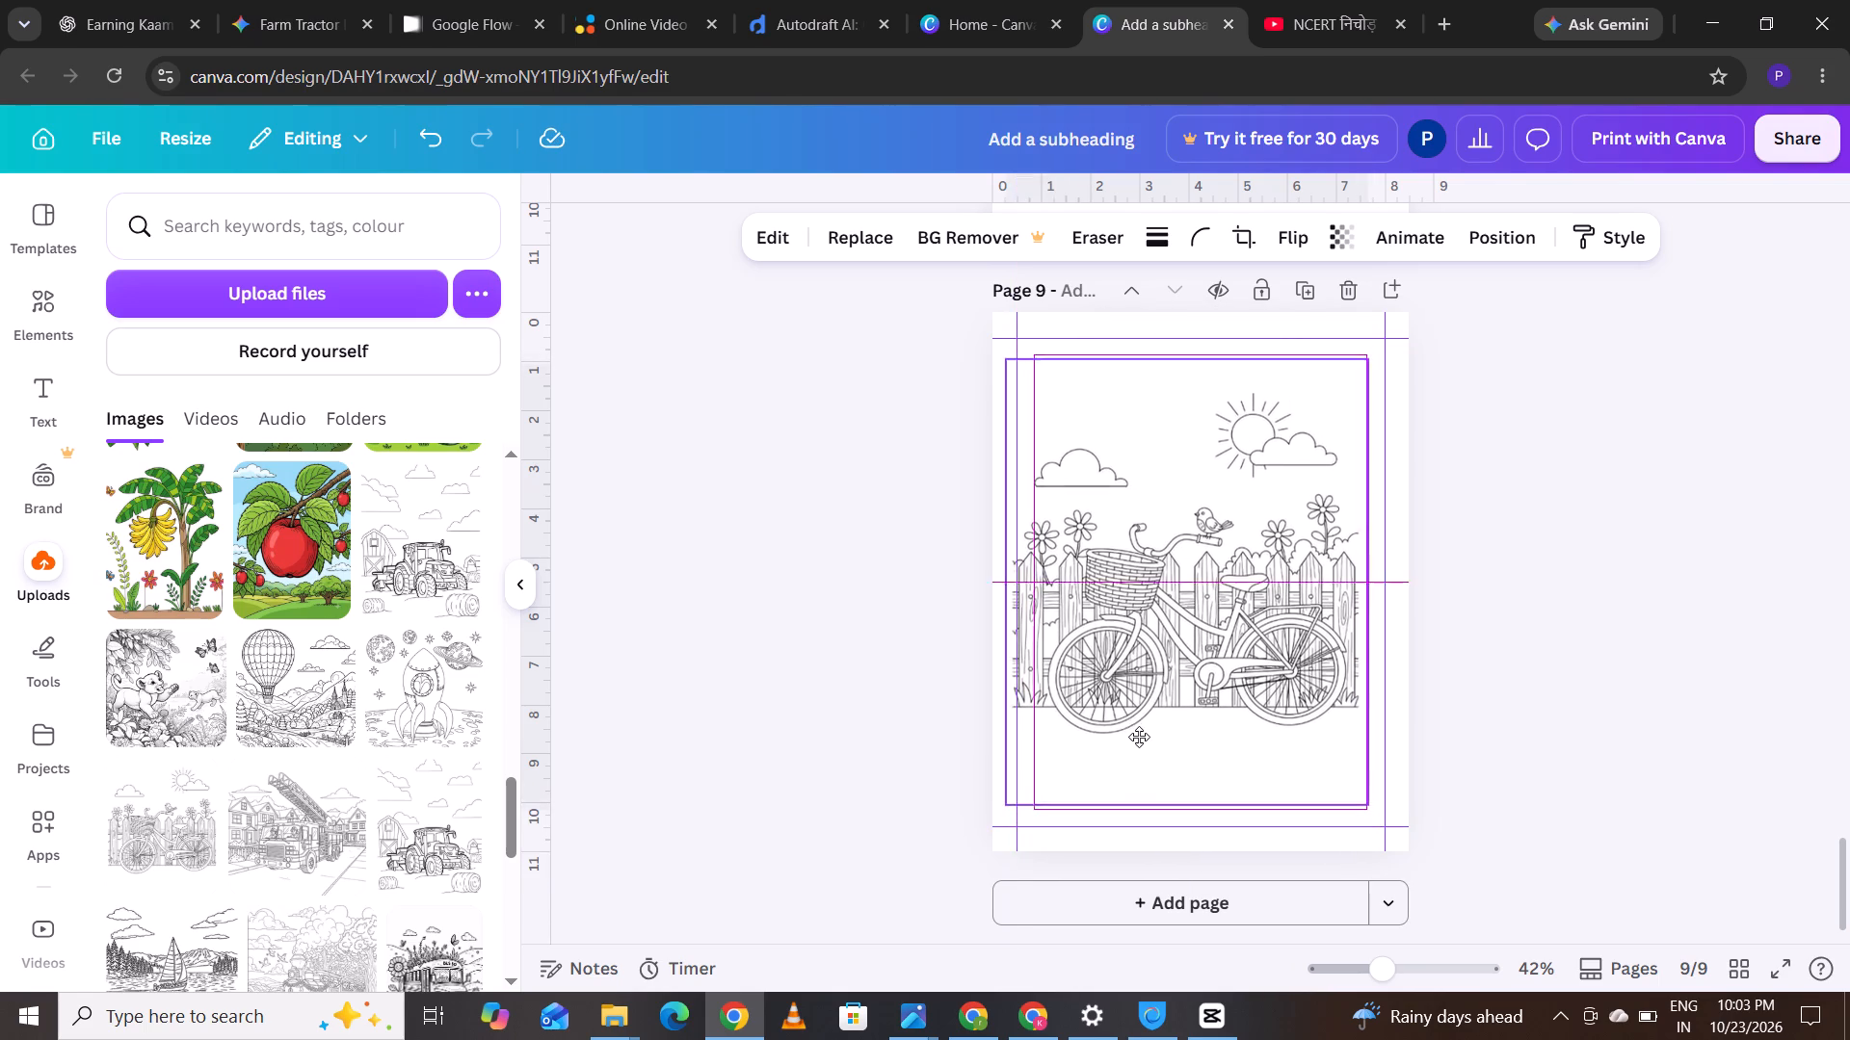
drag(1139, 737, 1147, 736)
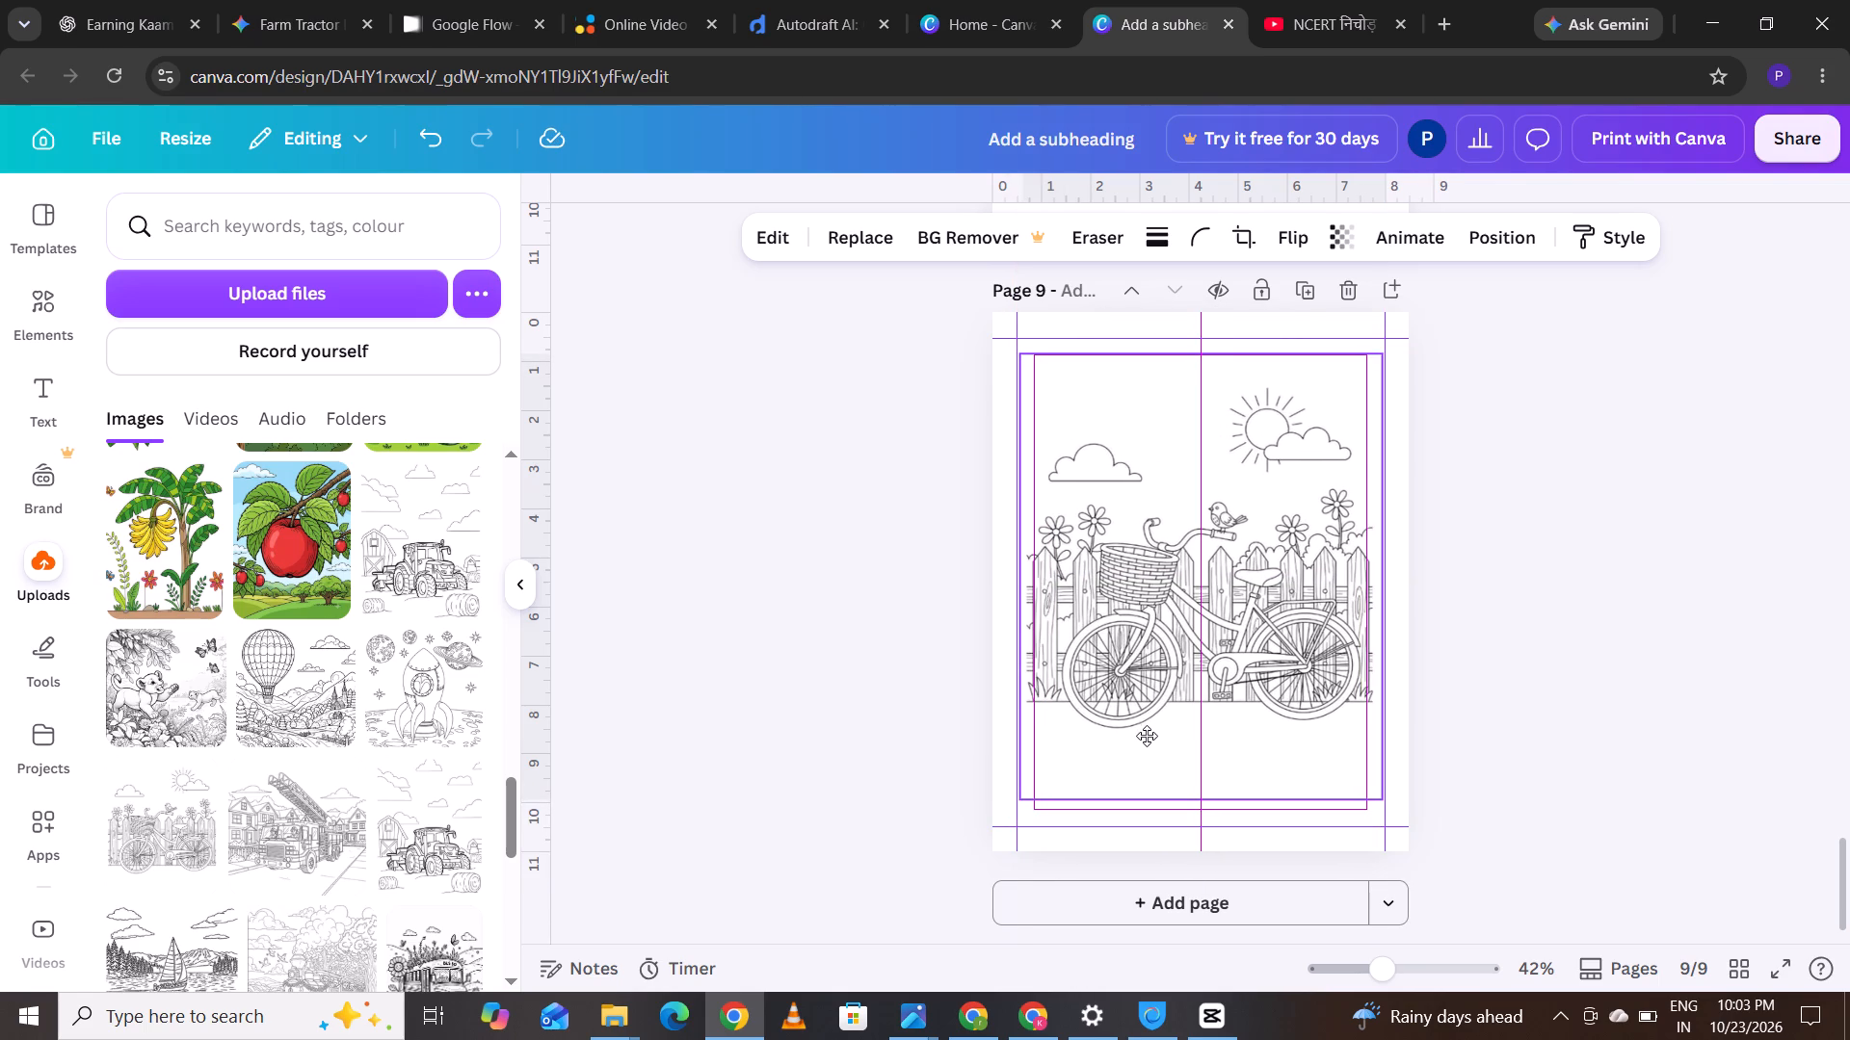
drag(1147, 736, 1106, 742)
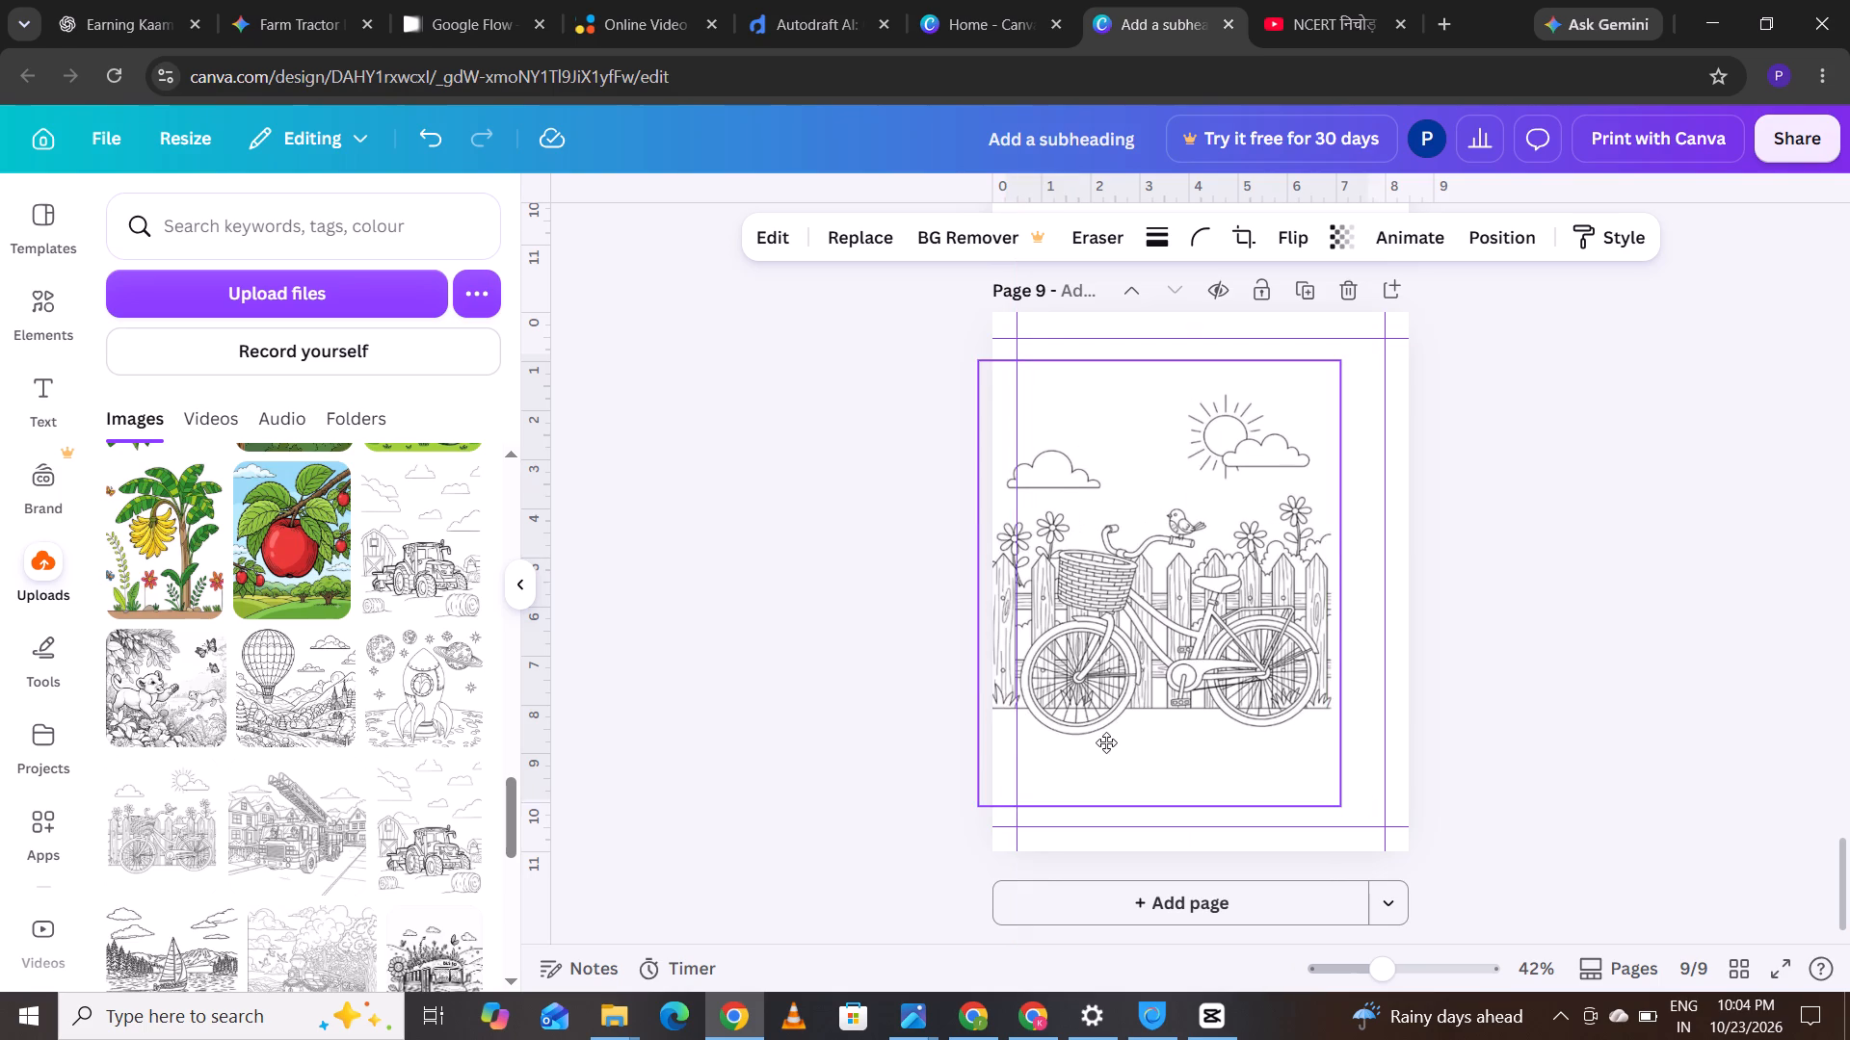
drag(1106, 742, 1150, 742)
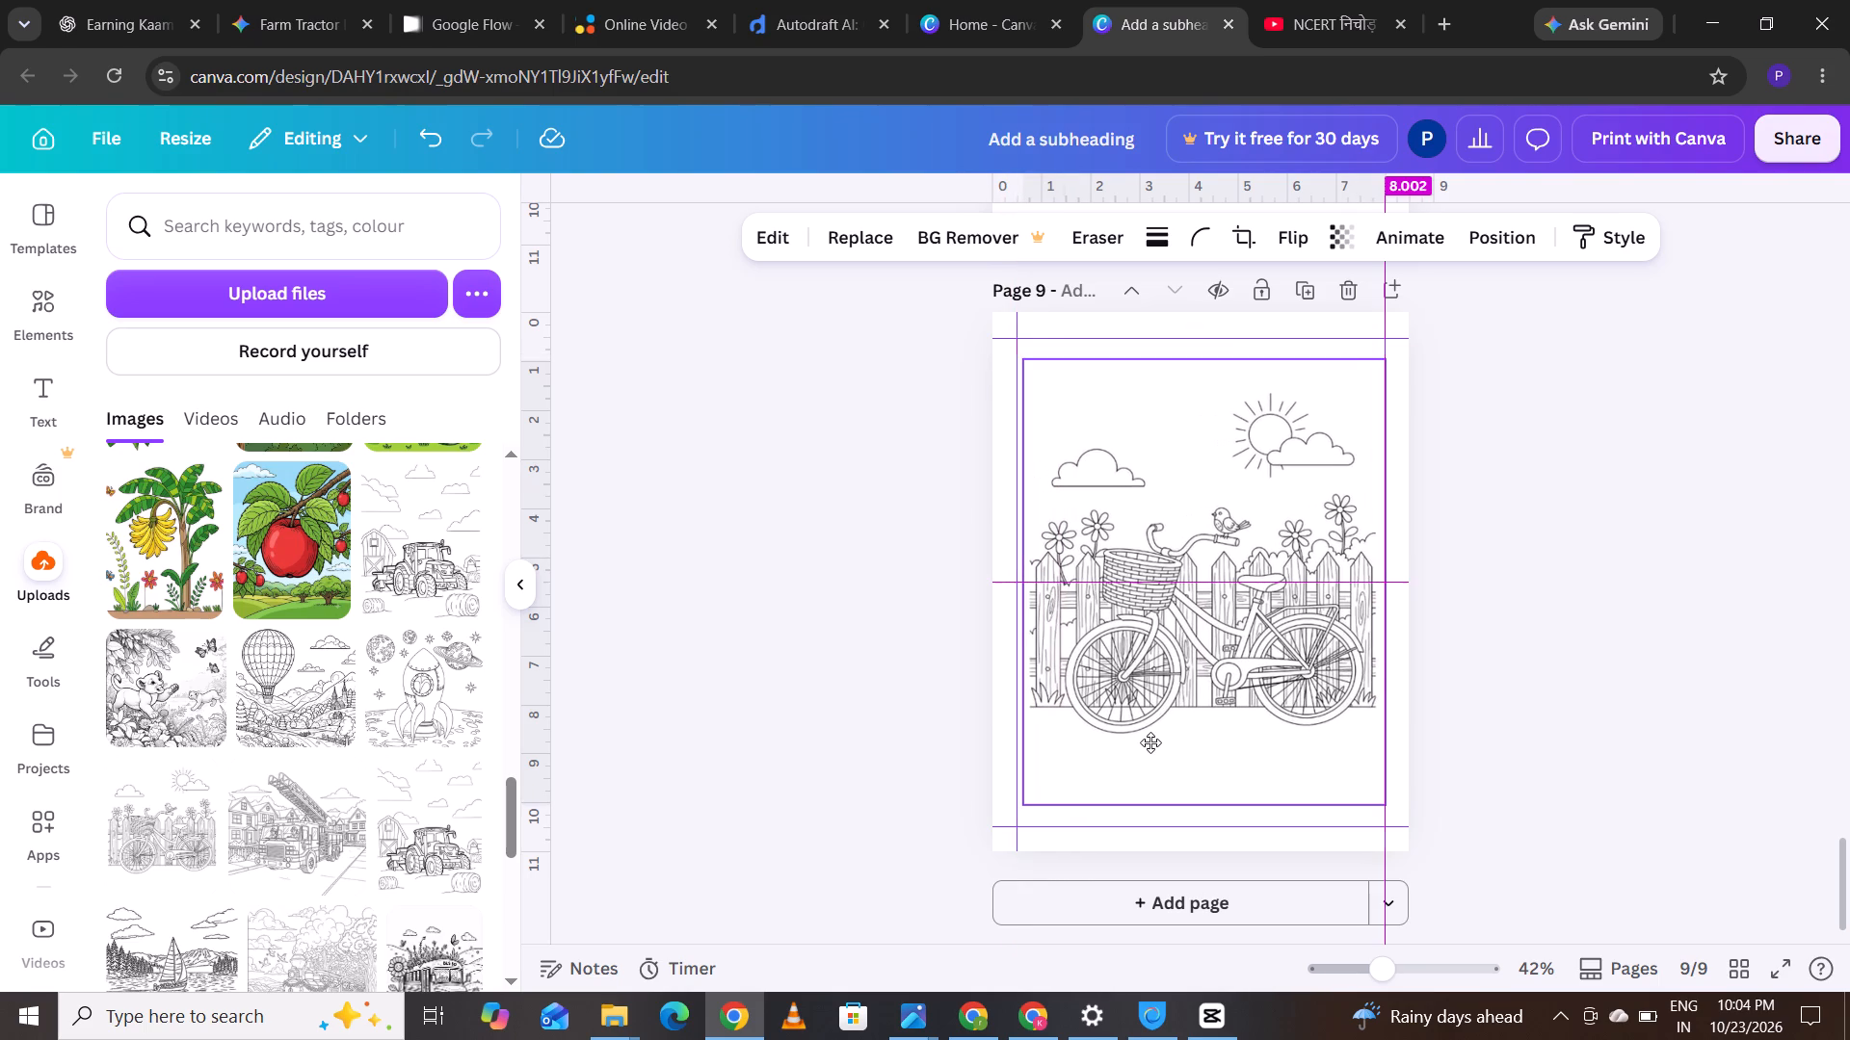
drag(1150, 742, 1150, 746)
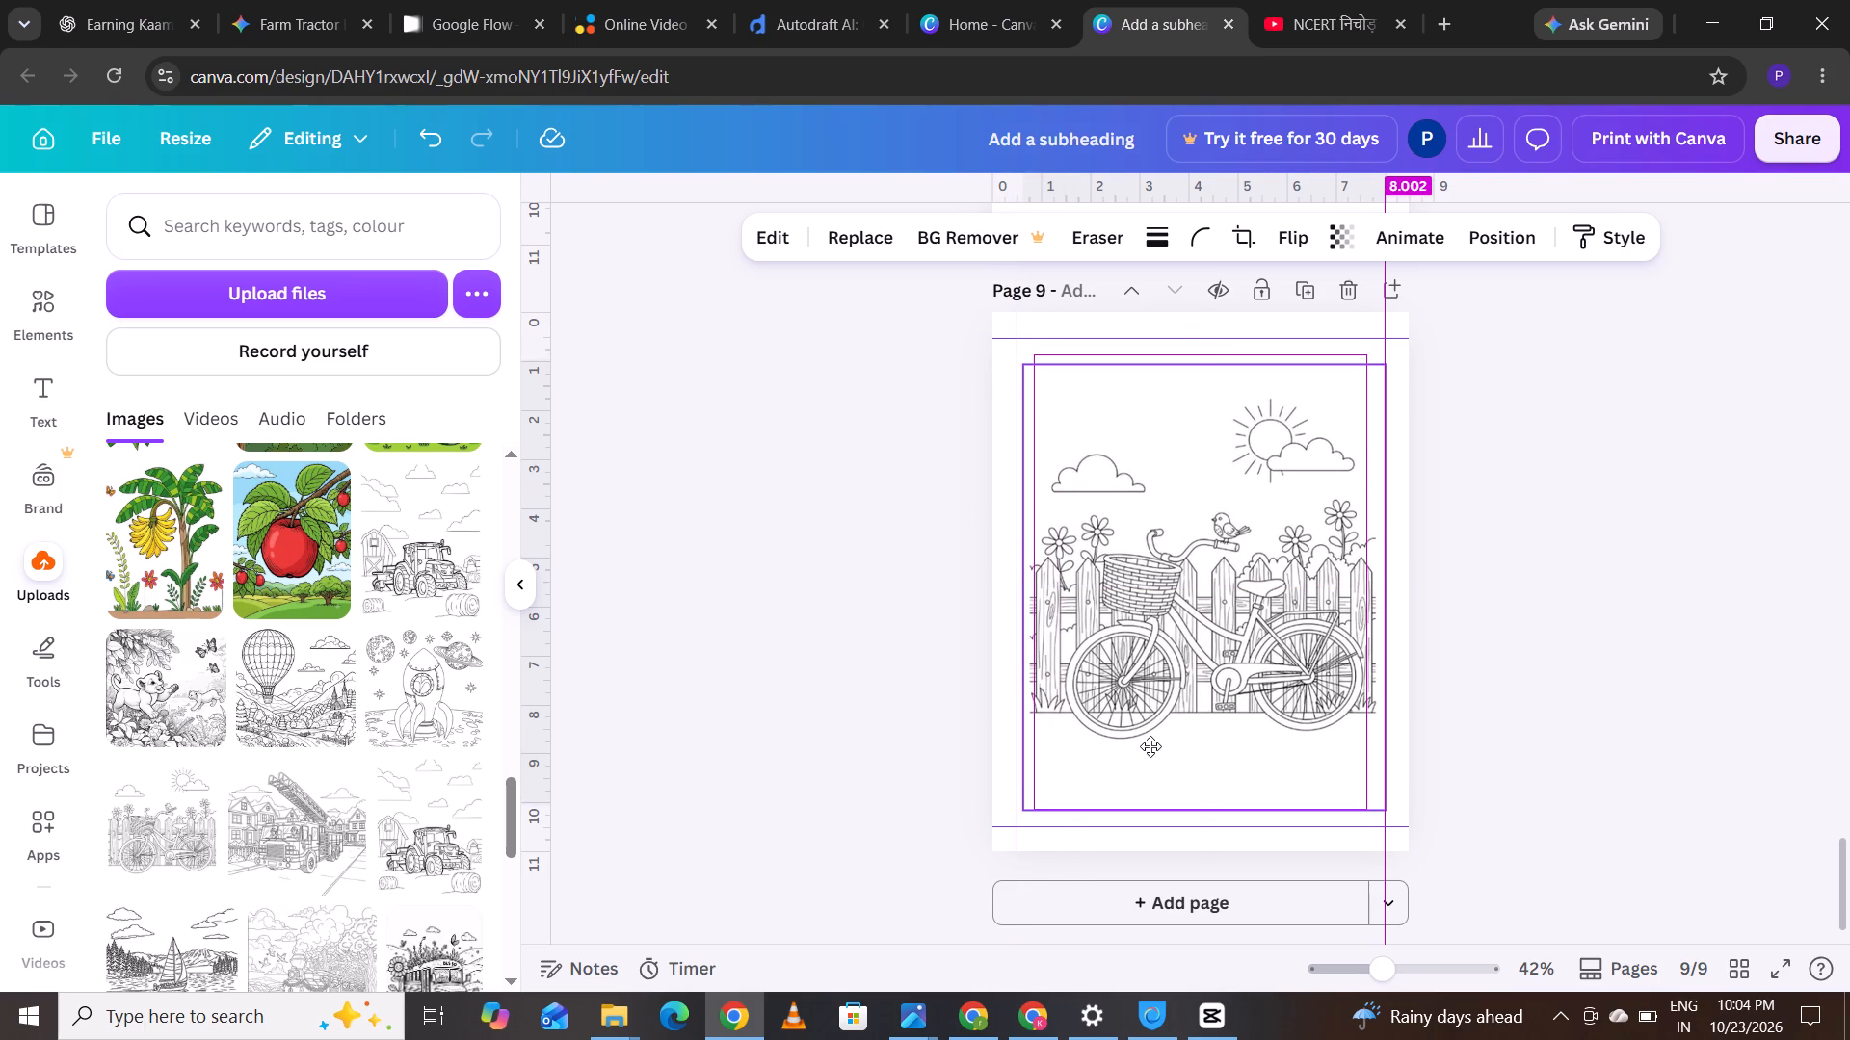
drag(1150, 746, 1147, 746)
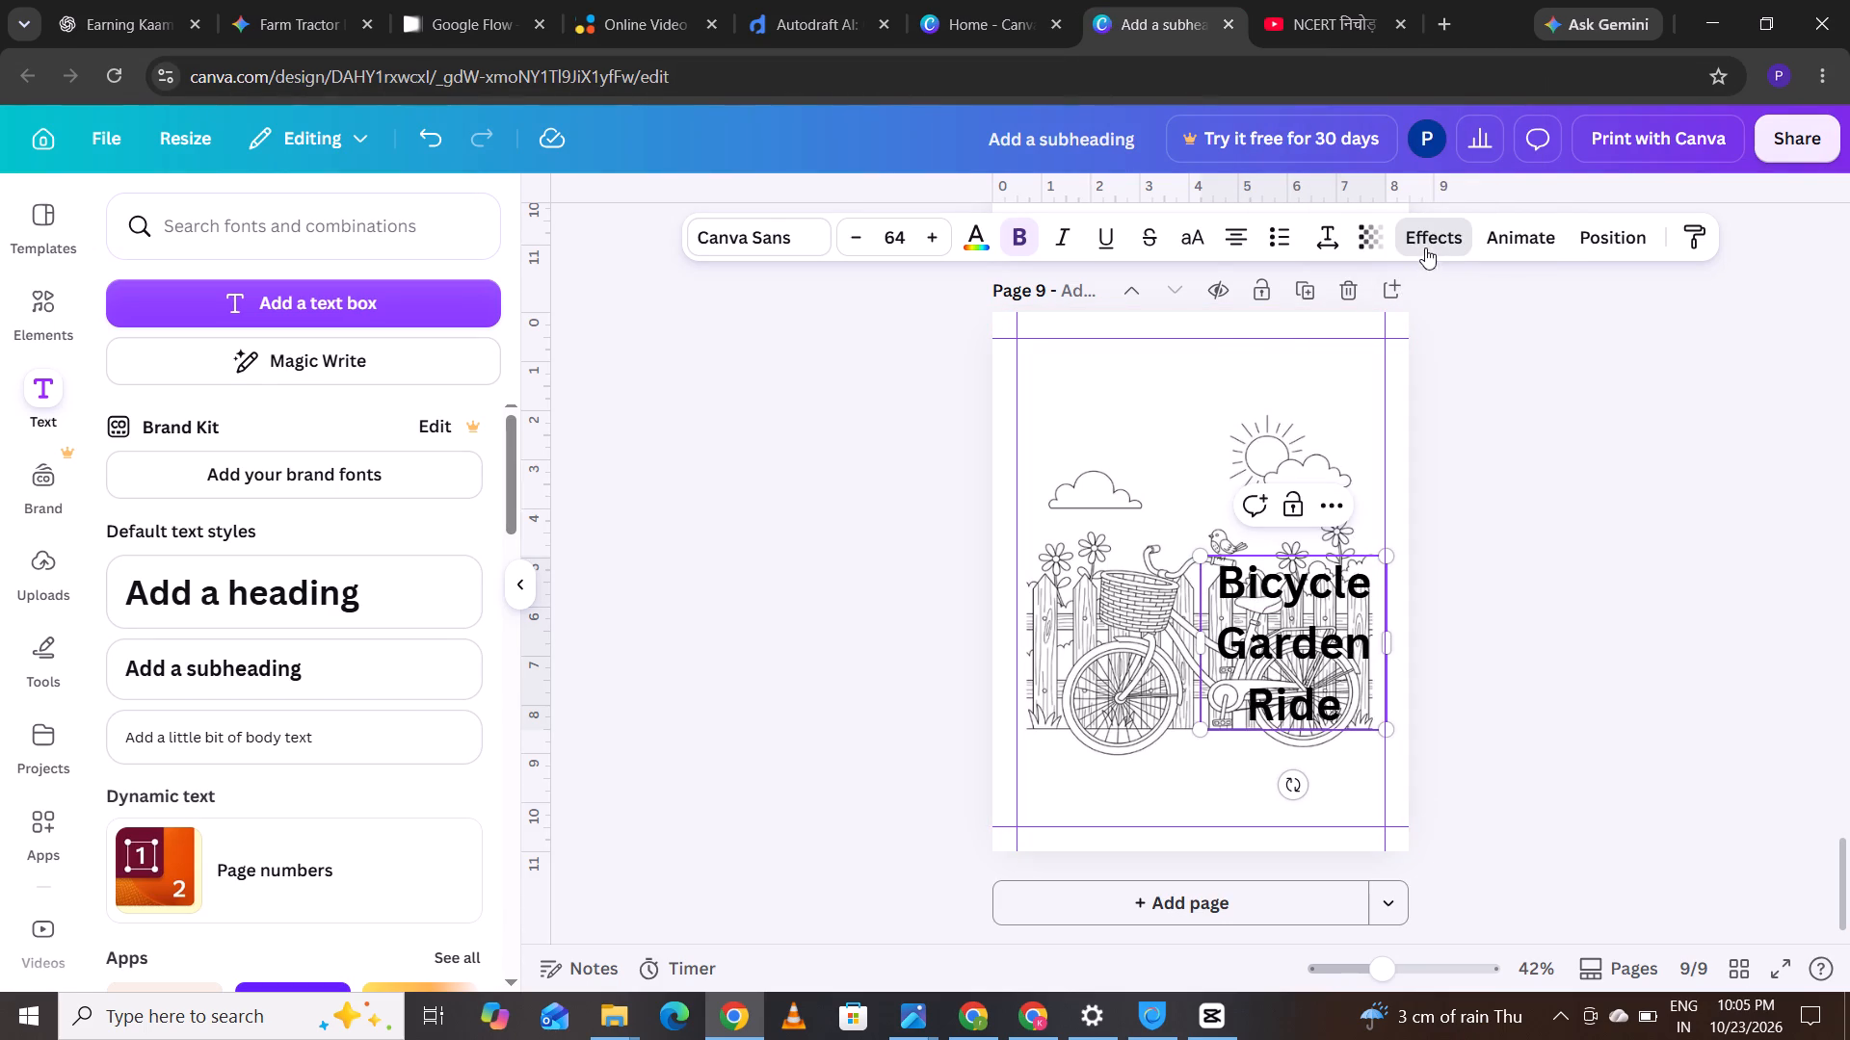
click(176, 653)
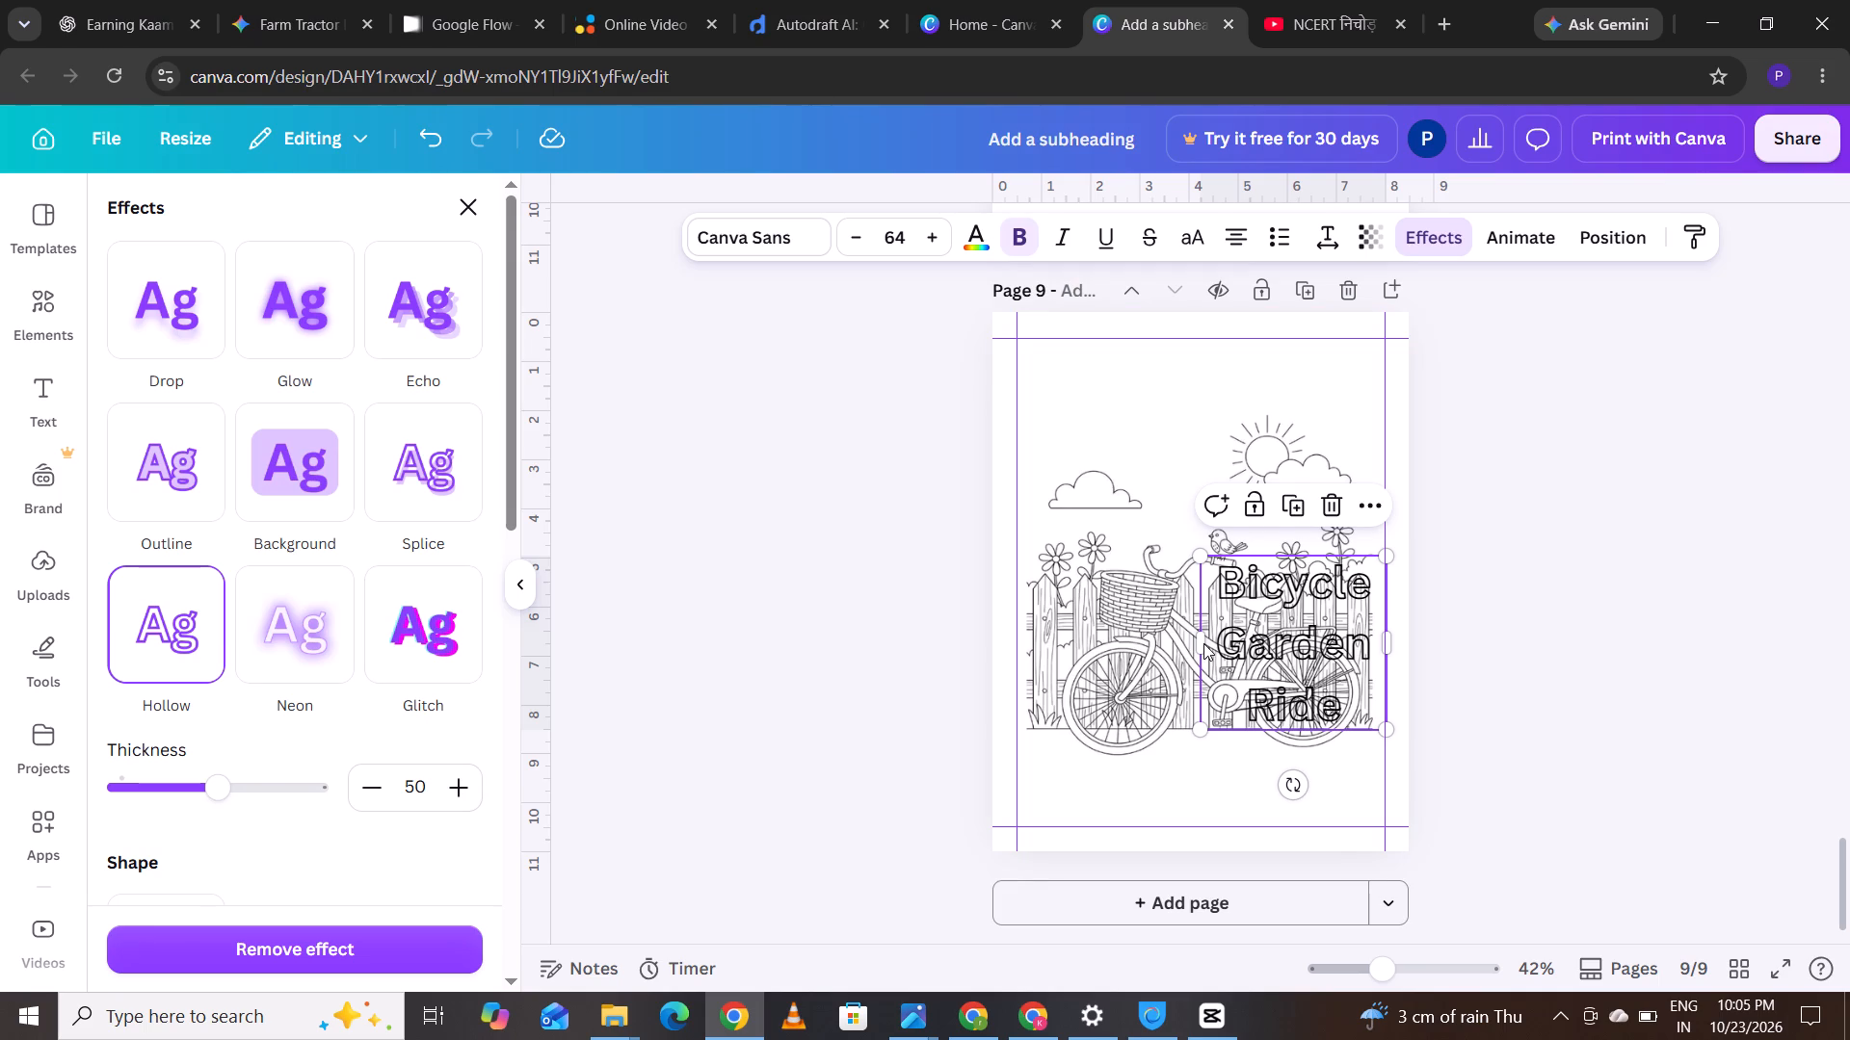
drag(1191, 641, 991, 638)
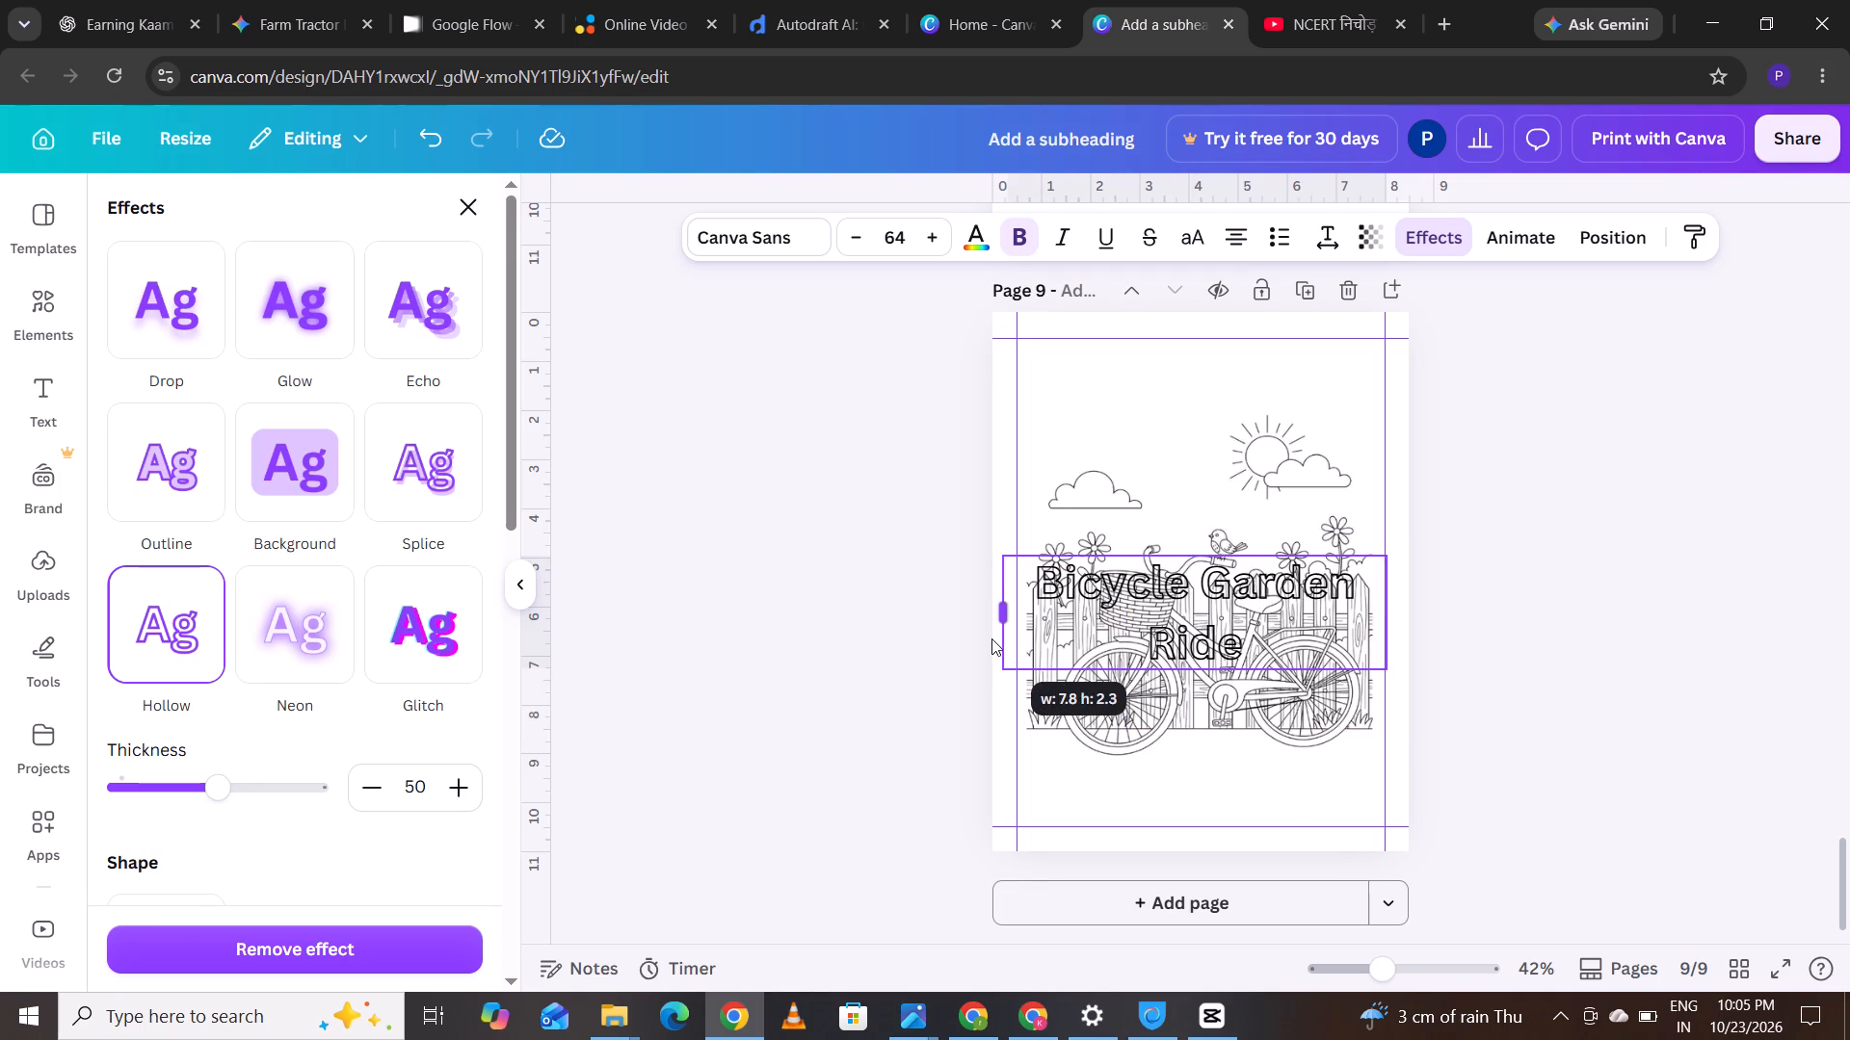
drag(991, 638, 941, 640)
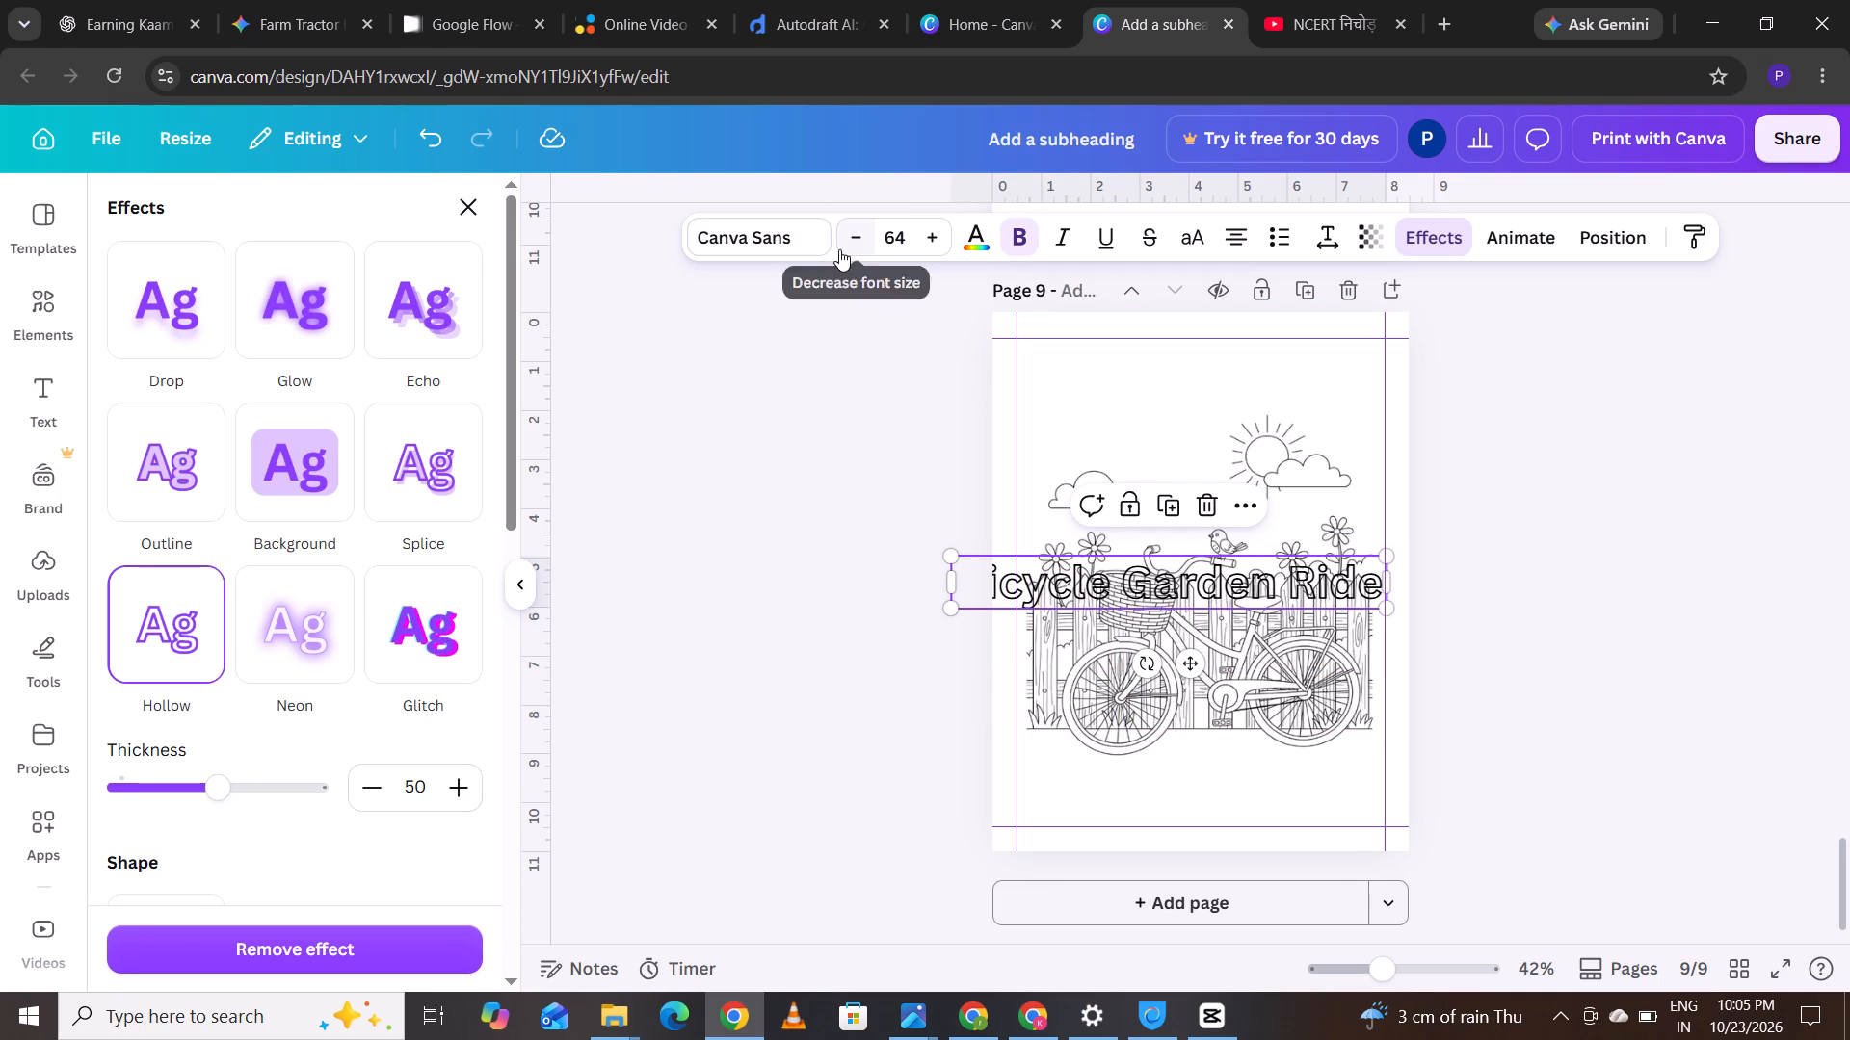
double_click(839, 249)
triple_click(839, 249)
double_click(839, 249)
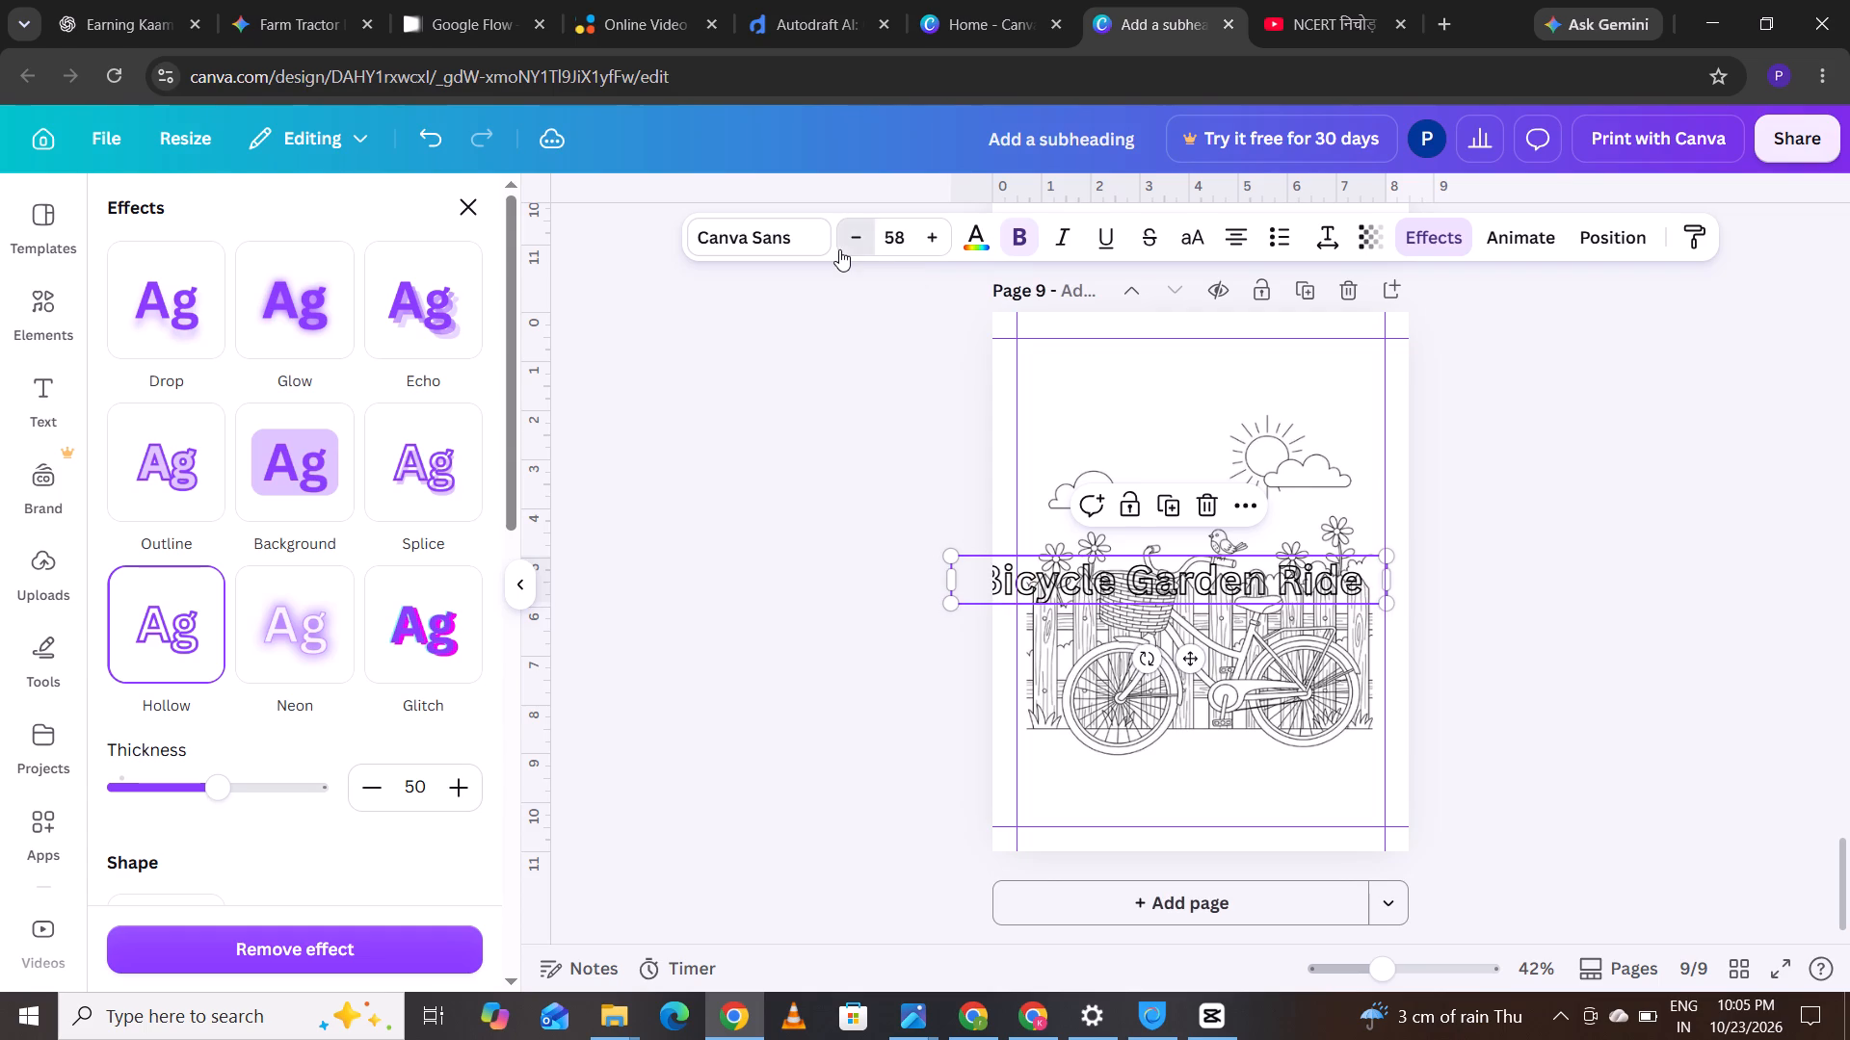
click(839, 249)
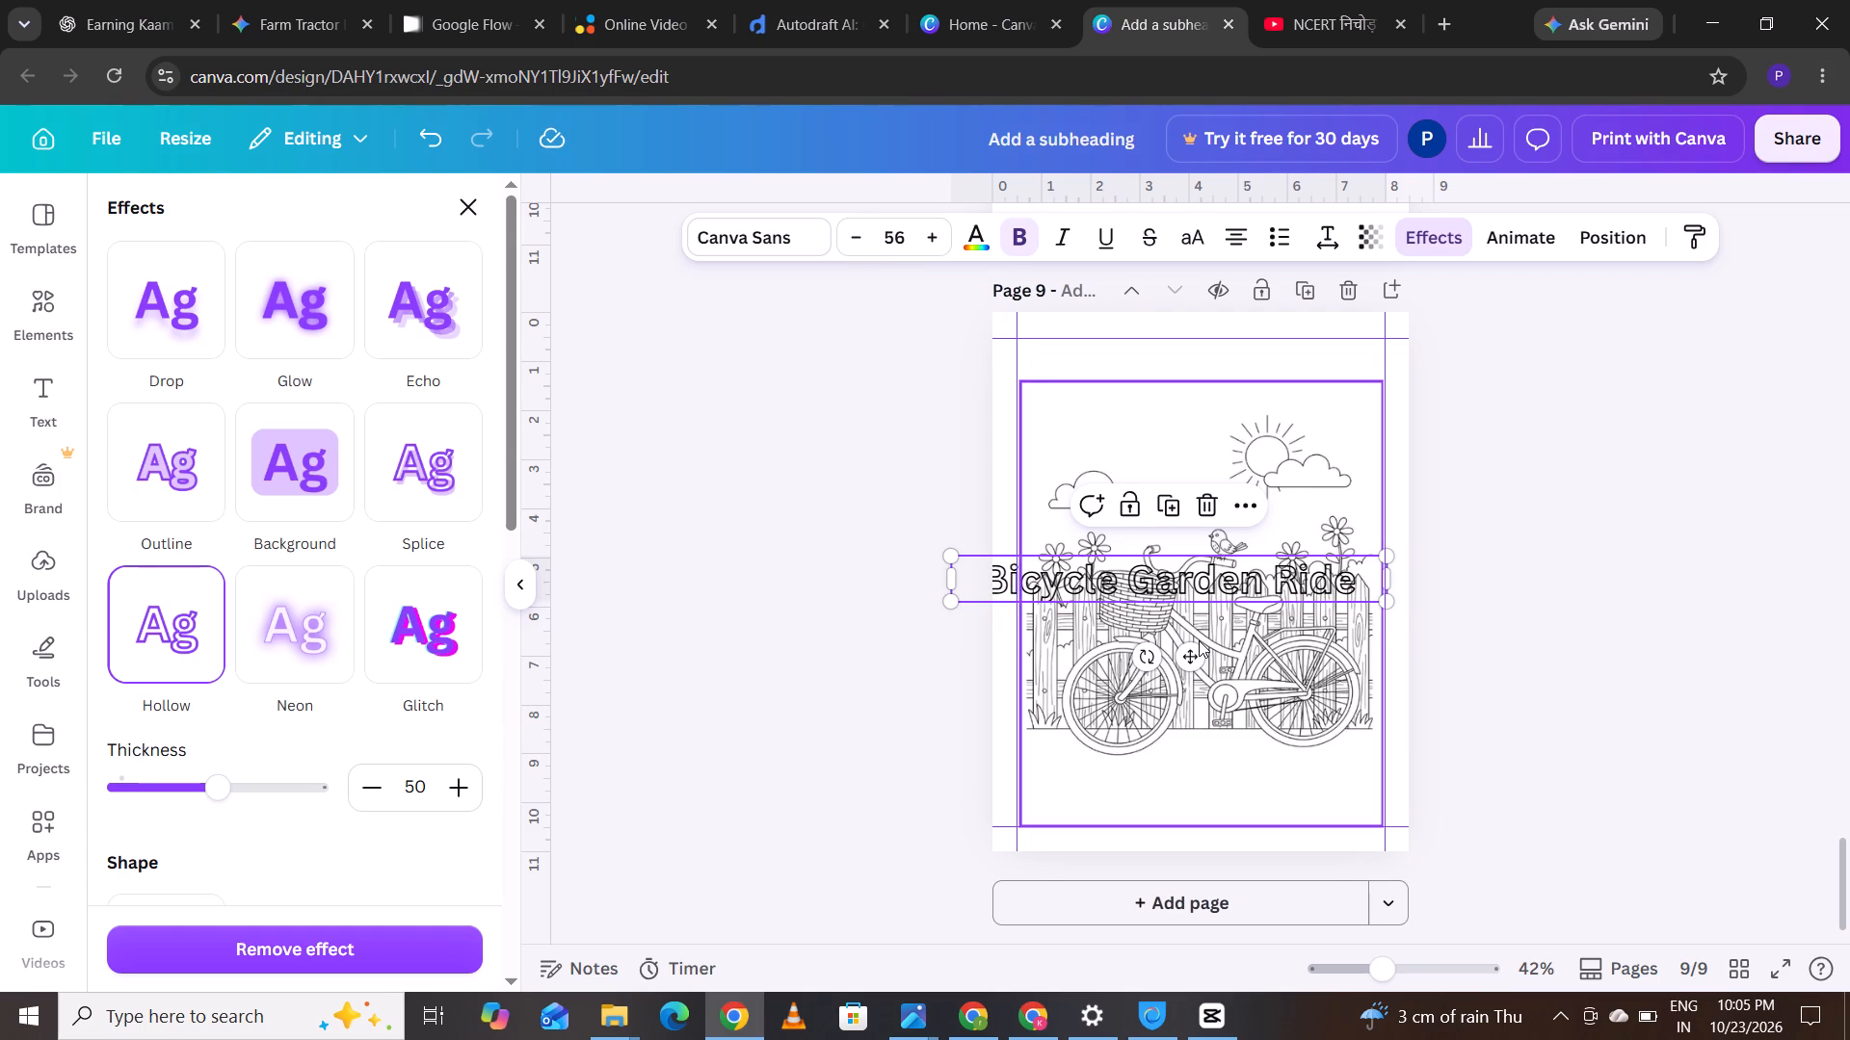
Move the bicycle title up to the top margin guide, shrink it to about size 53.6, and centre it between the side margins.
drag(1198, 663, 1232, 499)
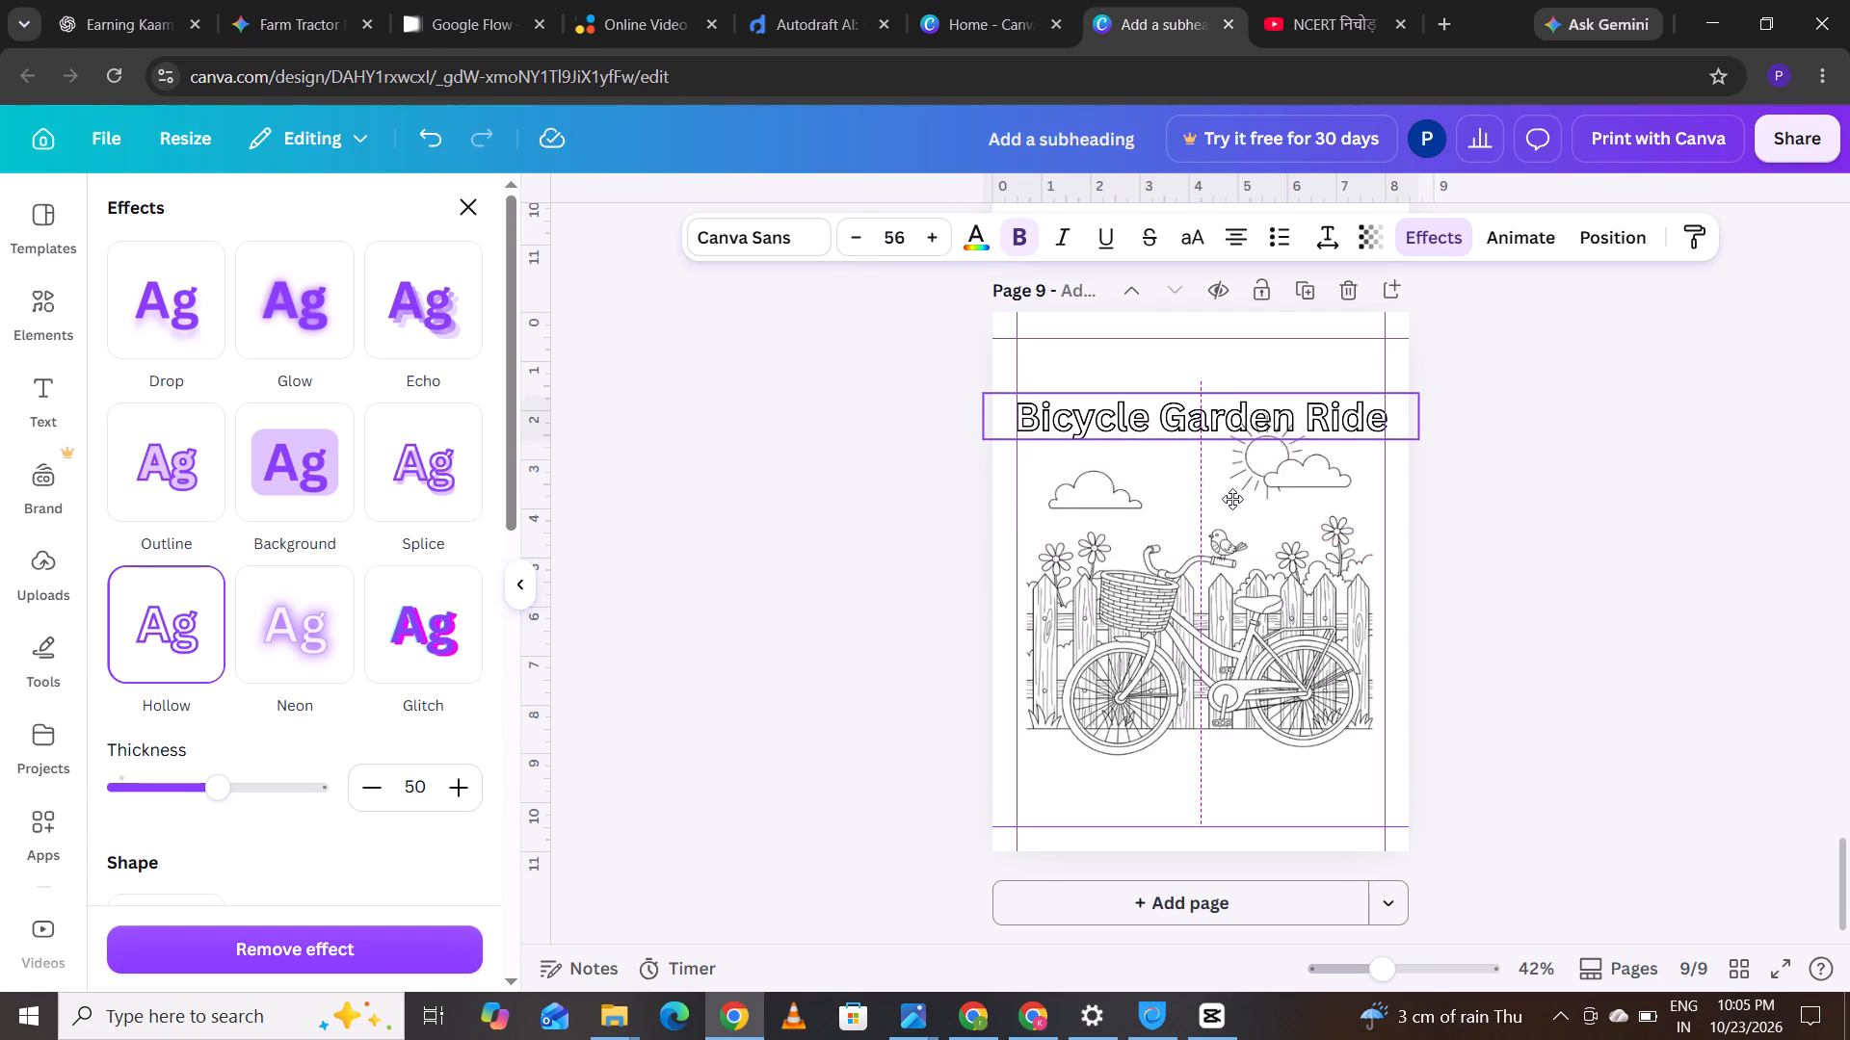
drag(1232, 499, 1232, 448)
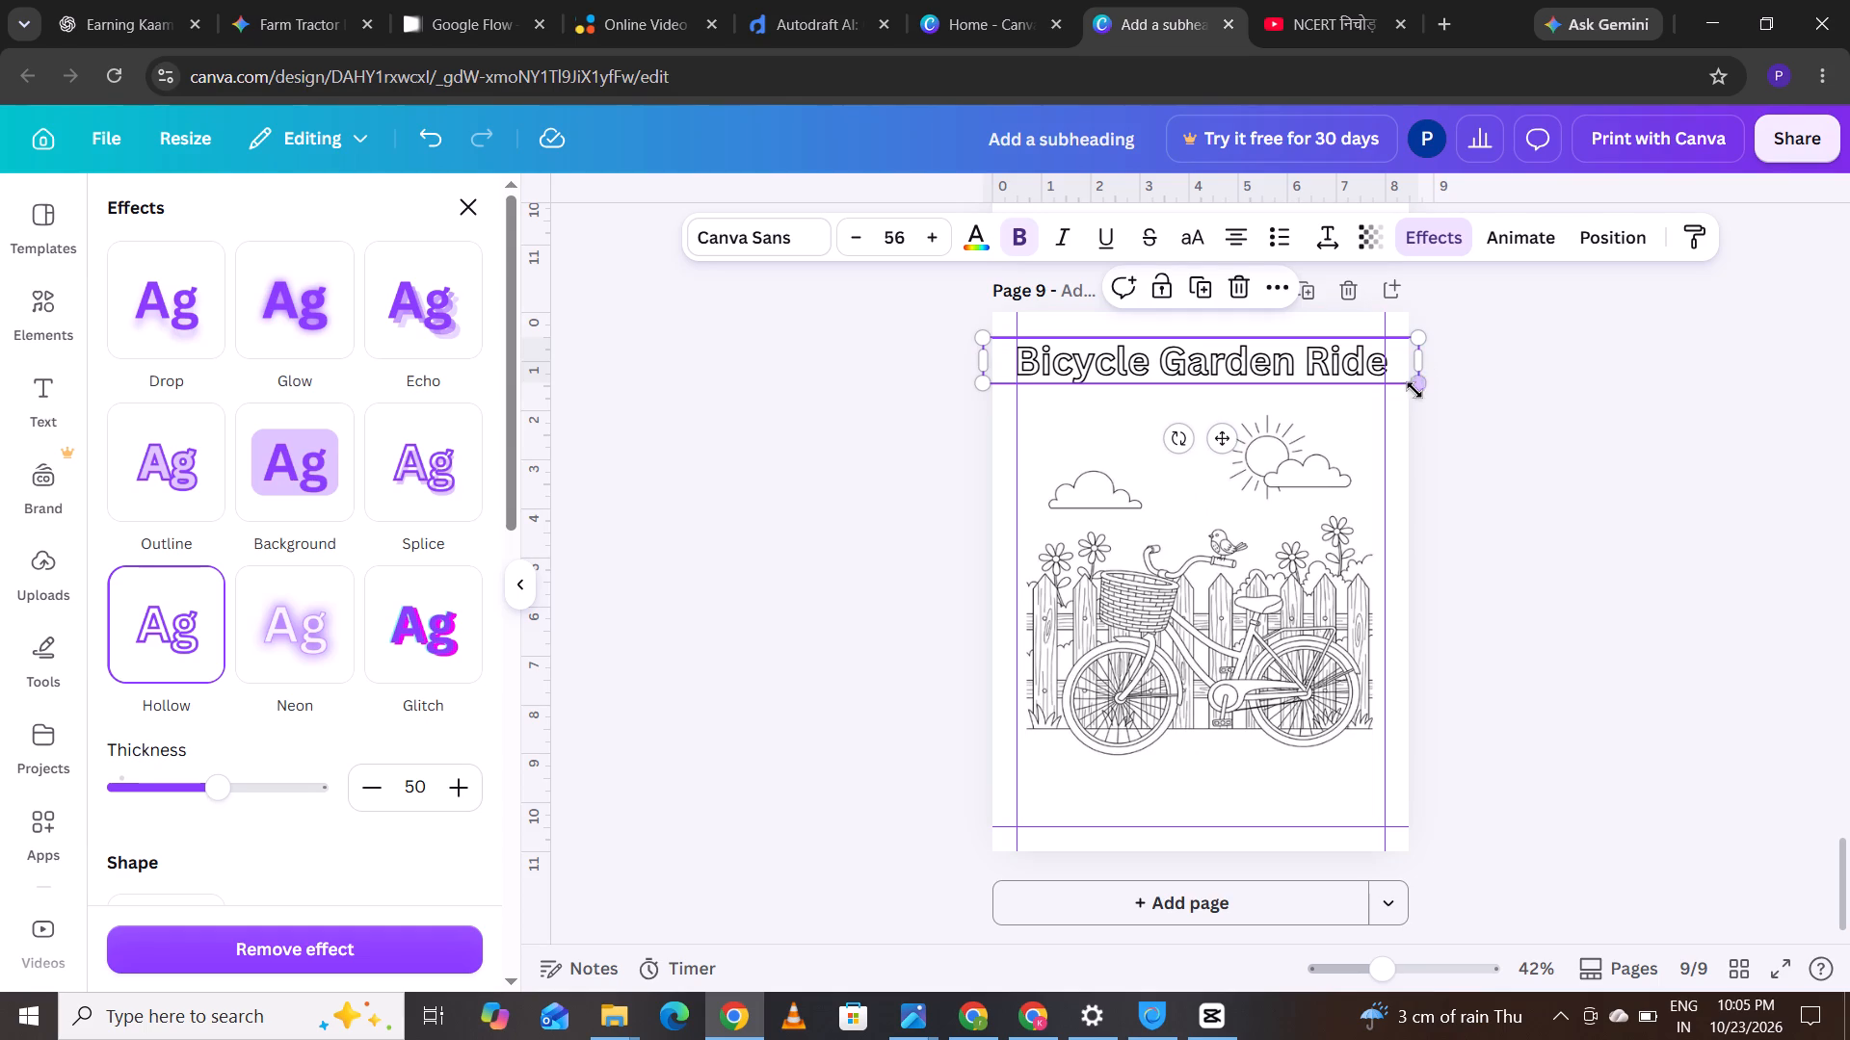
drag(1414, 388, 1390, 378)
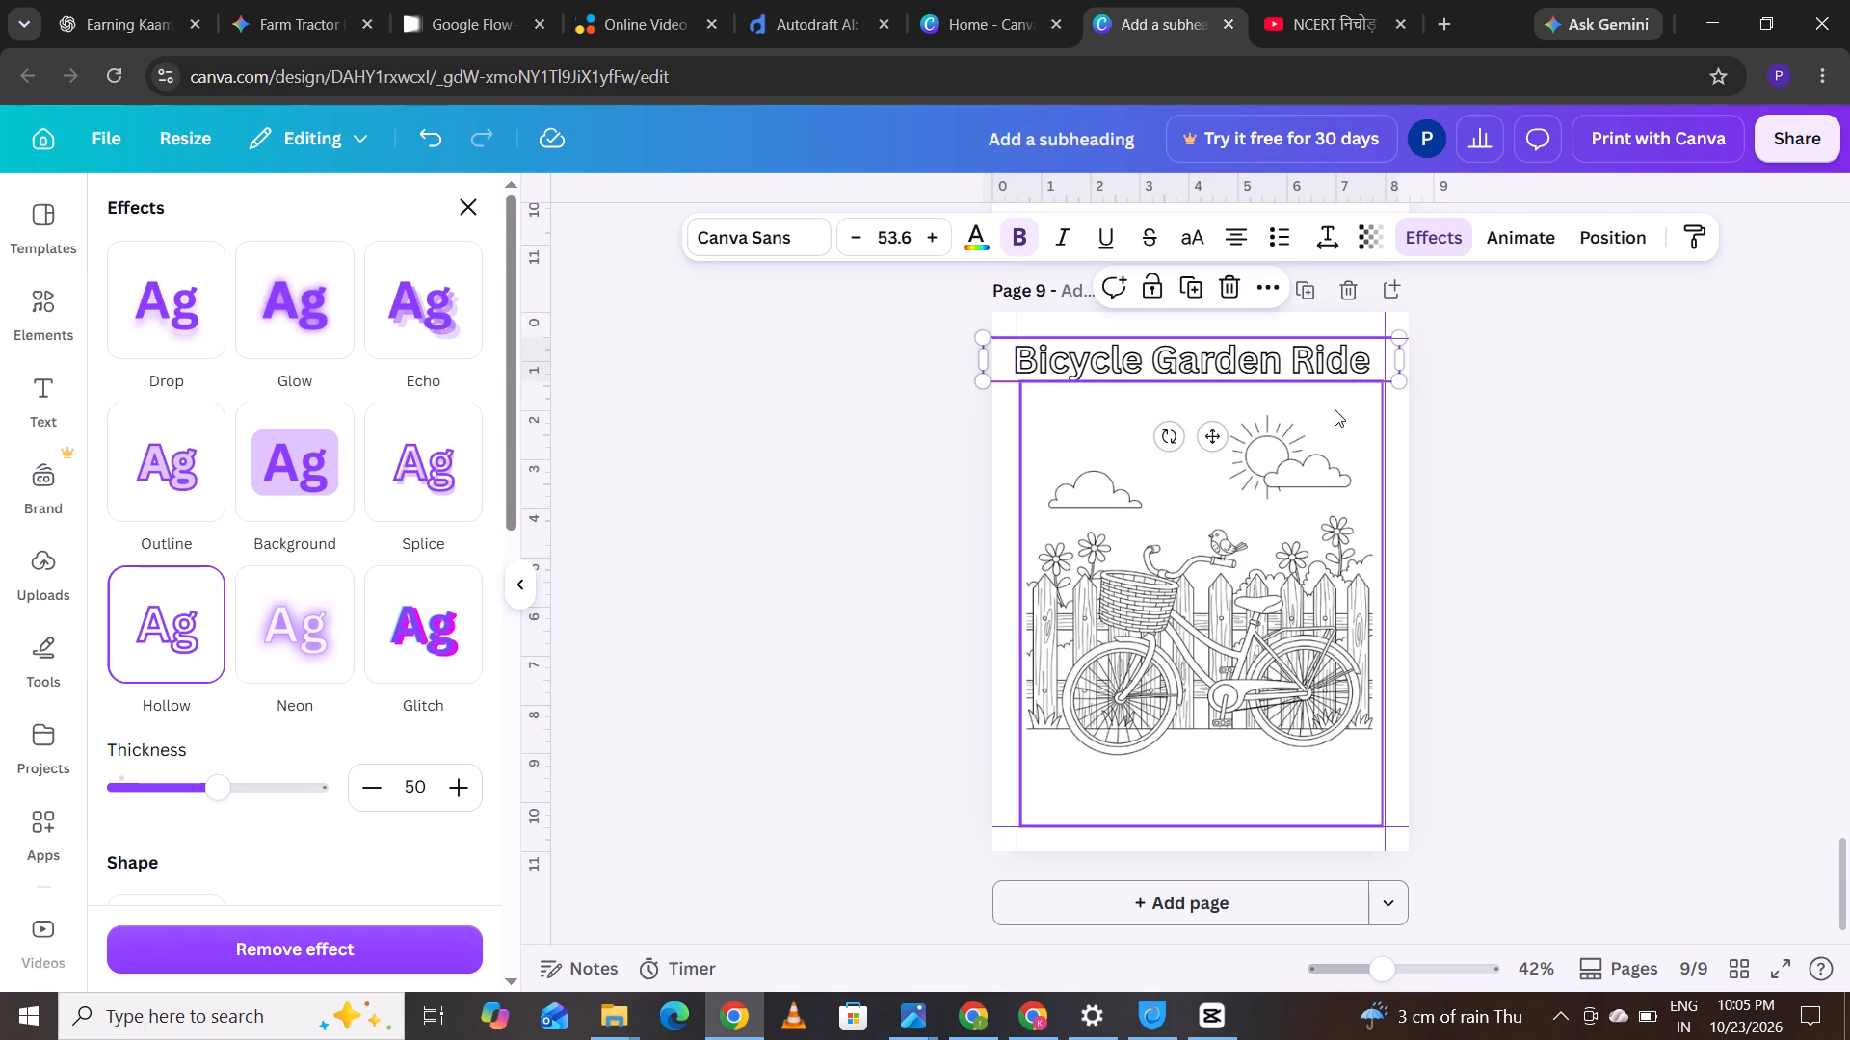
click(1207, 438)
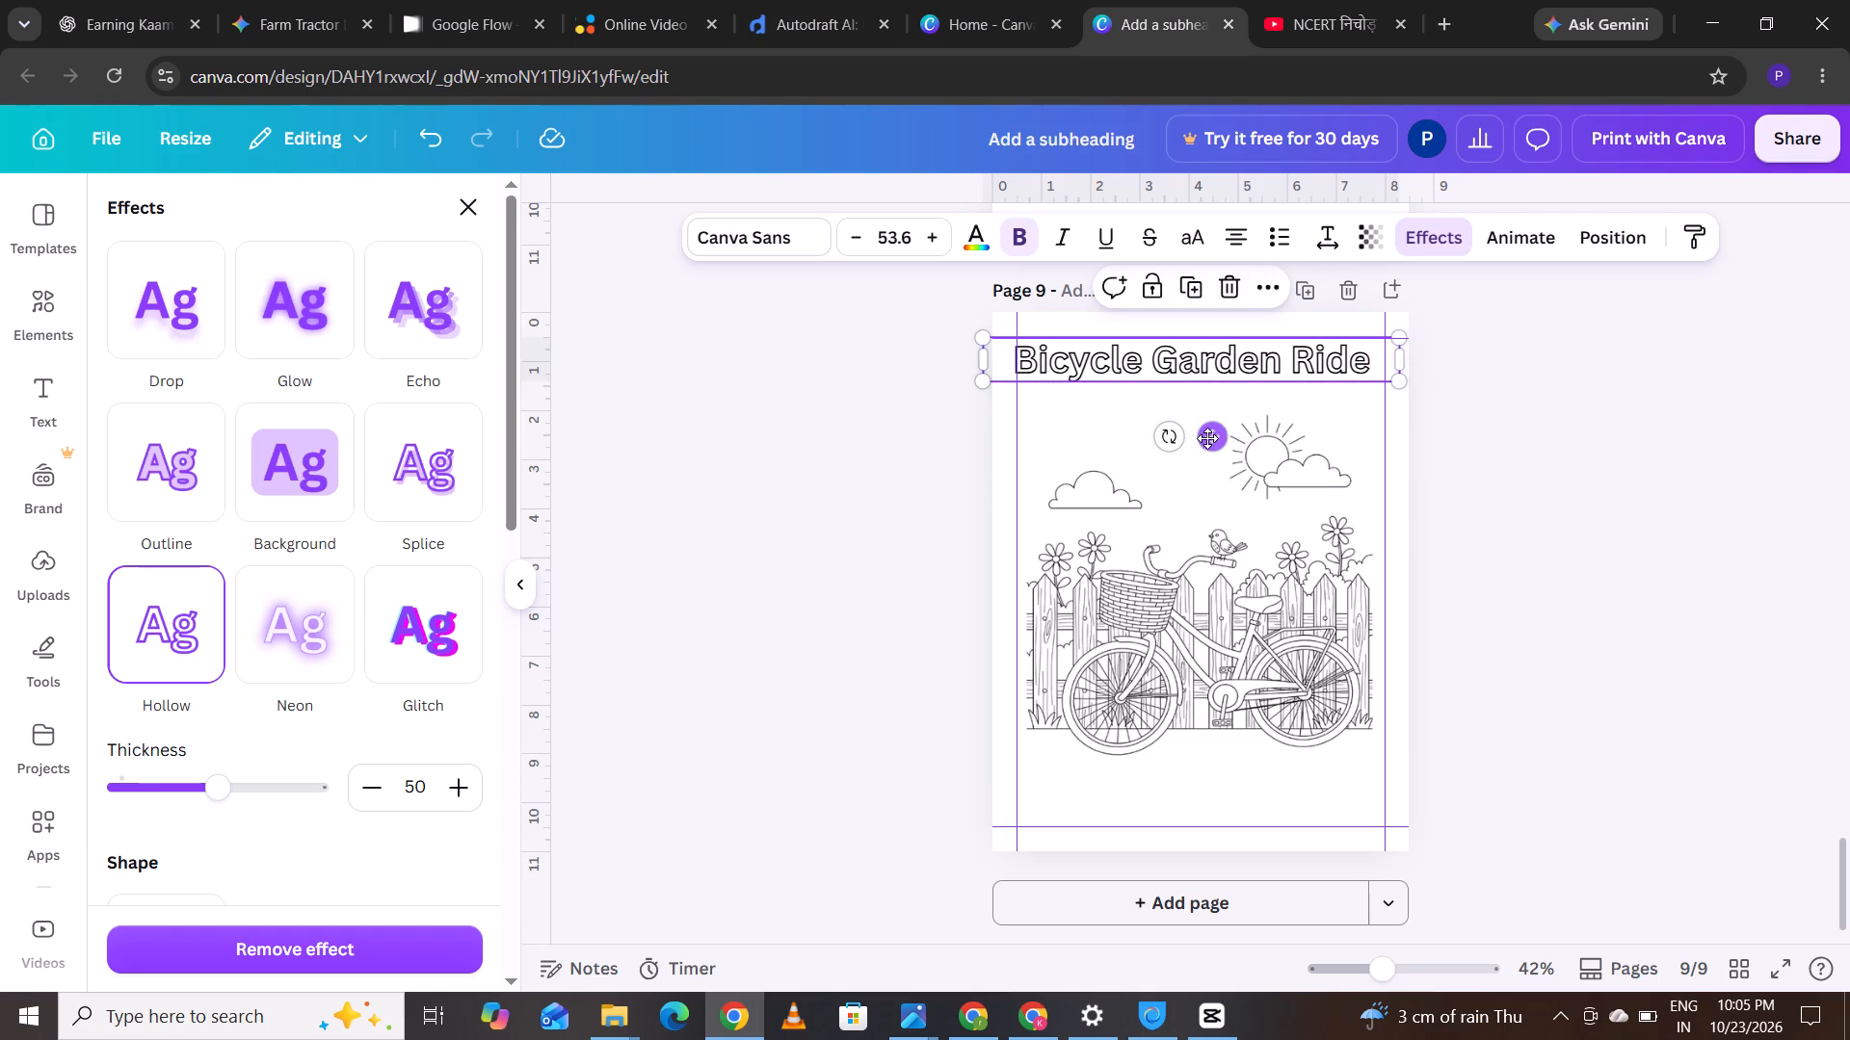
click(1219, 436)
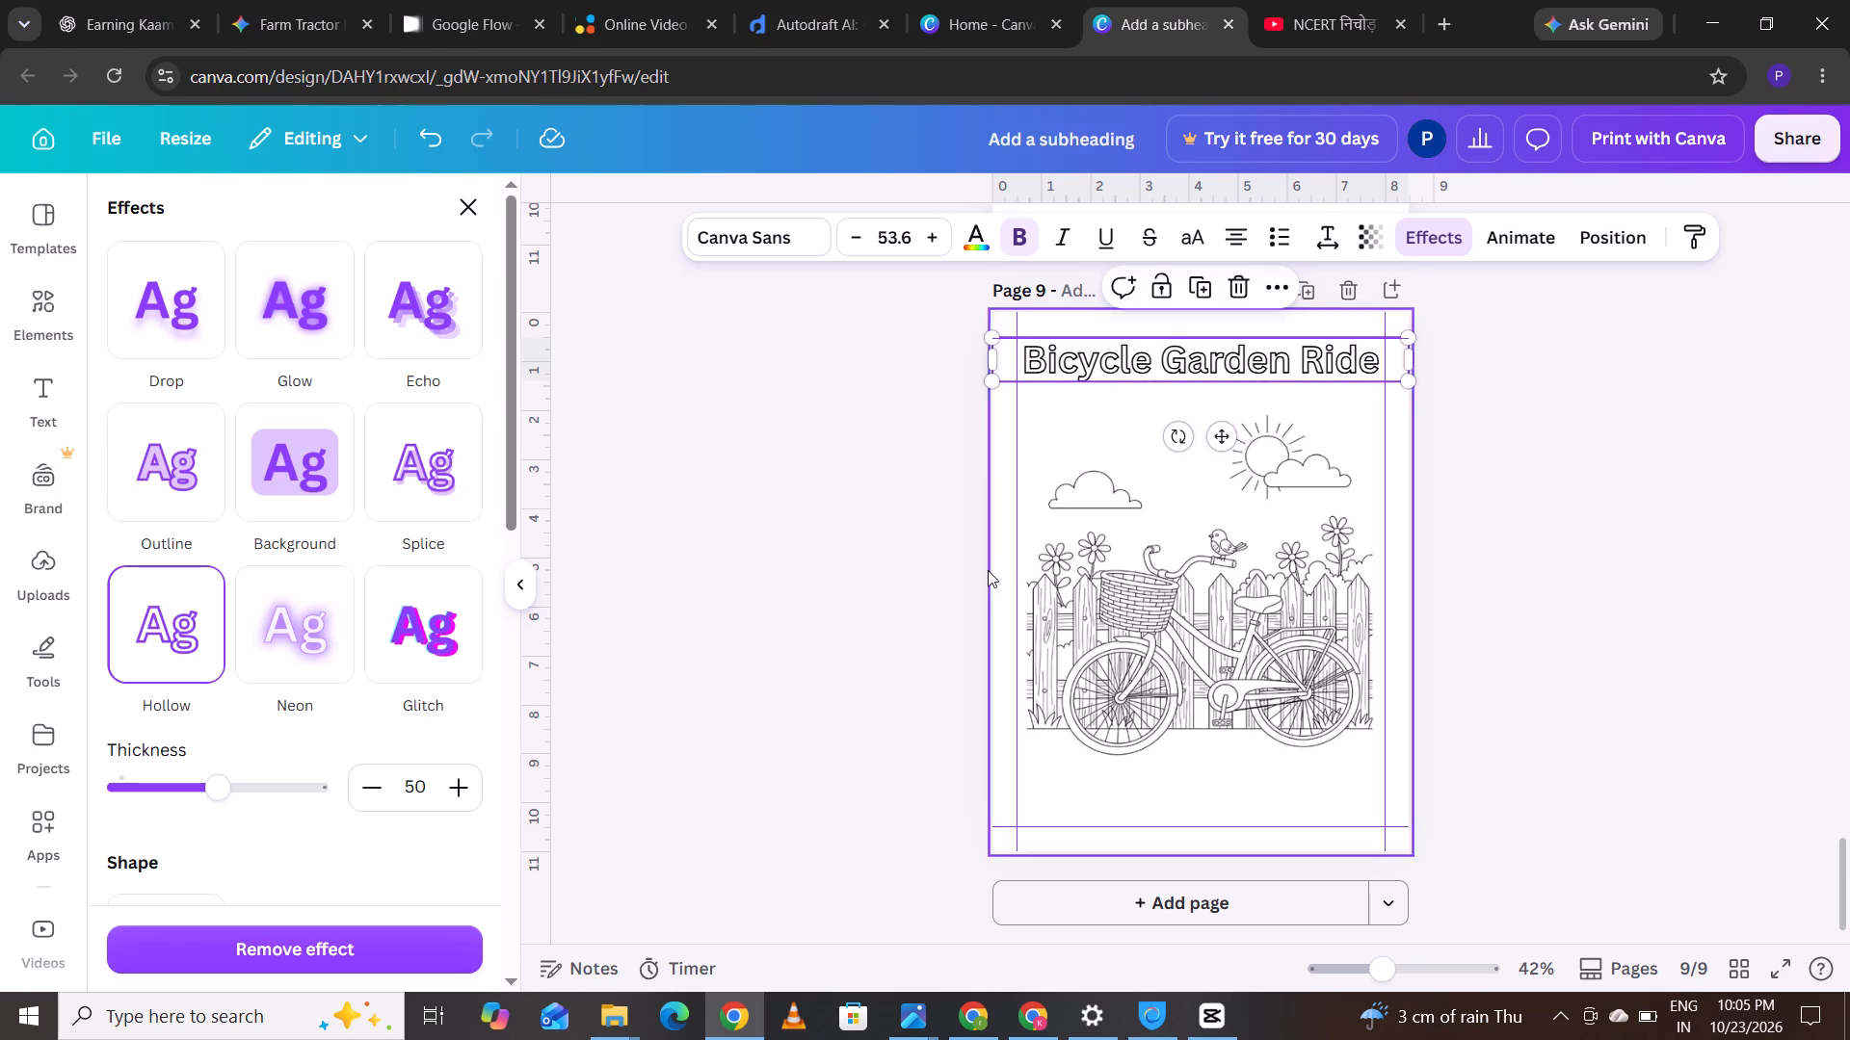
click(906, 543)
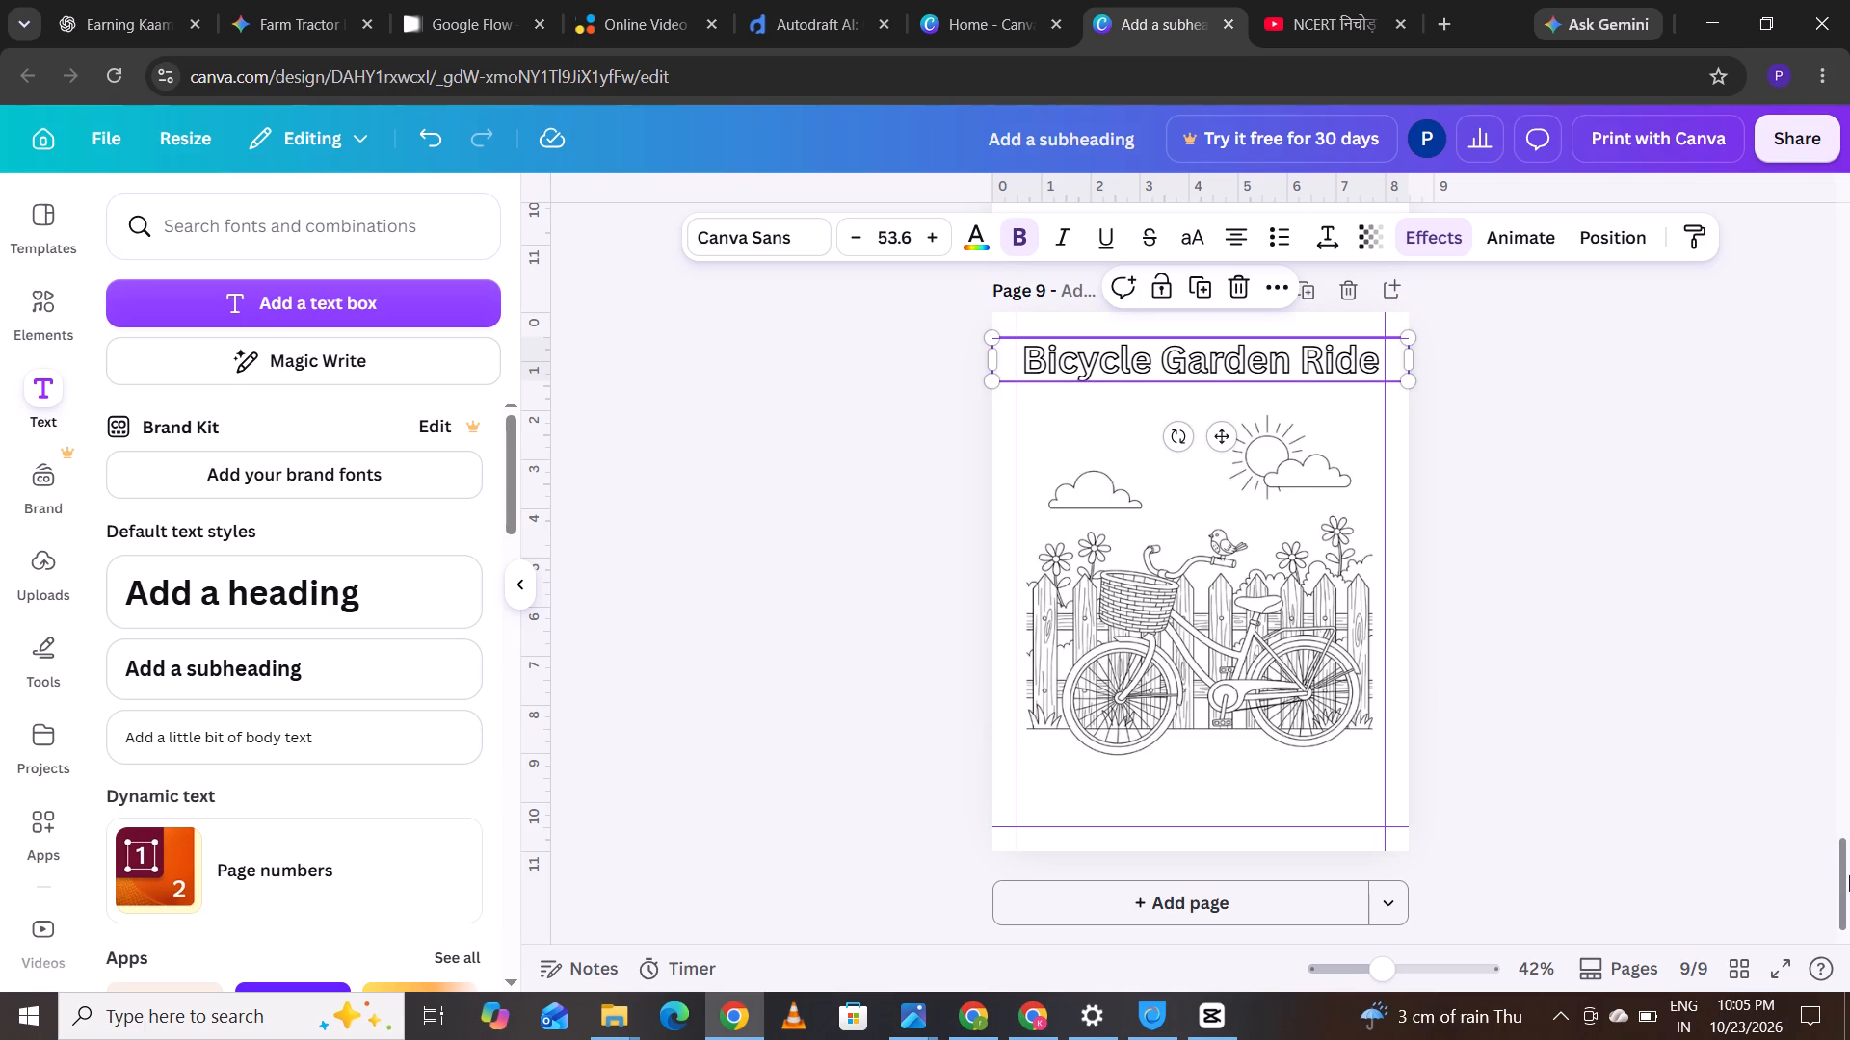
Add two blank pages, 10 and 11, after the bicycle page.
drag(1849, 852, 1849, 730)
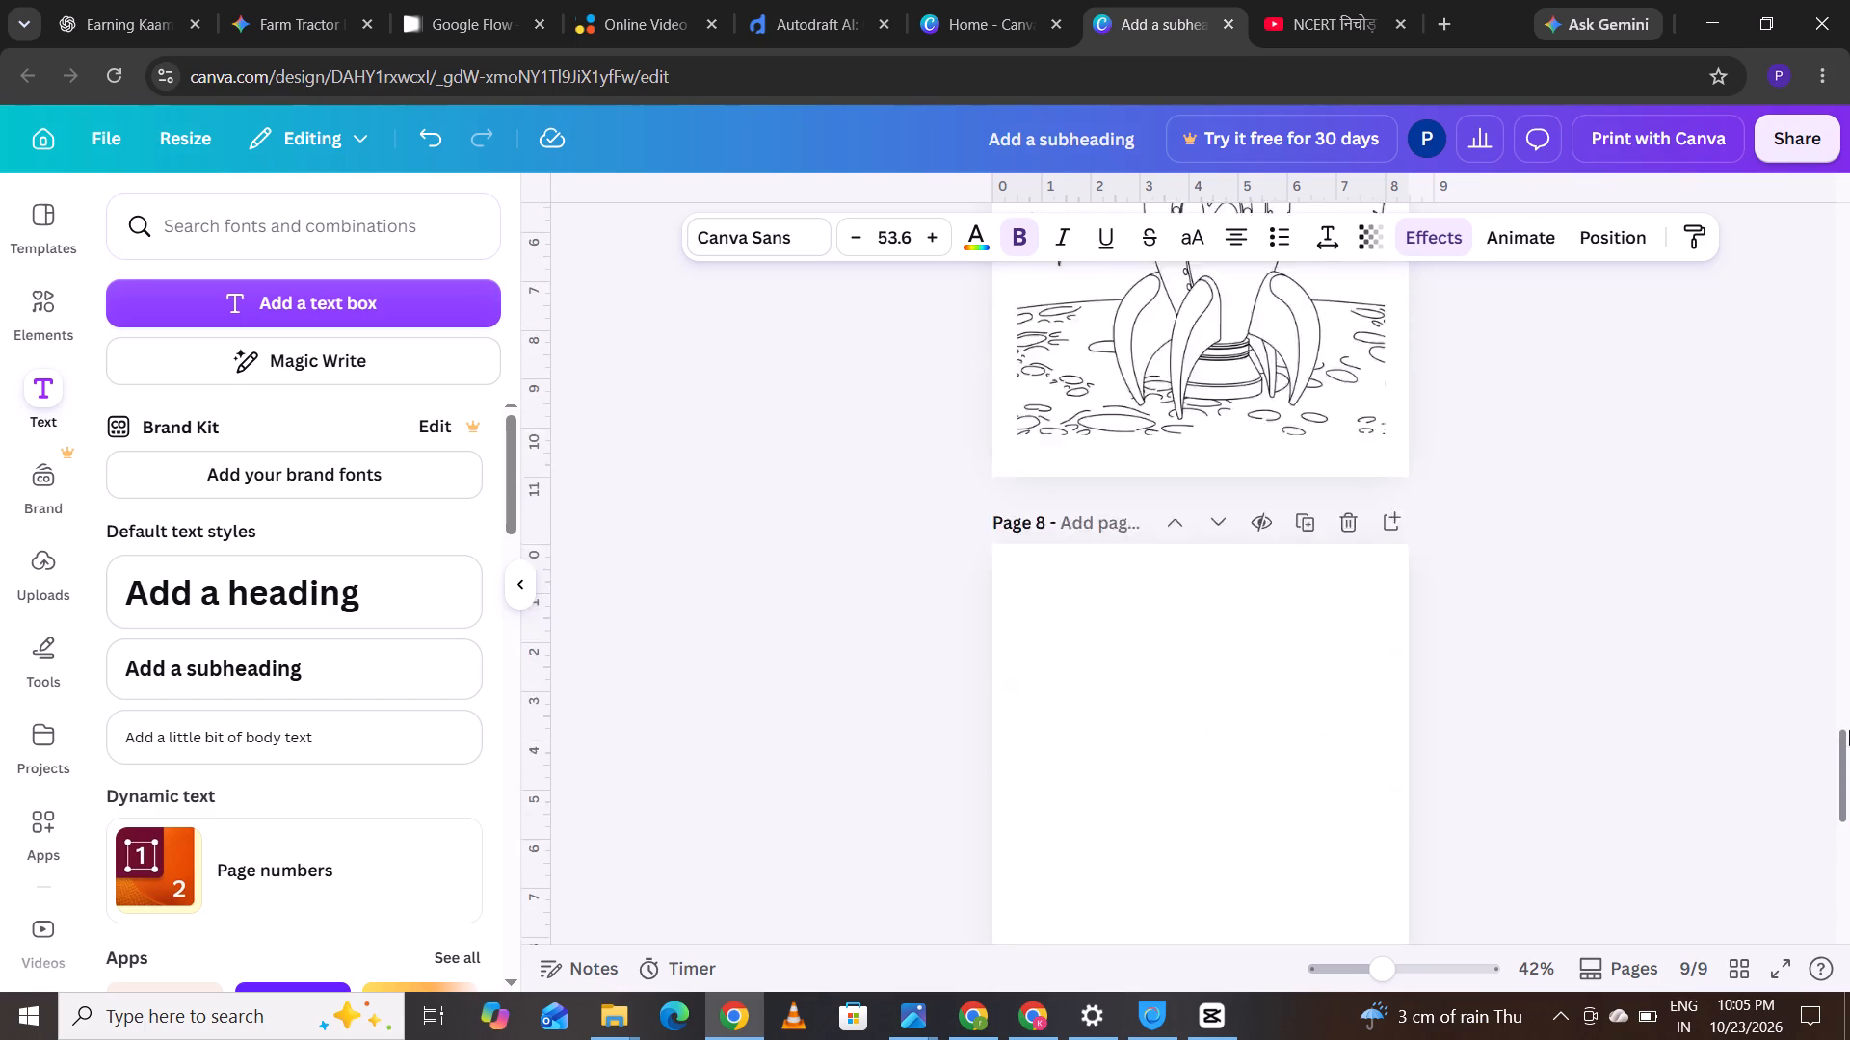
drag(1849, 730, 1849, 647)
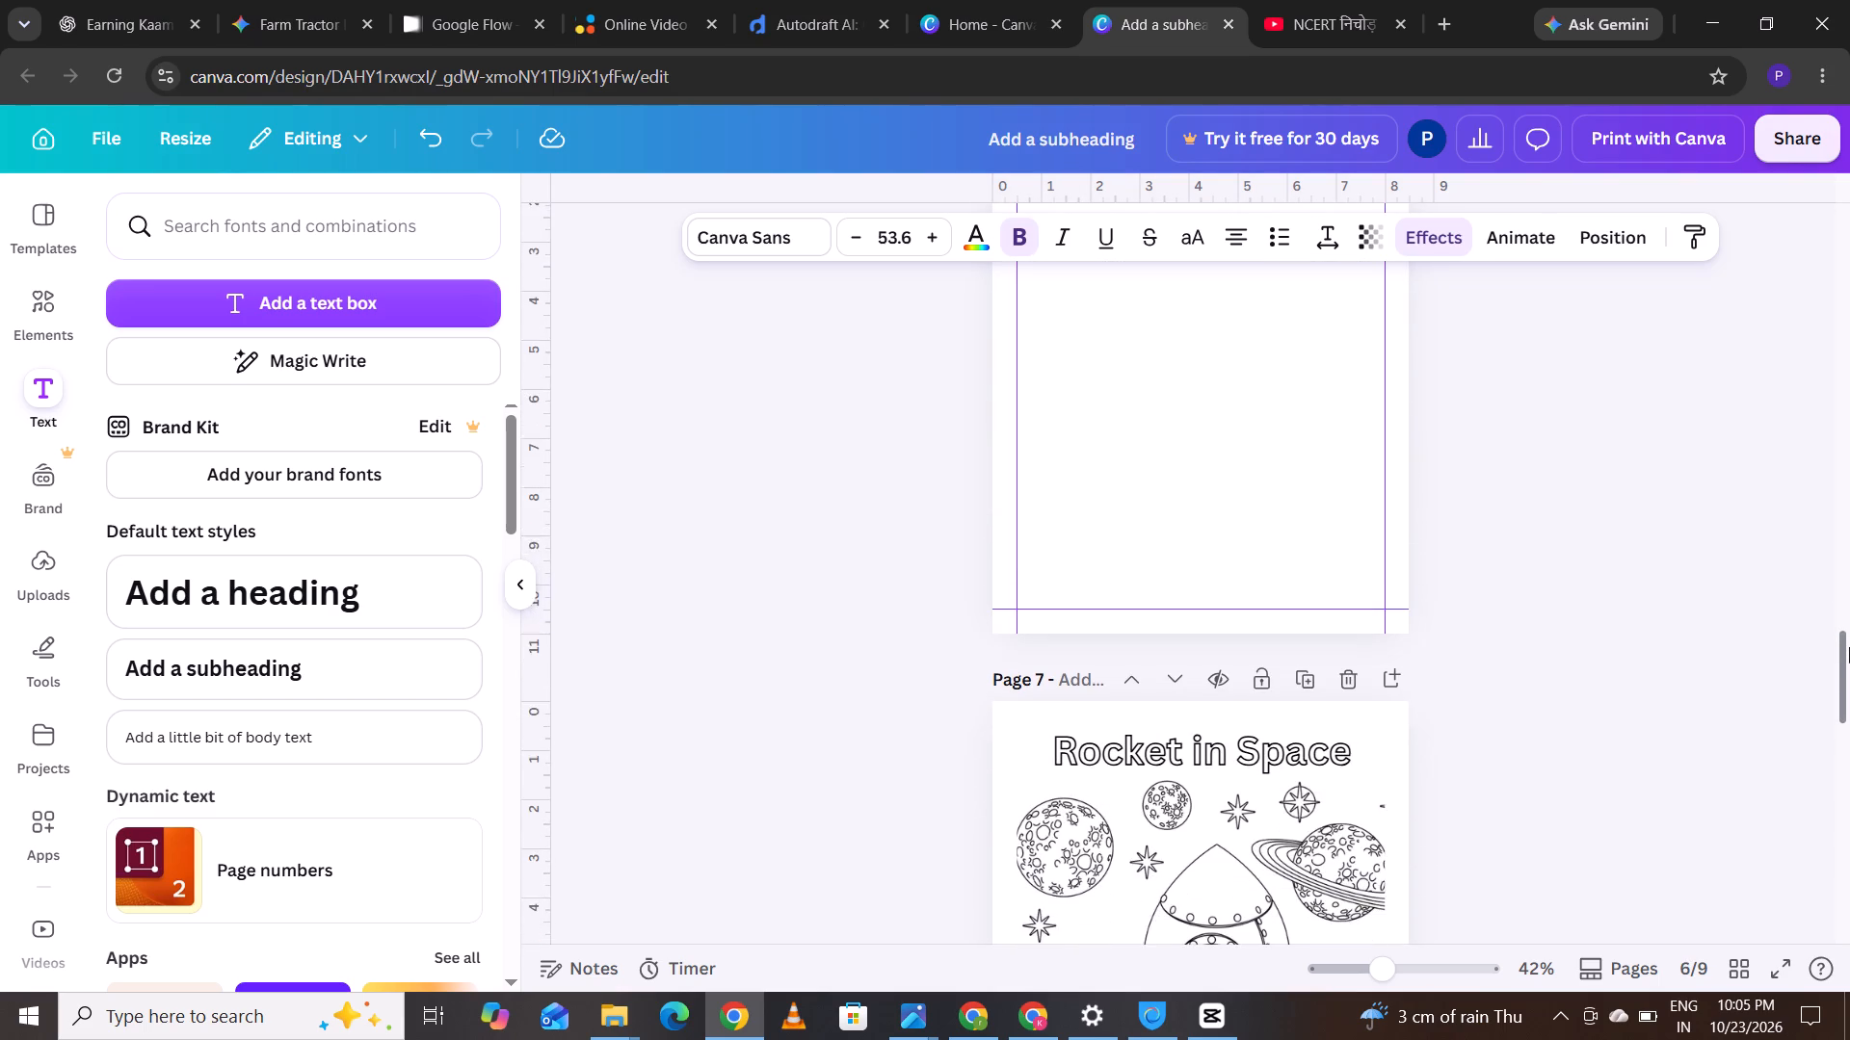
drag(1849, 647, 1837, 756)
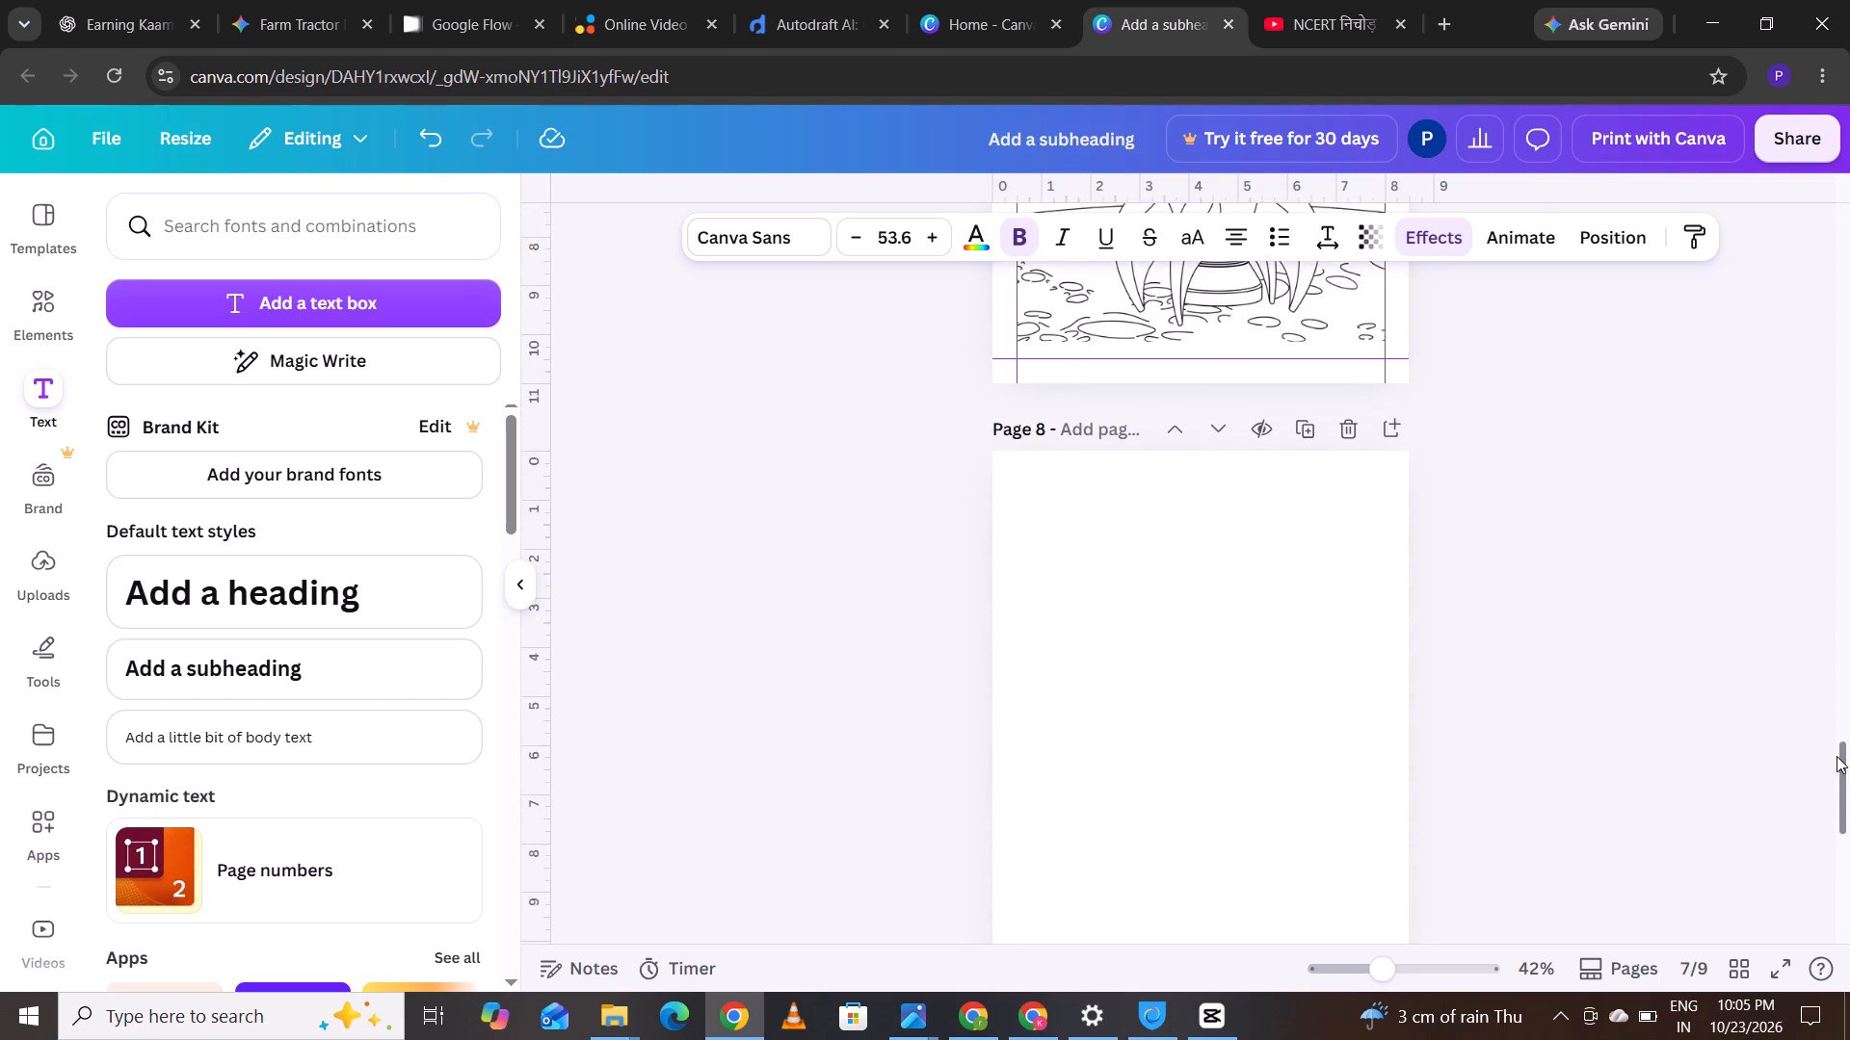
drag(1837, 756, 1844, 823)
drag(1844, 823, 1844, 854)
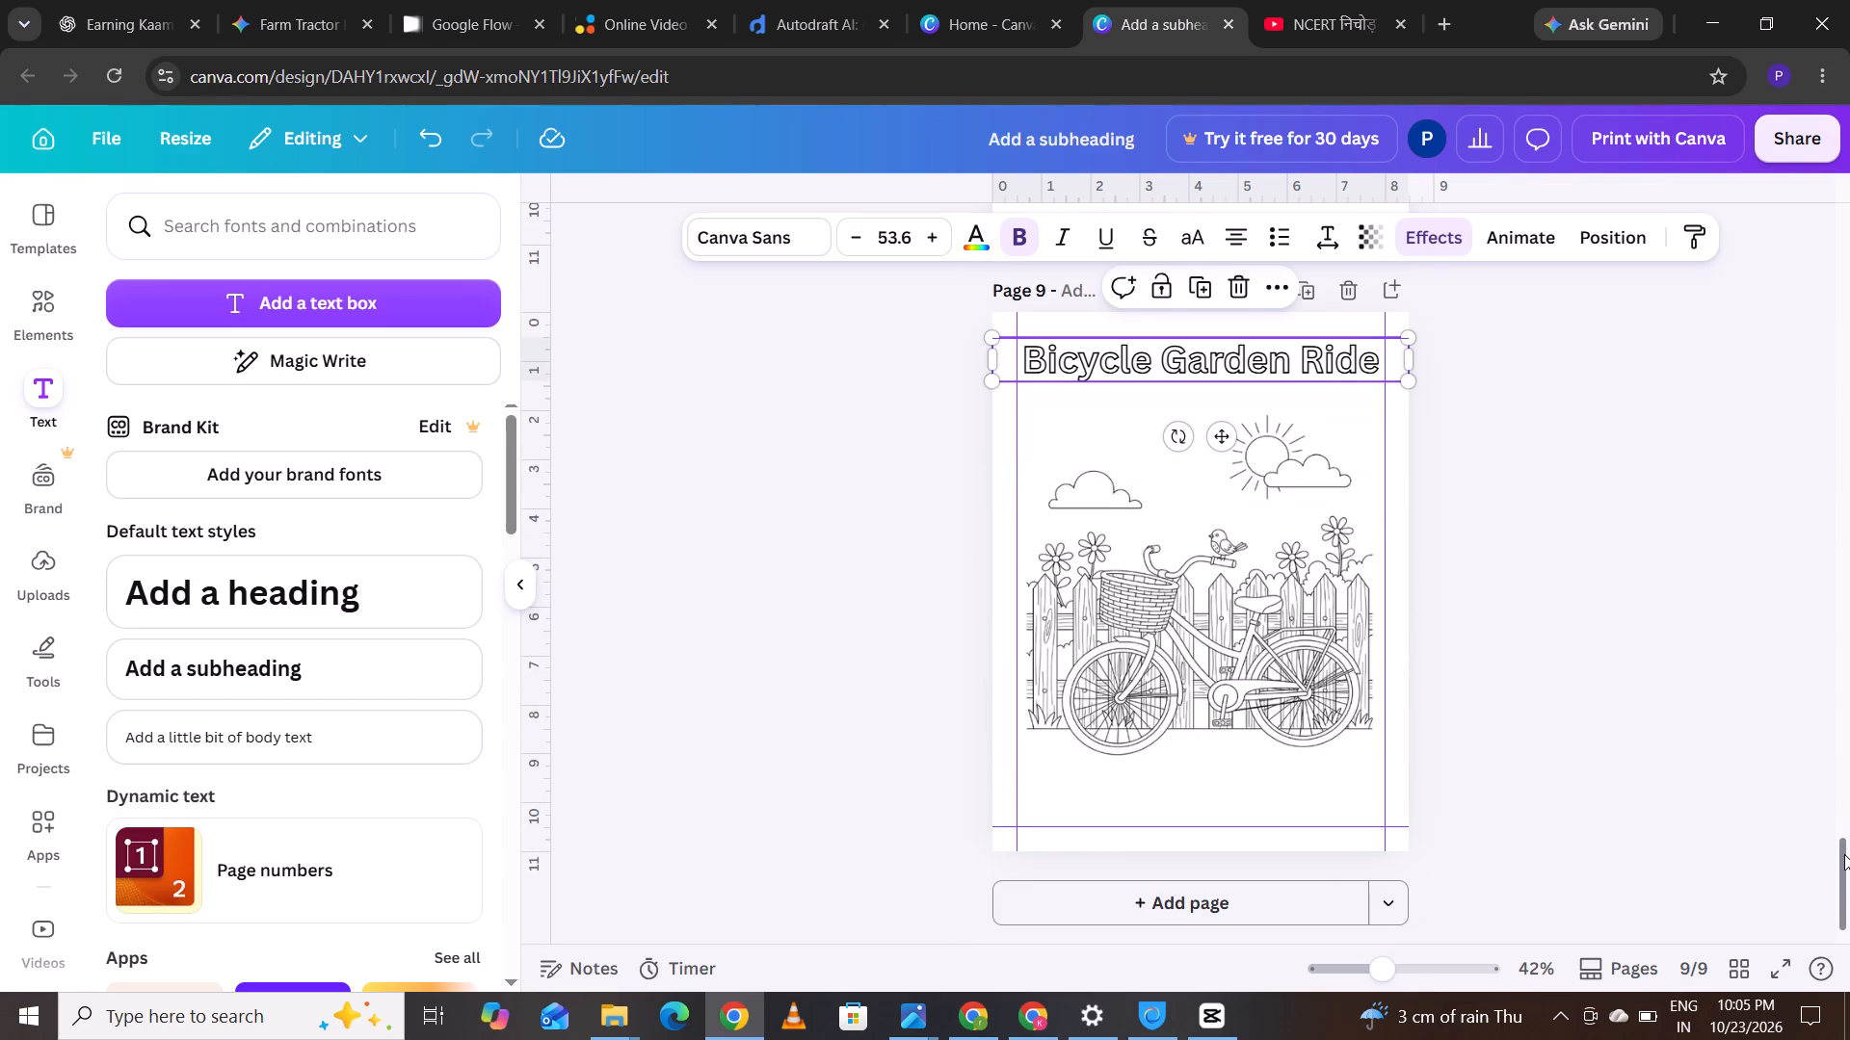
drag(1844, 854, 1844, 864)
click(1206, 895)
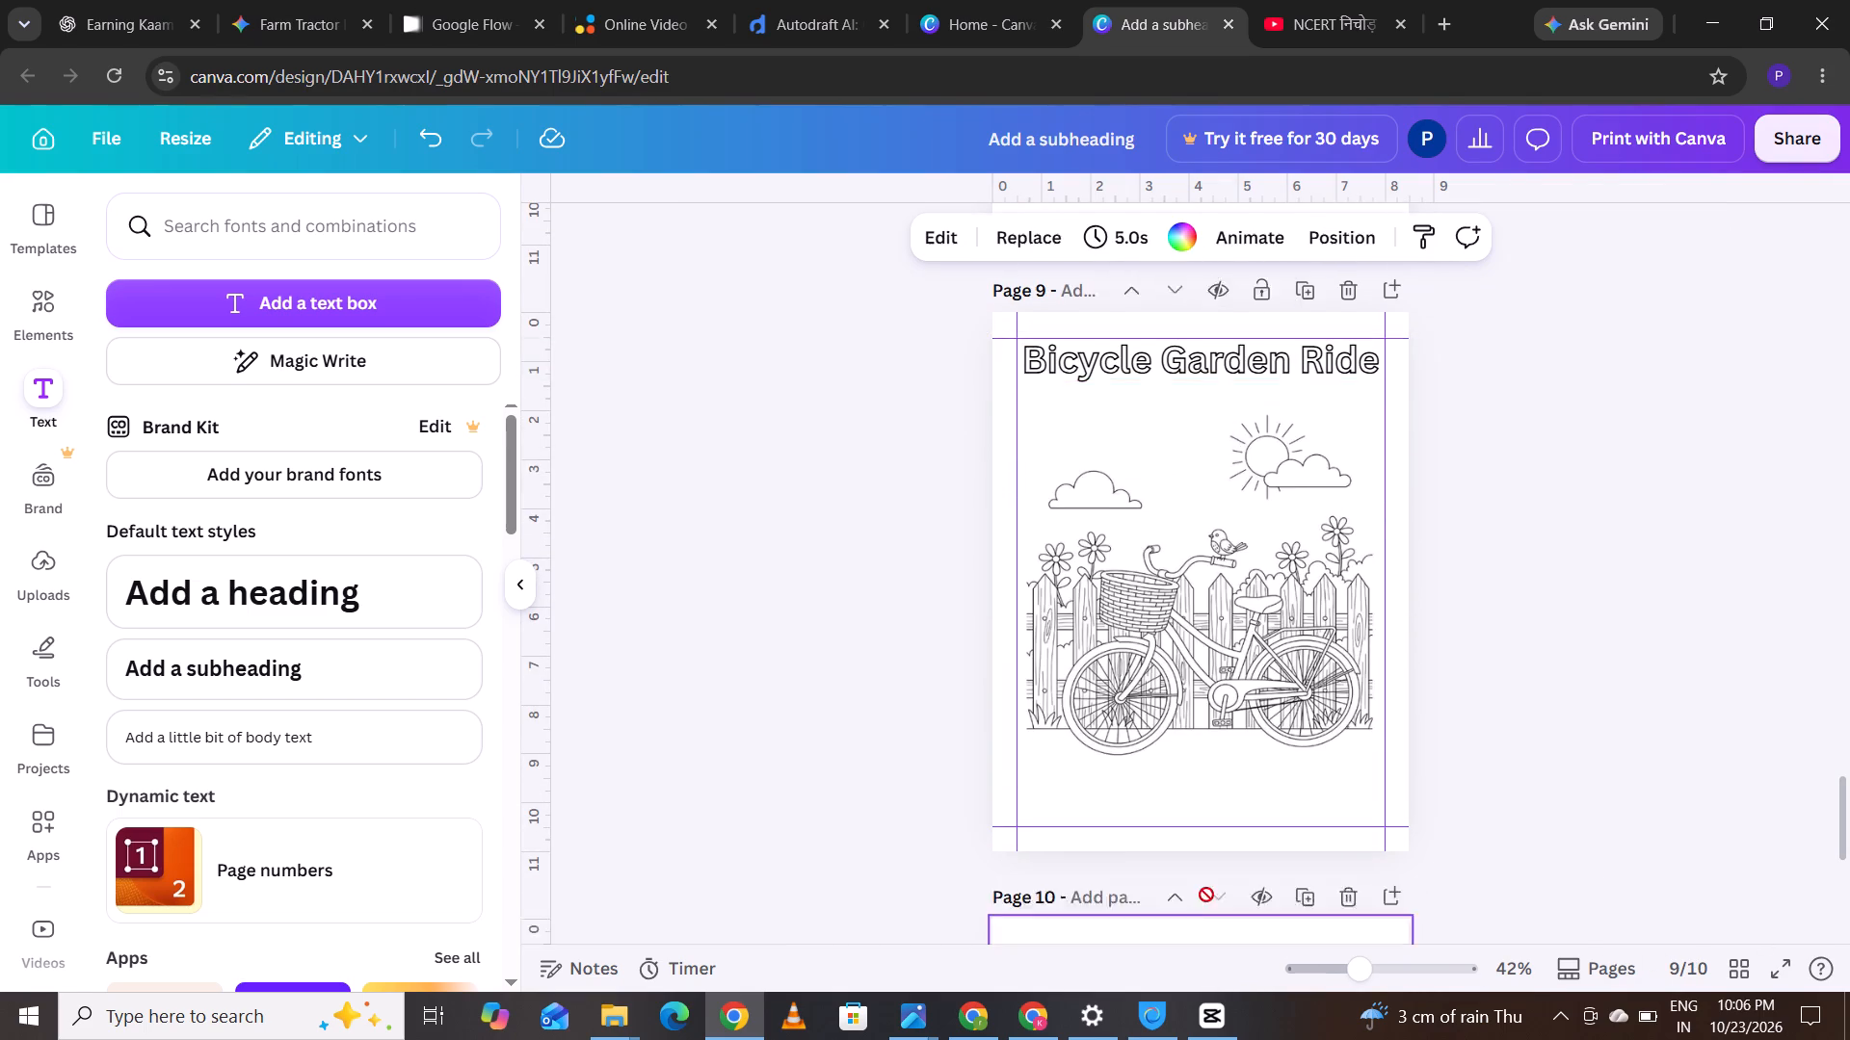
click(1206, 895)
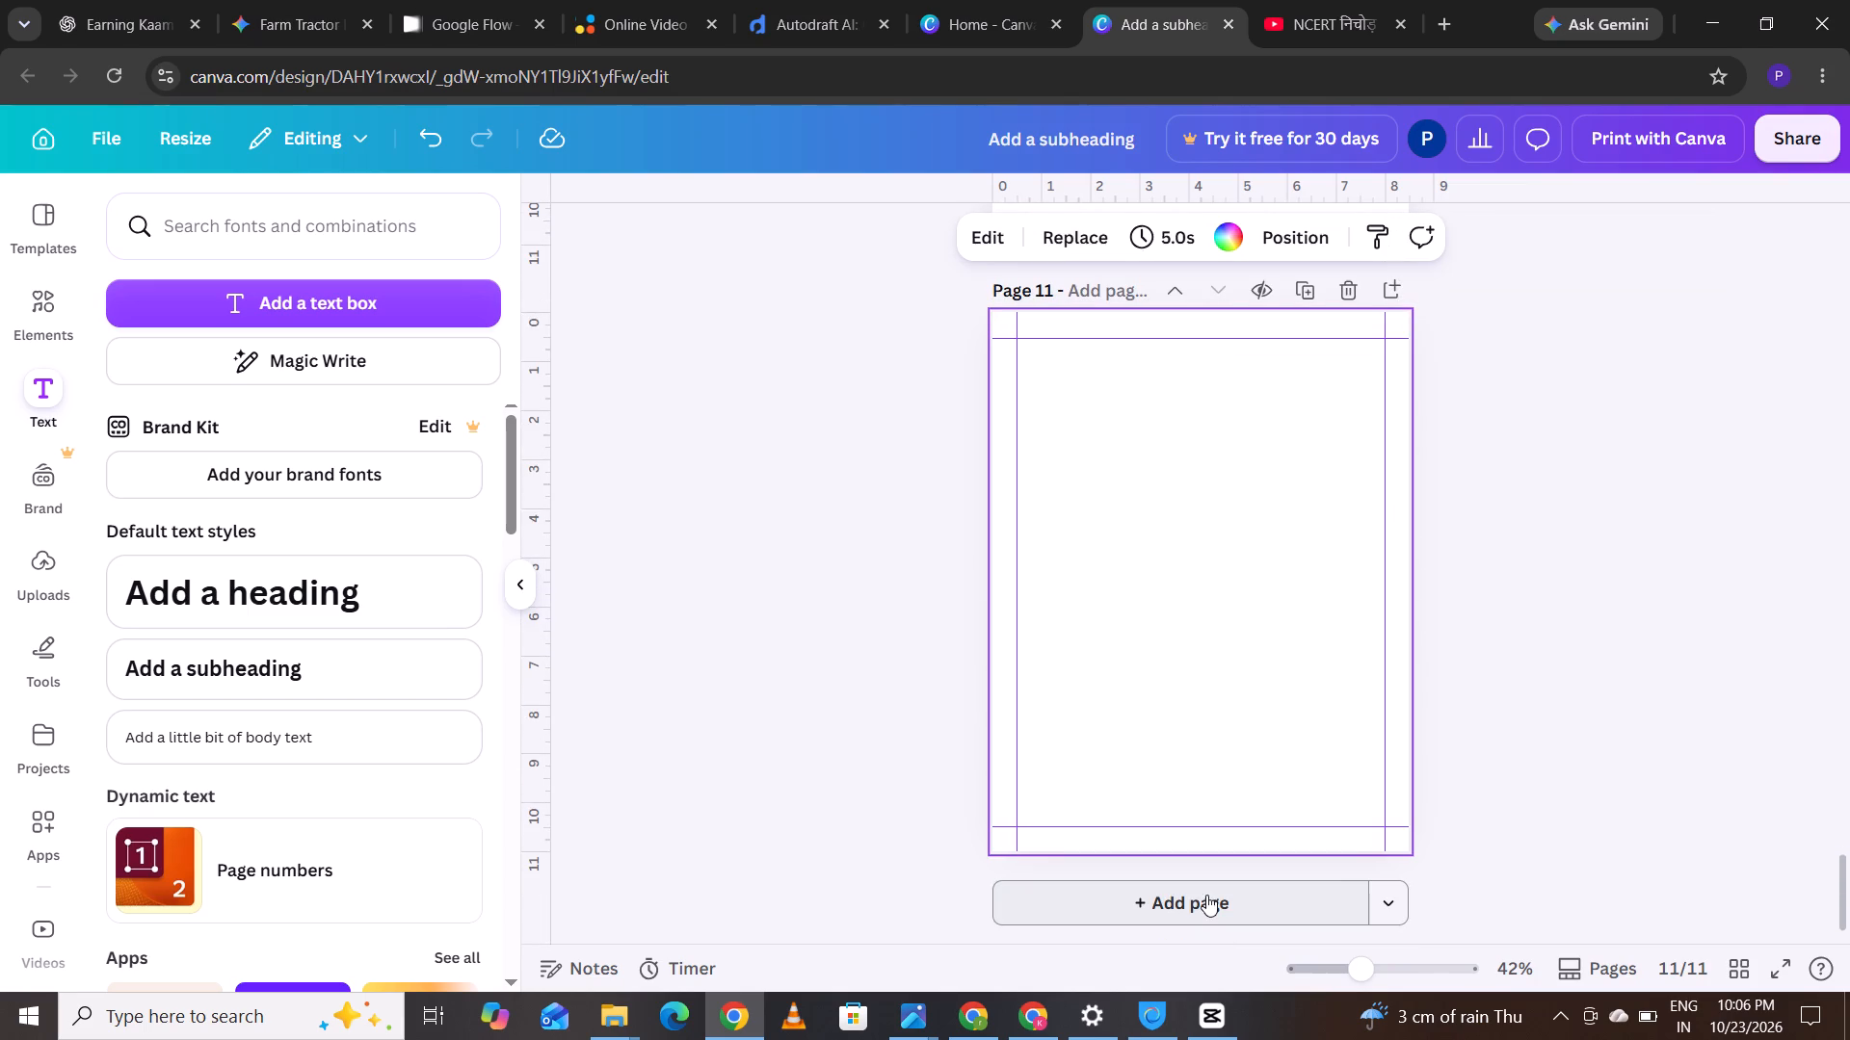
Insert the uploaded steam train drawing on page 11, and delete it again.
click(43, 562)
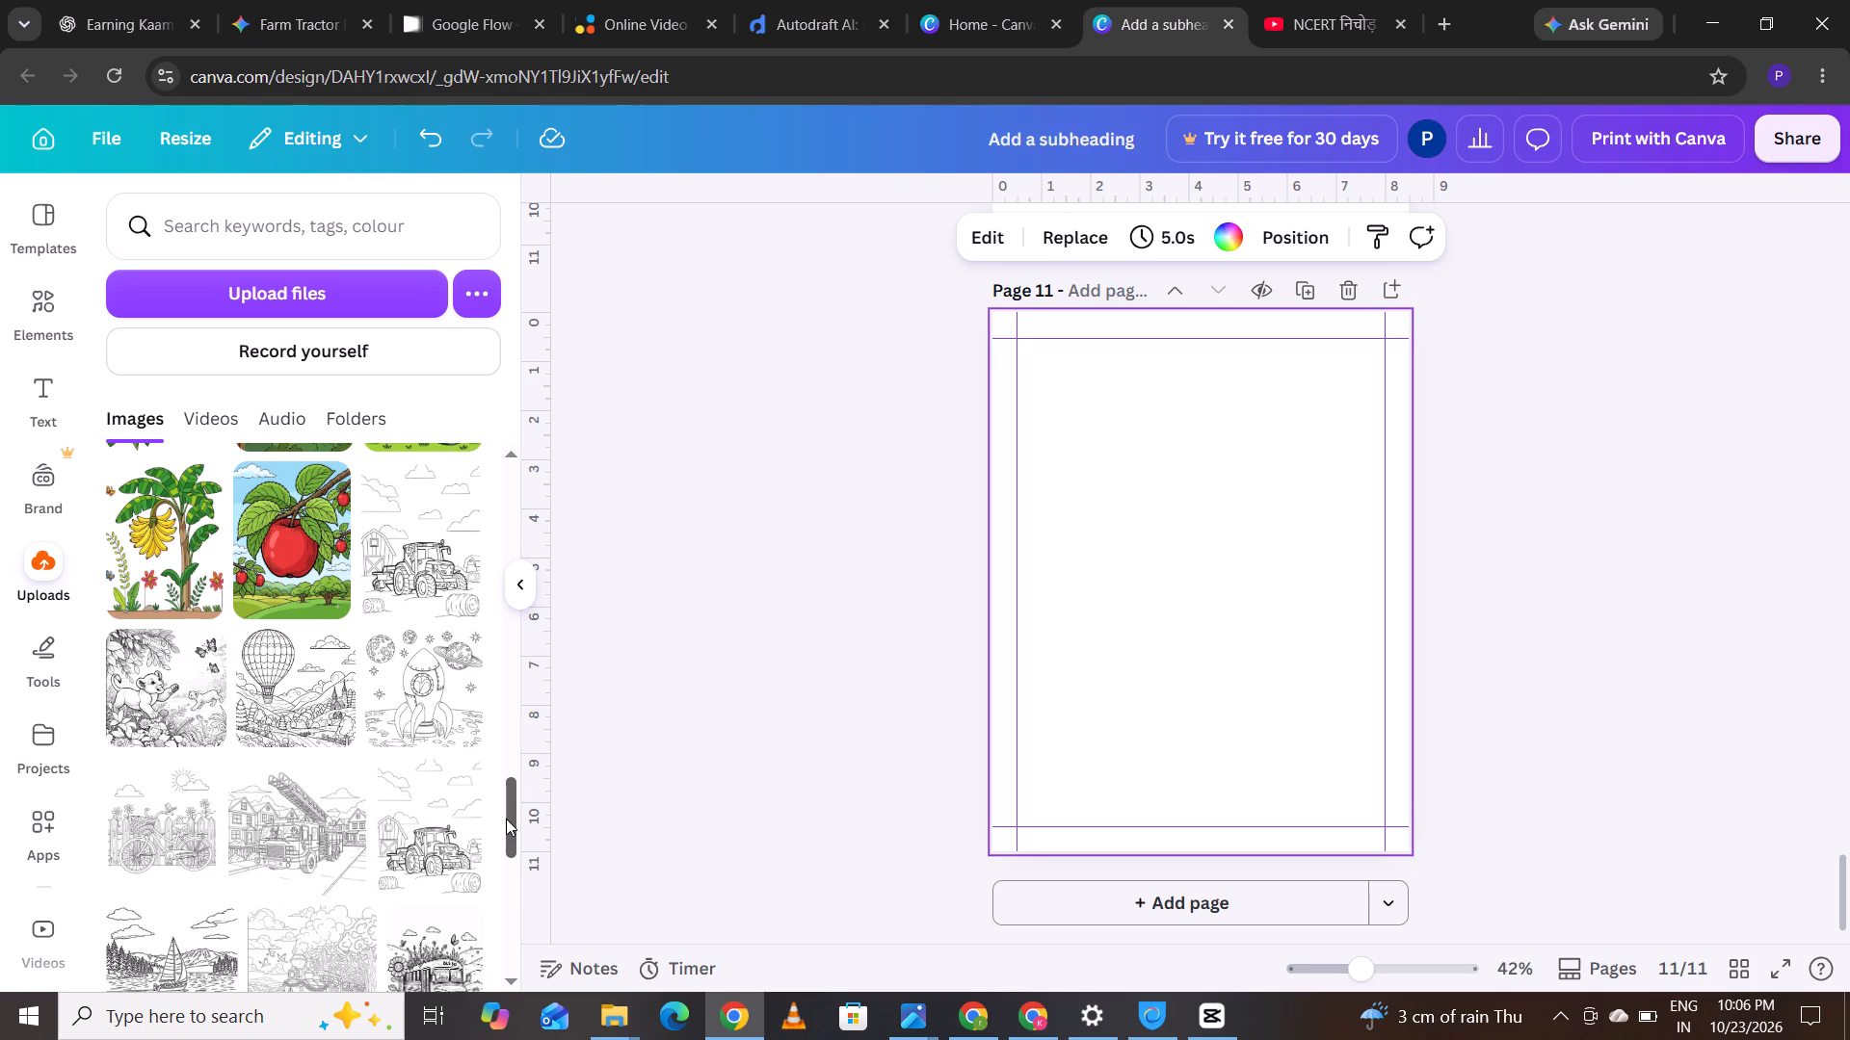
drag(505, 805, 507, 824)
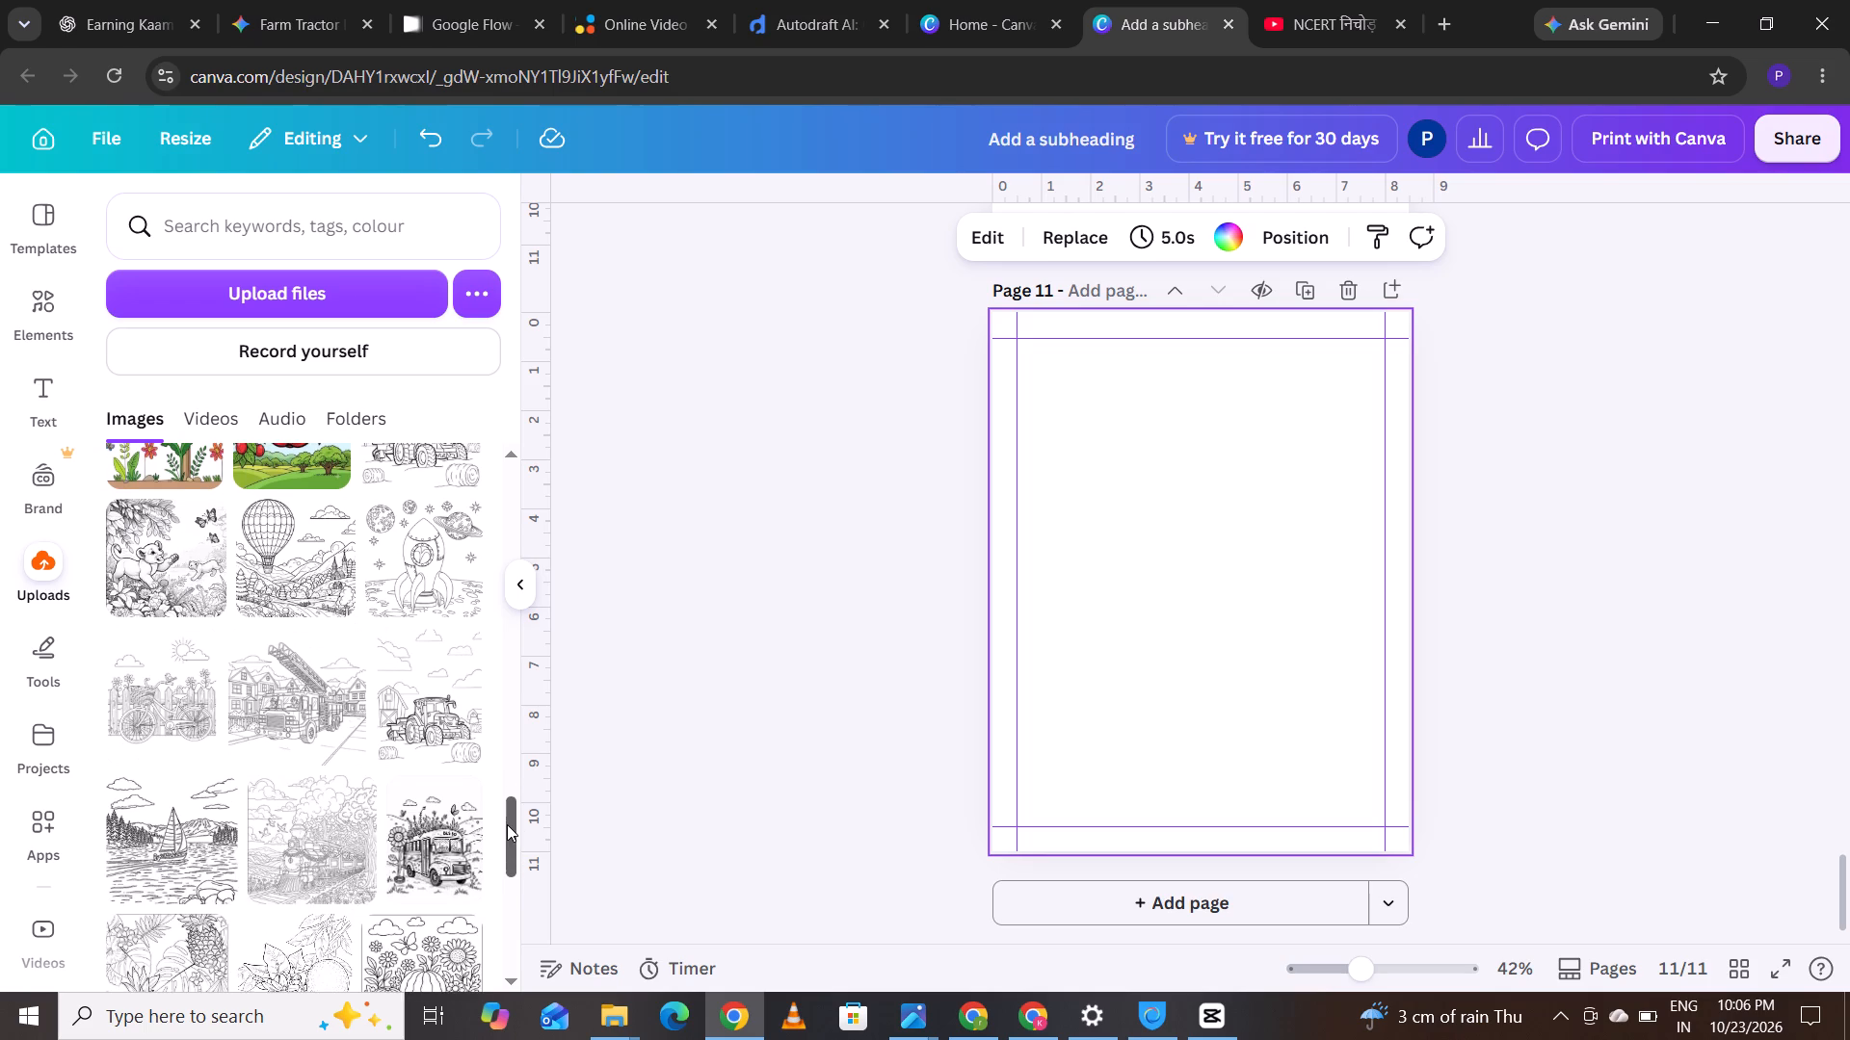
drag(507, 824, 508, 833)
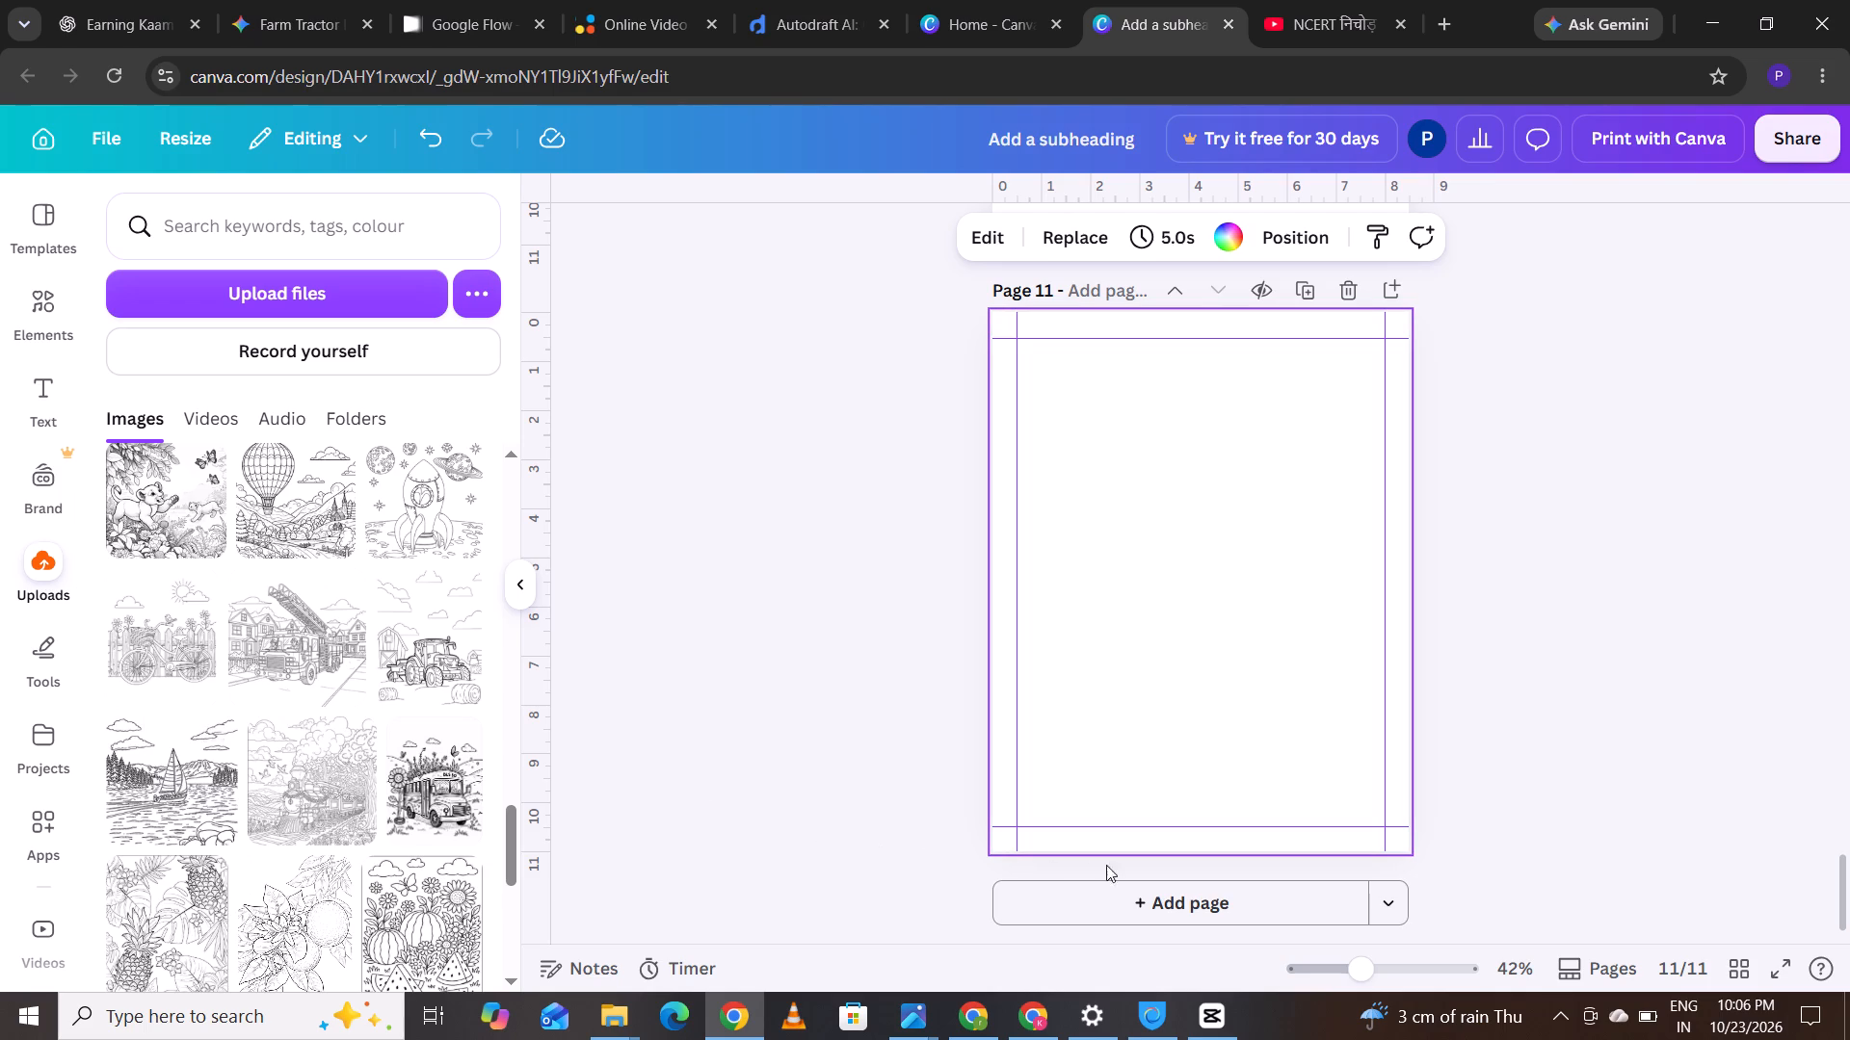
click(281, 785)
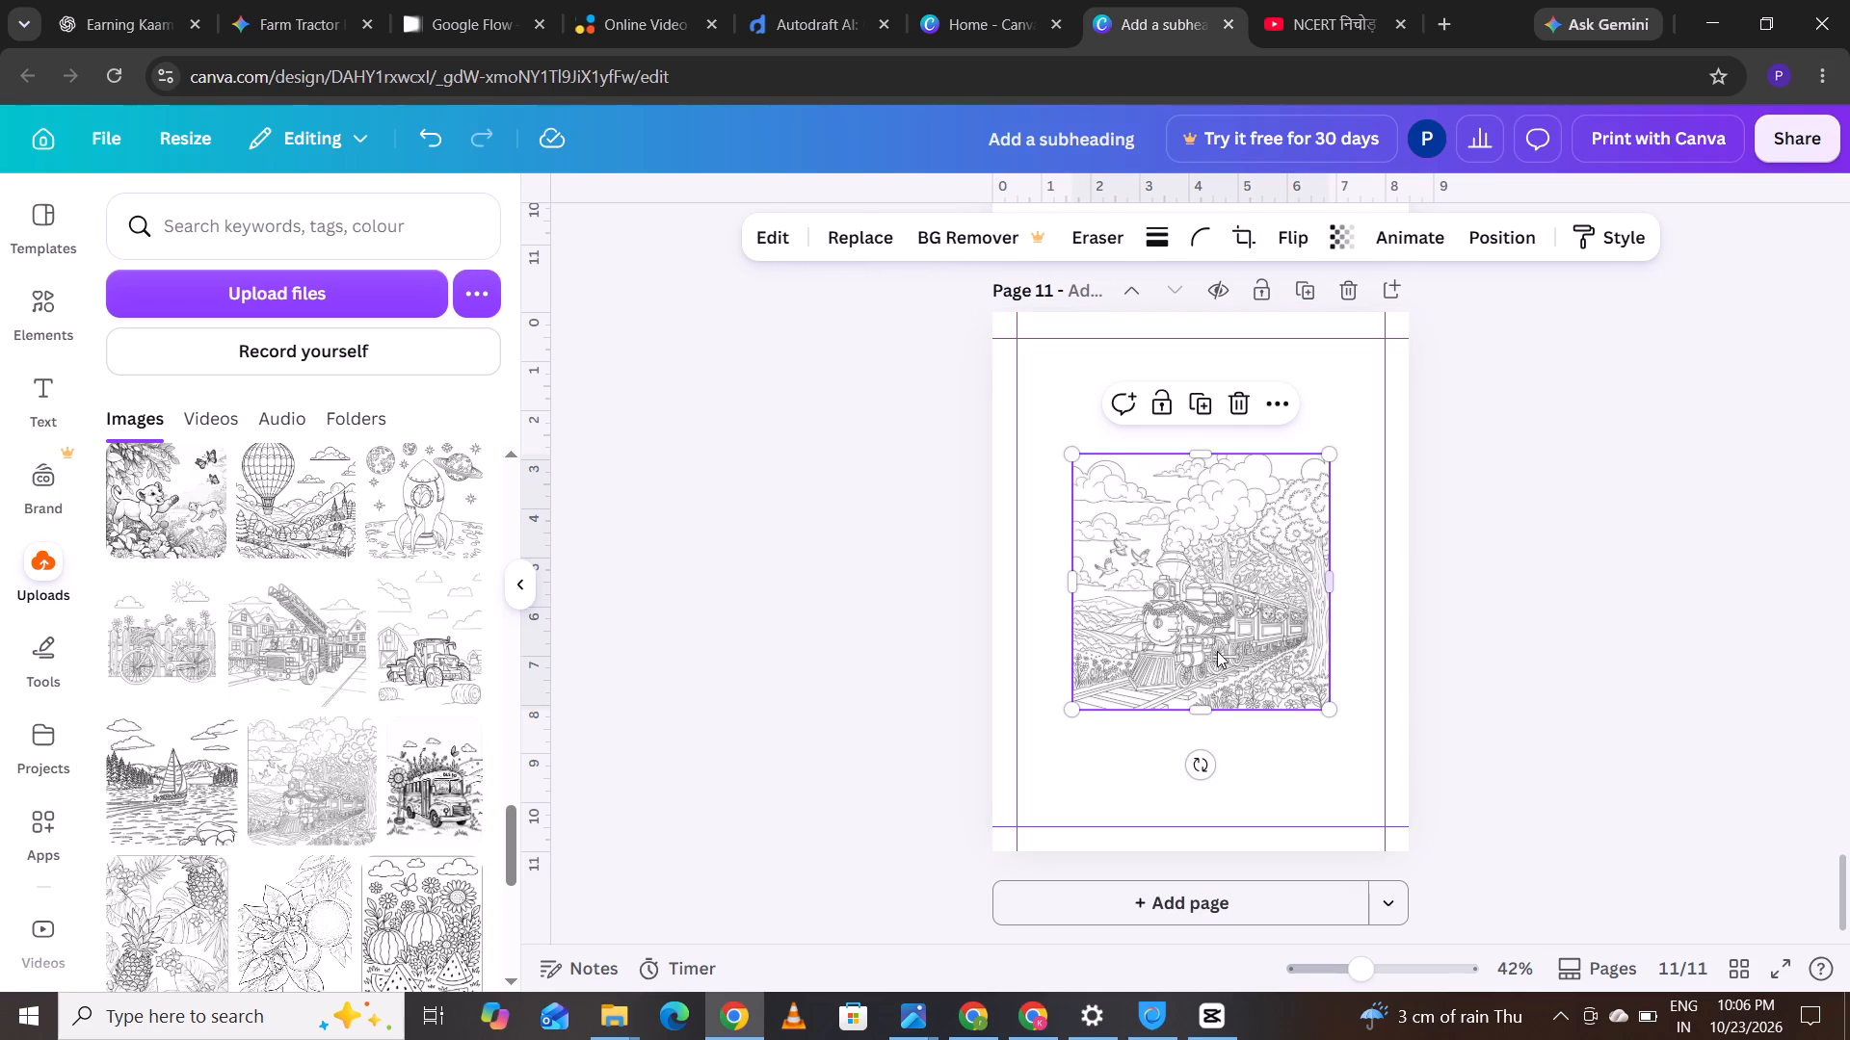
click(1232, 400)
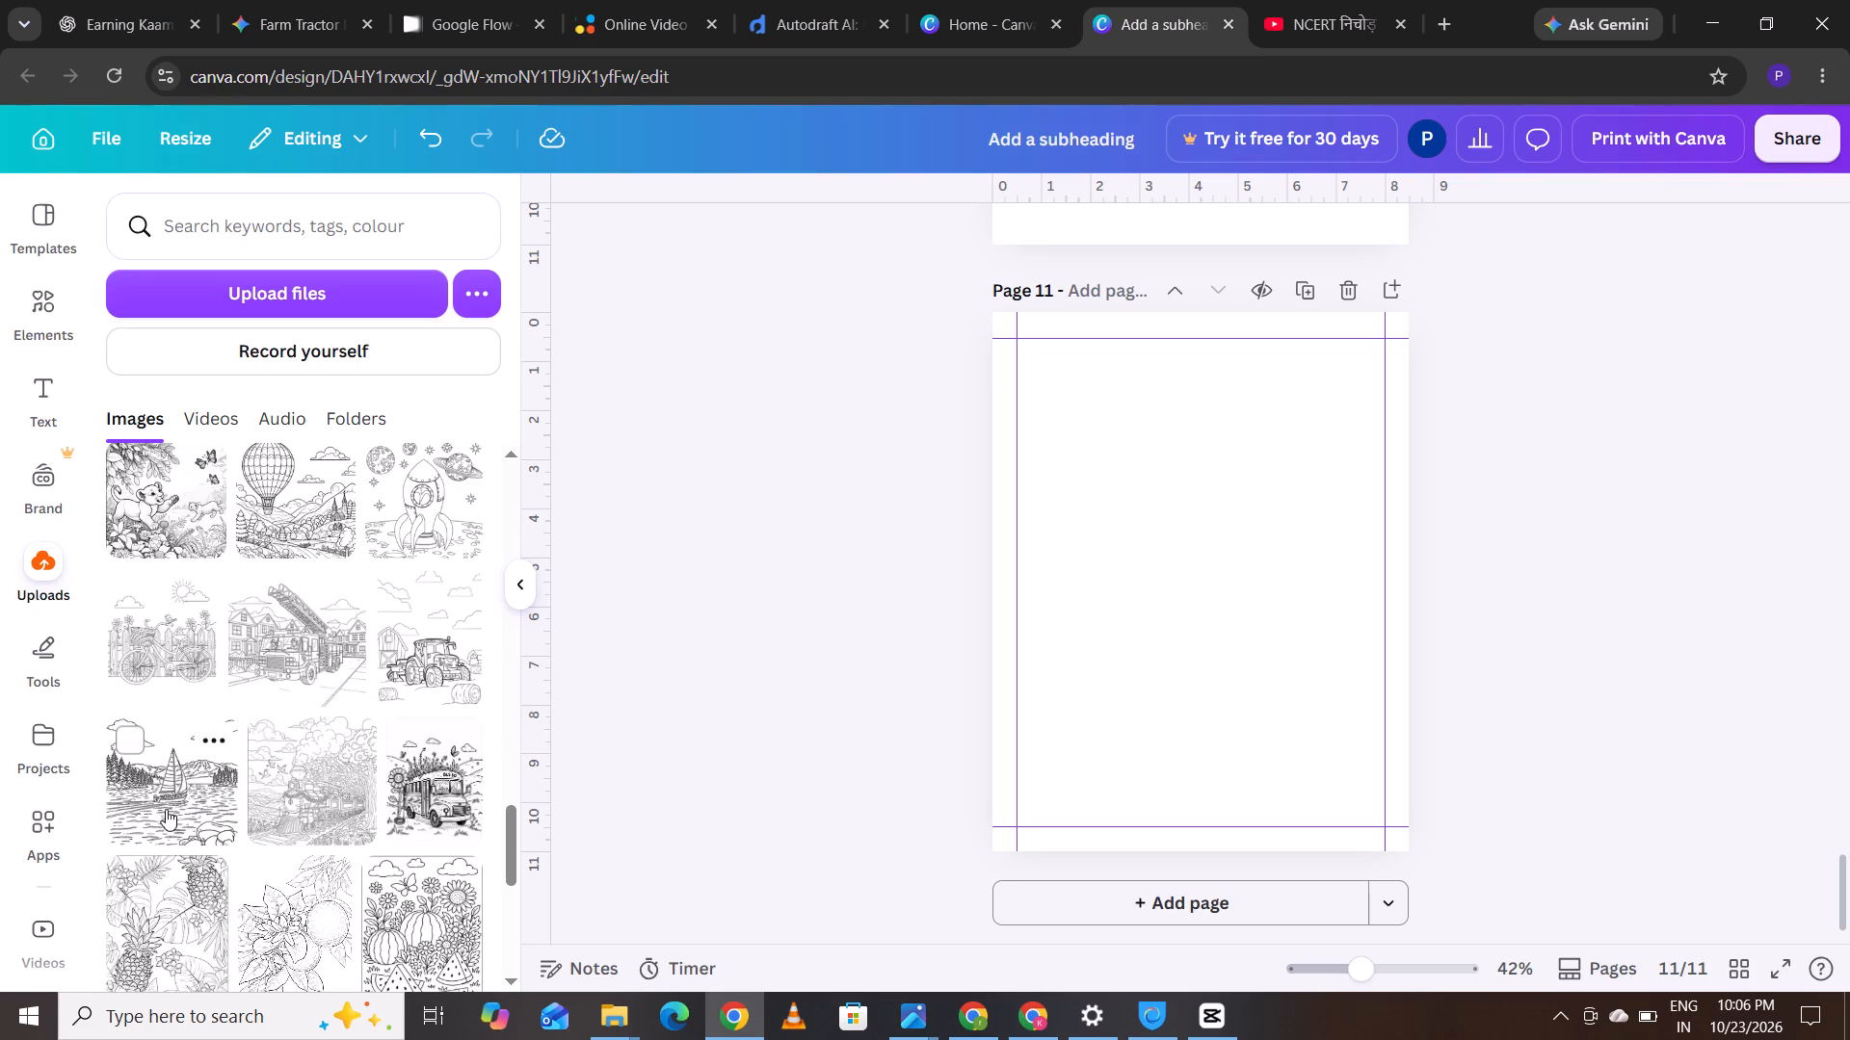
Insert the uploaded sailboat drawing on page 11 and enlarge it to about 7.1 inches wide.
drag(165, 807, 191, 816)
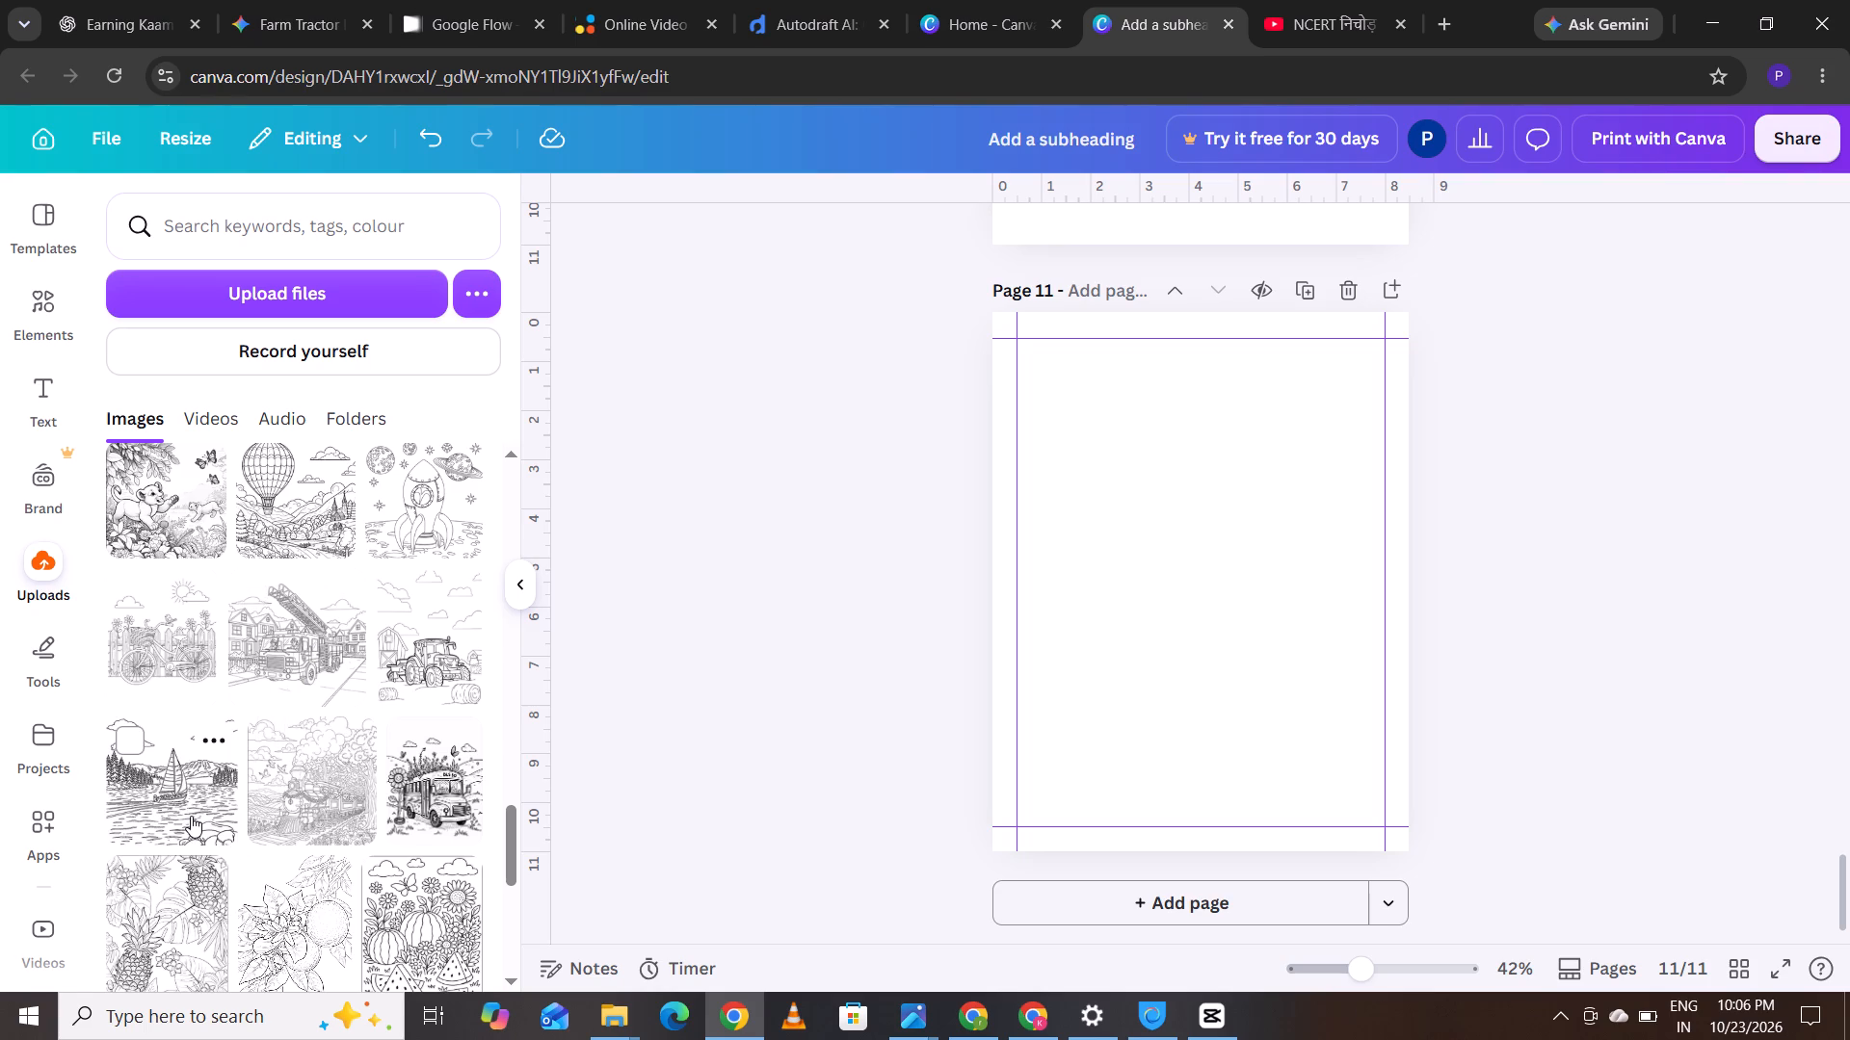
click(180, 804)
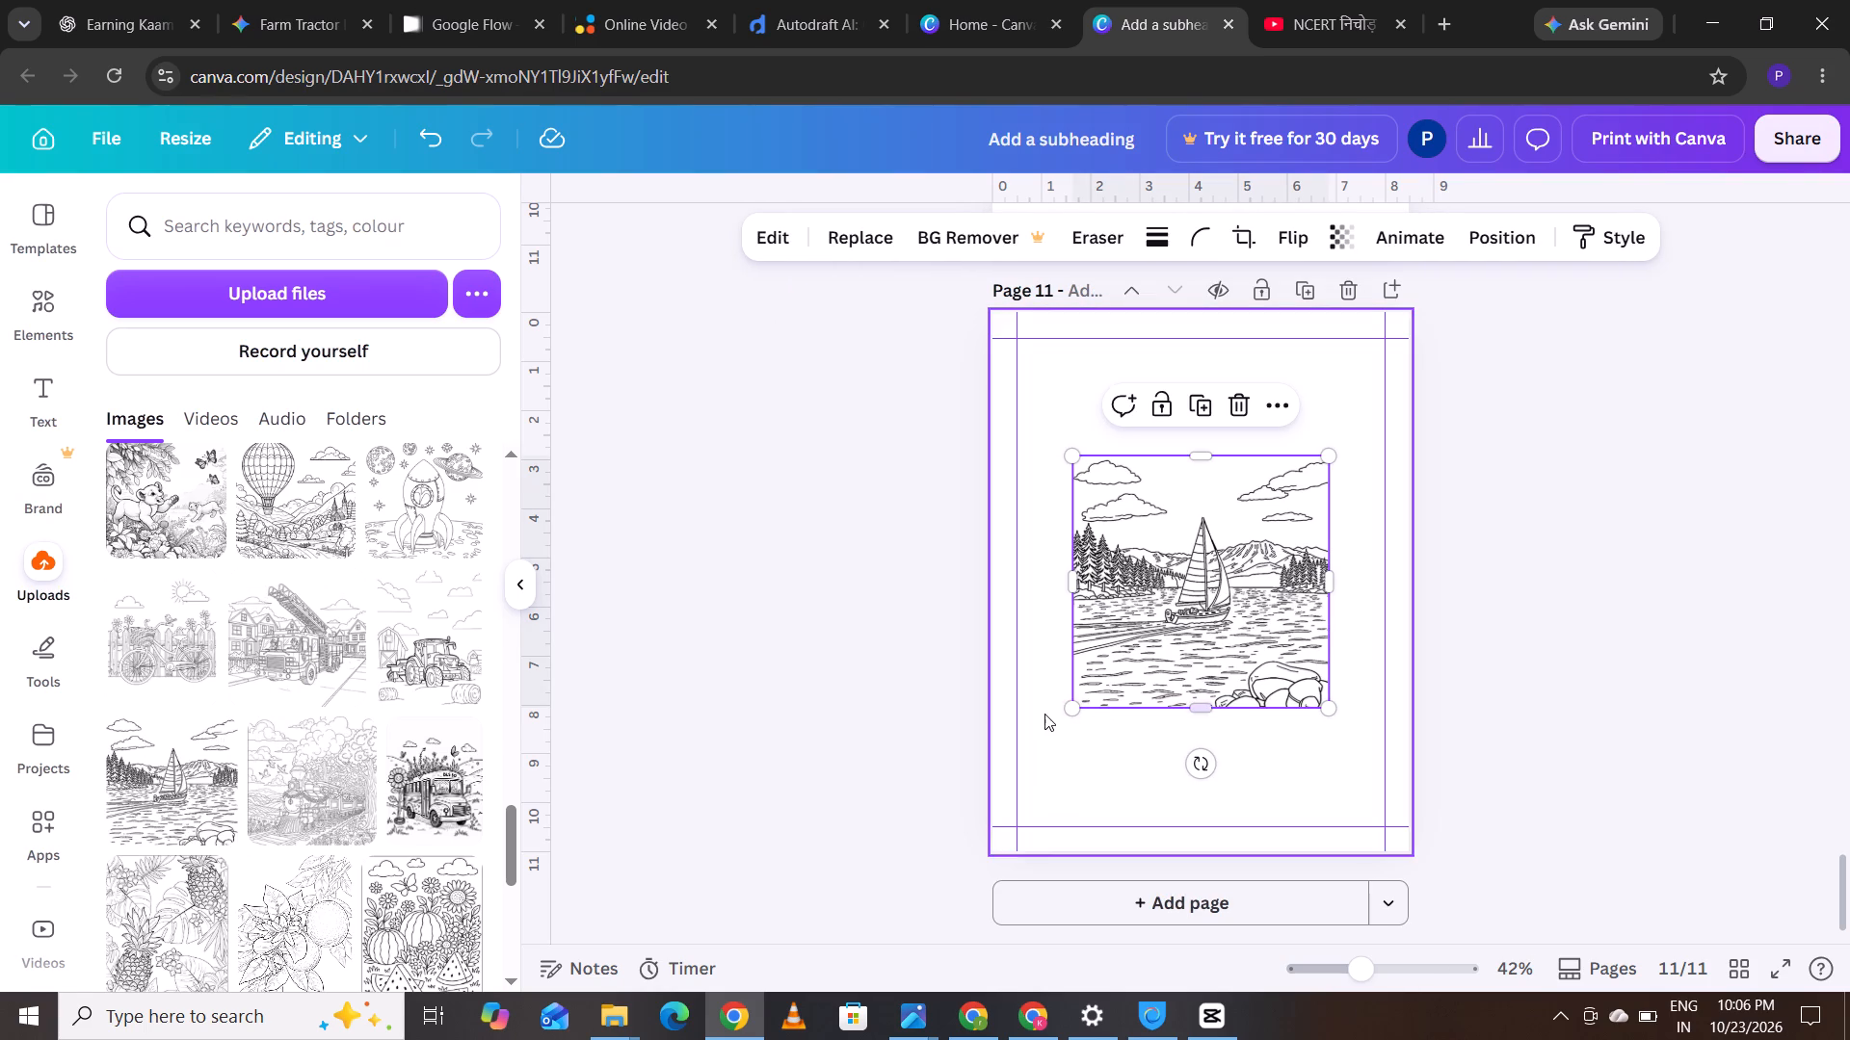
drag(1071, 712, 1035, 851)
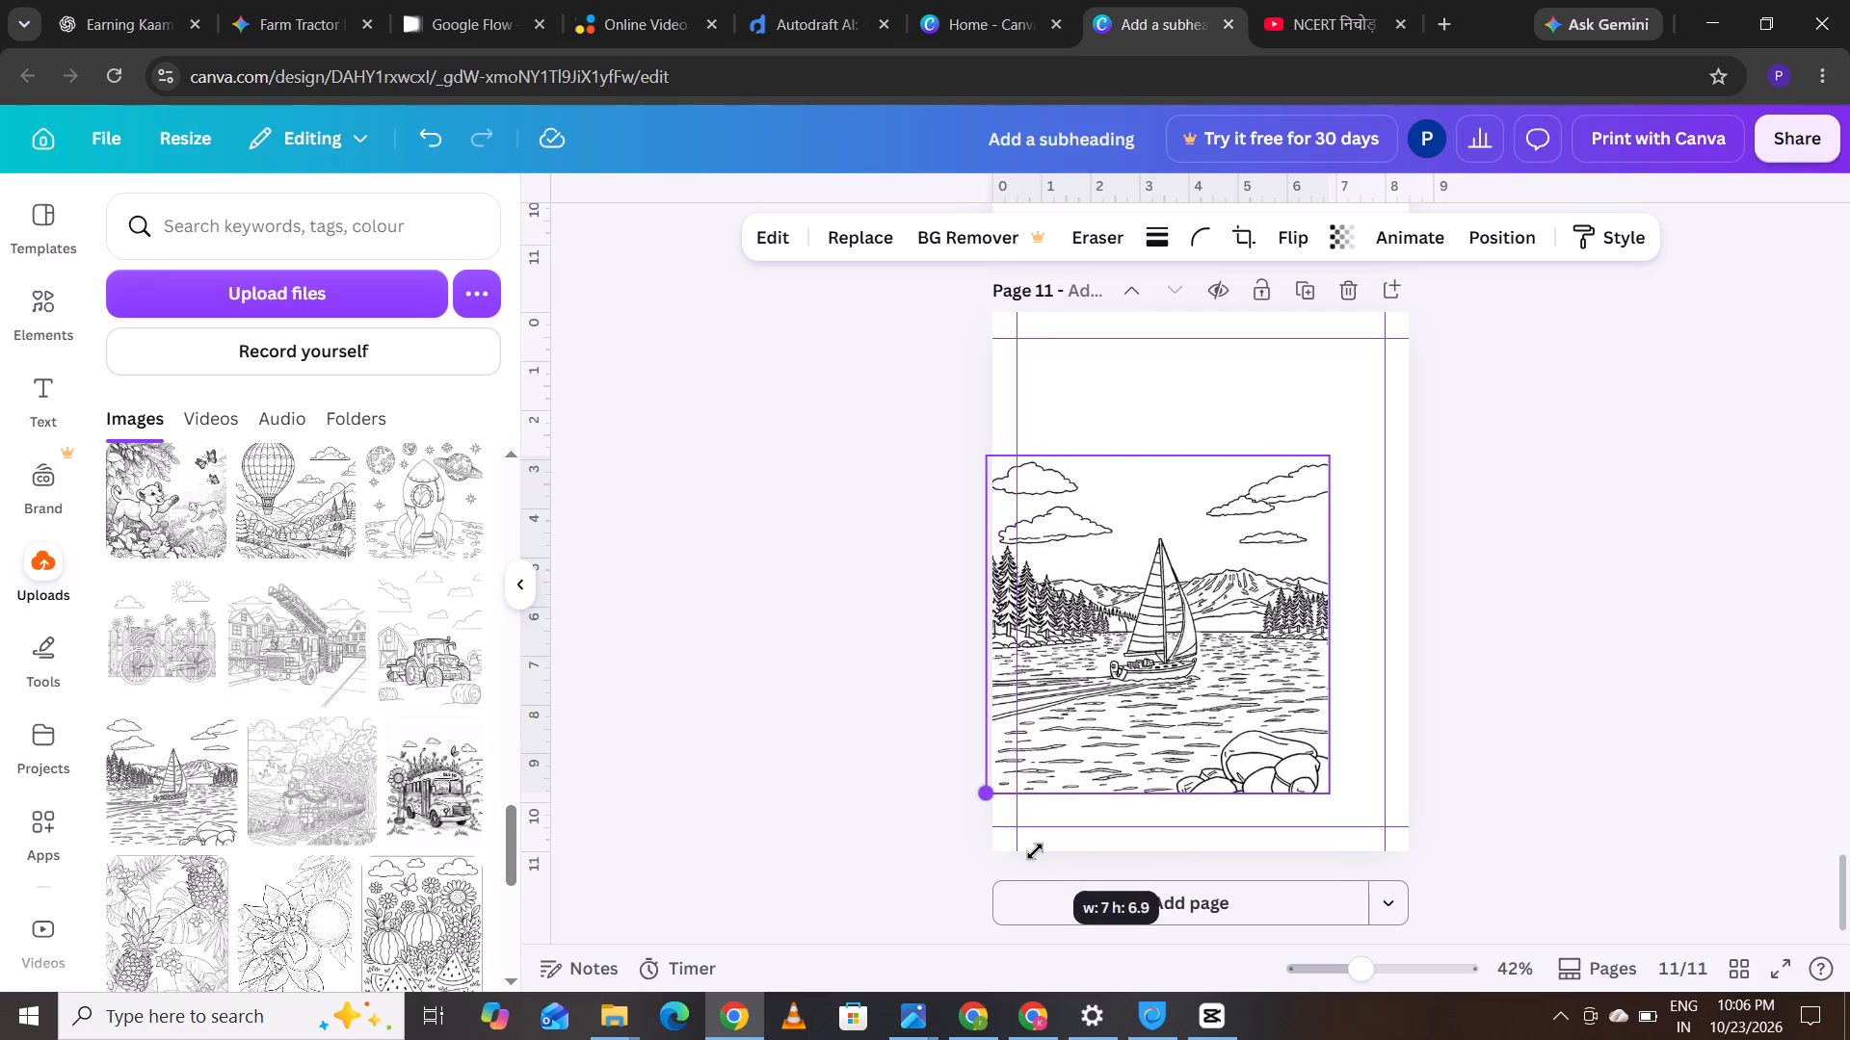
drag(1035, 851, 1035, 859)
Position the sailboat drawing inside page 11's side margins and extend its top edge to about 7.5 inches tall.
drag(1146, 683, 1188, 662)
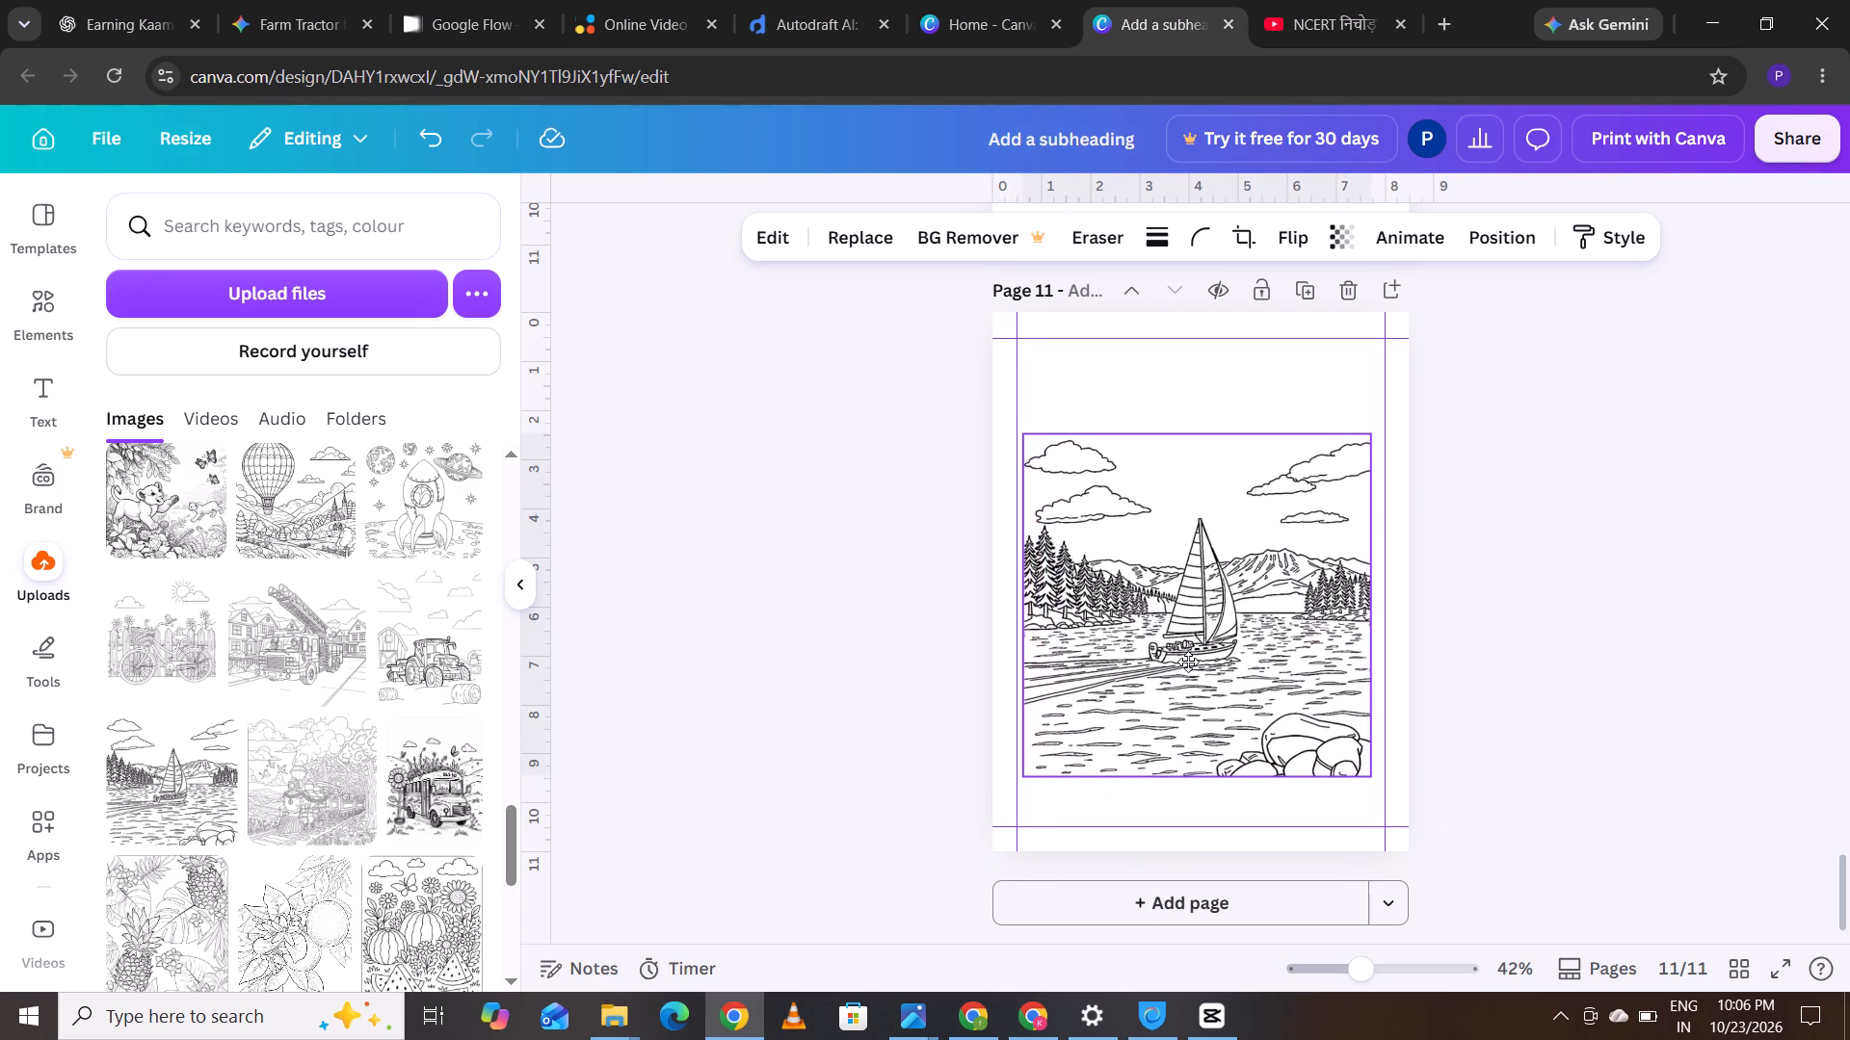
drag(1188, 662, 1196, 691)
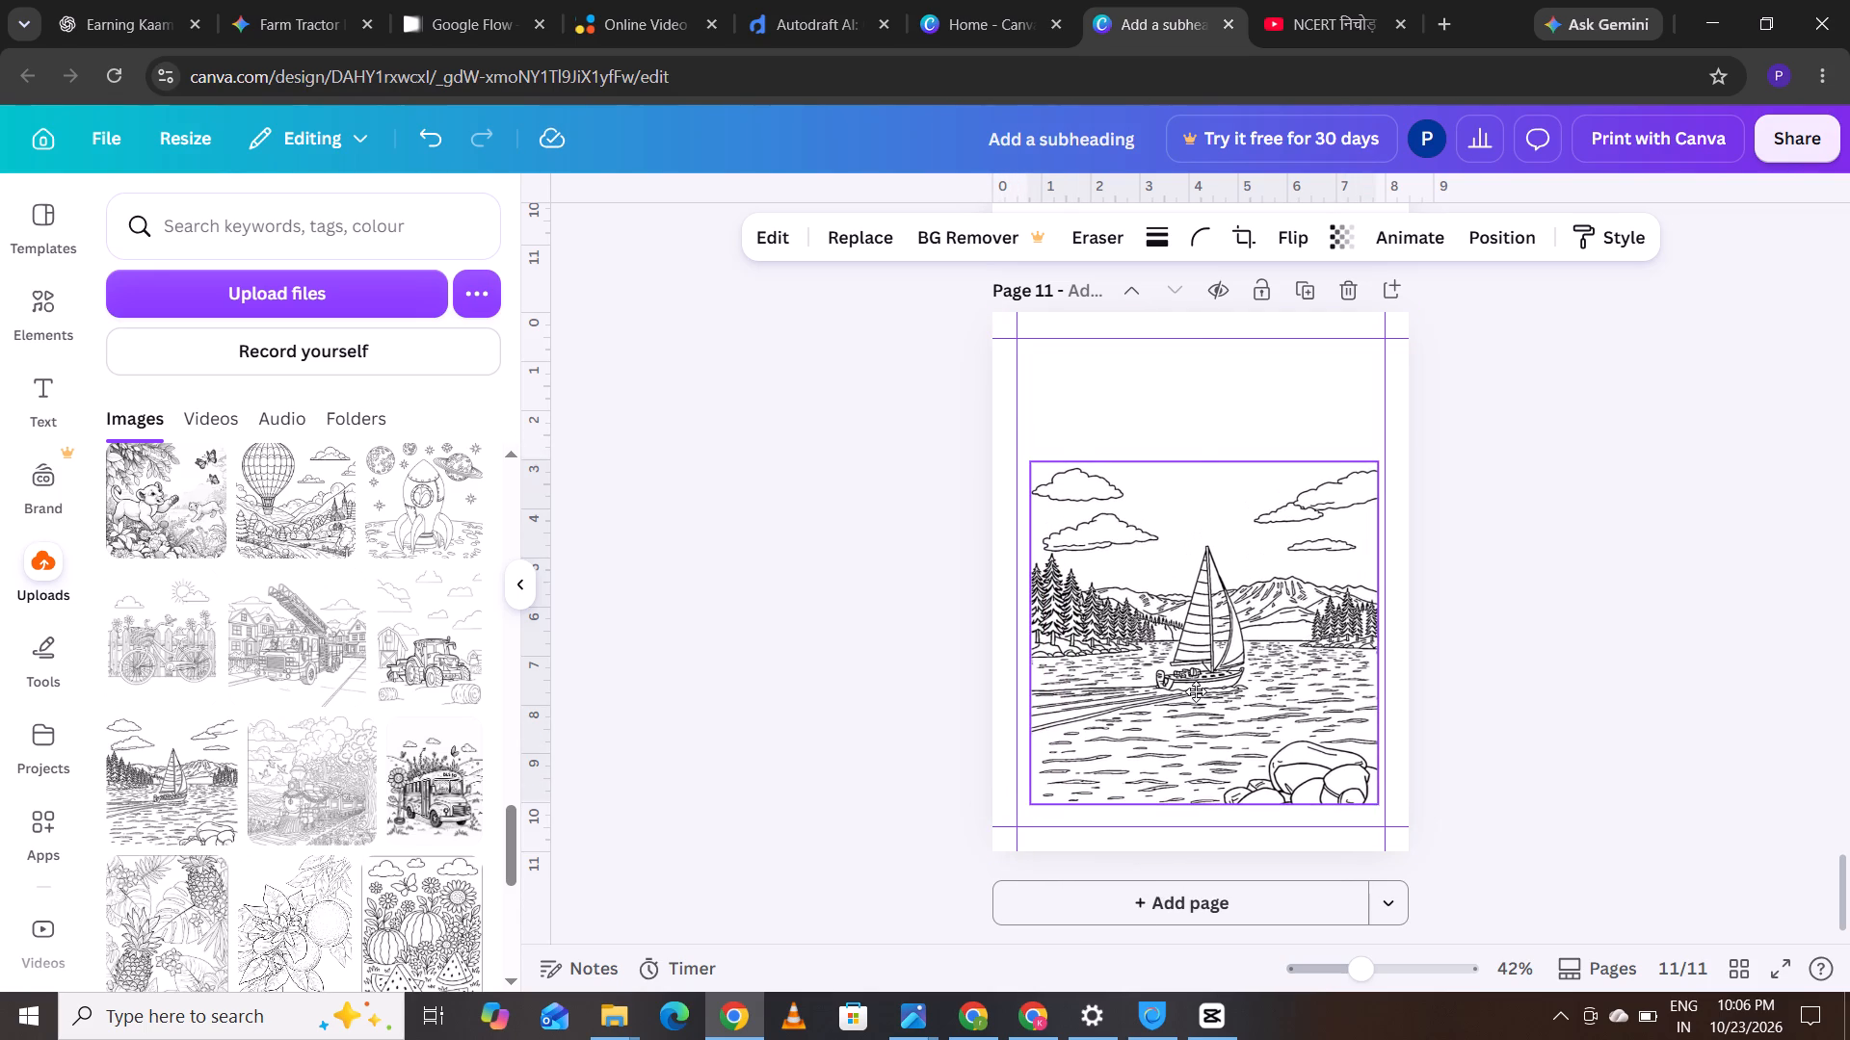
drag(1196, 691, 1196, 687)
drag(1203, 452, 1203, 411)
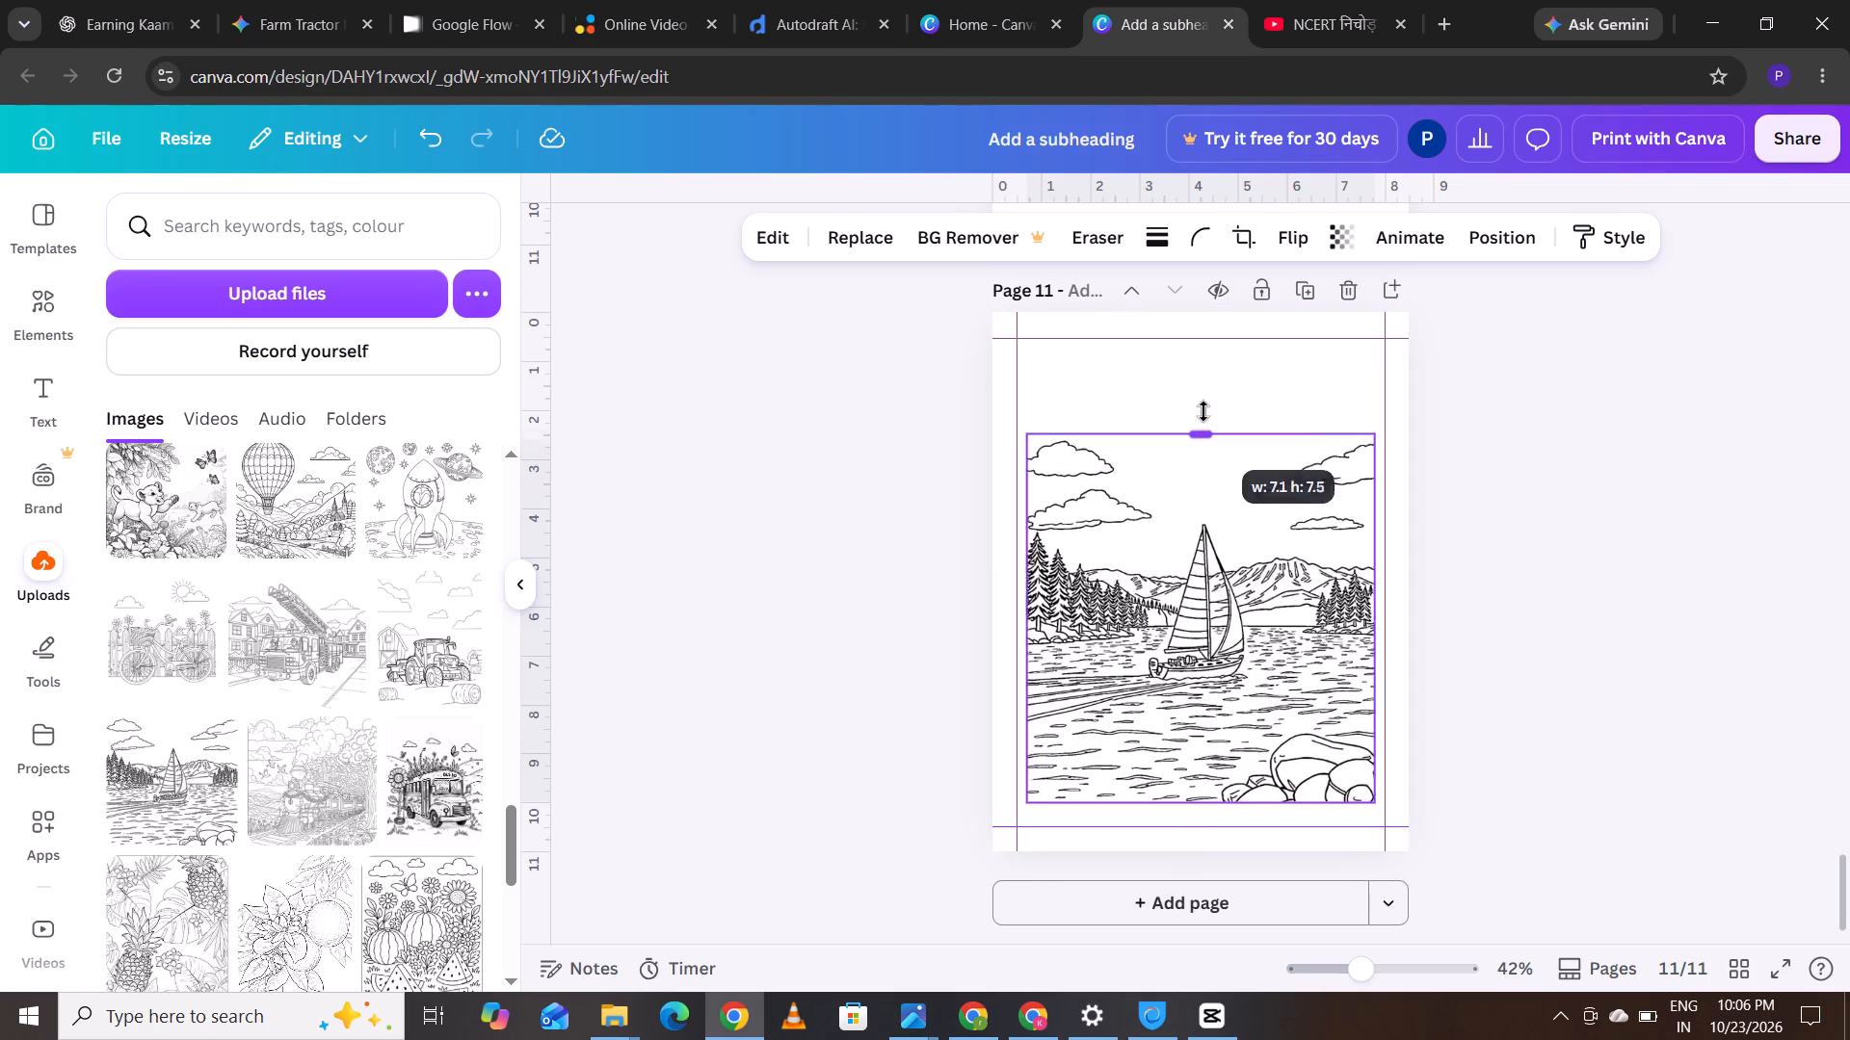
drag(1203, 411, 1217, 346)
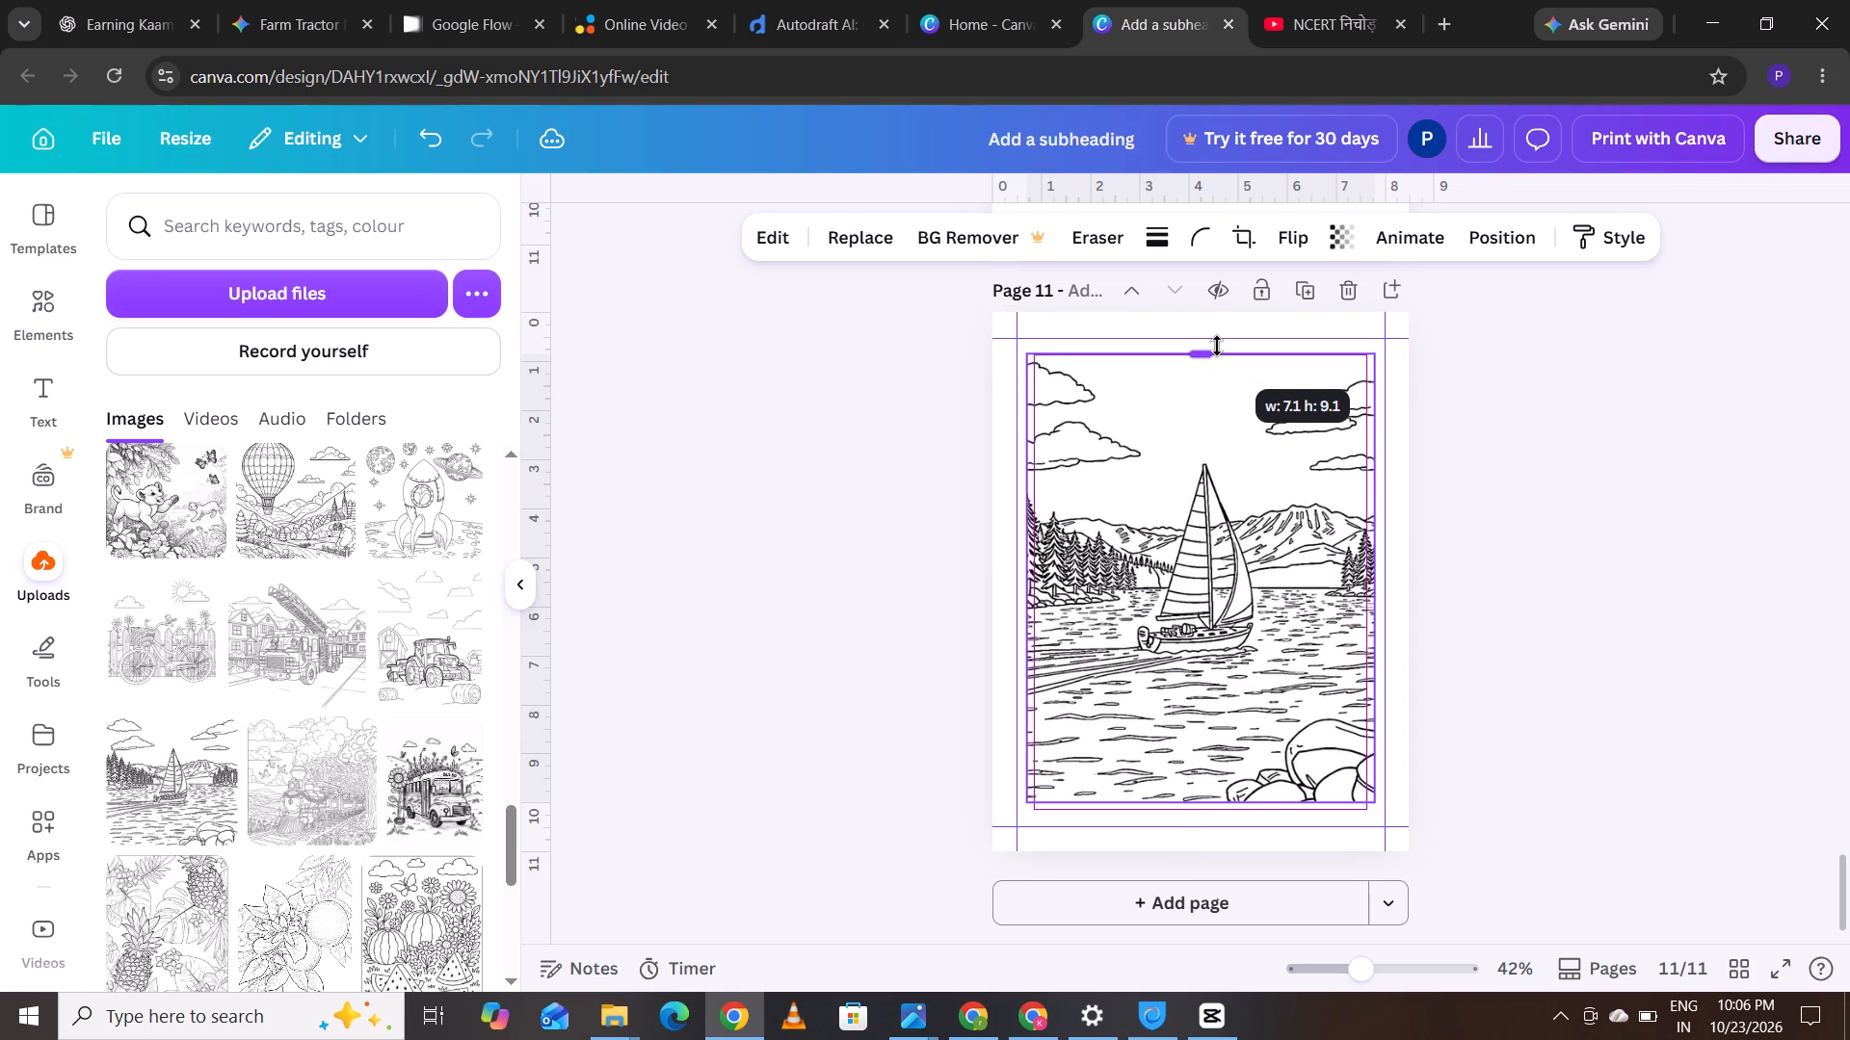
drag(1217, 346, 1227, 436)
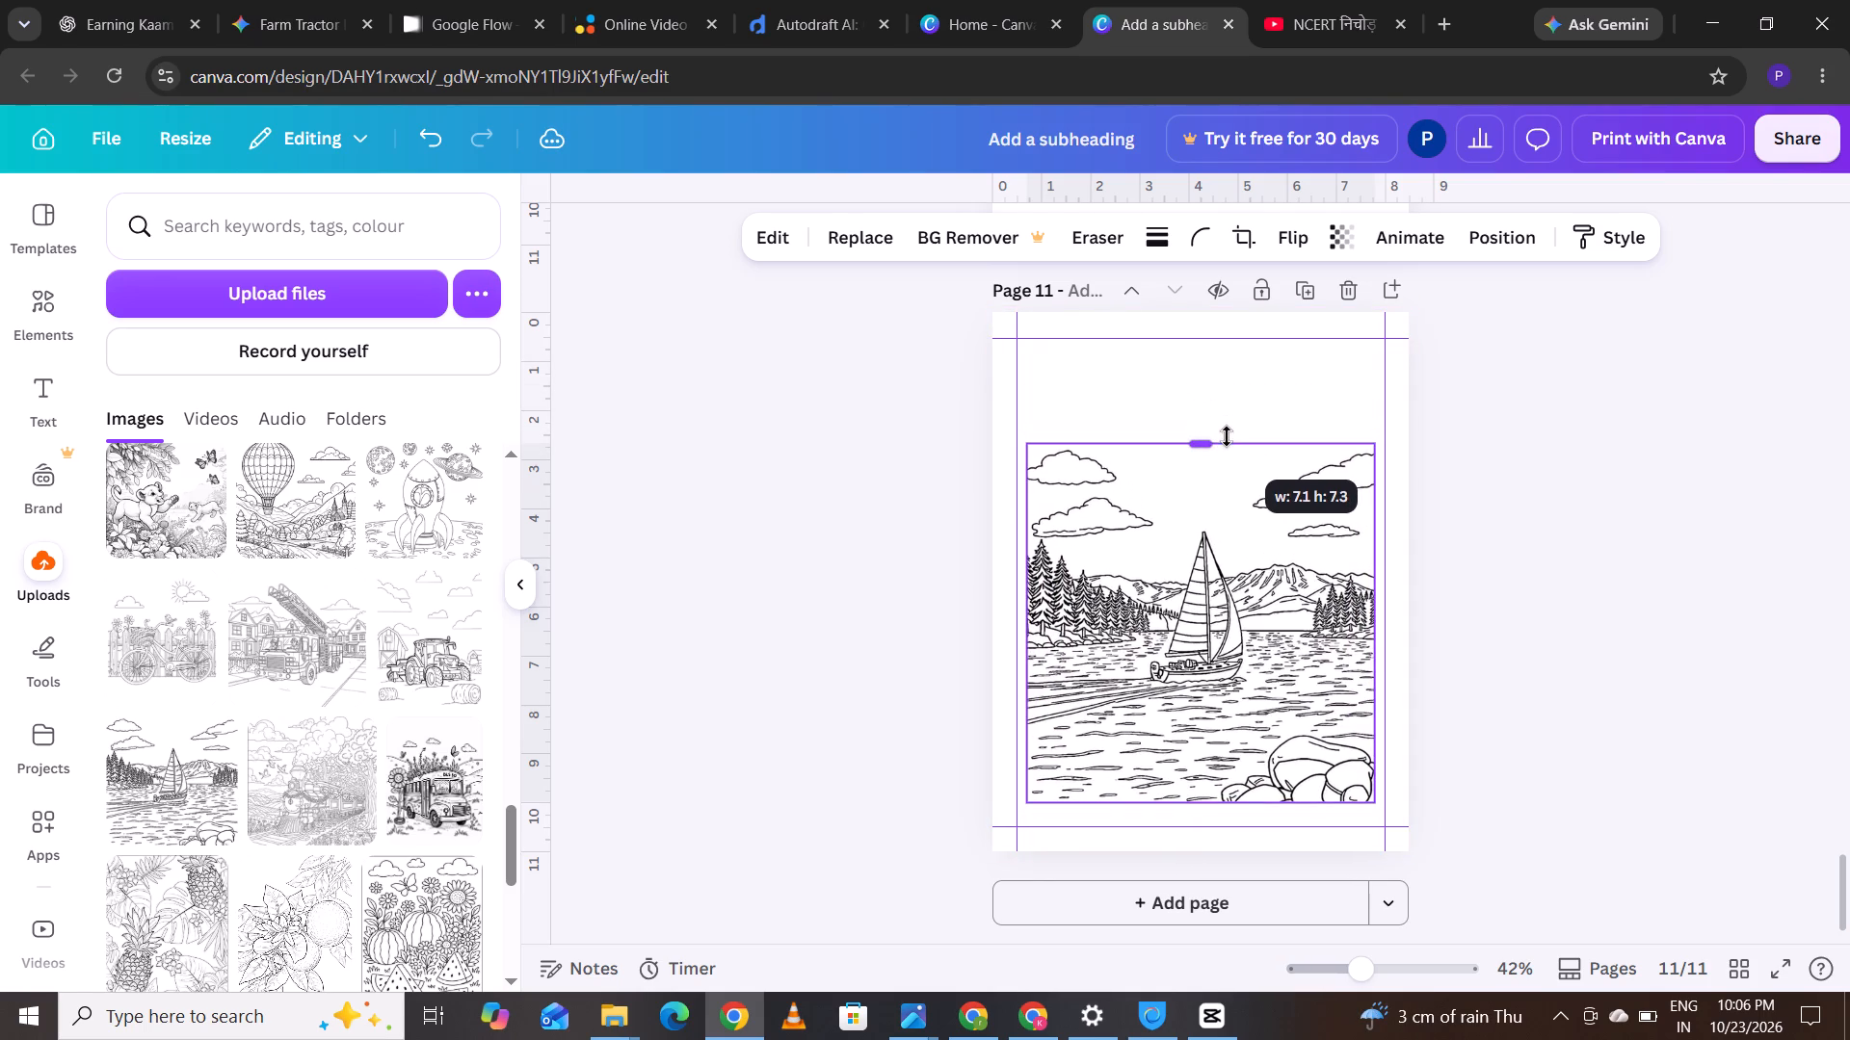
drag(1227, 436, 1227, 425)
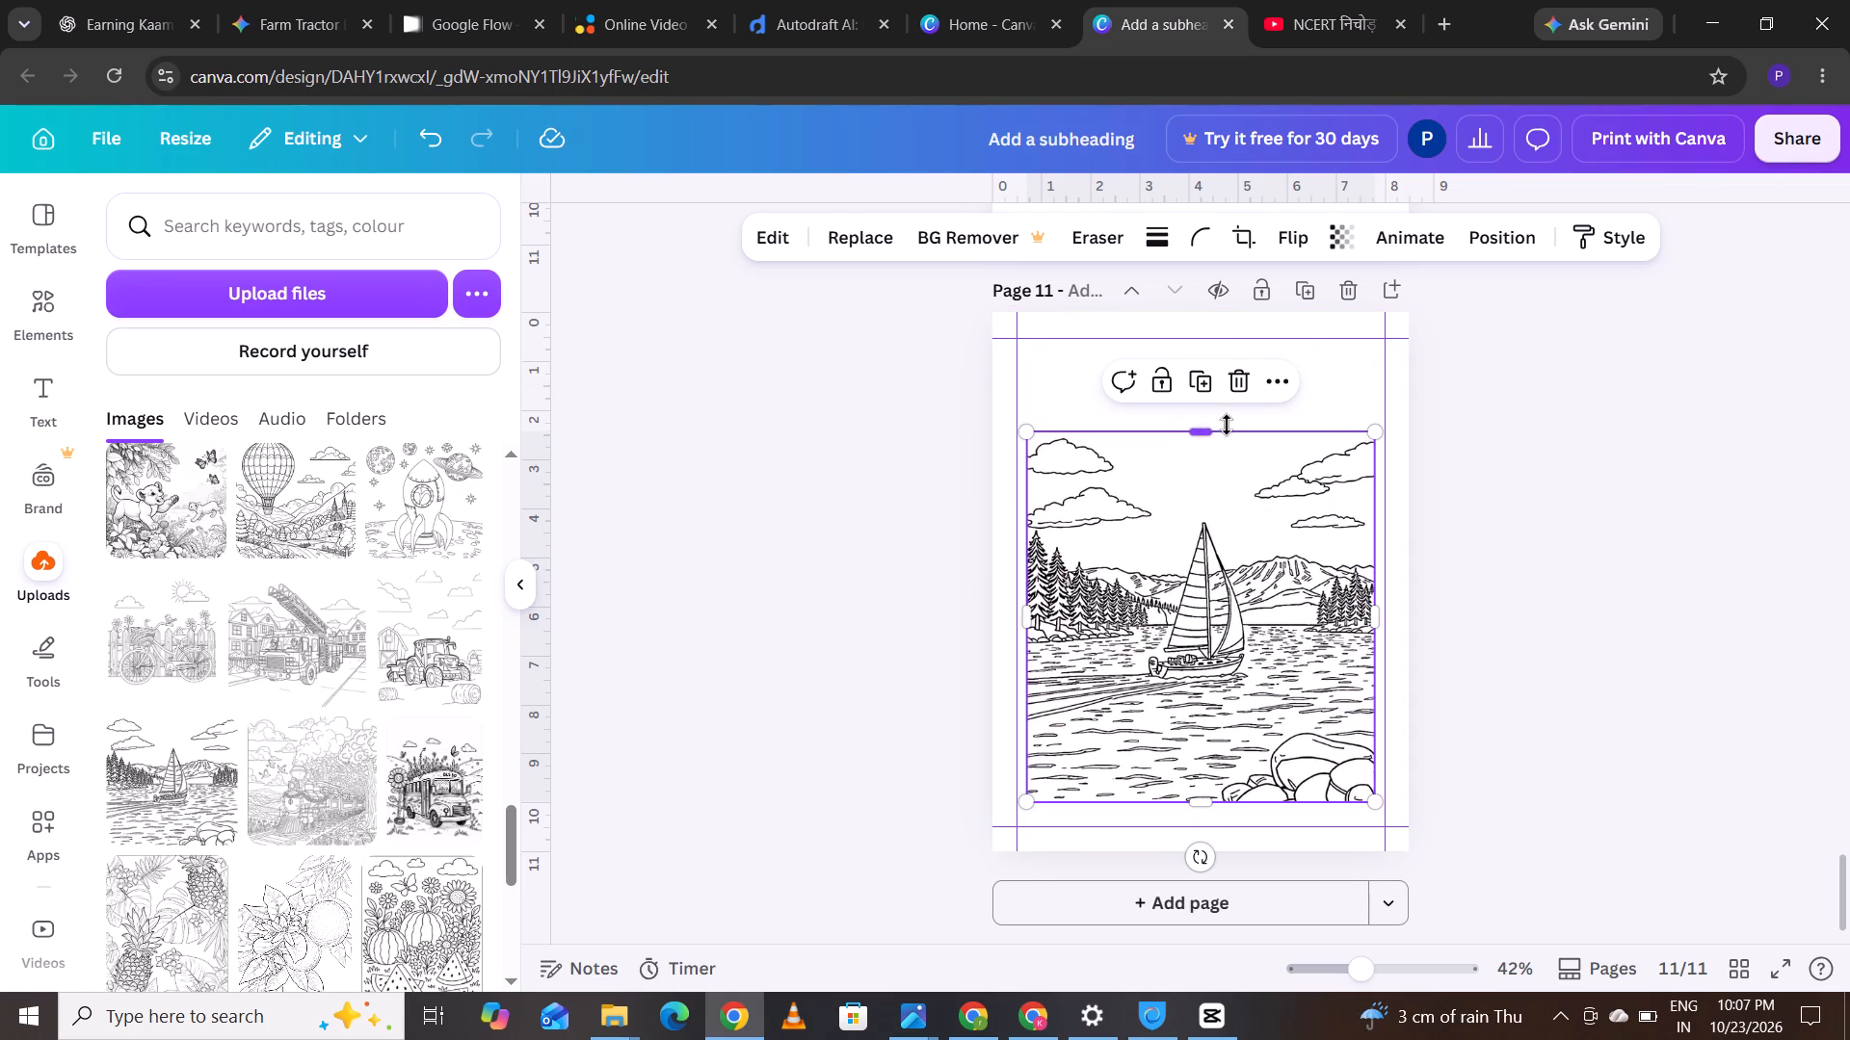
Centre the sailboat drawing between the side margins, raise it slightly, and enlarge it to nearly fill the width between the guides.
drag(1240, 626, 1249, 613)
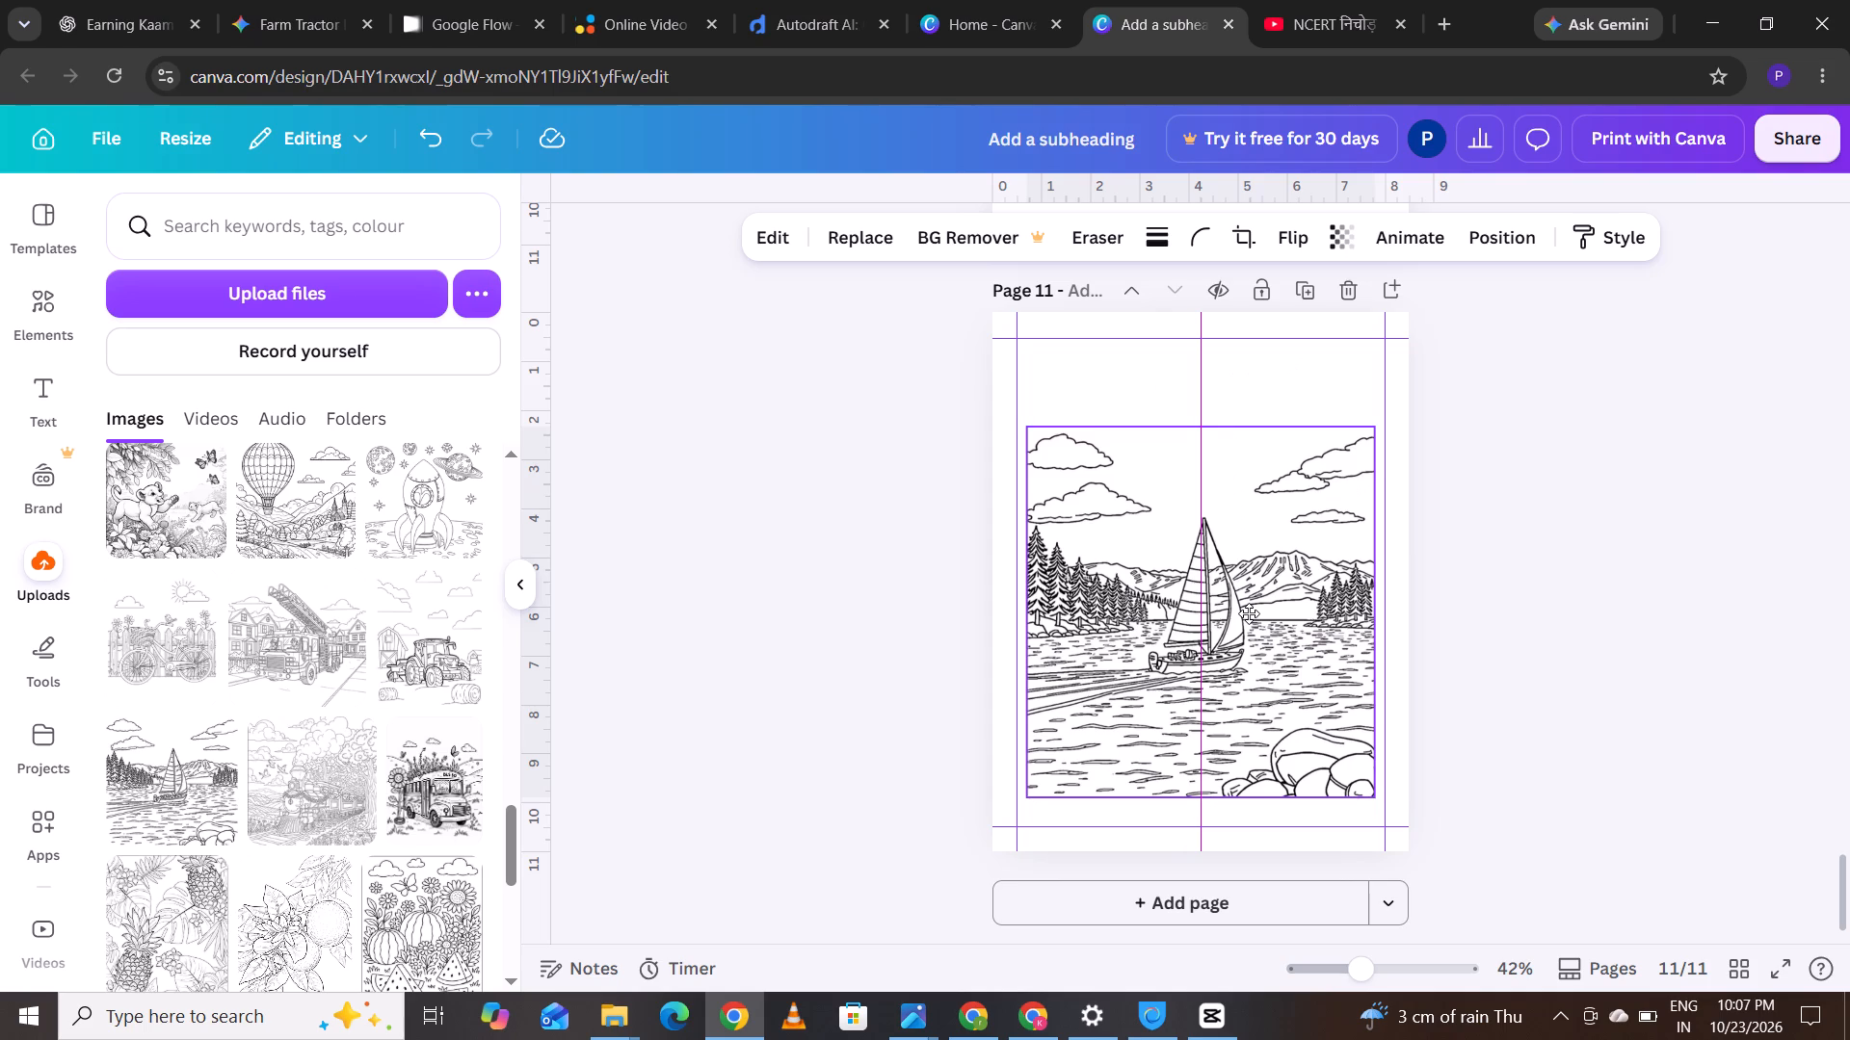
drag(1249, 613, 1236, 607)
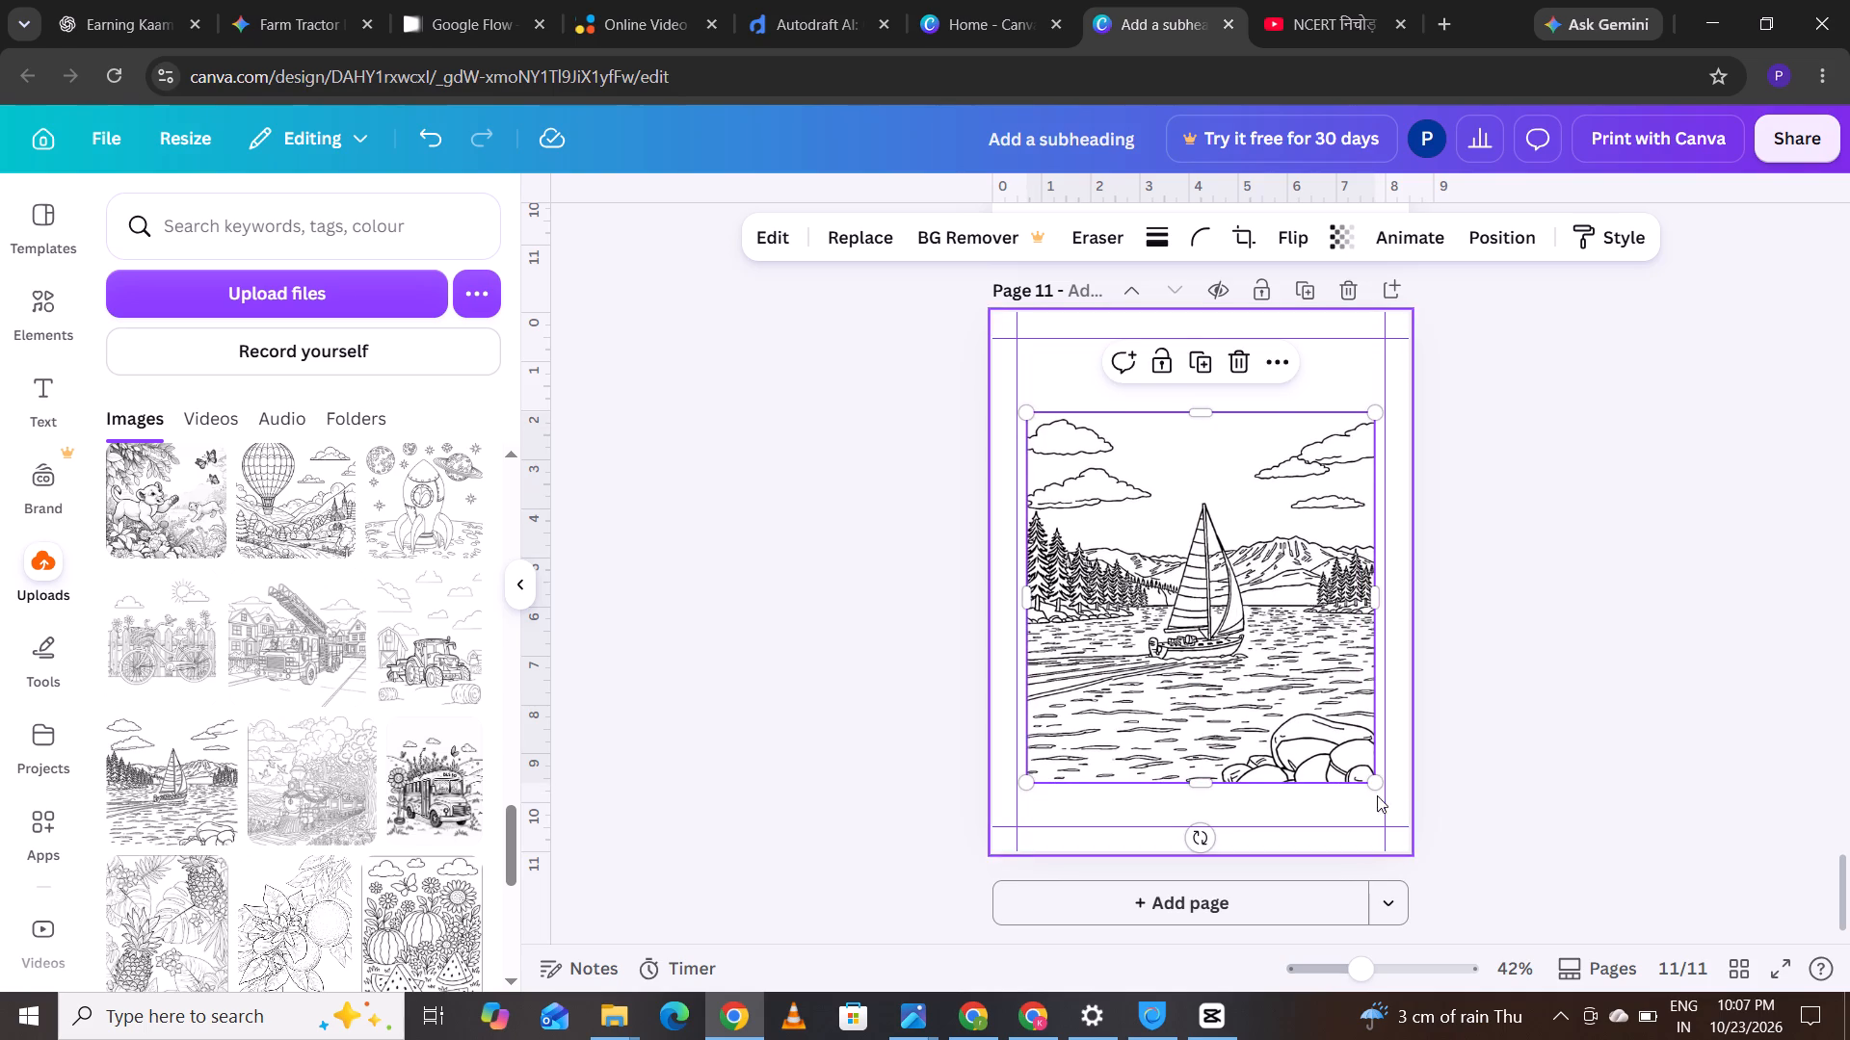
drag(1378, 778, 1381, 801)
click(1296, 742)
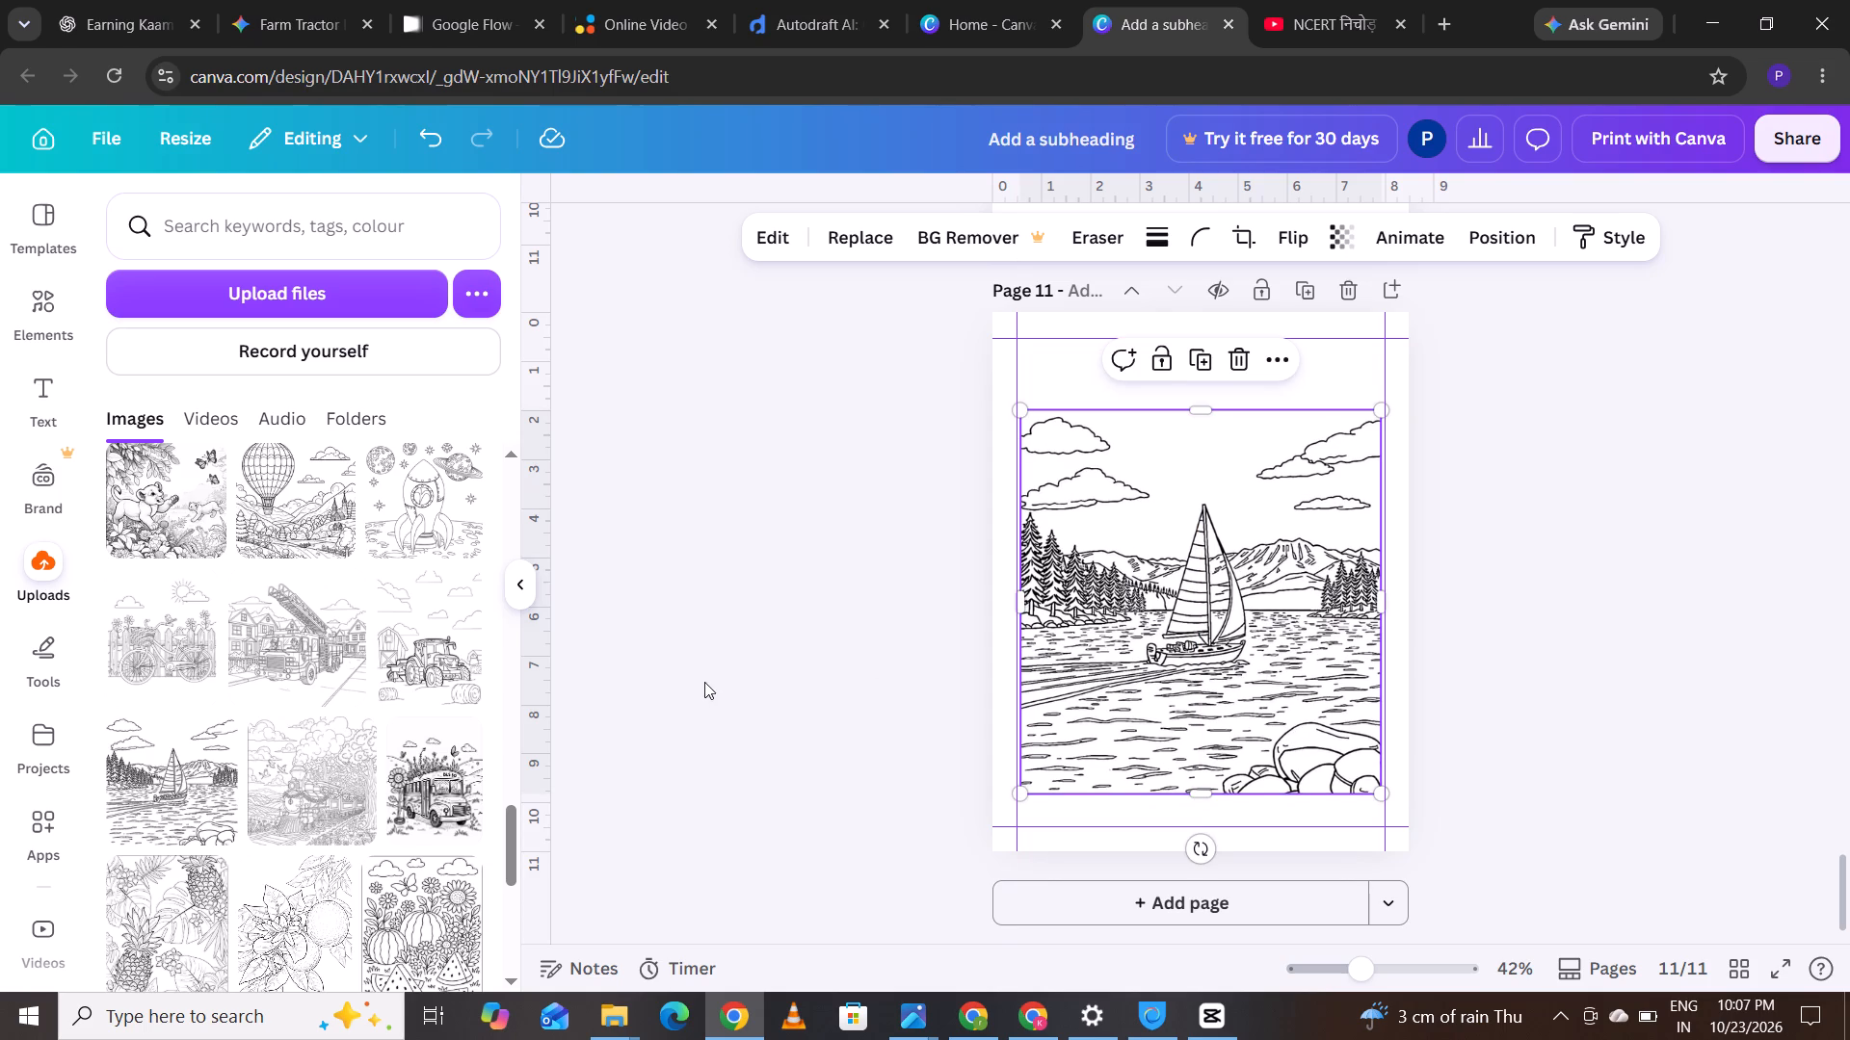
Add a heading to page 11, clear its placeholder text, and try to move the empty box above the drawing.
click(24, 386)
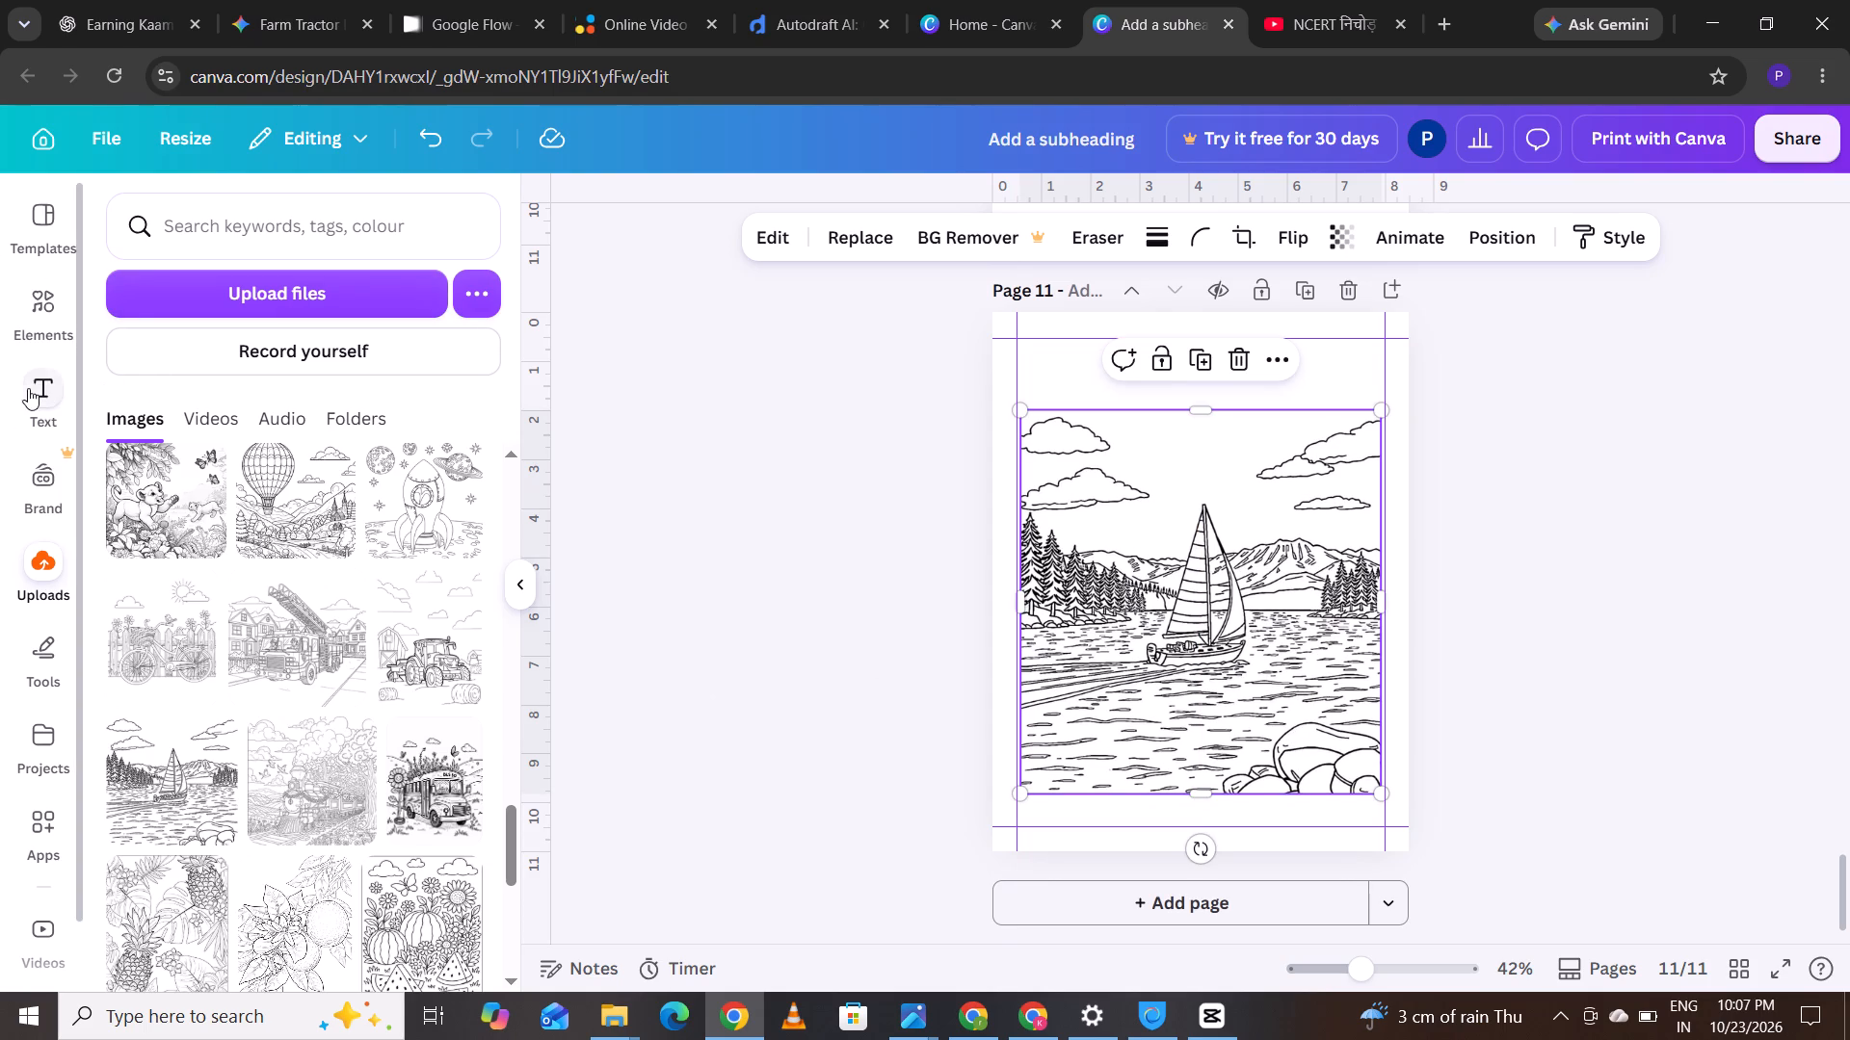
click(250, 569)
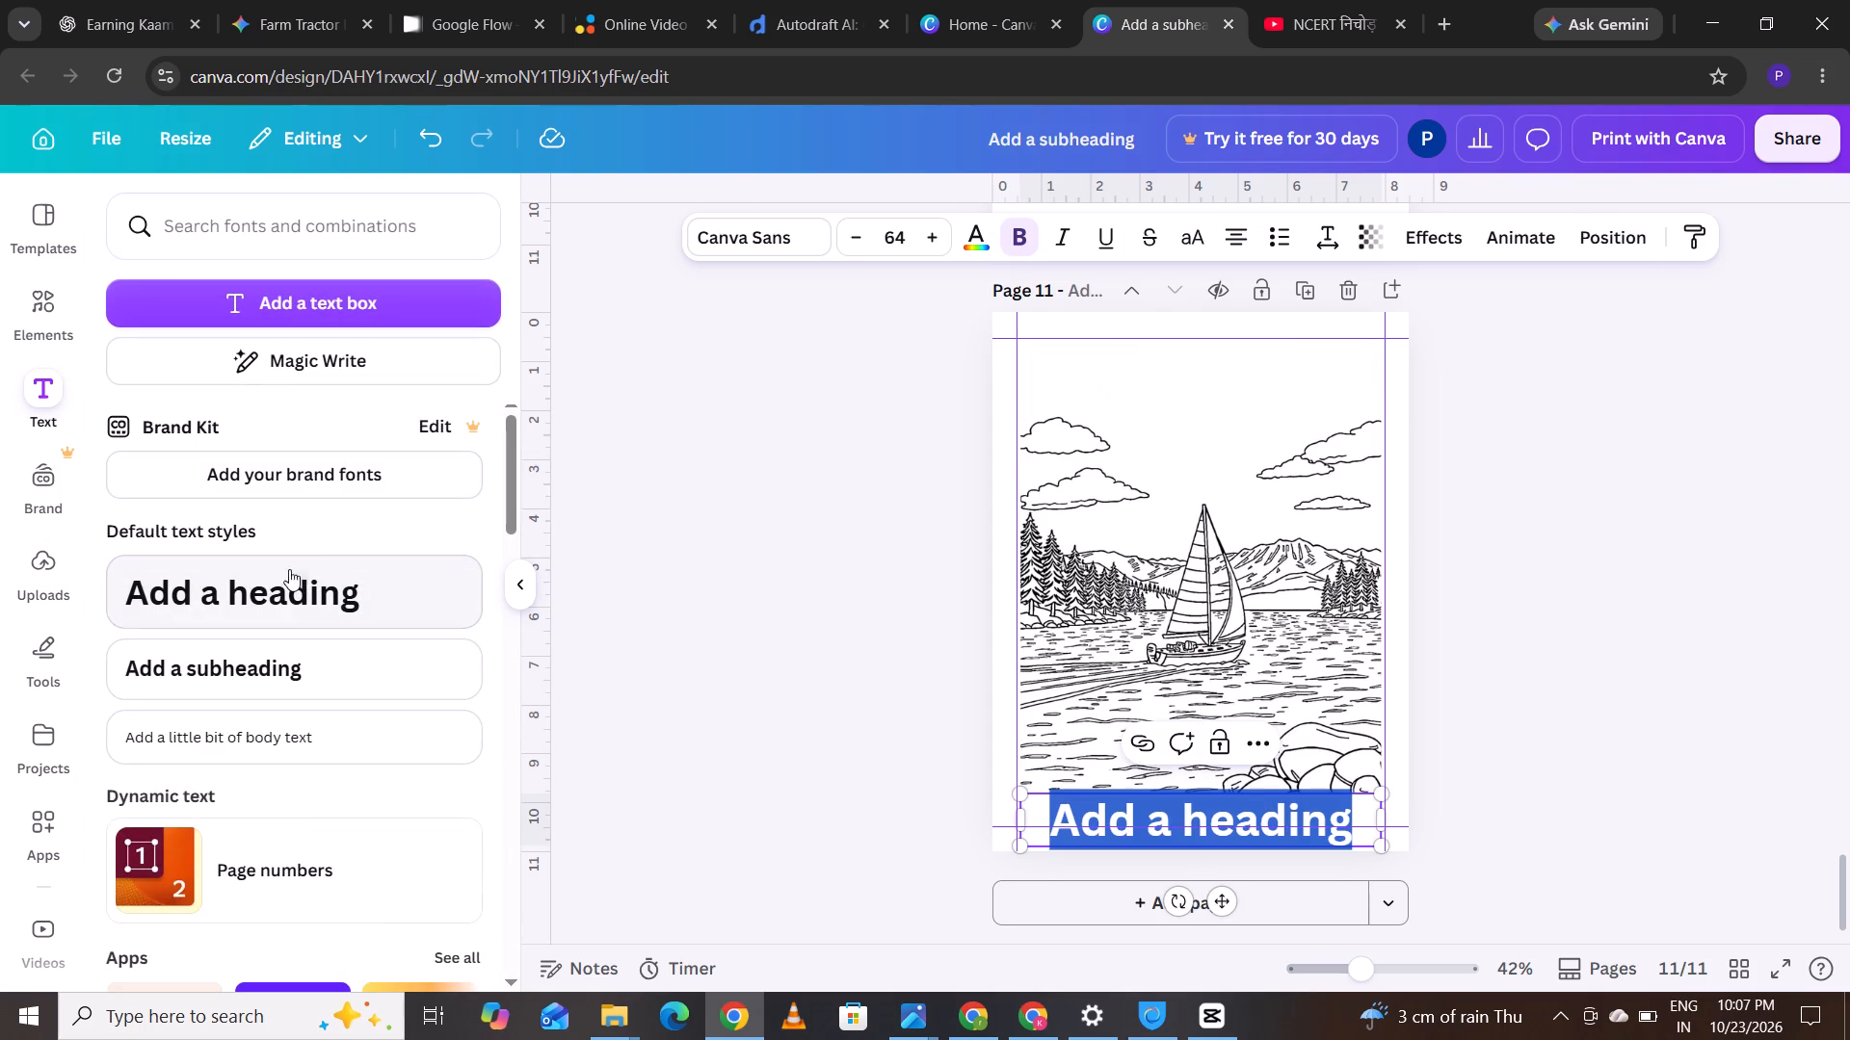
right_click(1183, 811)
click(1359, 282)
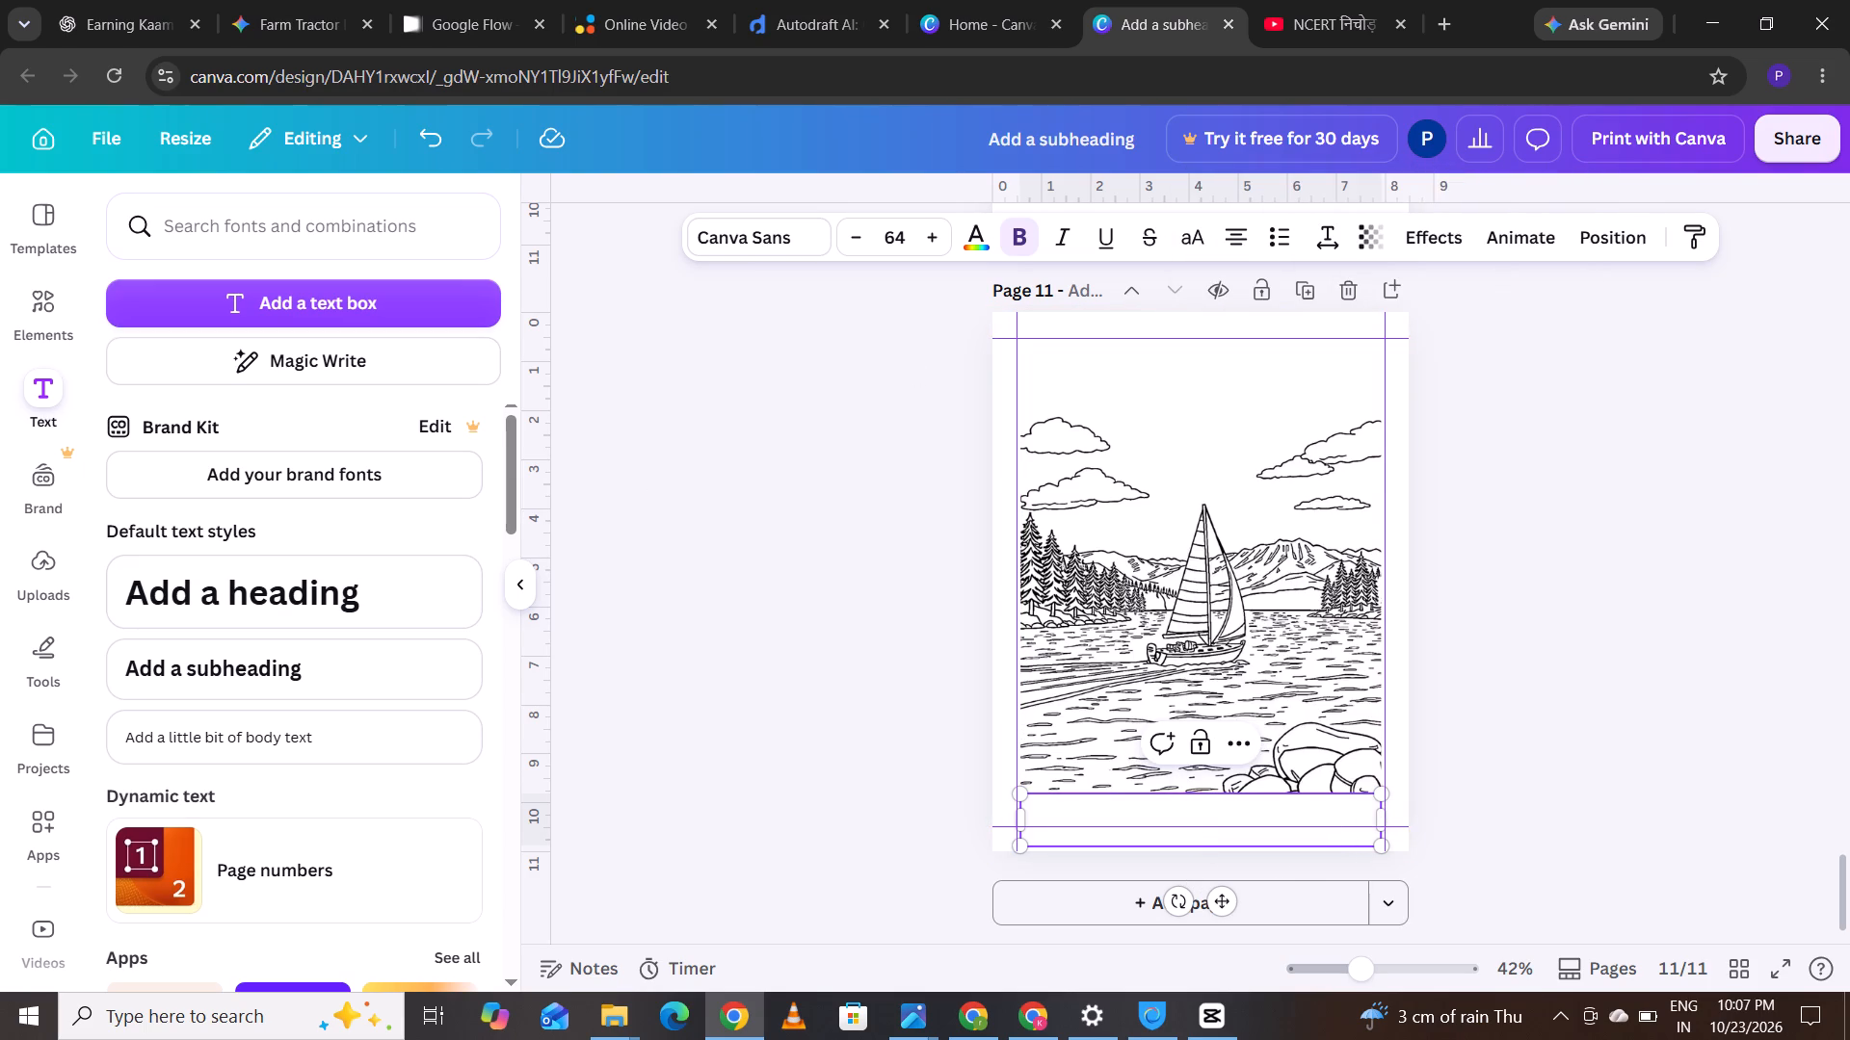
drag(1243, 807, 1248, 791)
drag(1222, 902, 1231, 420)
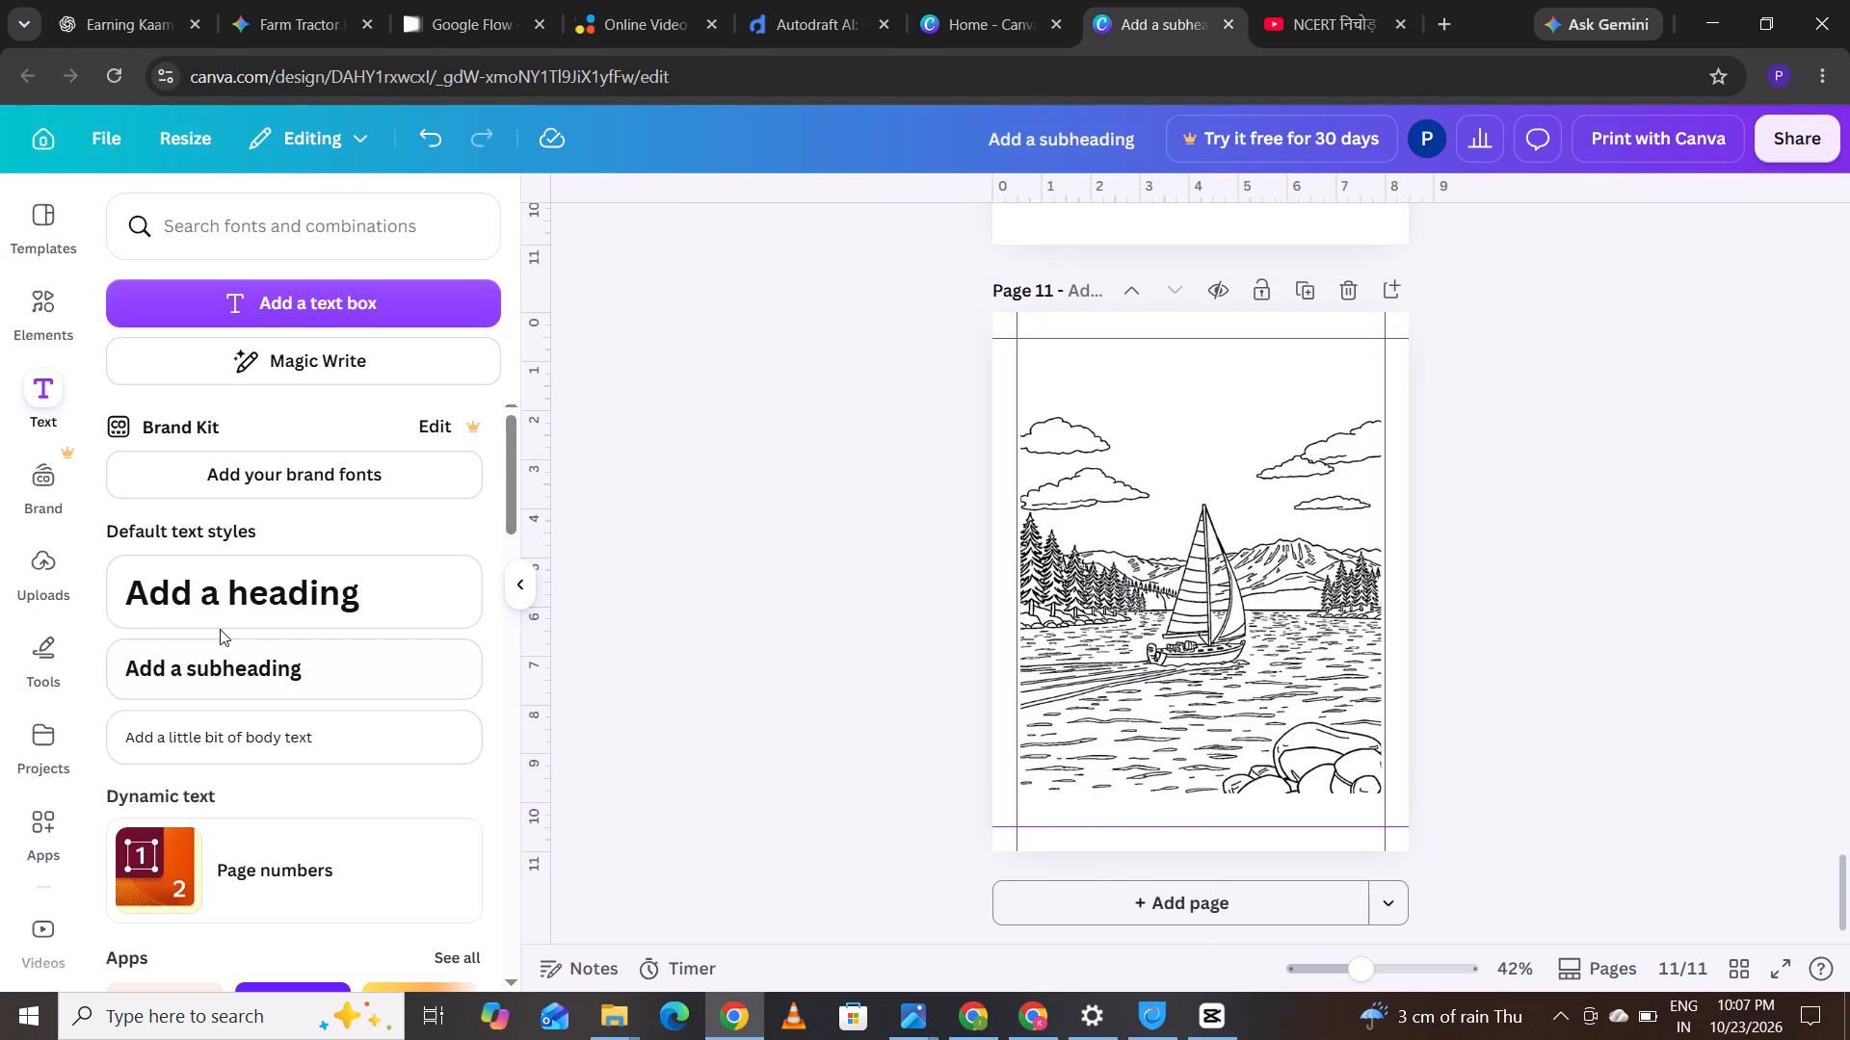
click(254, 600)
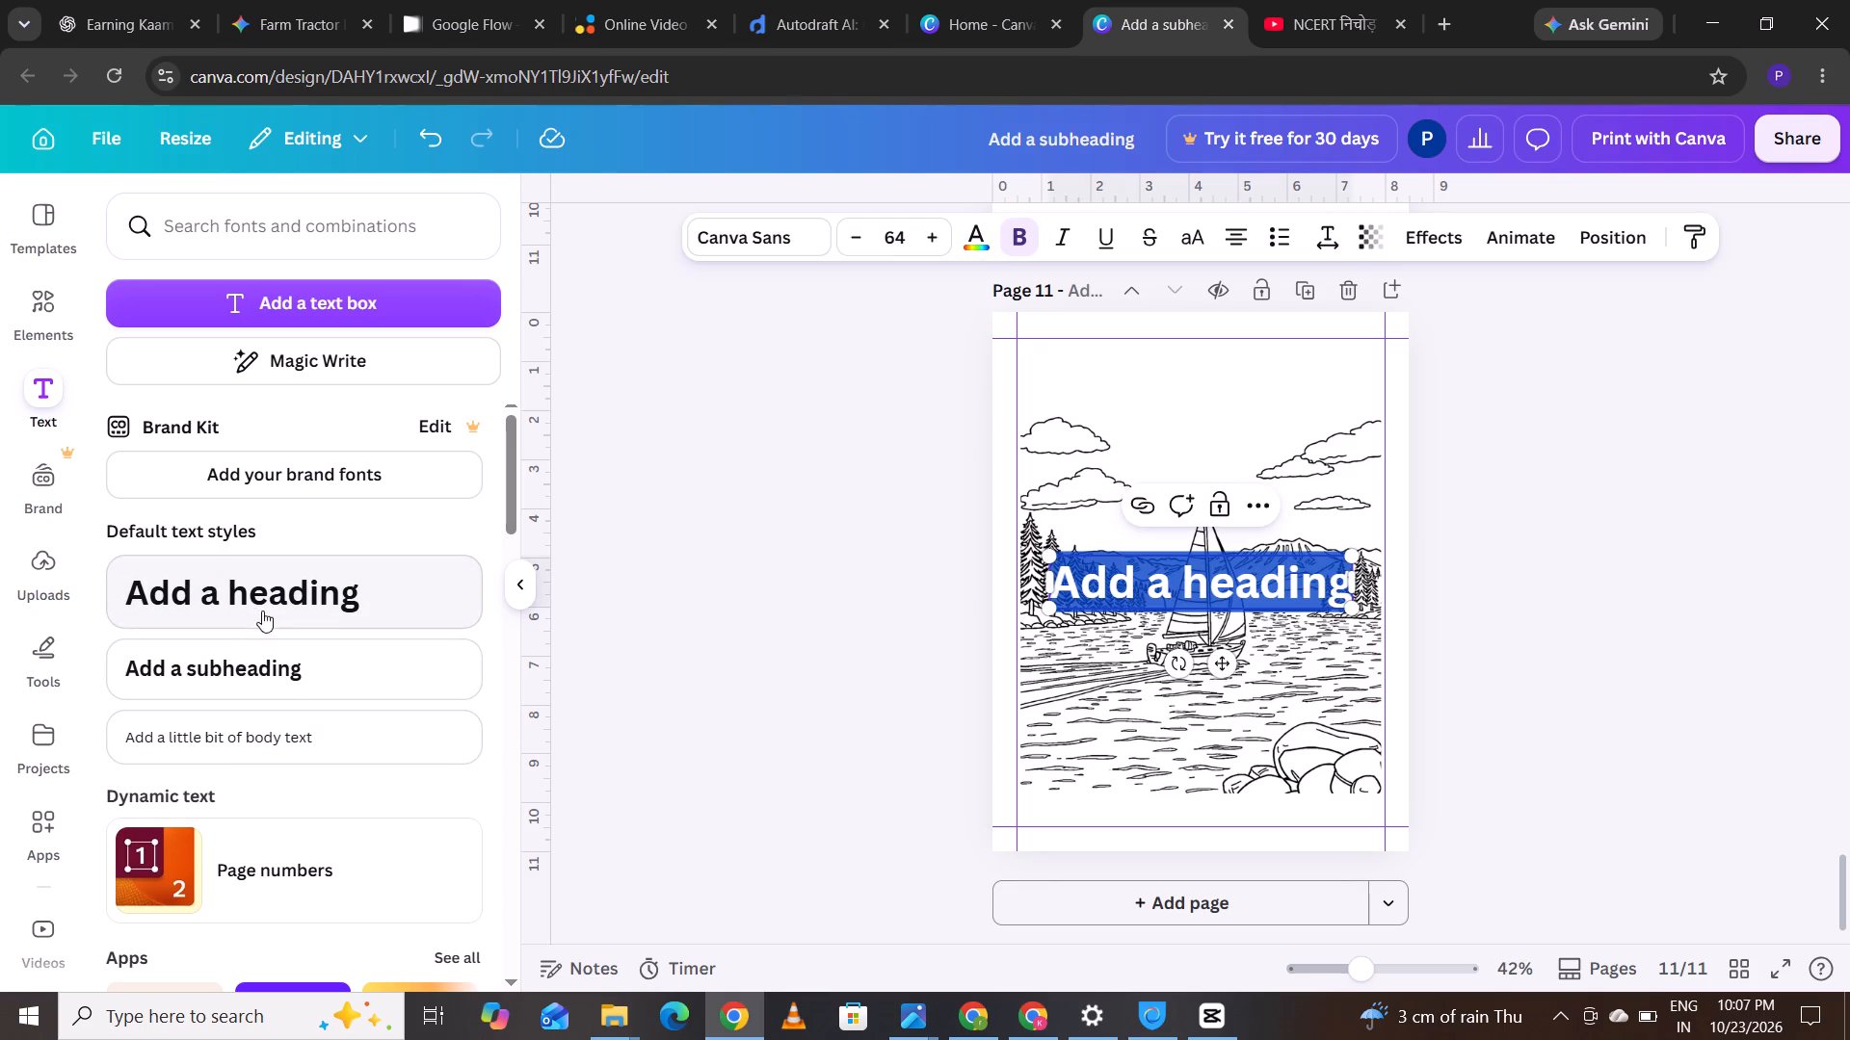
right_click(1164, 582)
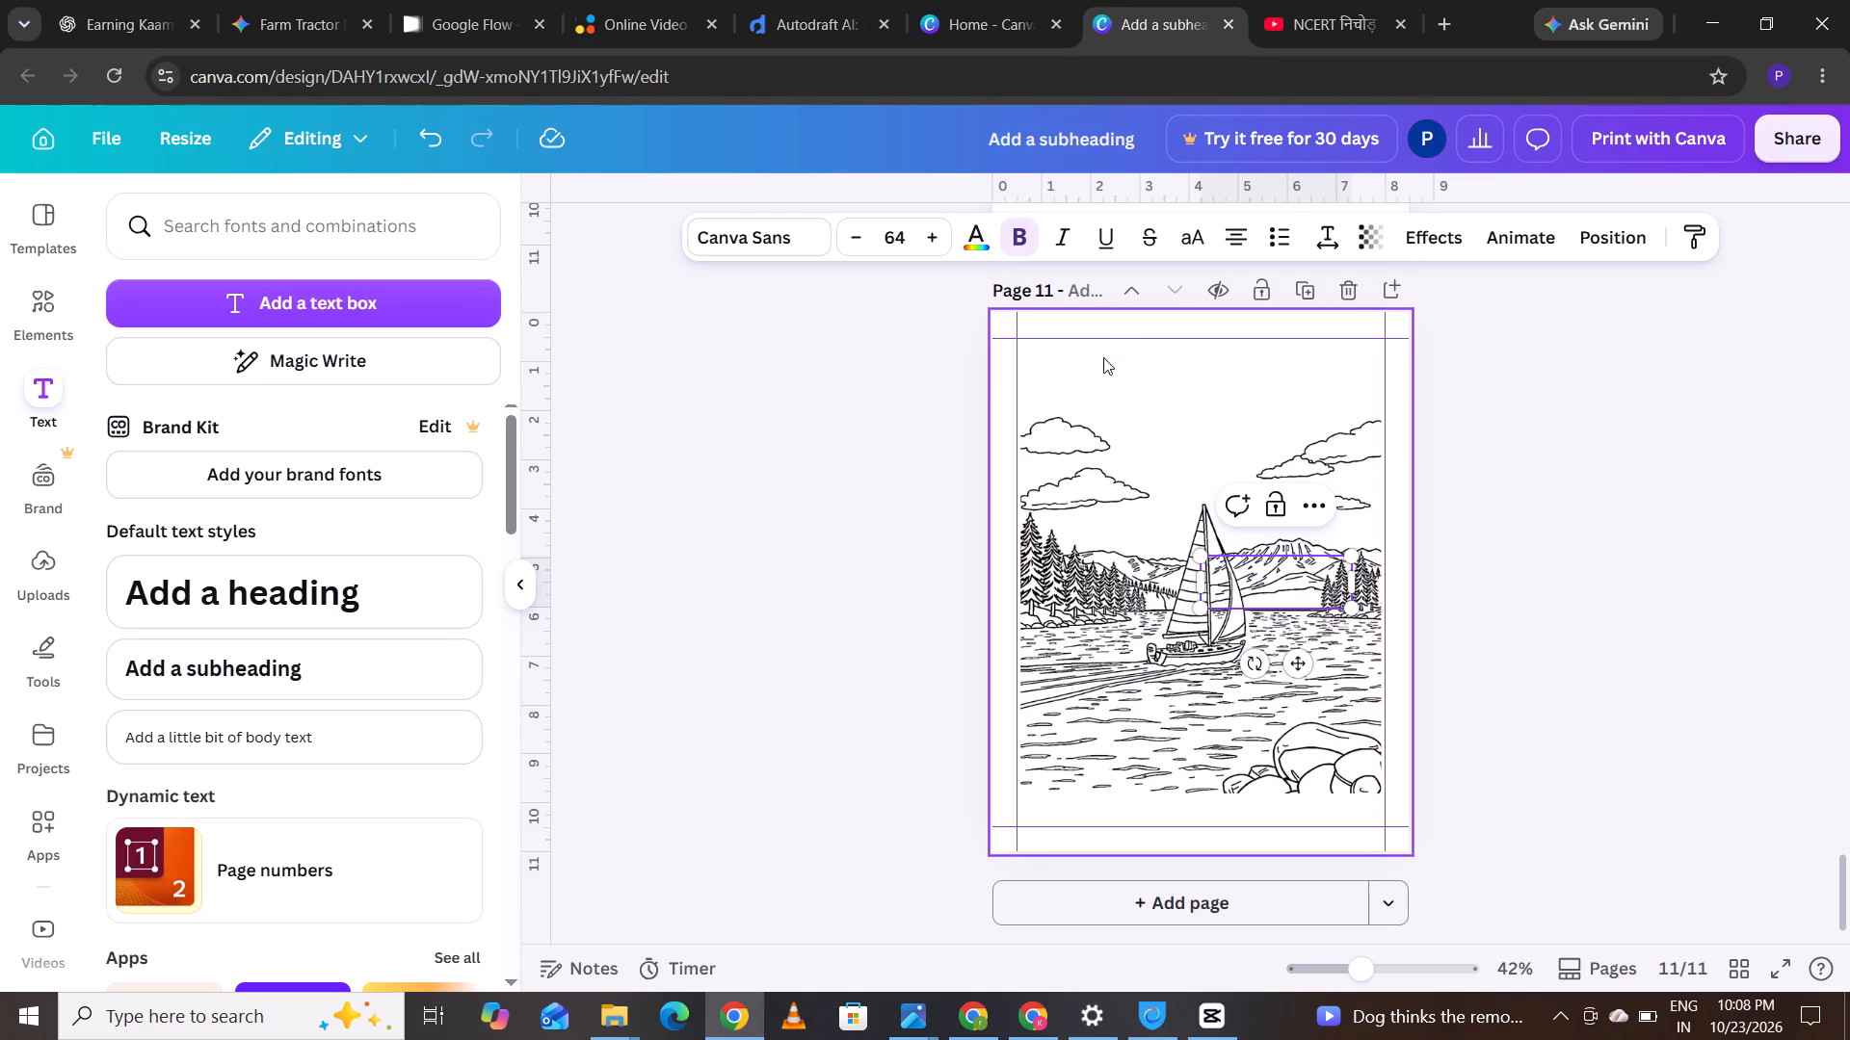
right_click(1257, 584)
click(1298, 312)
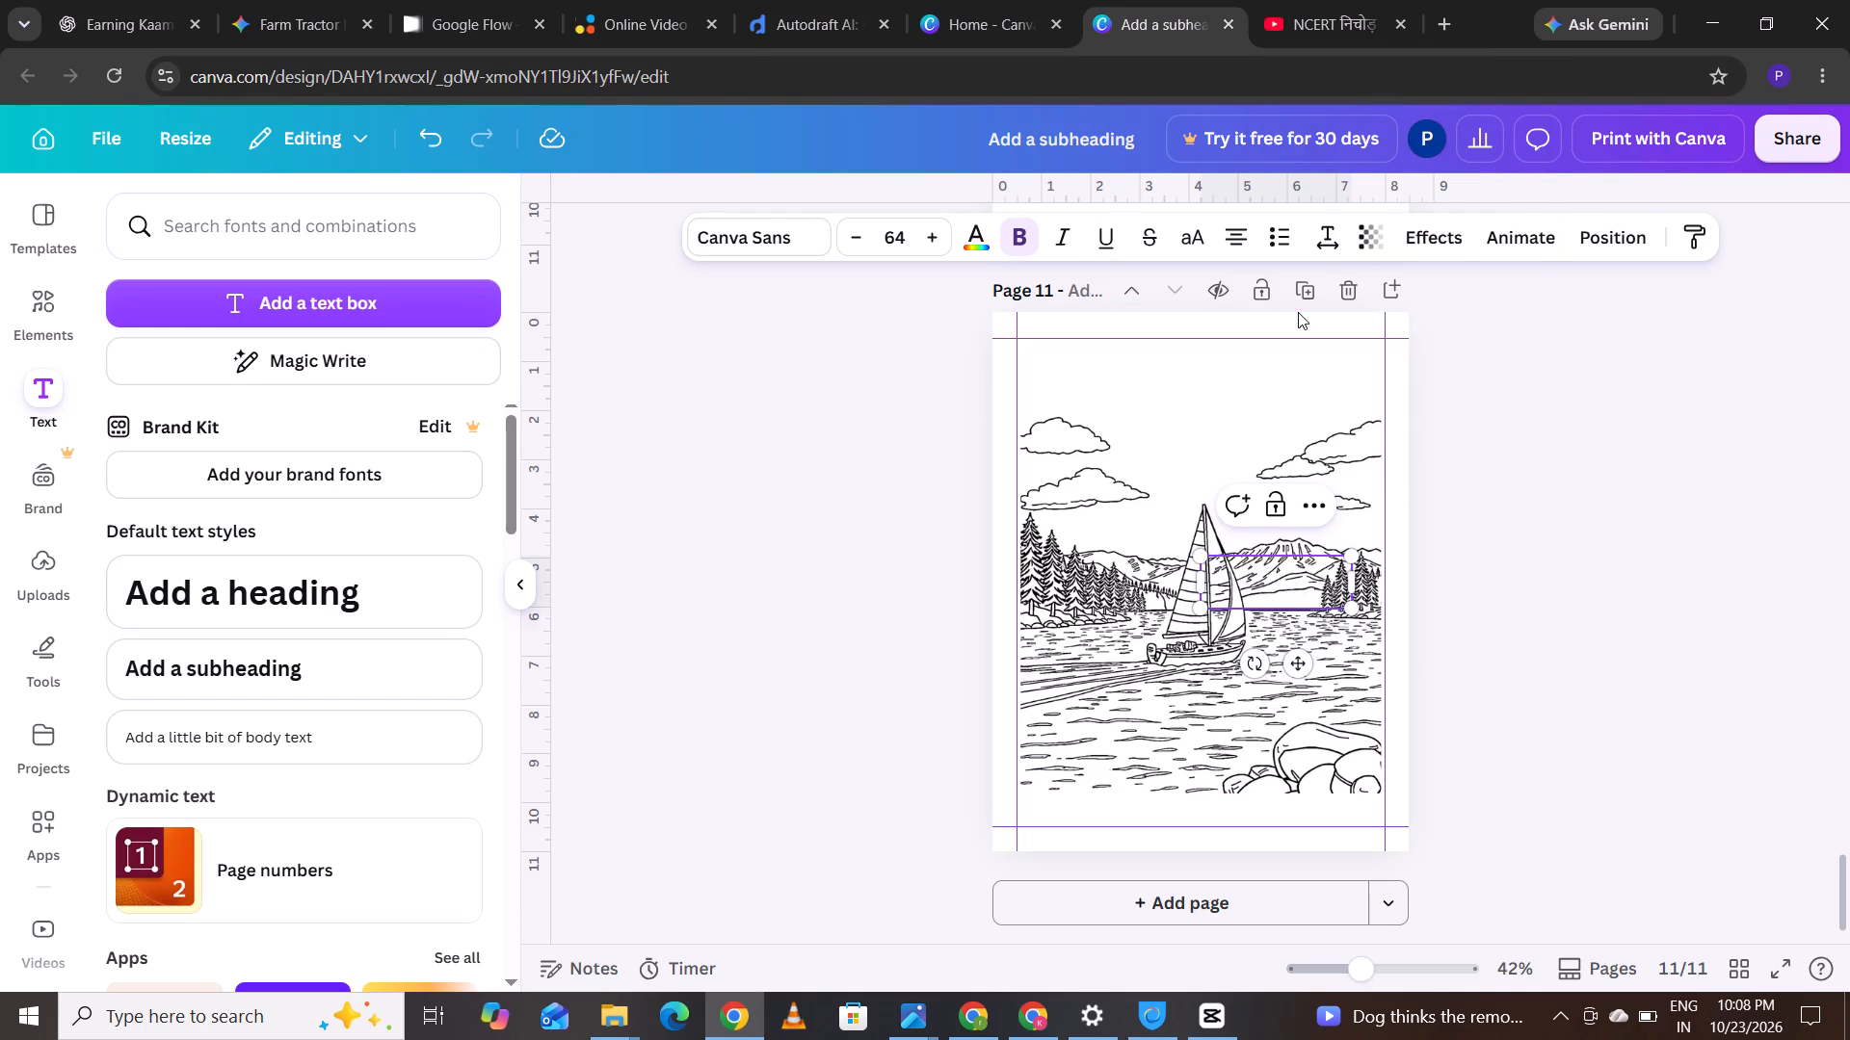
Apply the Hollow effect to the Lake Boat title and reduce its font size to 60.
click(1444, 234)
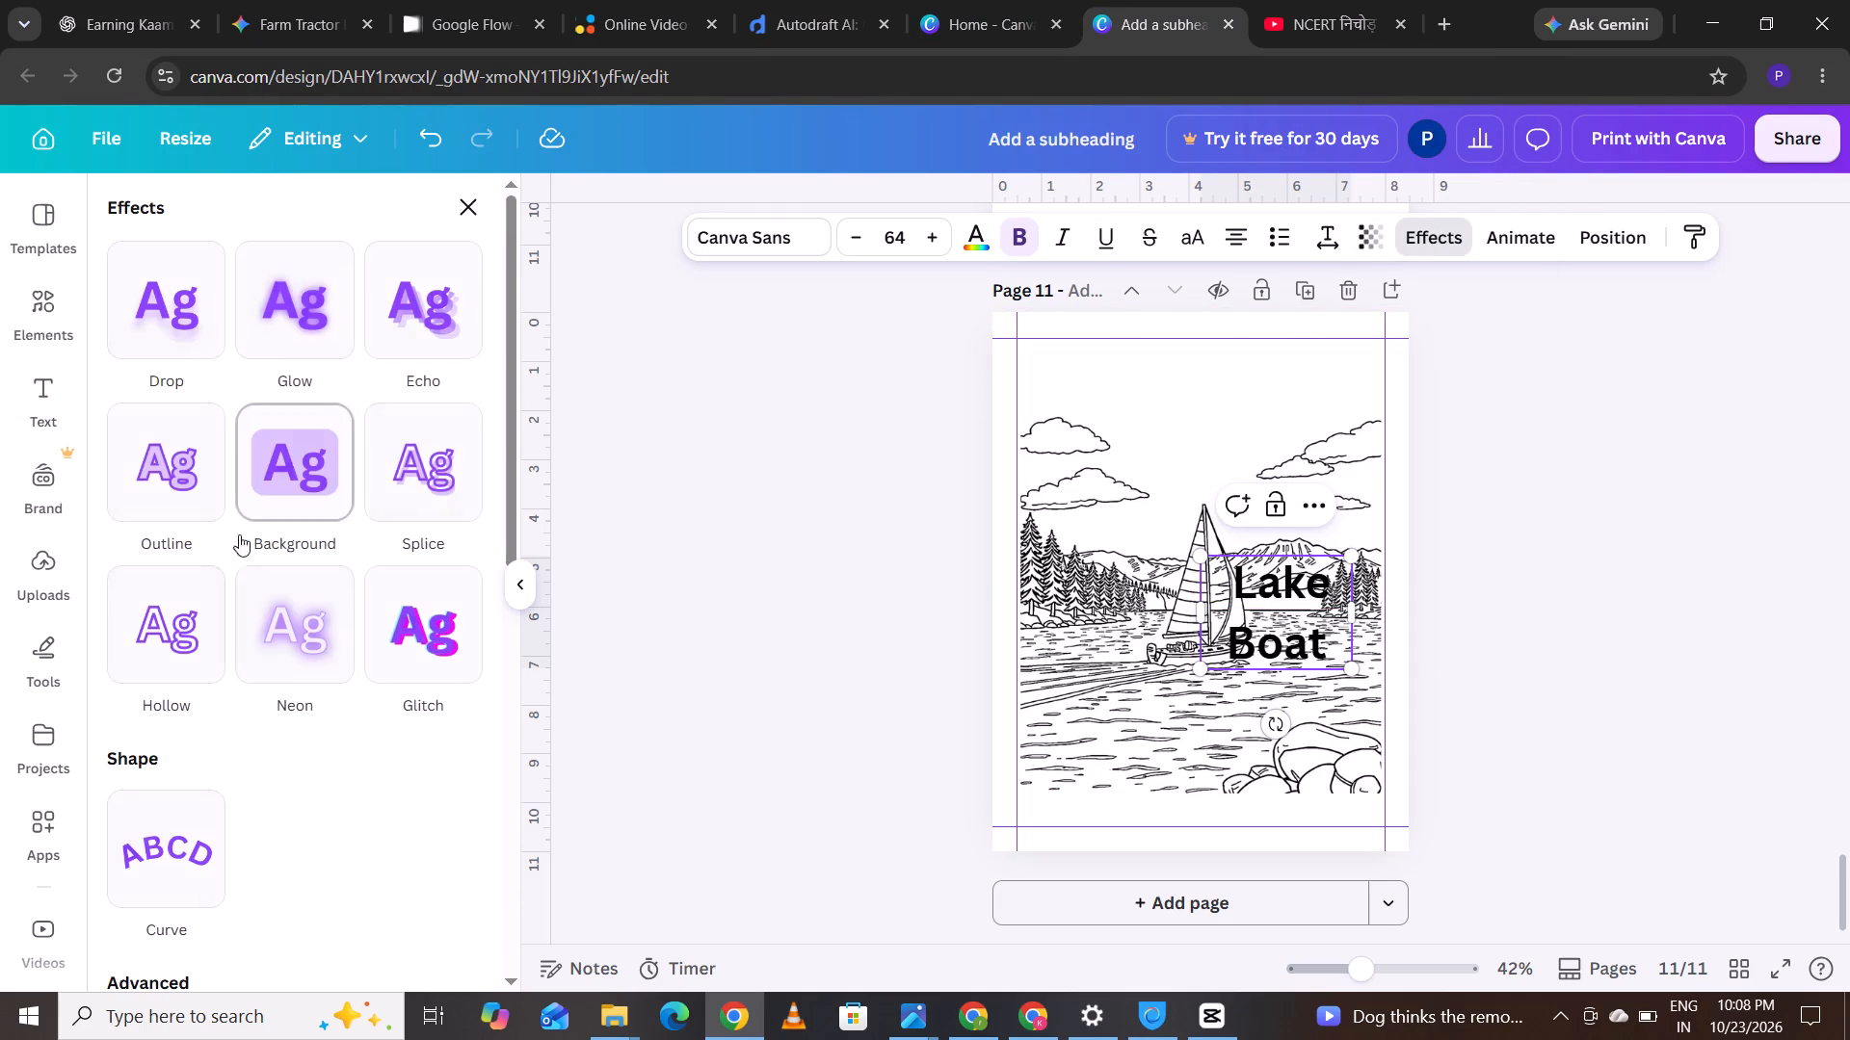
click(191, 663)
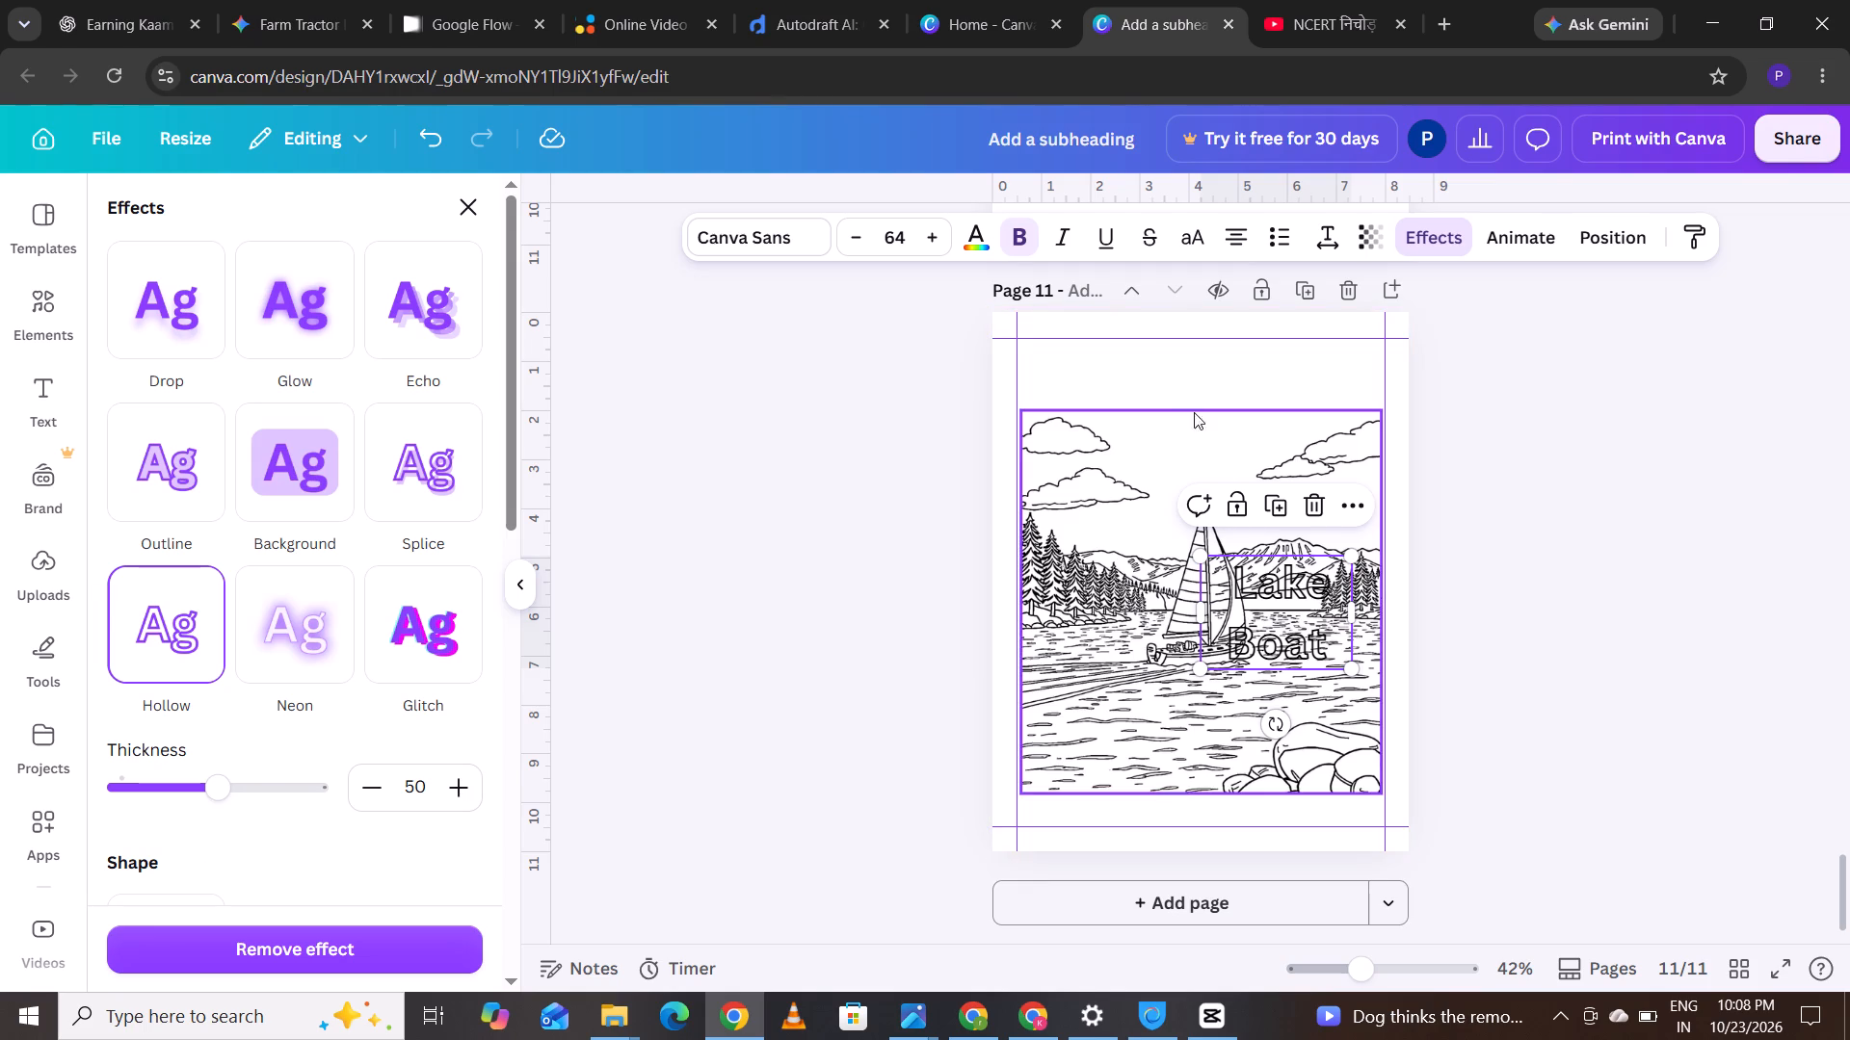
triple_click(853, 231)
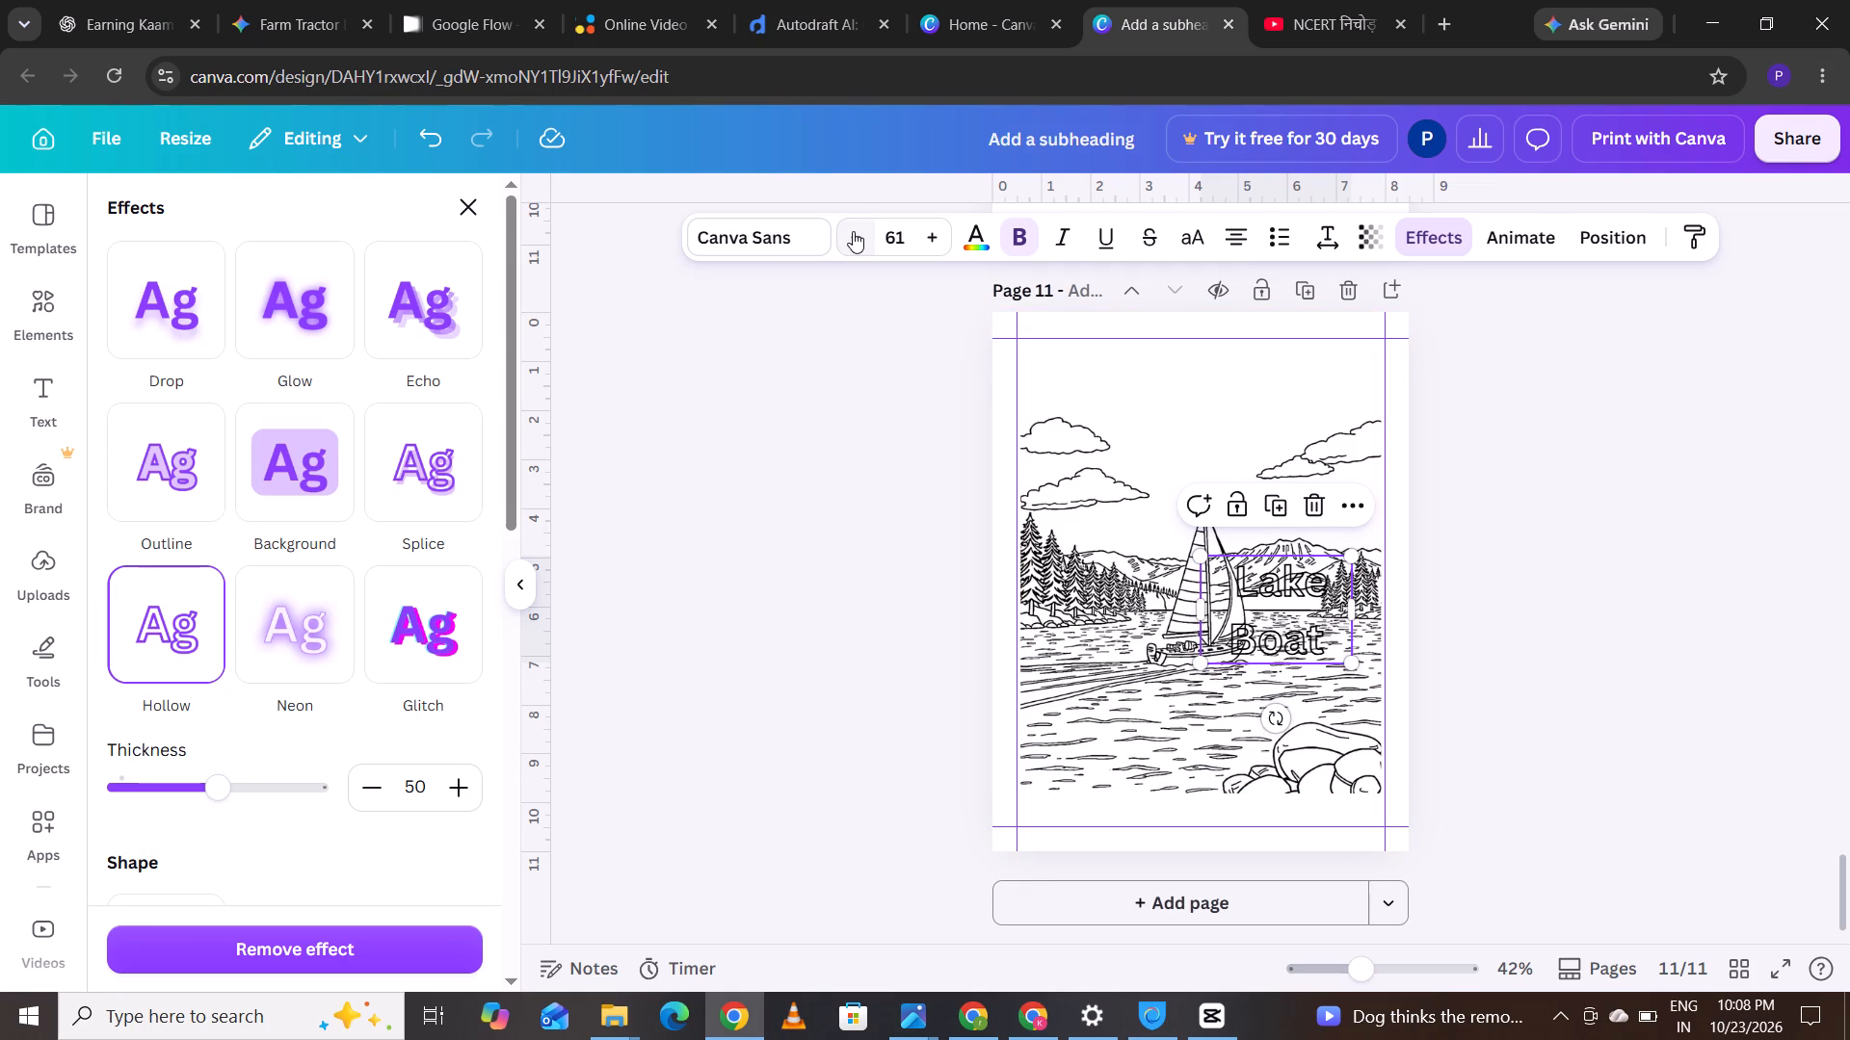
click(853, 231)
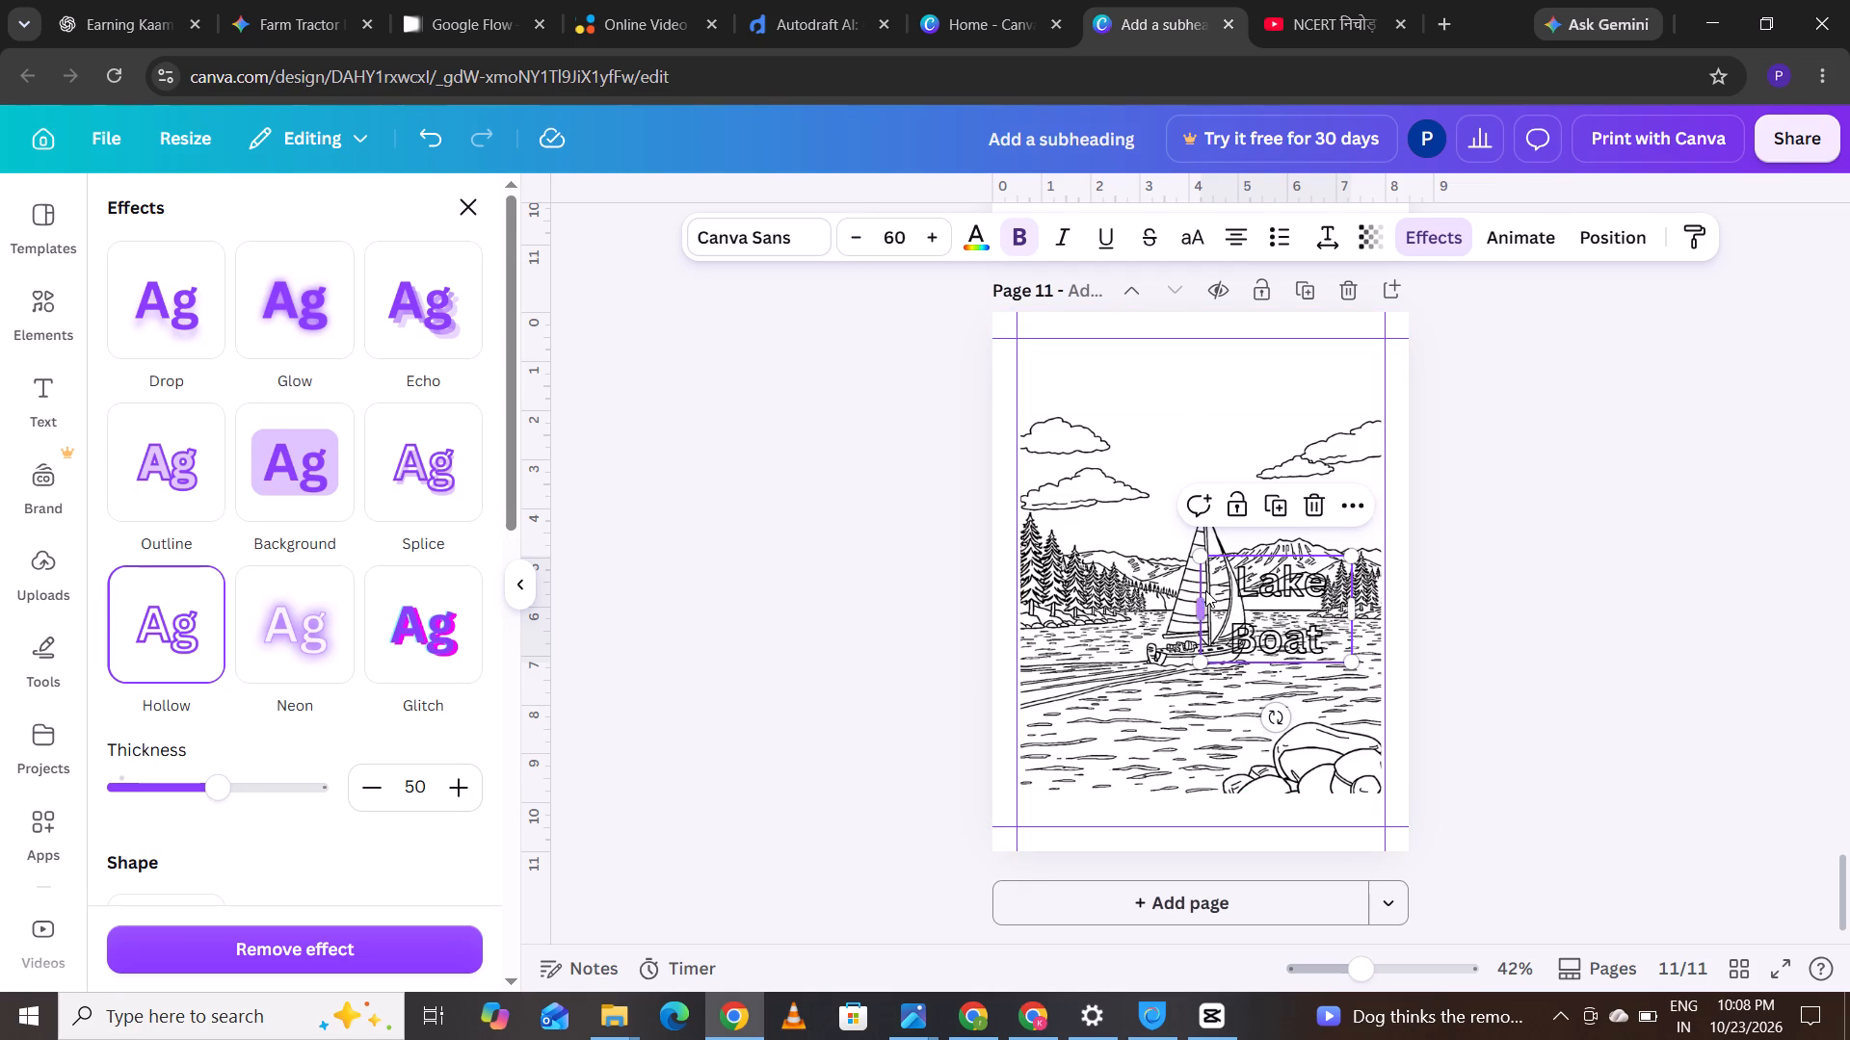
Widen the Lake Boat title box to fit one line, and centre it against the top margin guide.
drag(1192, 616, 1144, 617)
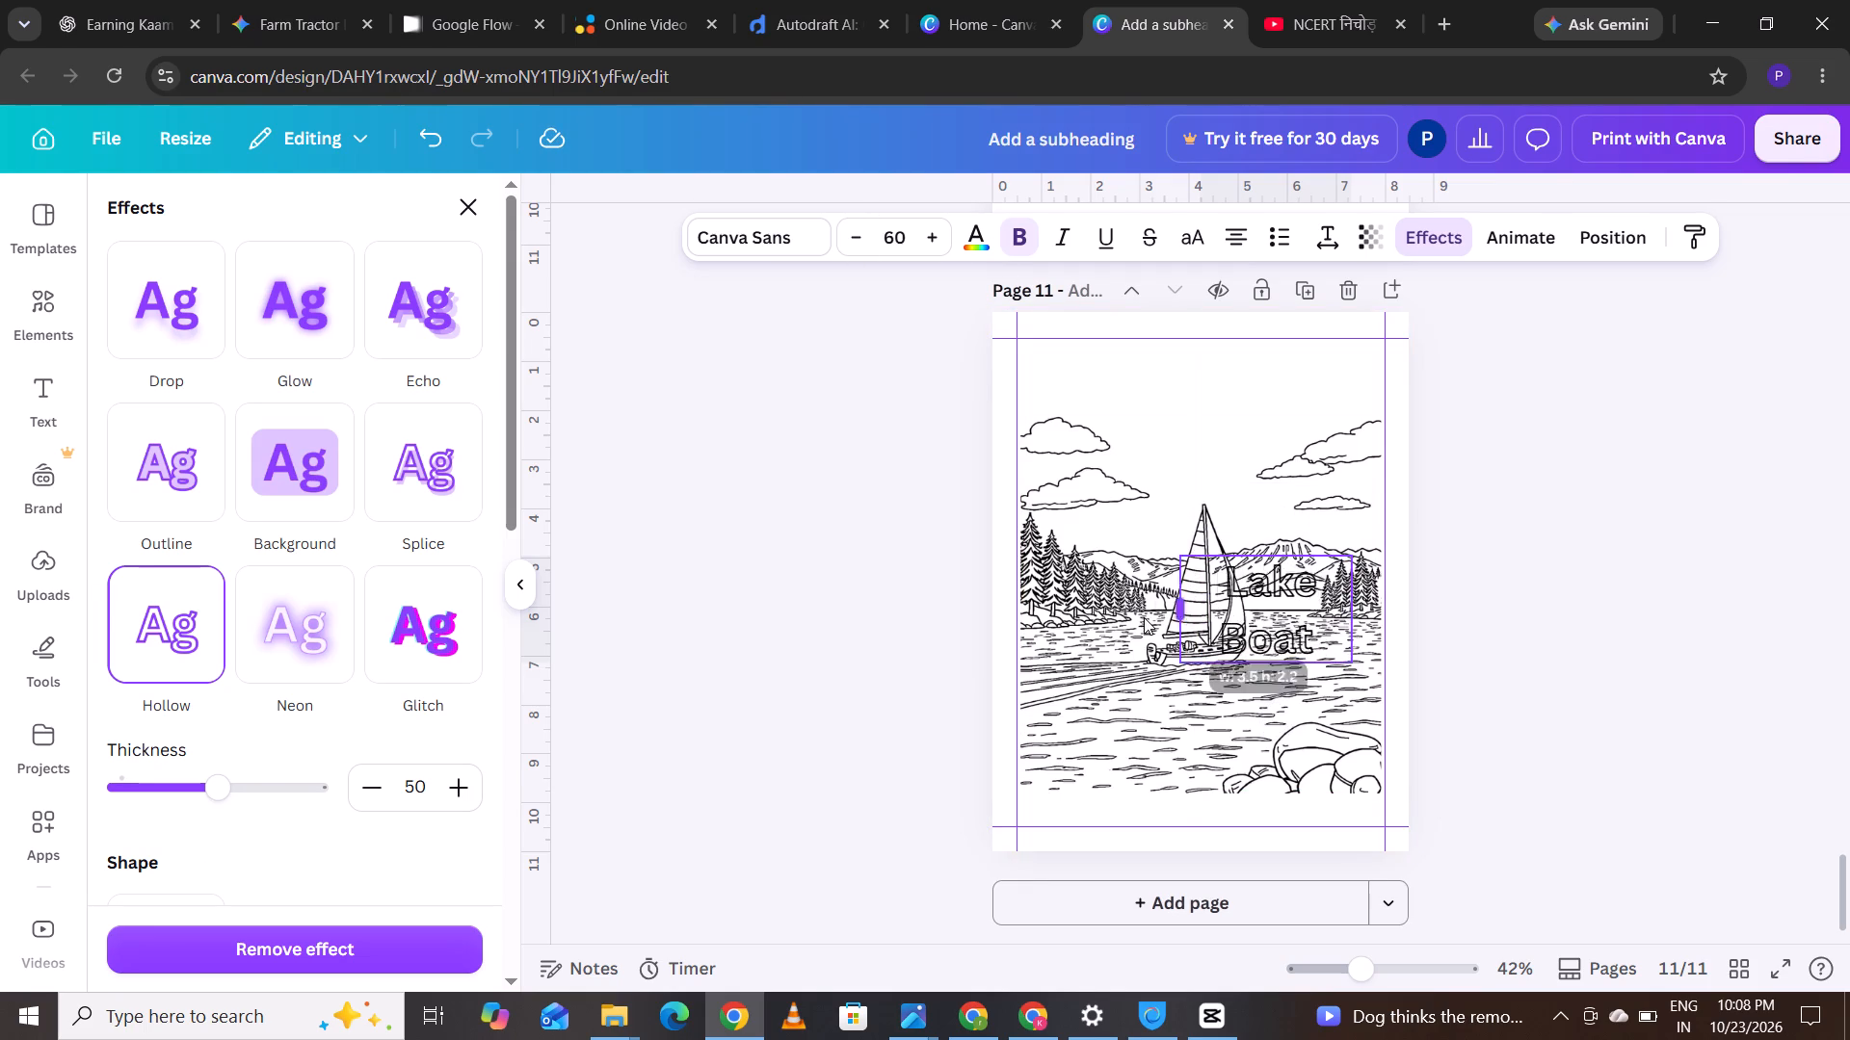
drag(1144, 617, 1092, 624)
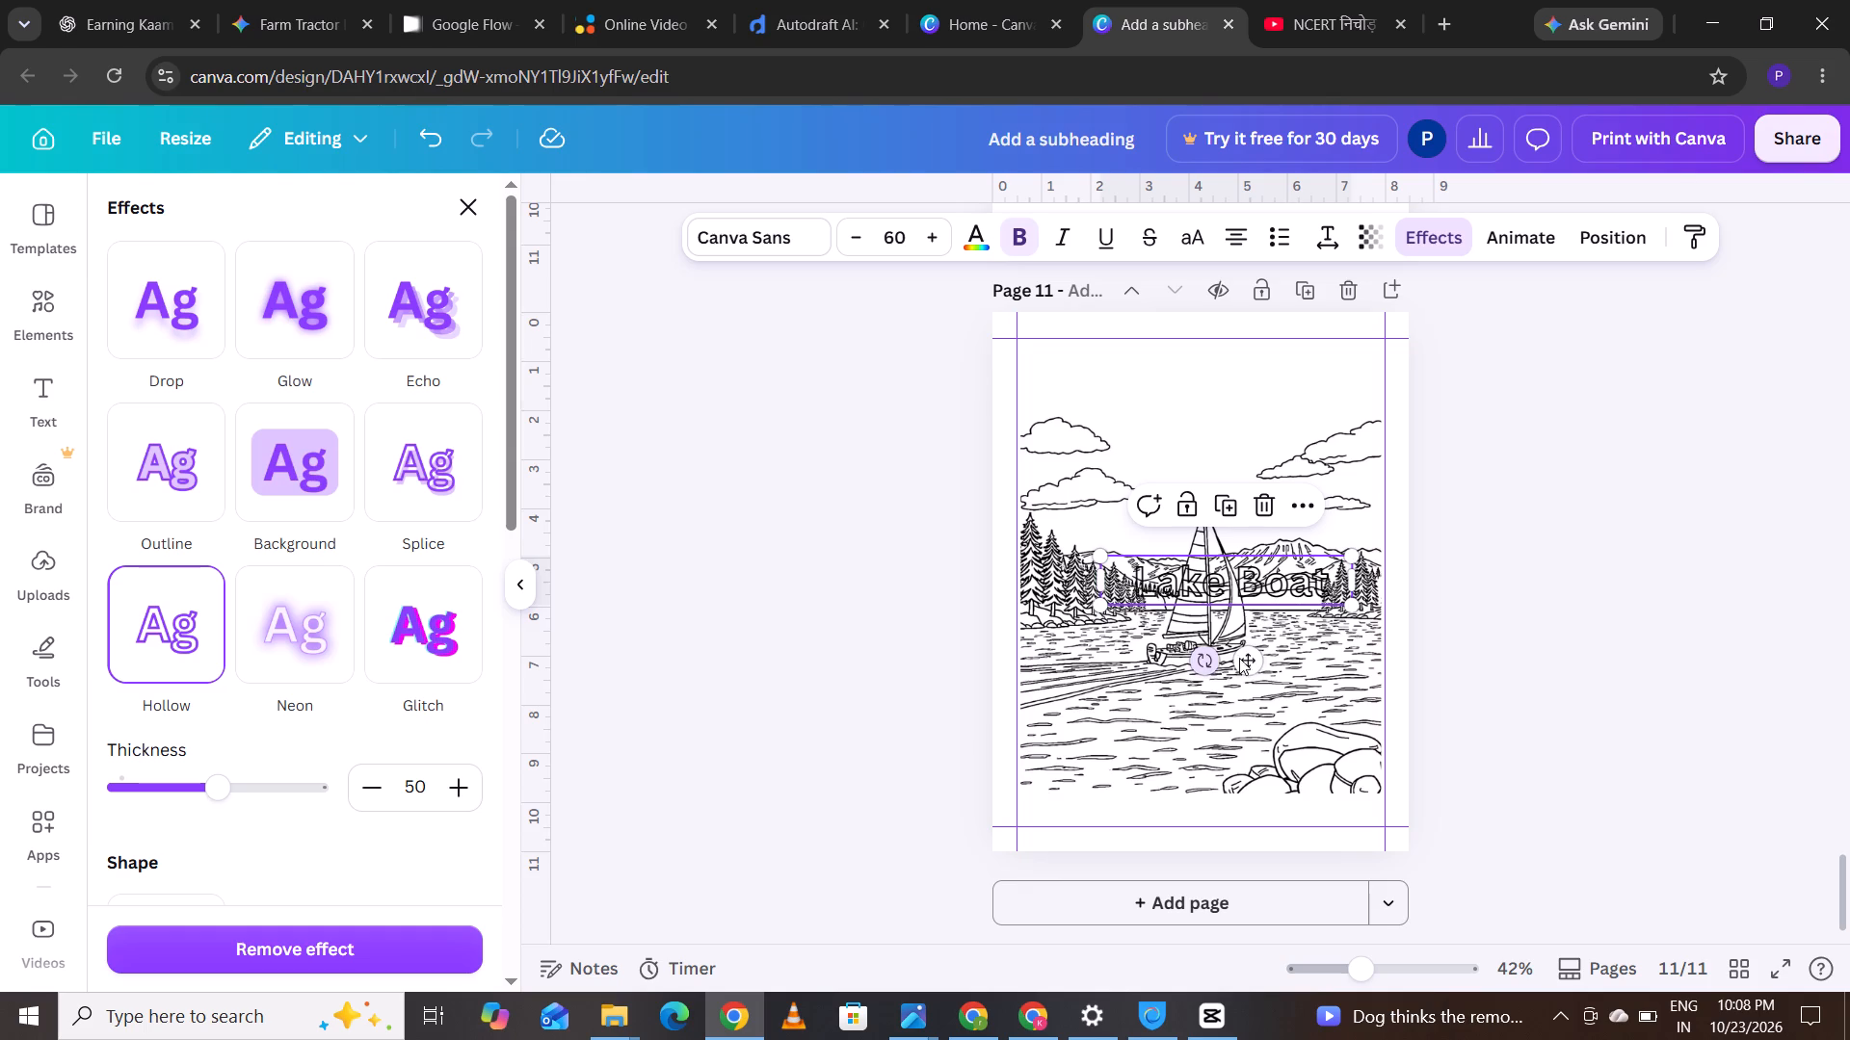
drag(1248, 661, 1204, 451)
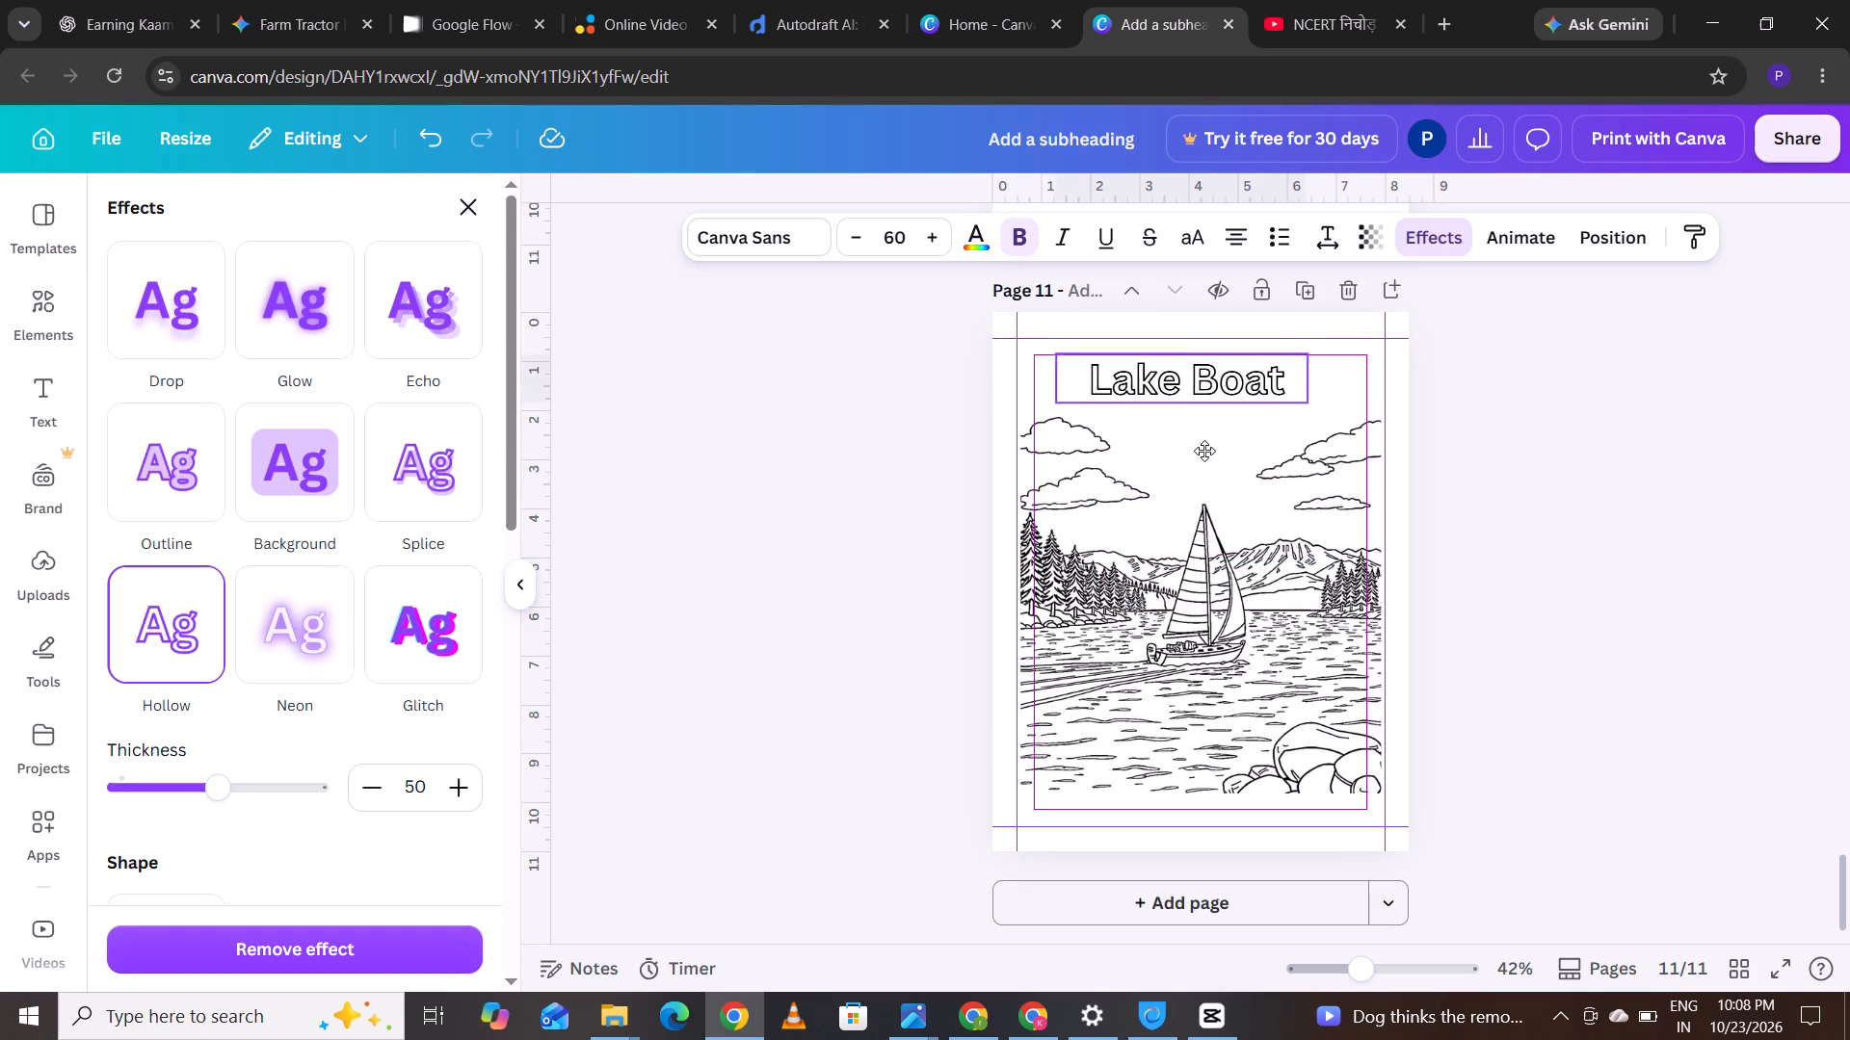
drag(1204, 451, 1225, 449)
click(915, 529)
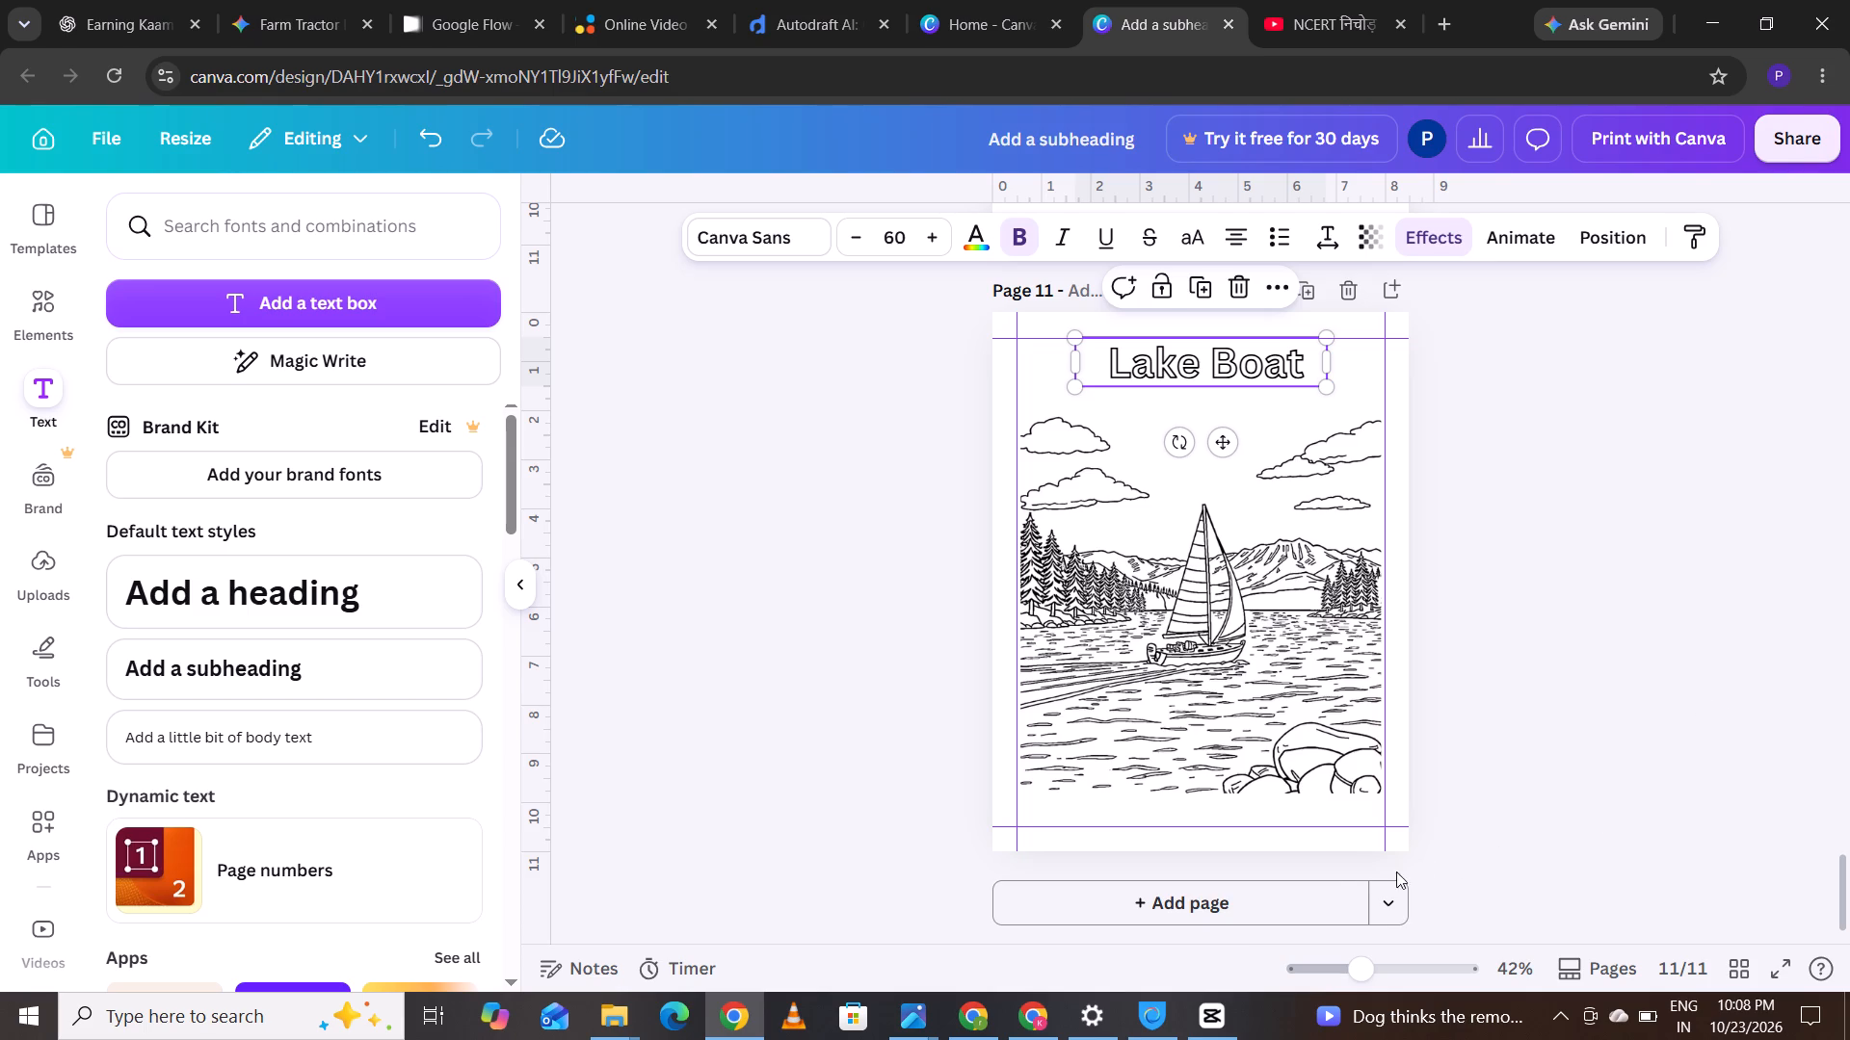
Add two blank pages, 12 and 13, after the Lake Boat page.
click(1180, 914)
click(1180, 914)
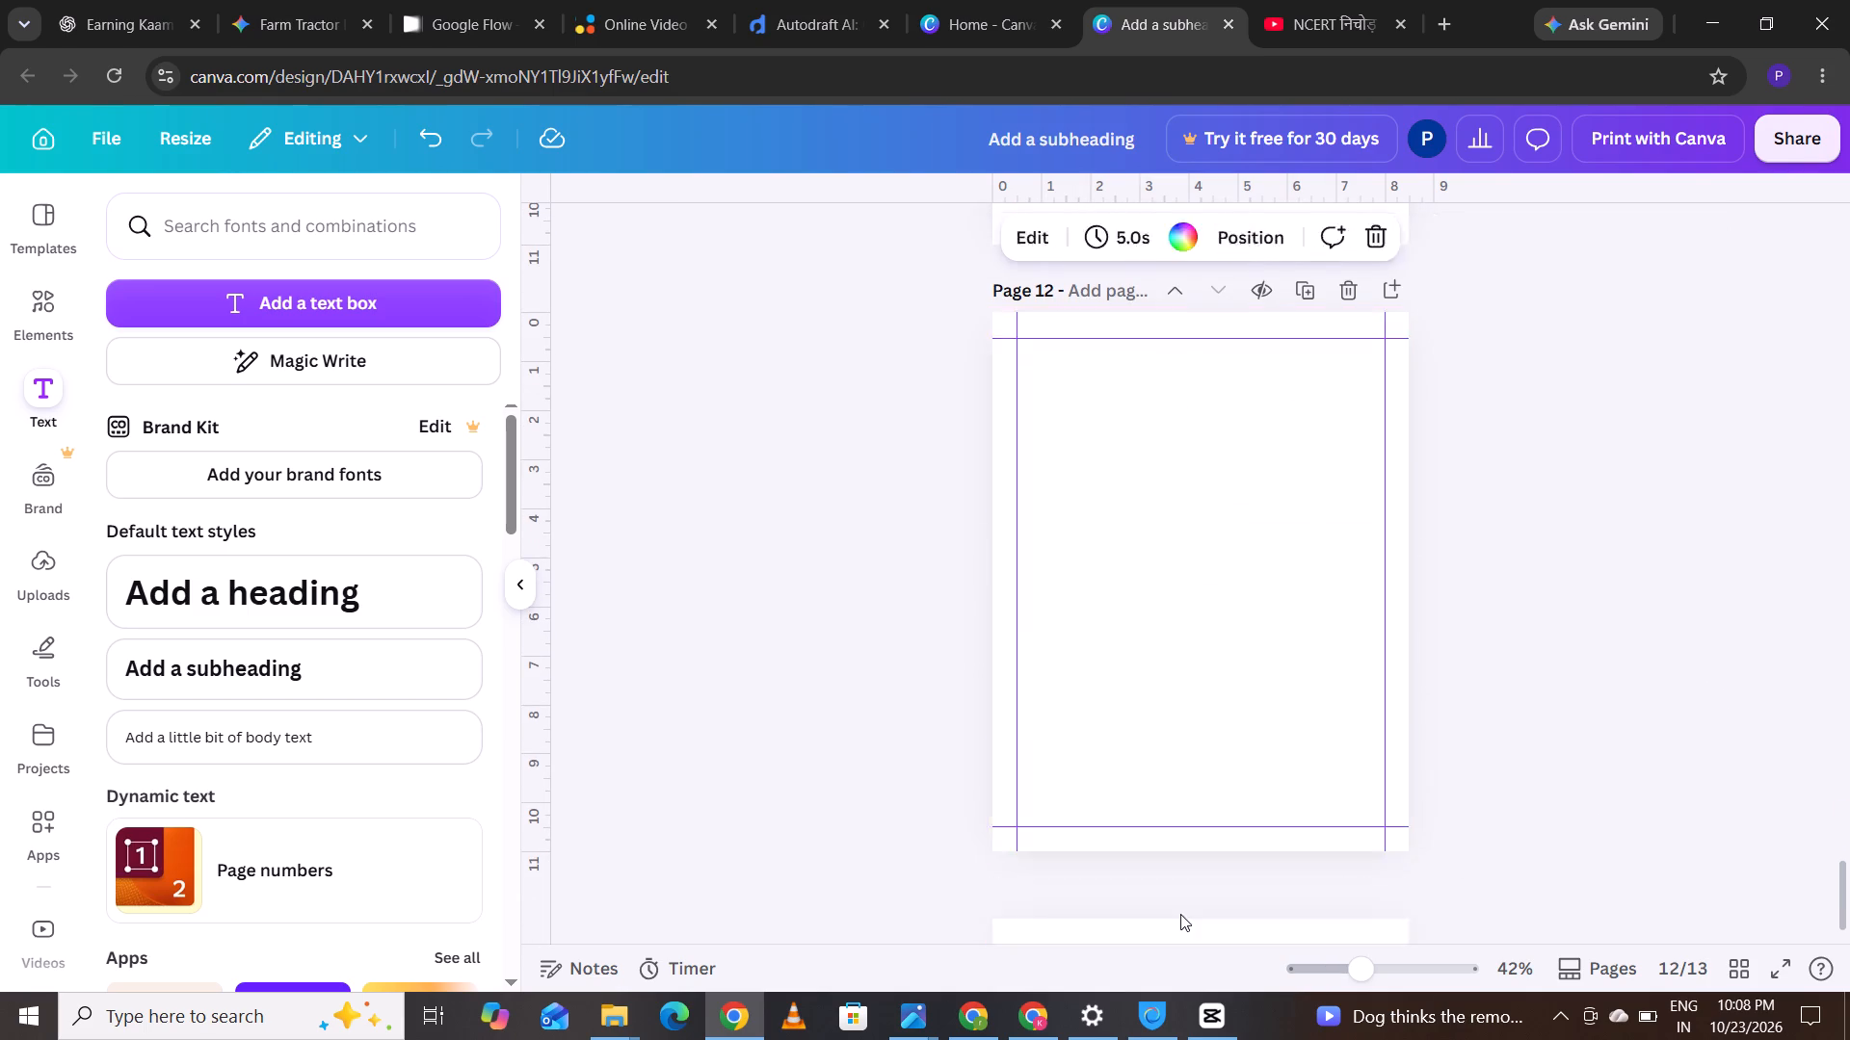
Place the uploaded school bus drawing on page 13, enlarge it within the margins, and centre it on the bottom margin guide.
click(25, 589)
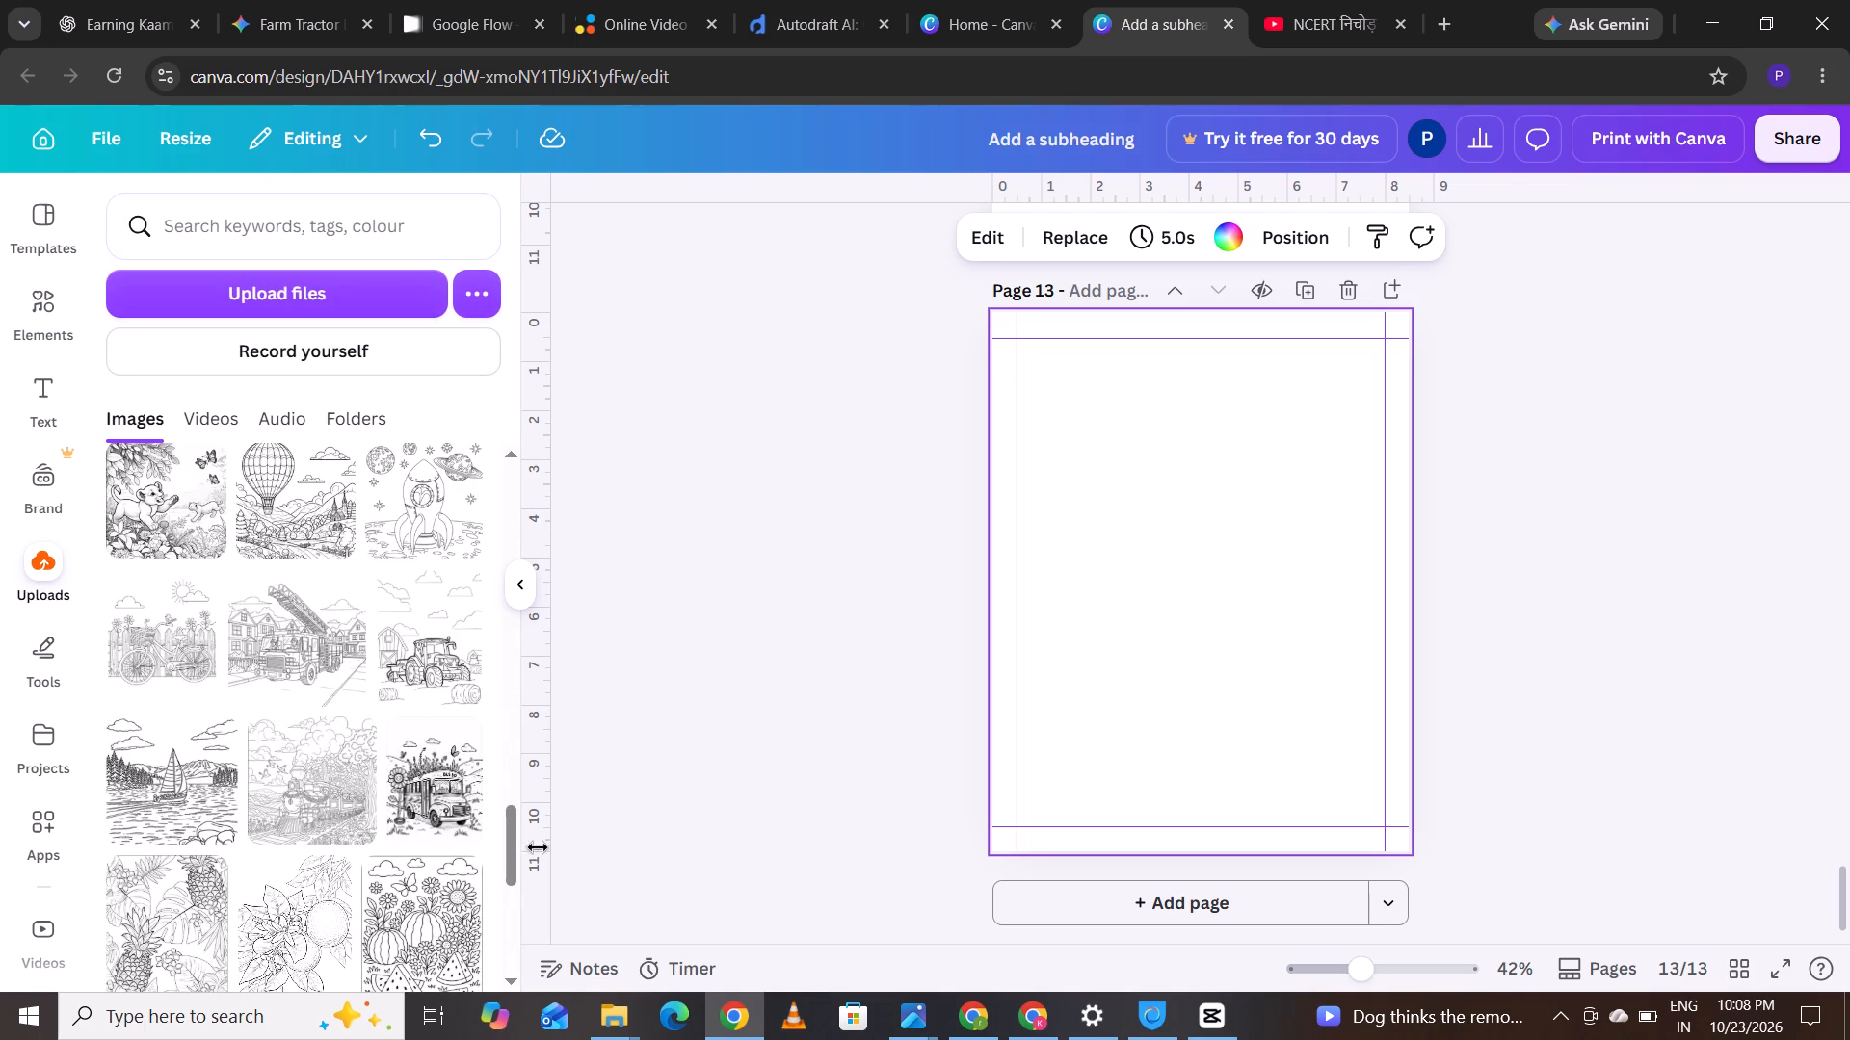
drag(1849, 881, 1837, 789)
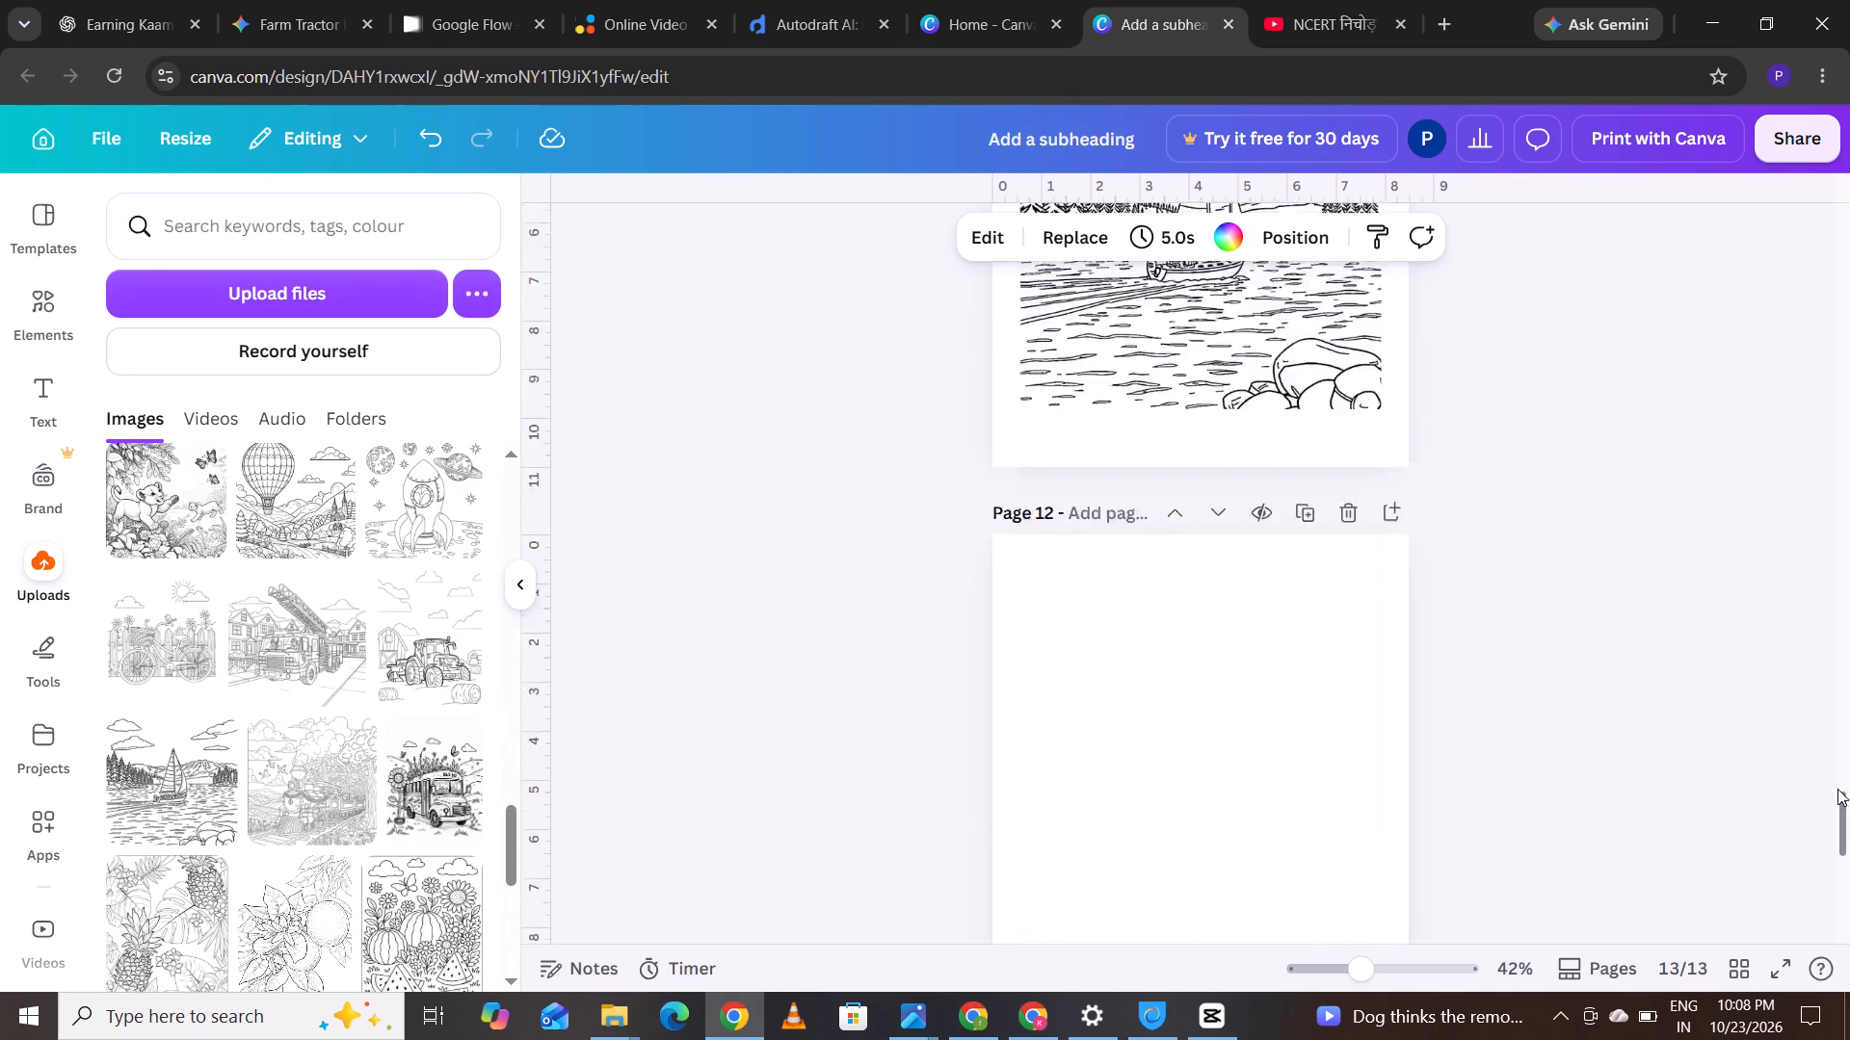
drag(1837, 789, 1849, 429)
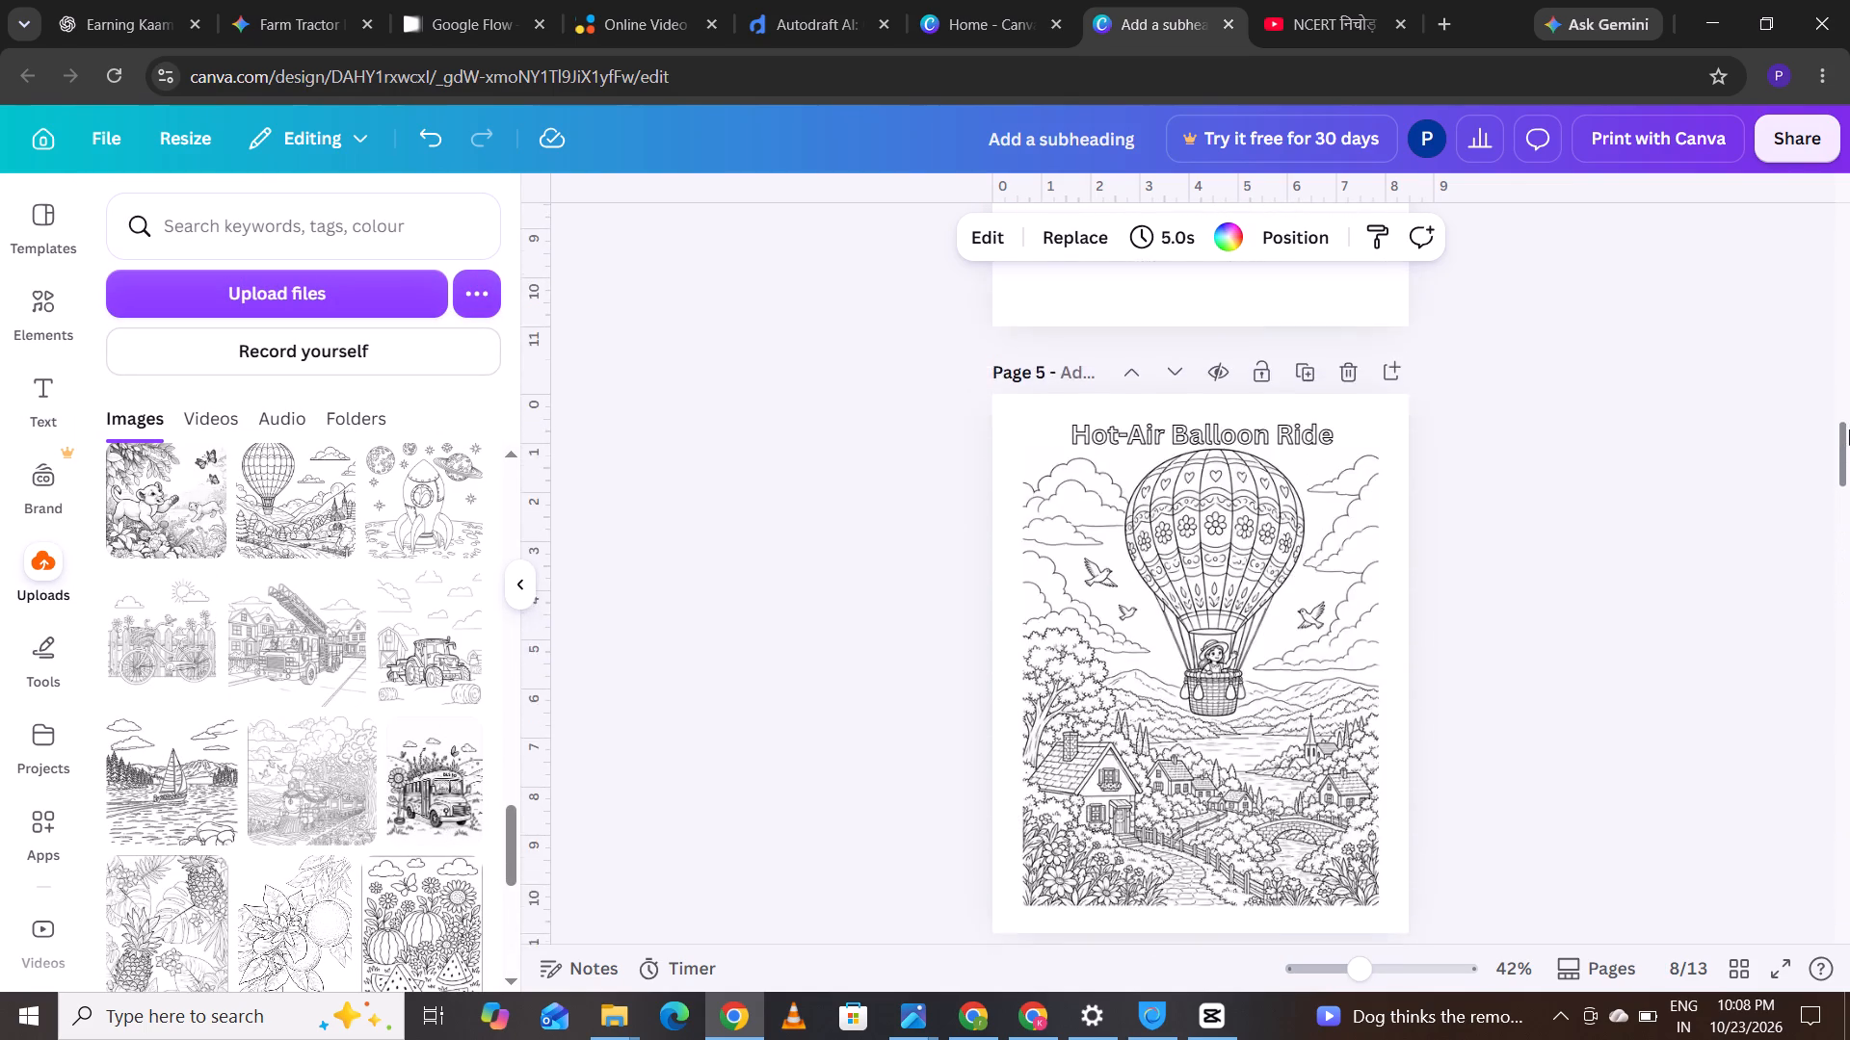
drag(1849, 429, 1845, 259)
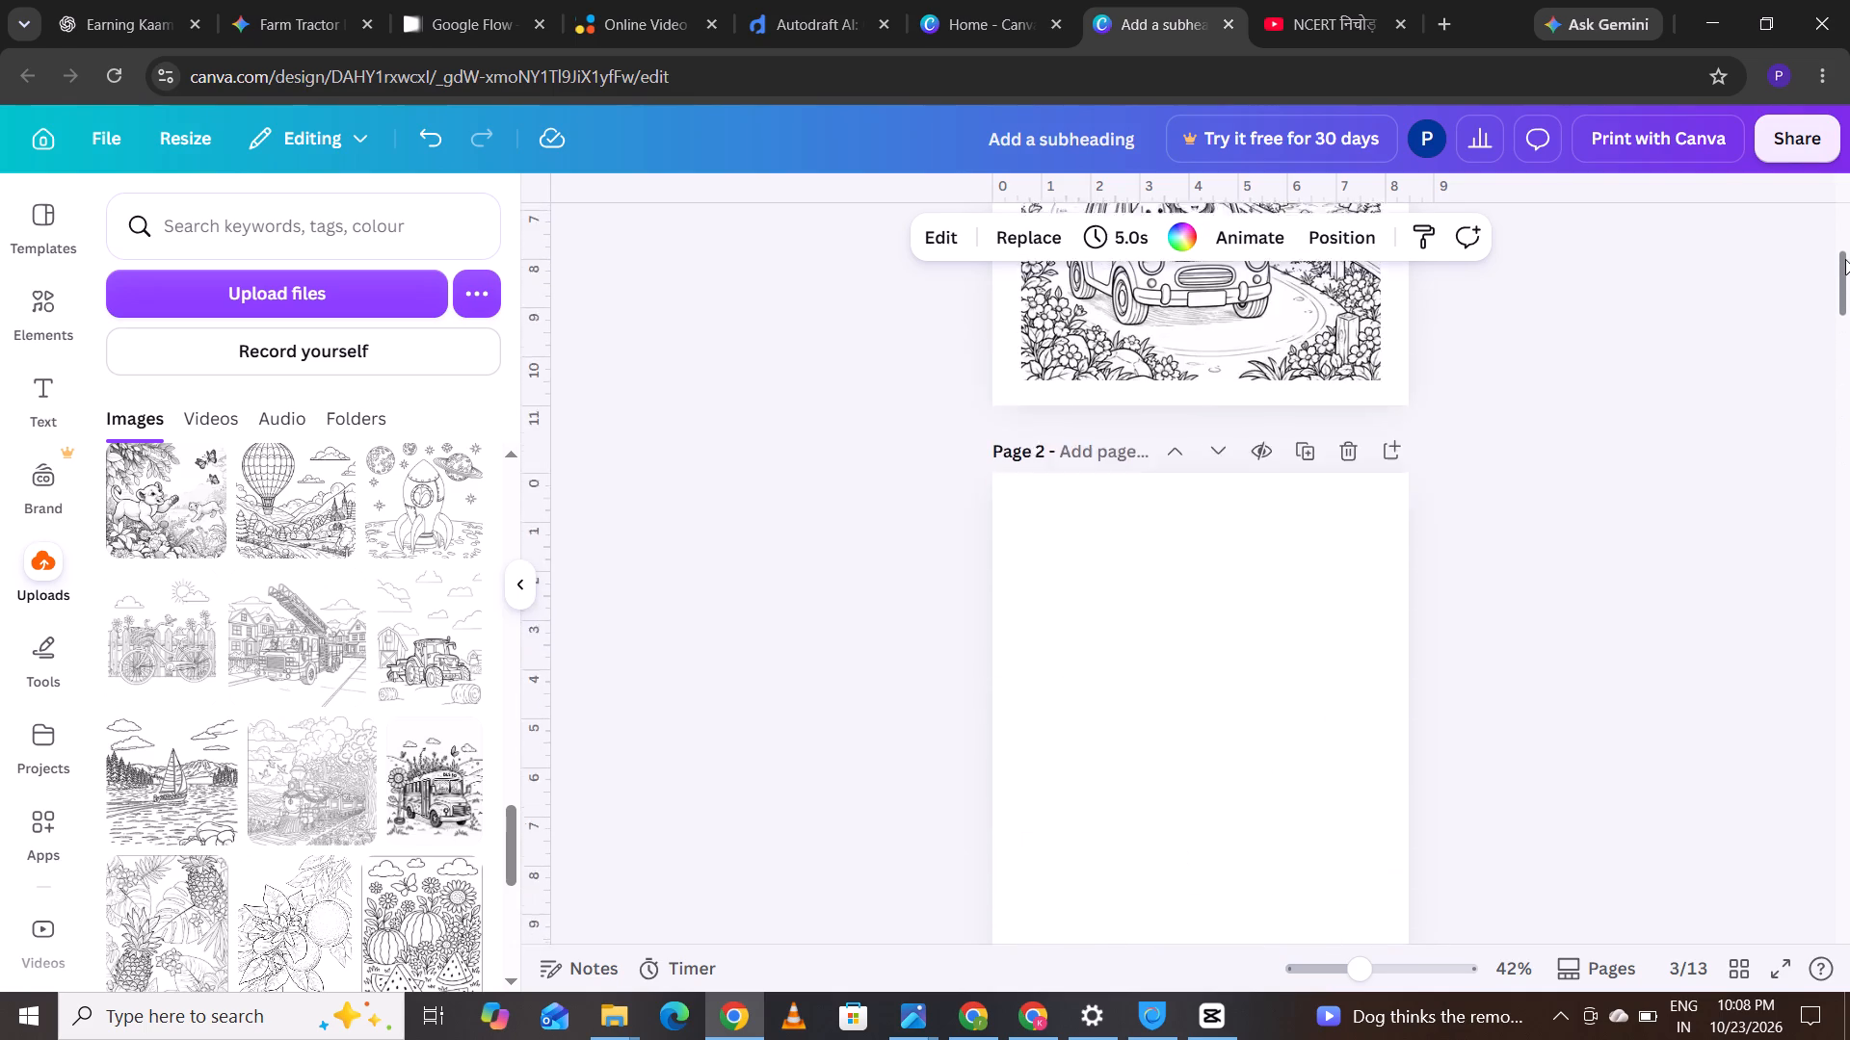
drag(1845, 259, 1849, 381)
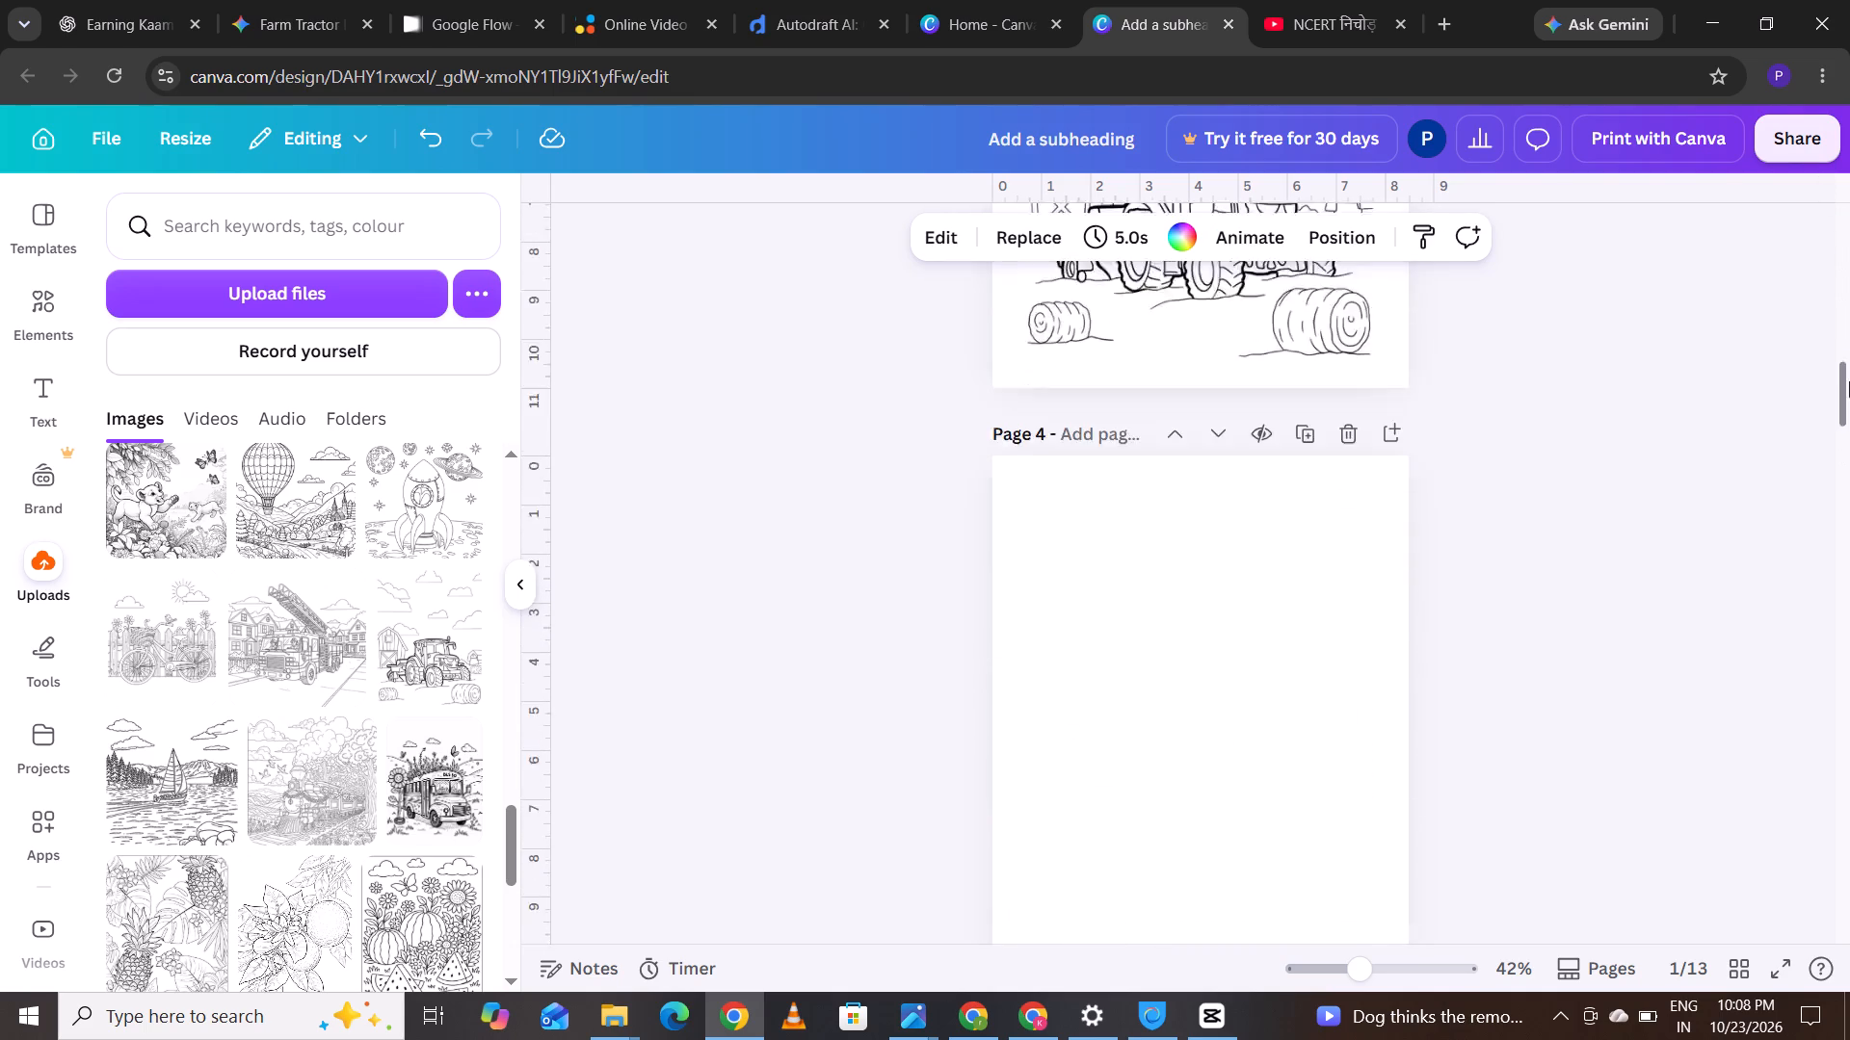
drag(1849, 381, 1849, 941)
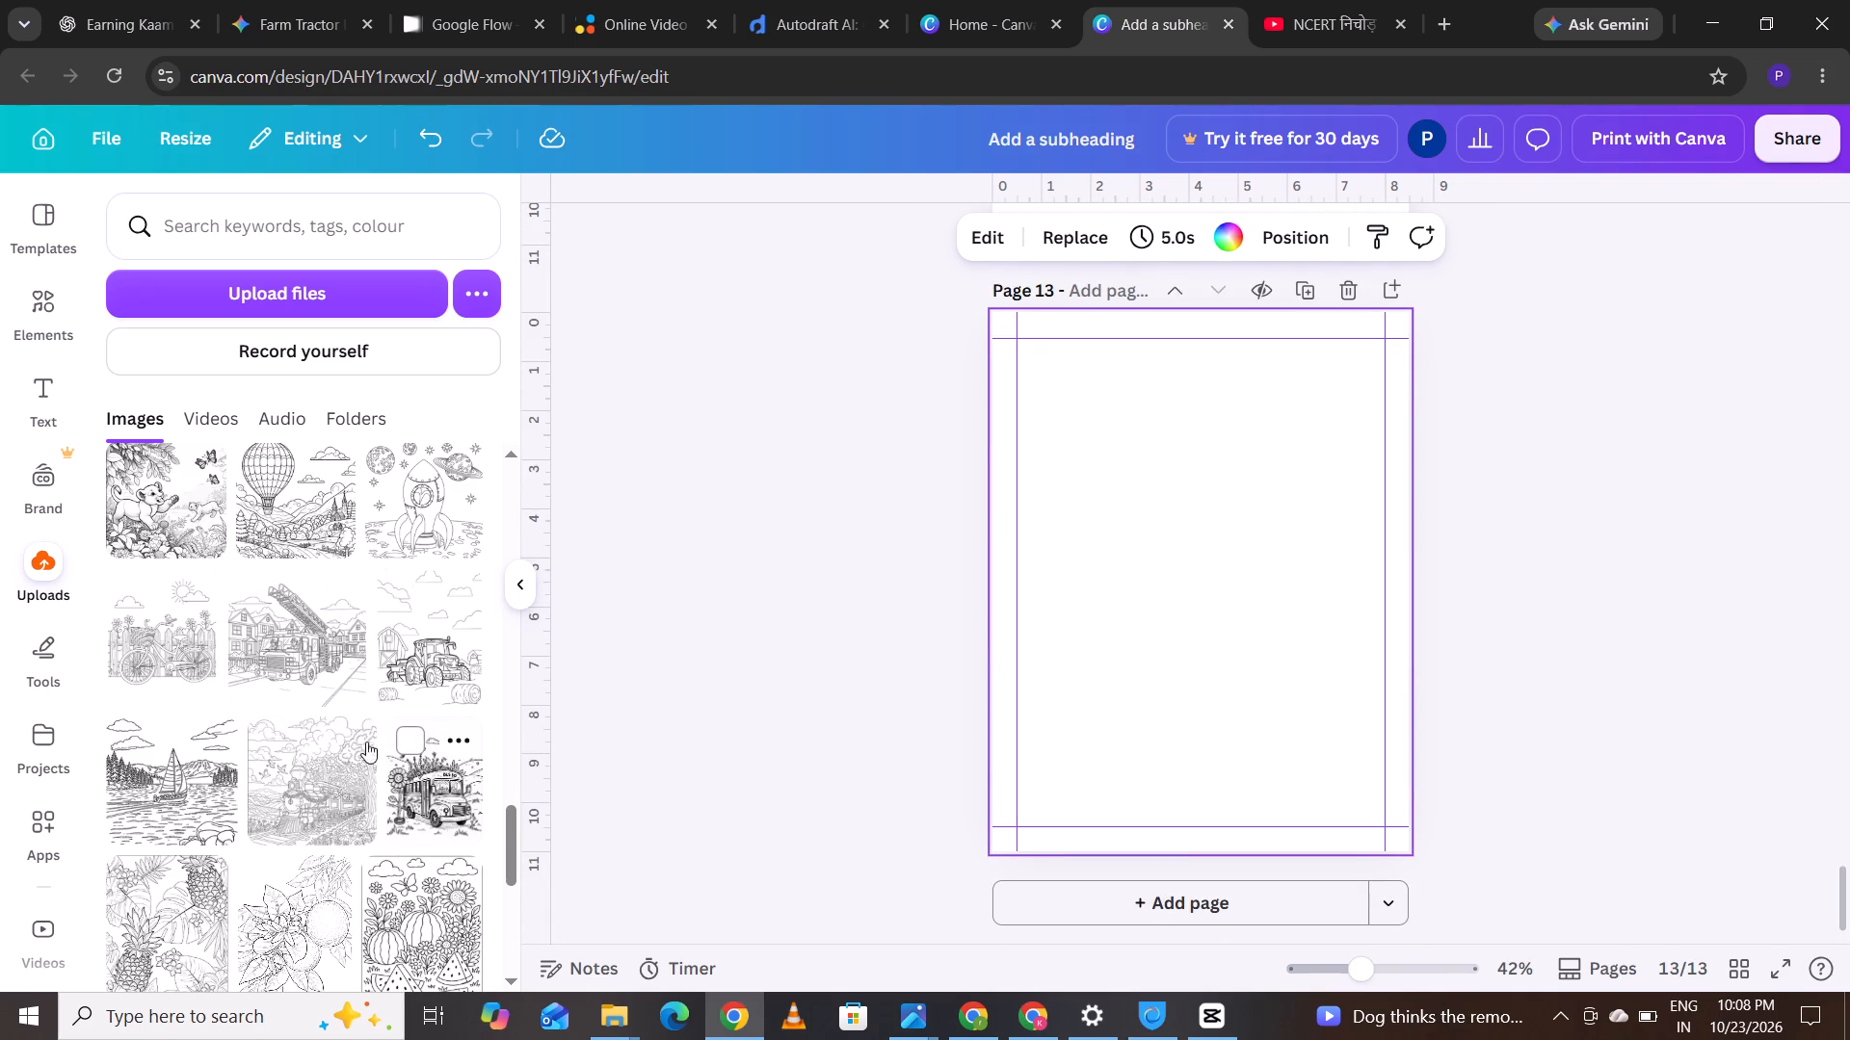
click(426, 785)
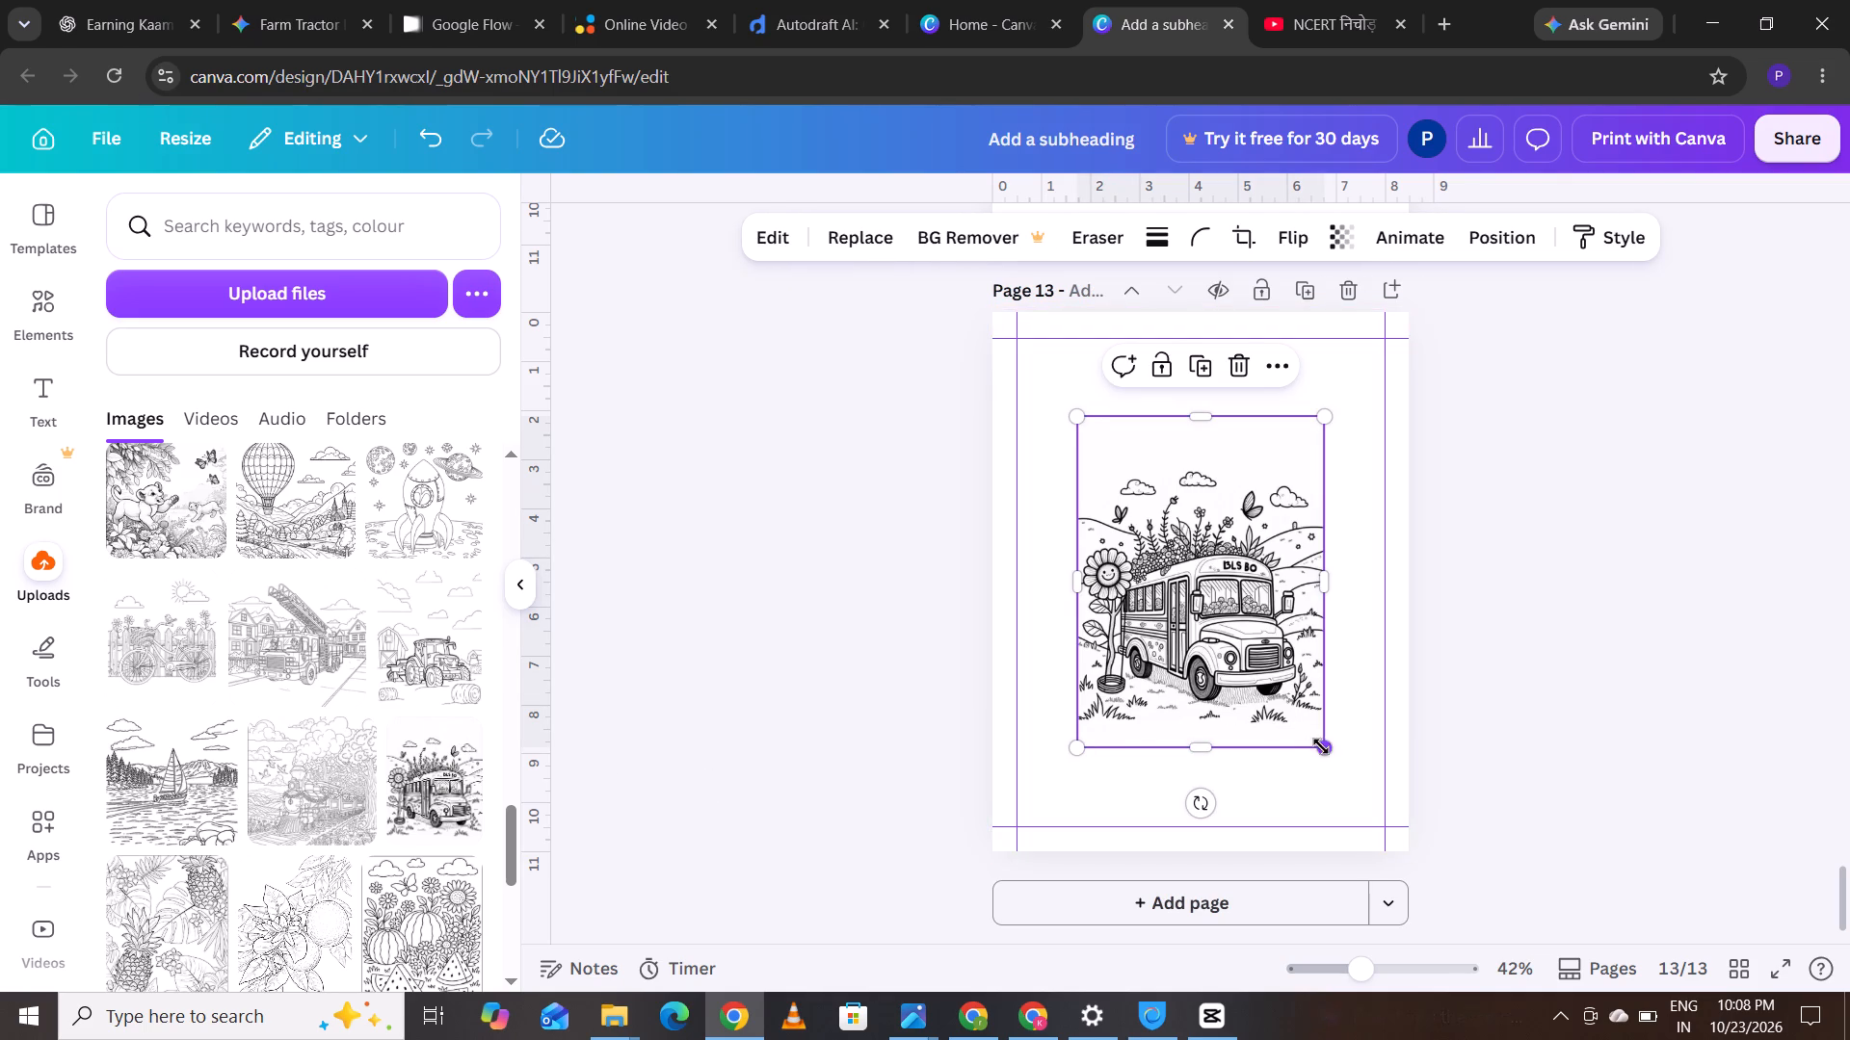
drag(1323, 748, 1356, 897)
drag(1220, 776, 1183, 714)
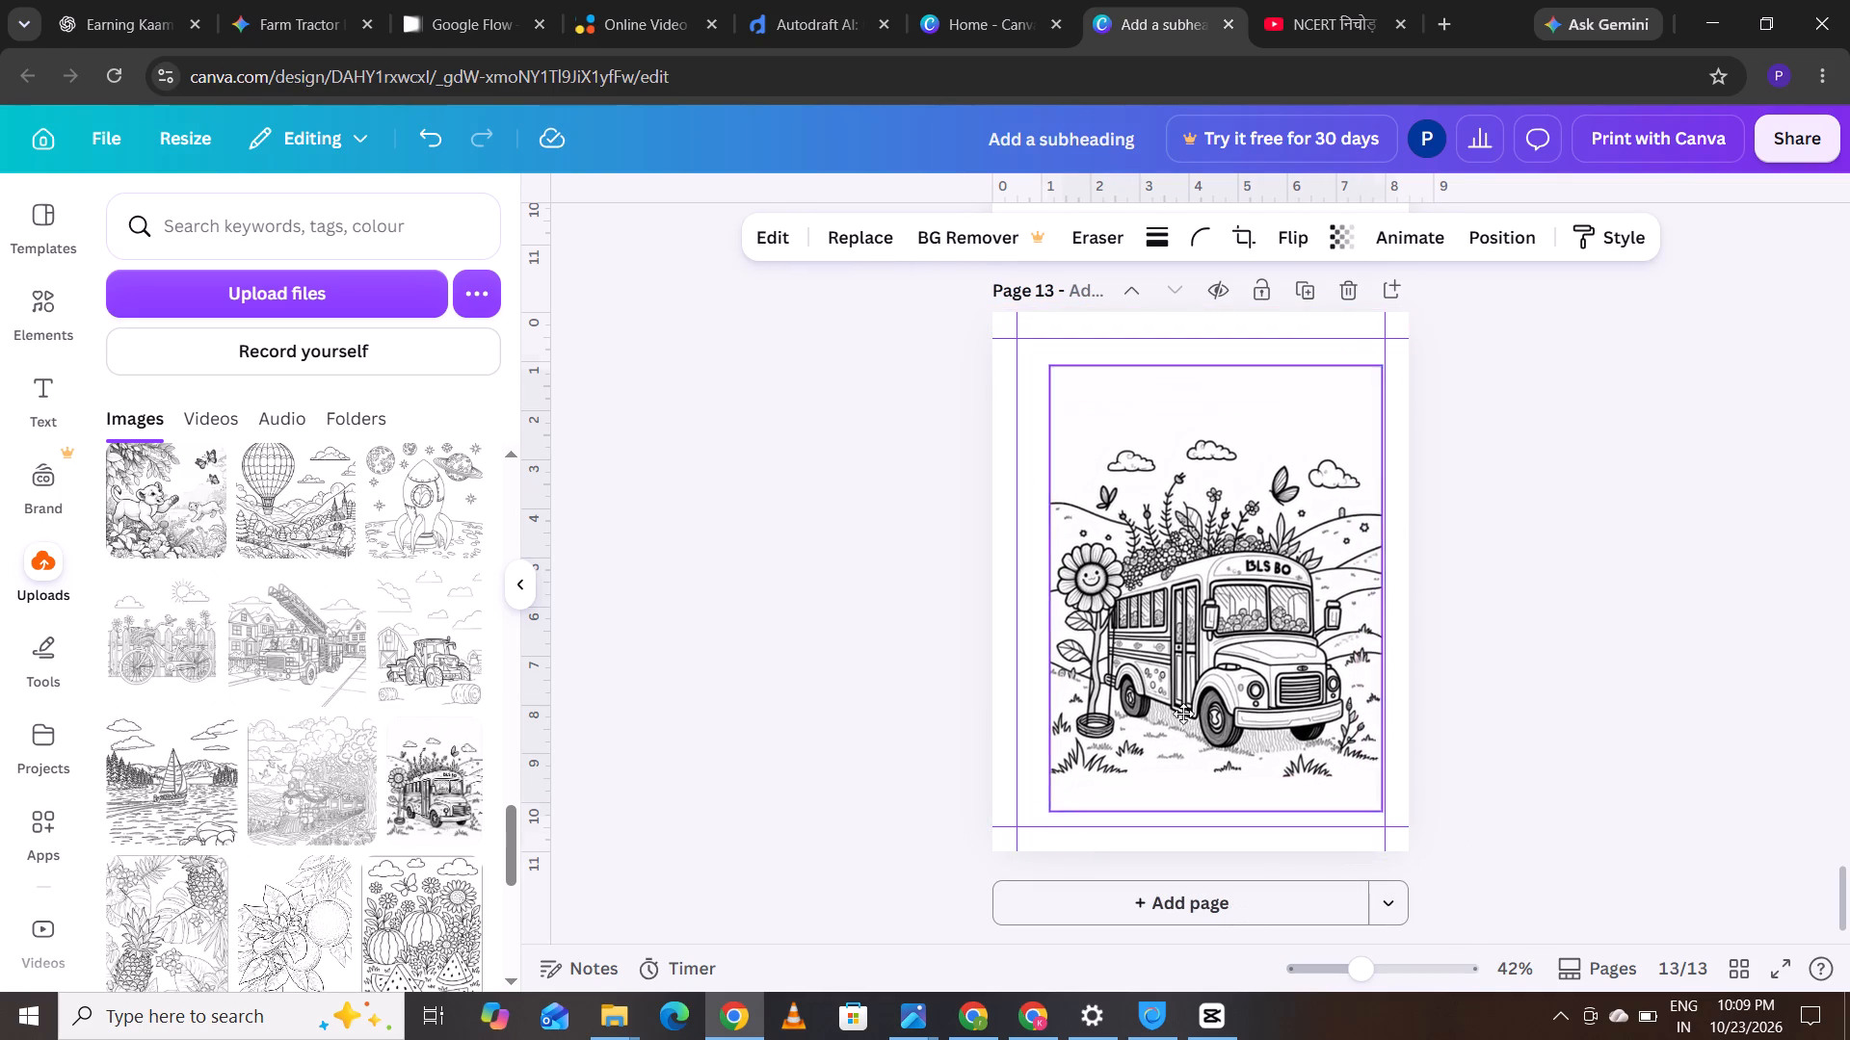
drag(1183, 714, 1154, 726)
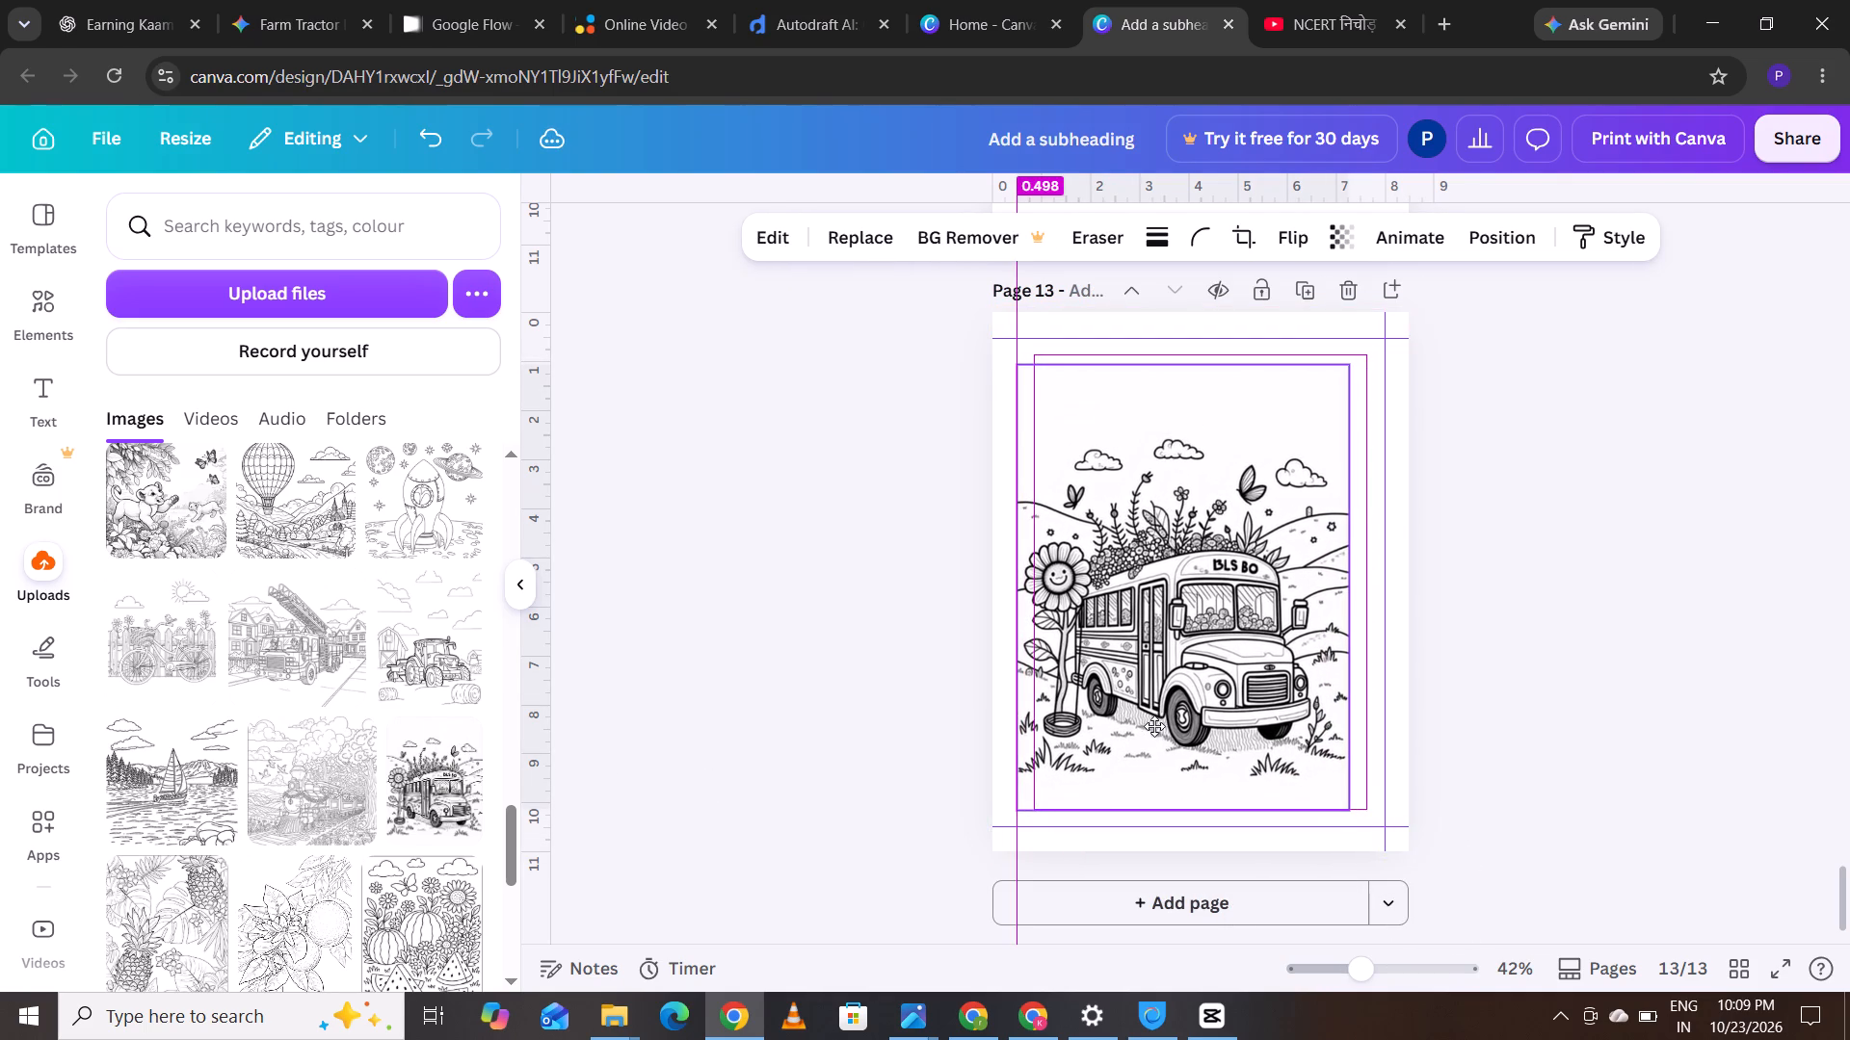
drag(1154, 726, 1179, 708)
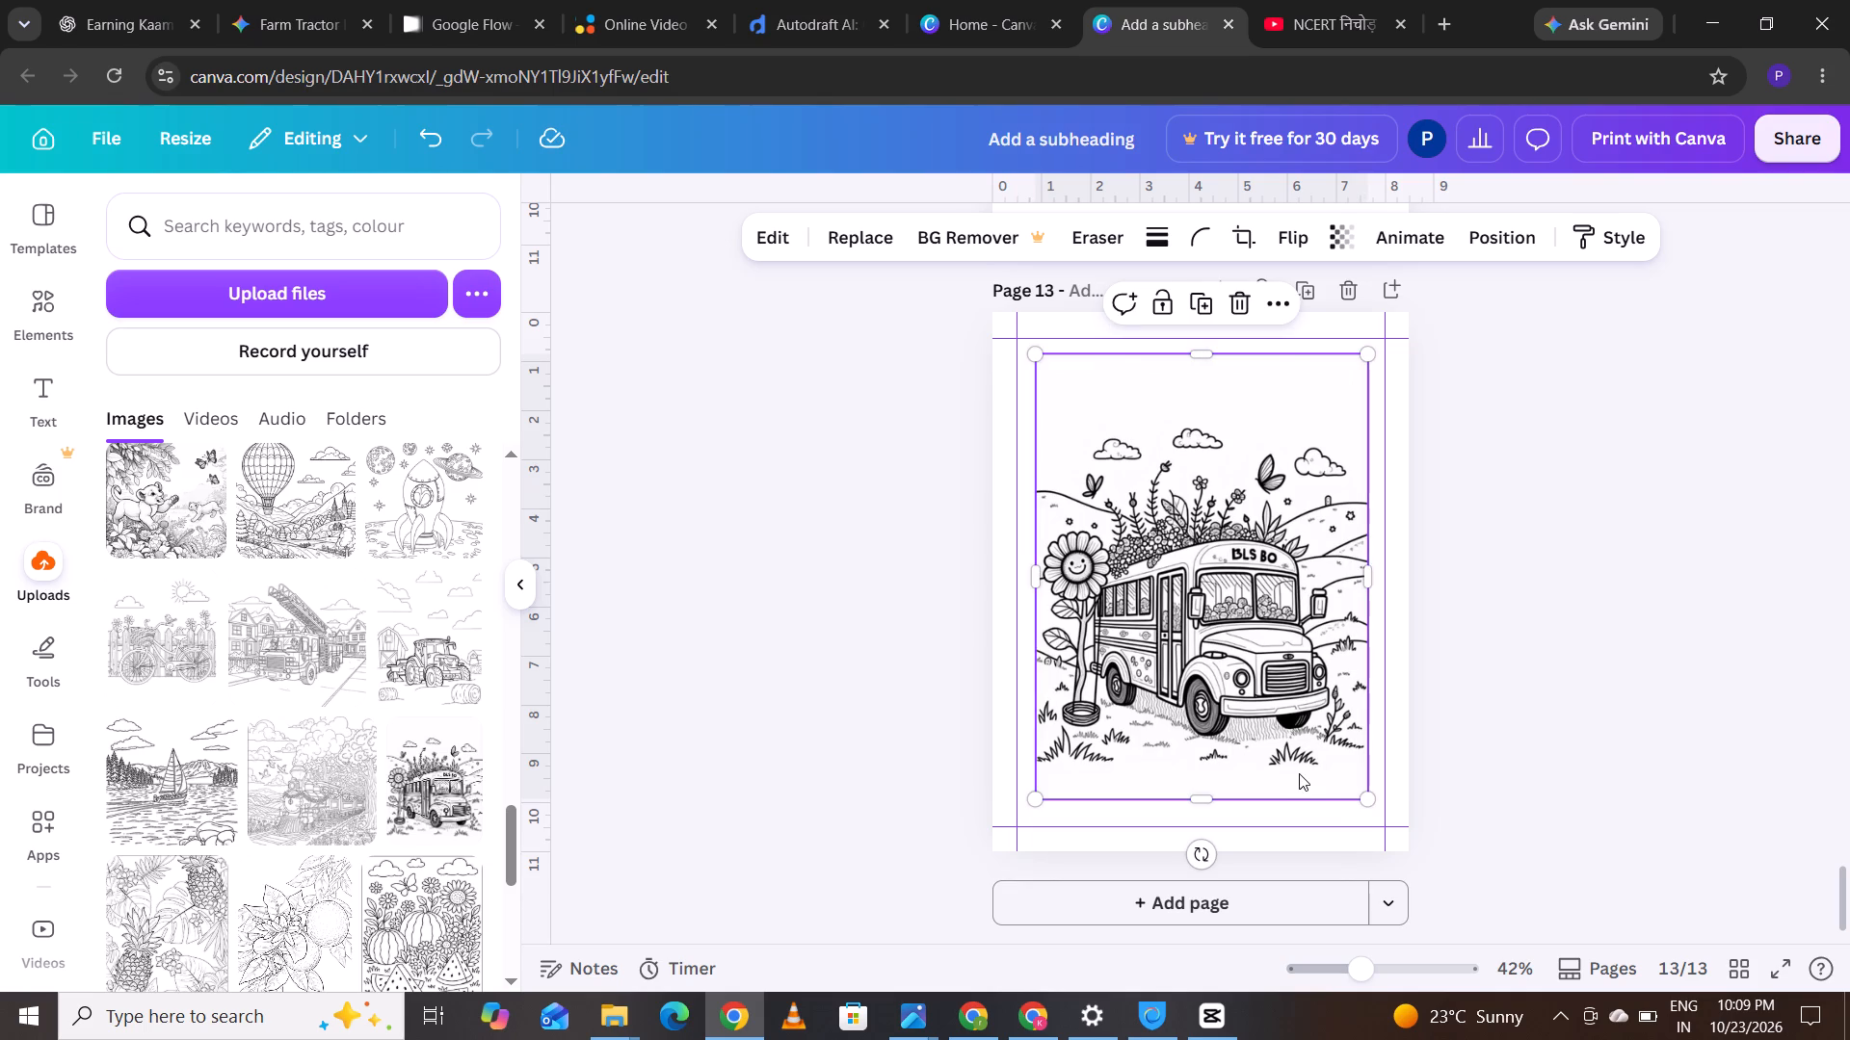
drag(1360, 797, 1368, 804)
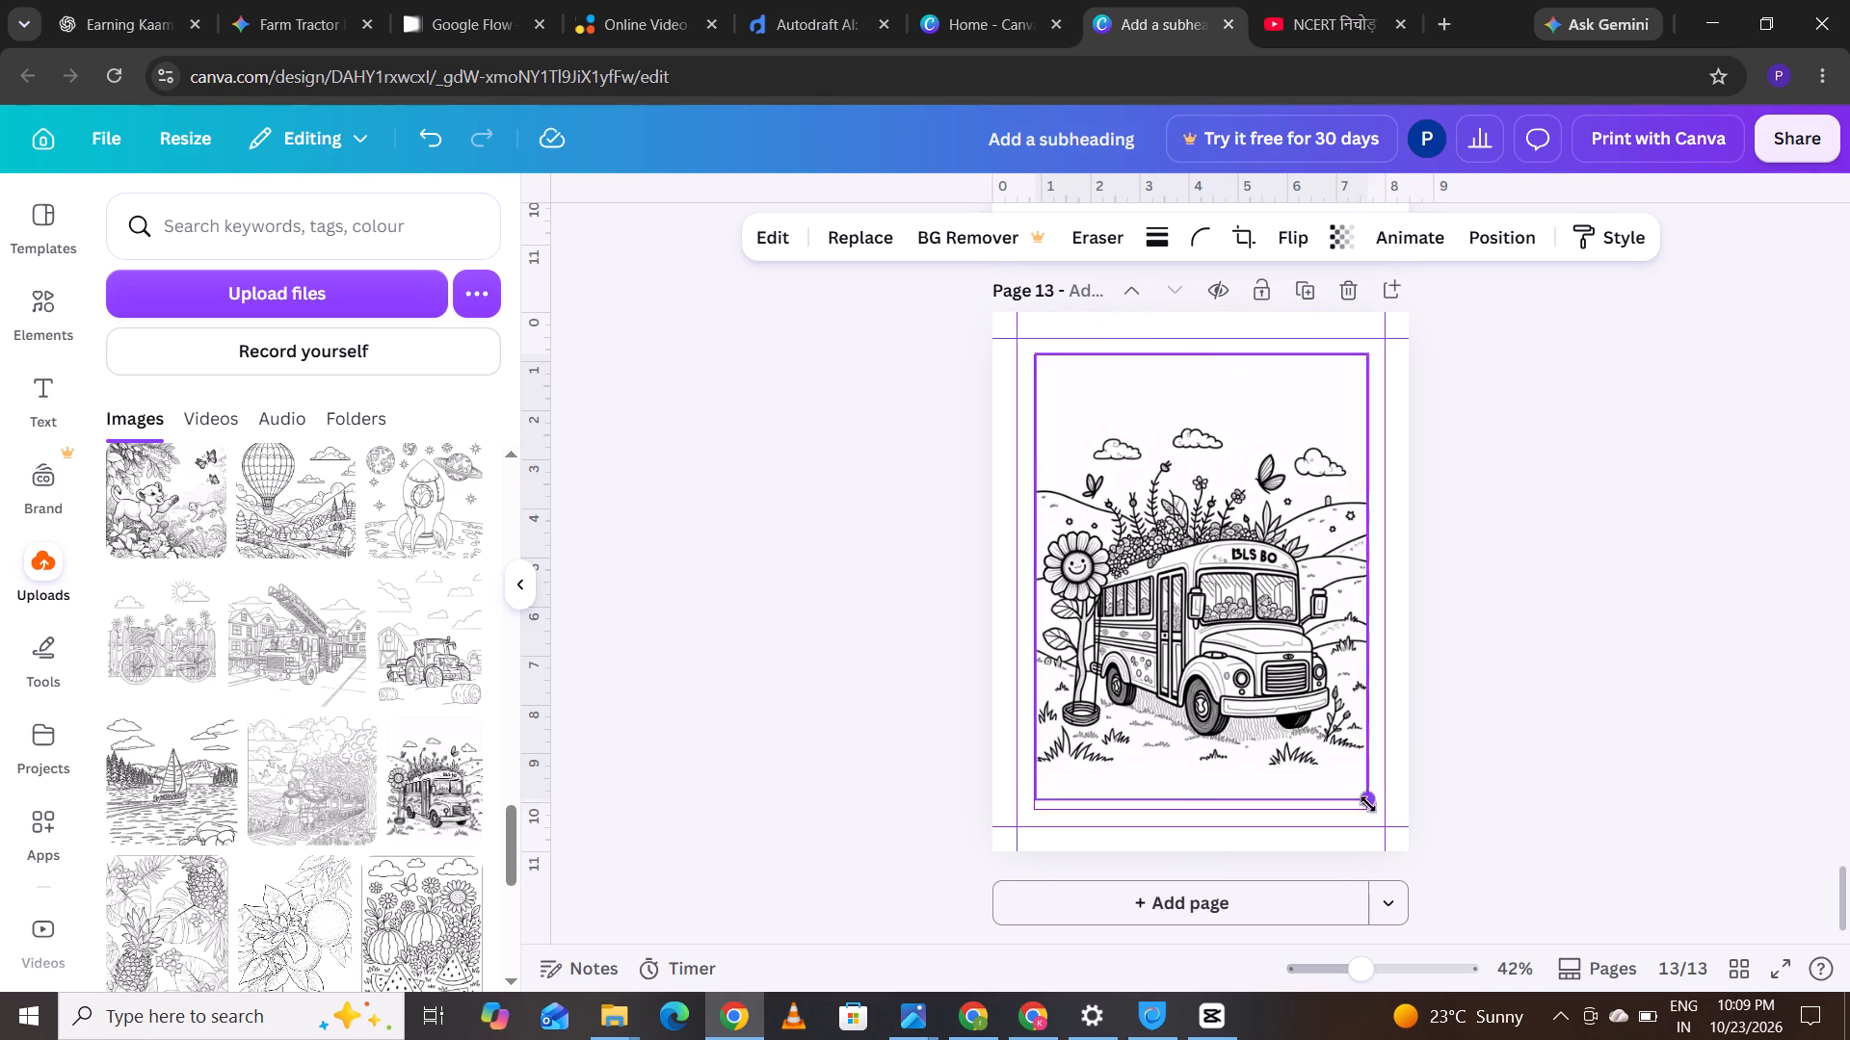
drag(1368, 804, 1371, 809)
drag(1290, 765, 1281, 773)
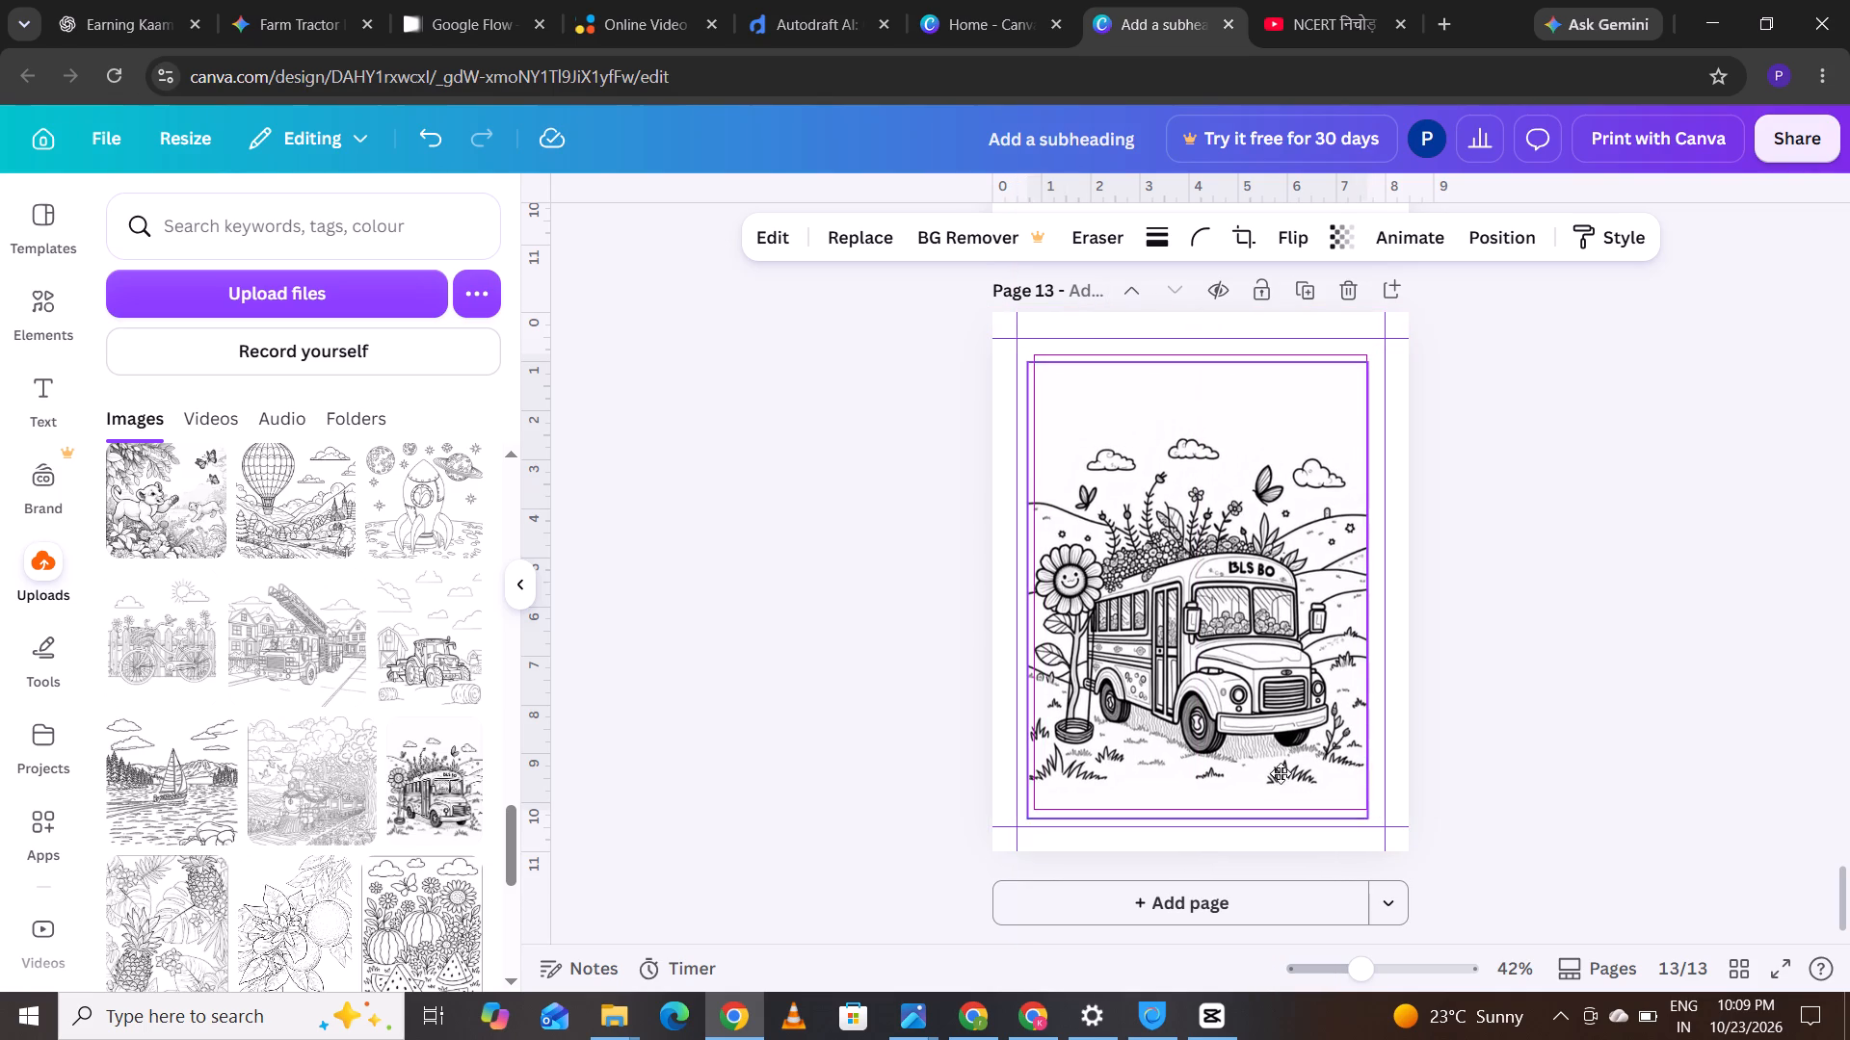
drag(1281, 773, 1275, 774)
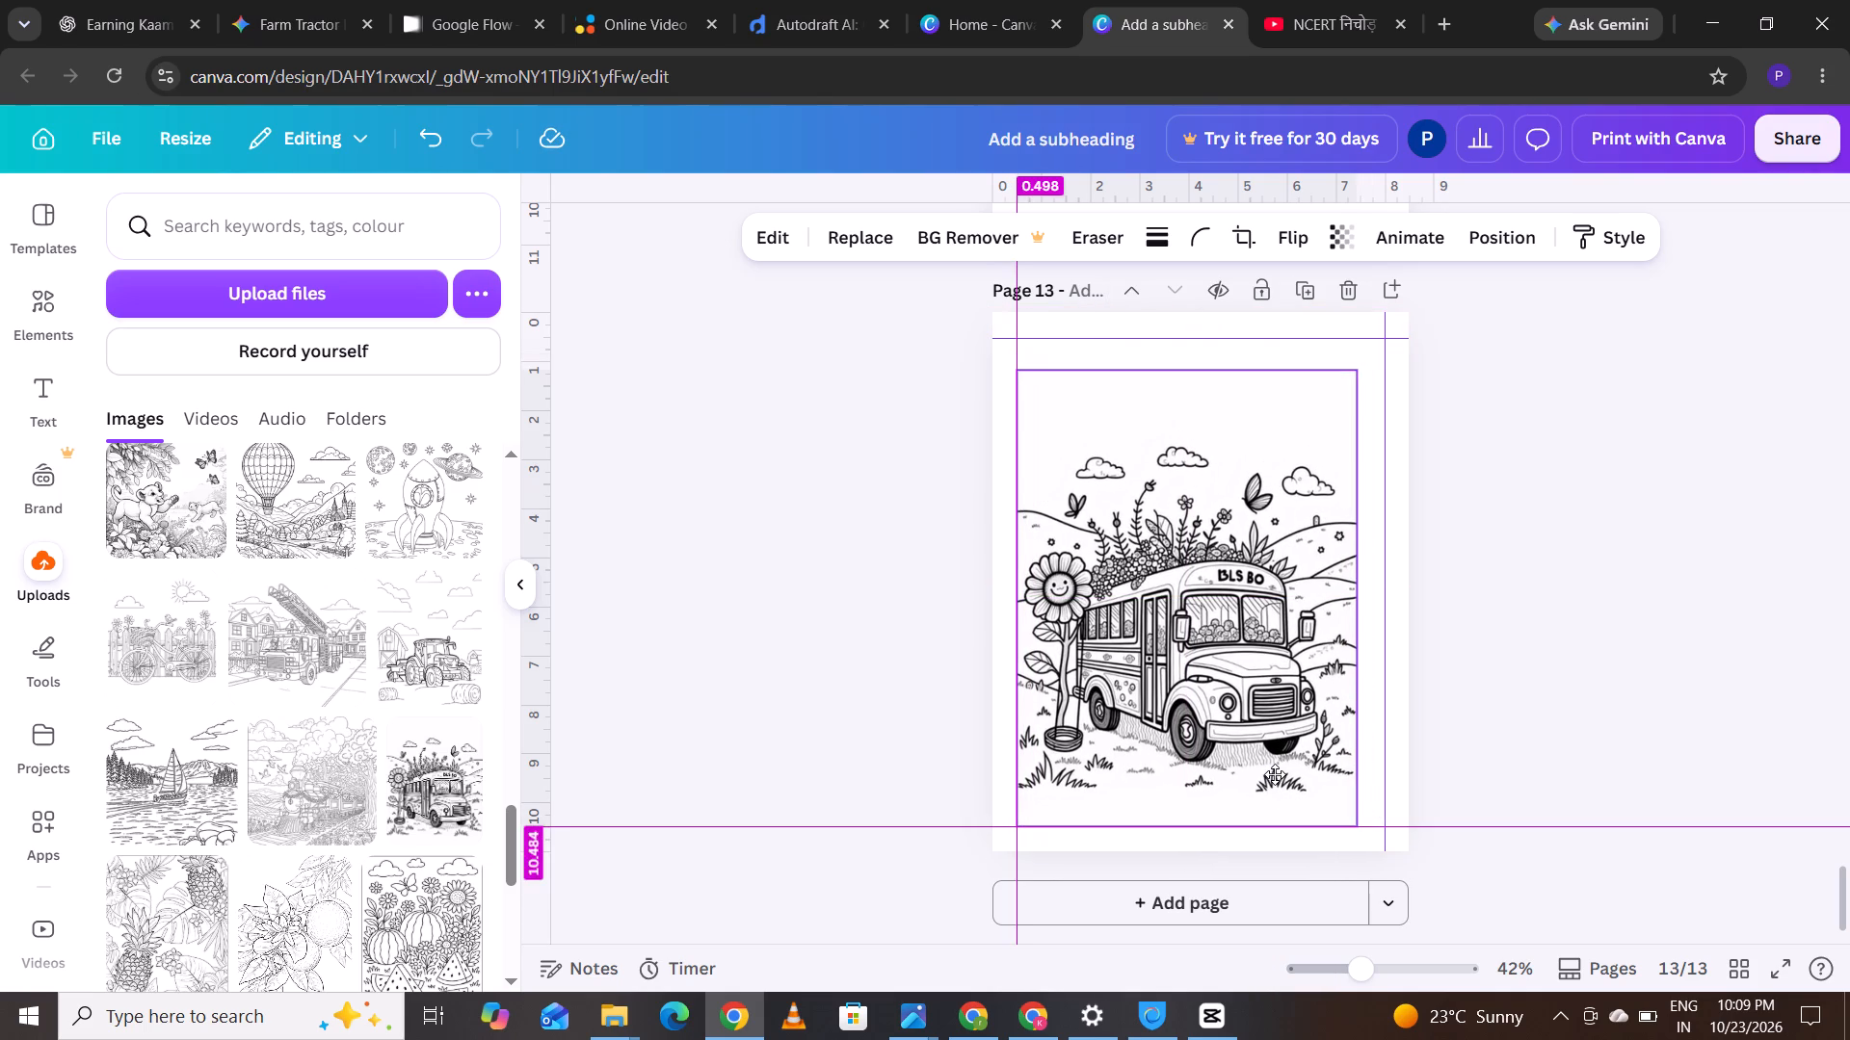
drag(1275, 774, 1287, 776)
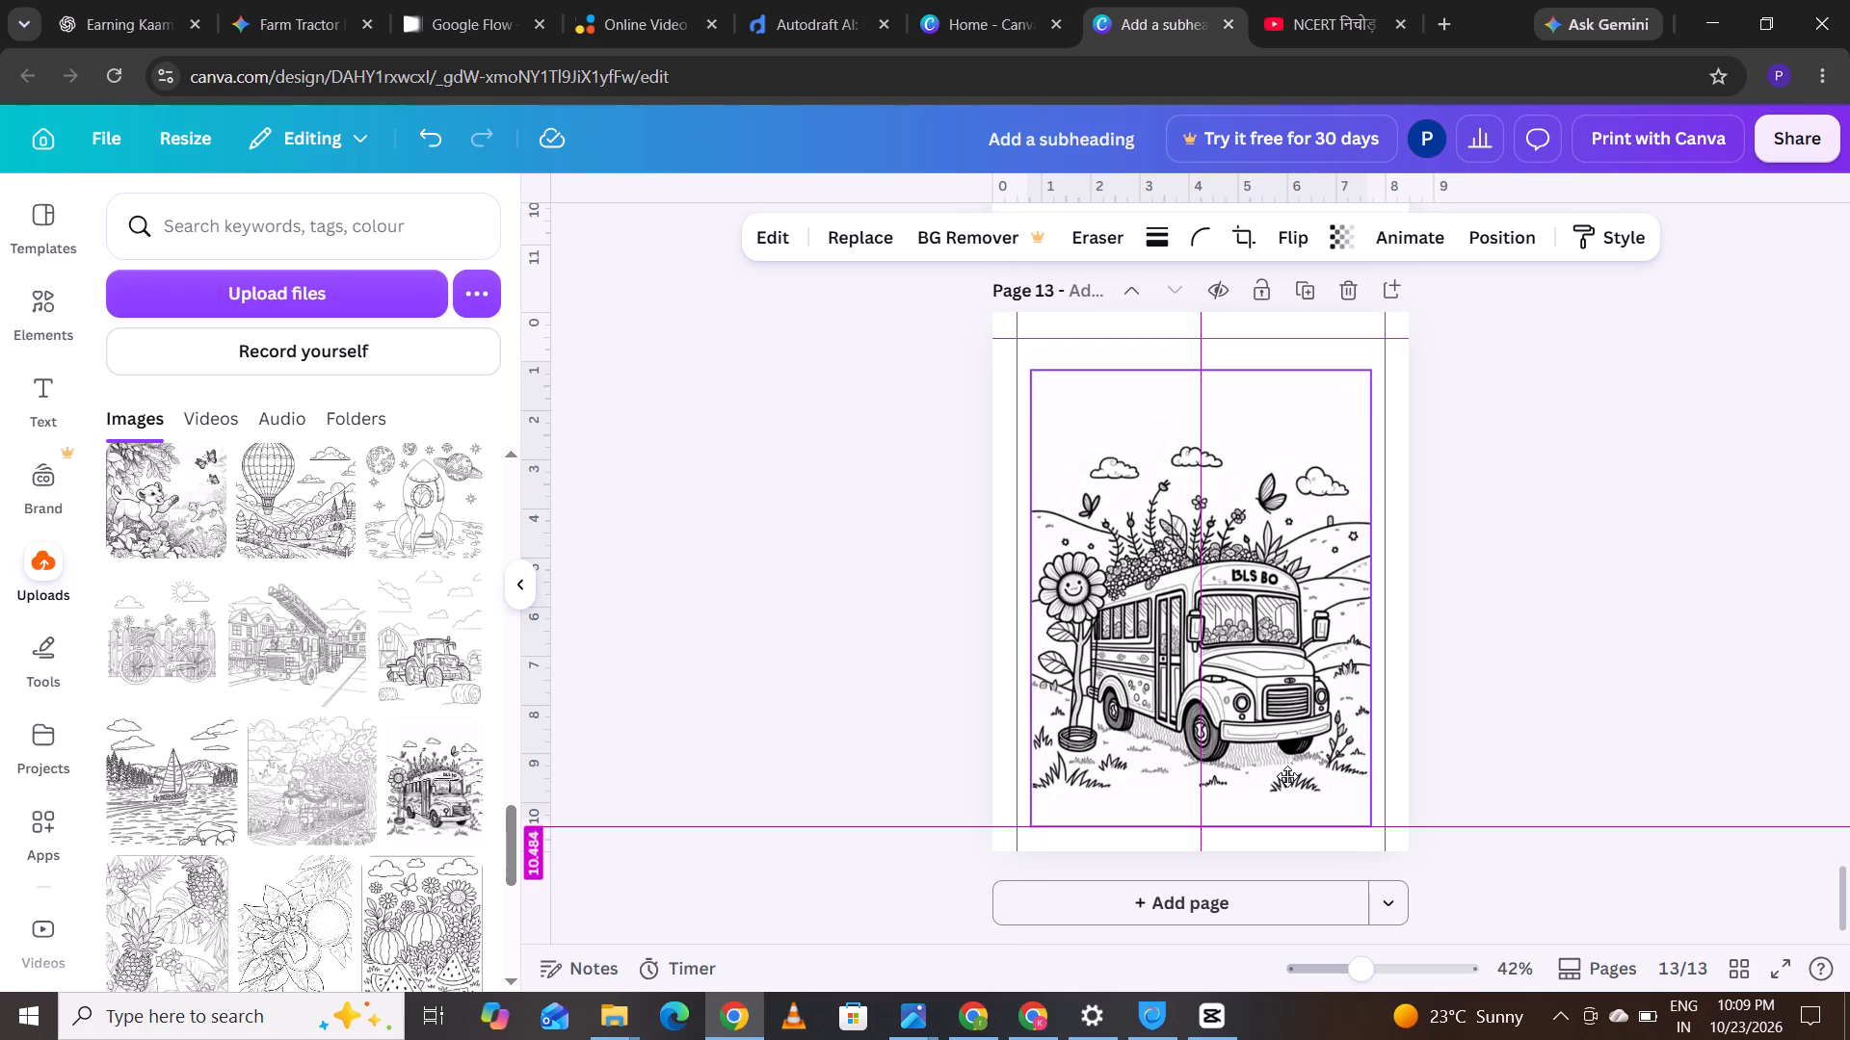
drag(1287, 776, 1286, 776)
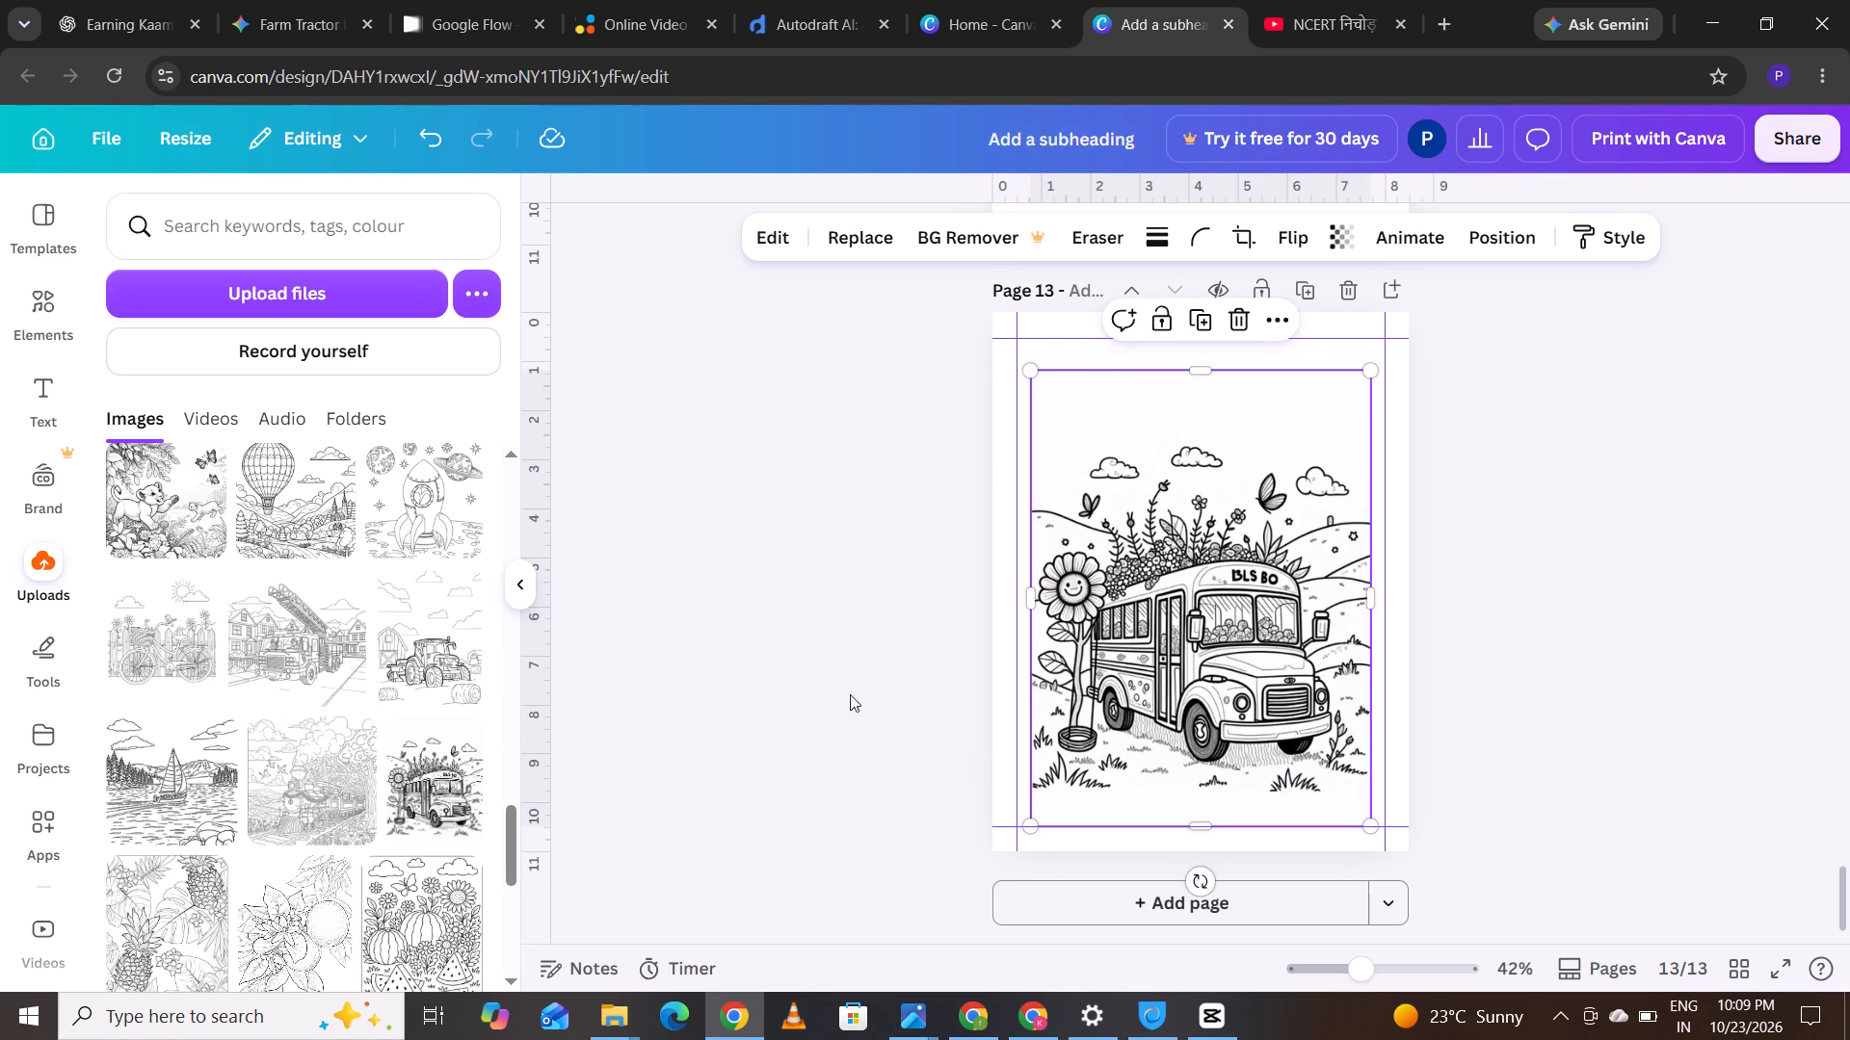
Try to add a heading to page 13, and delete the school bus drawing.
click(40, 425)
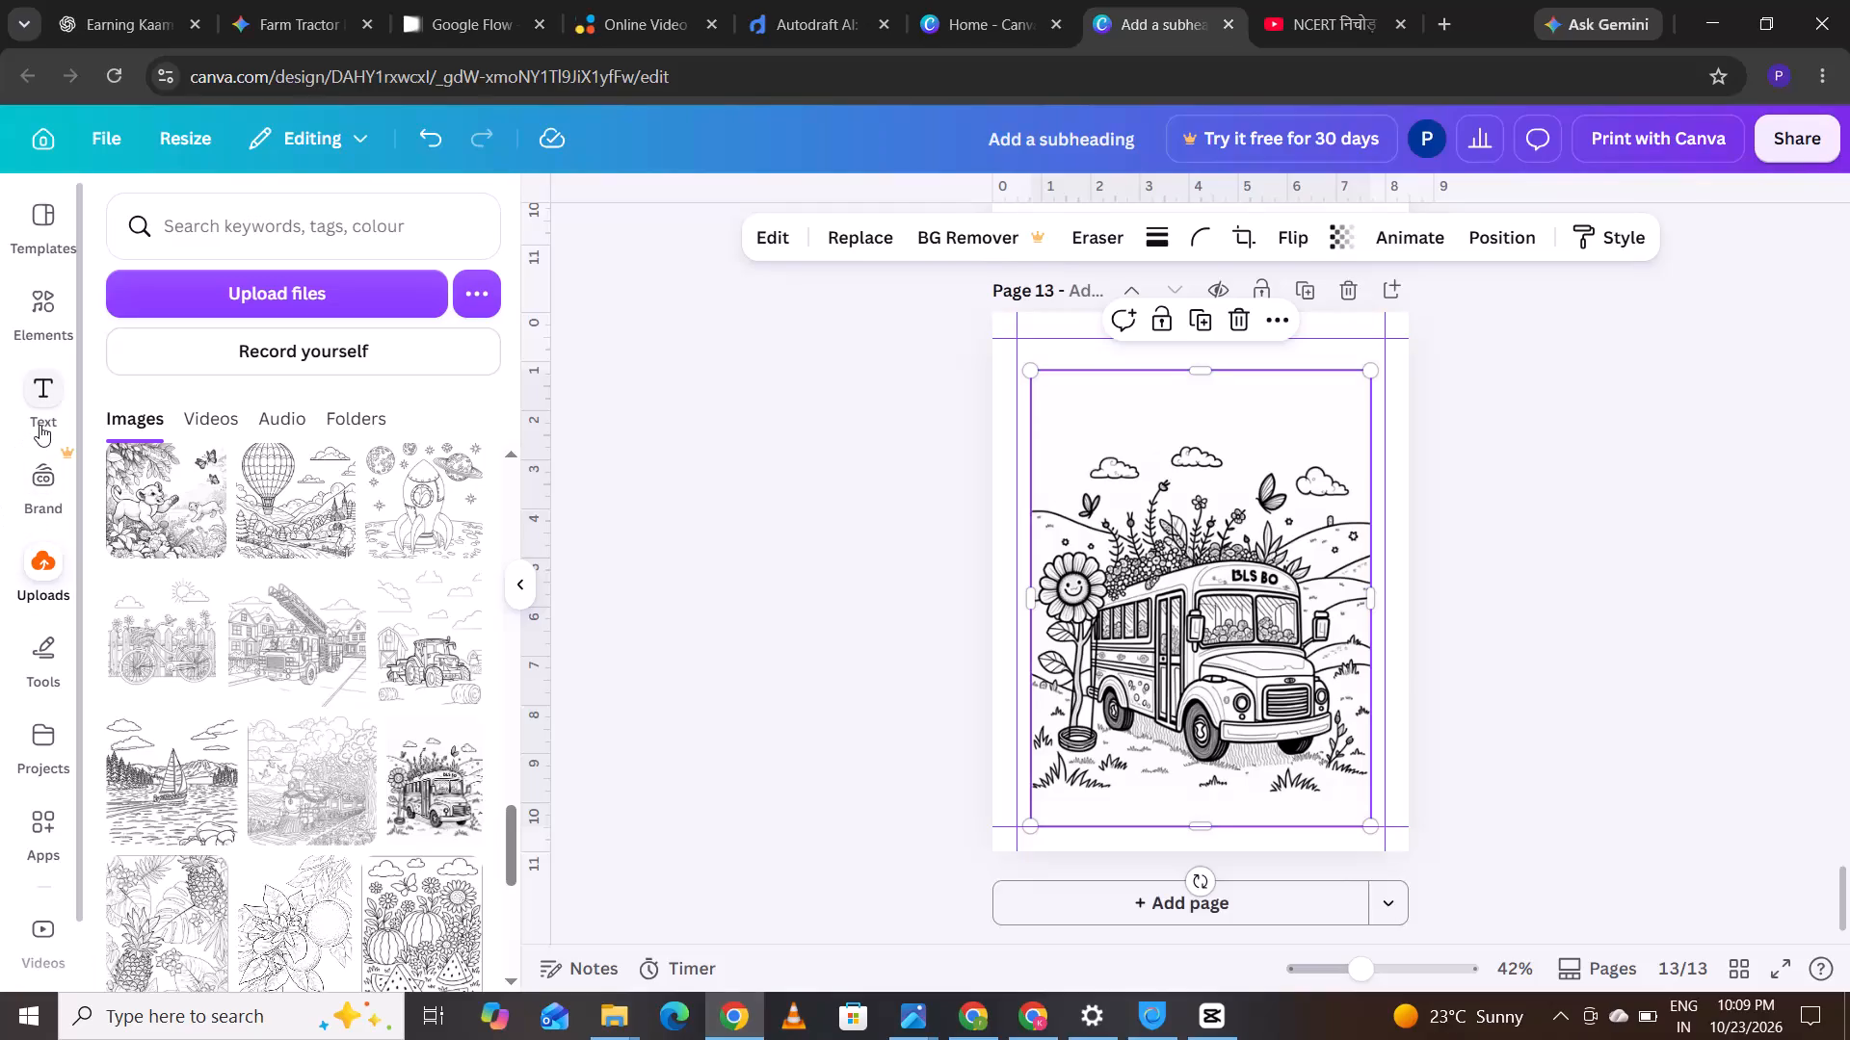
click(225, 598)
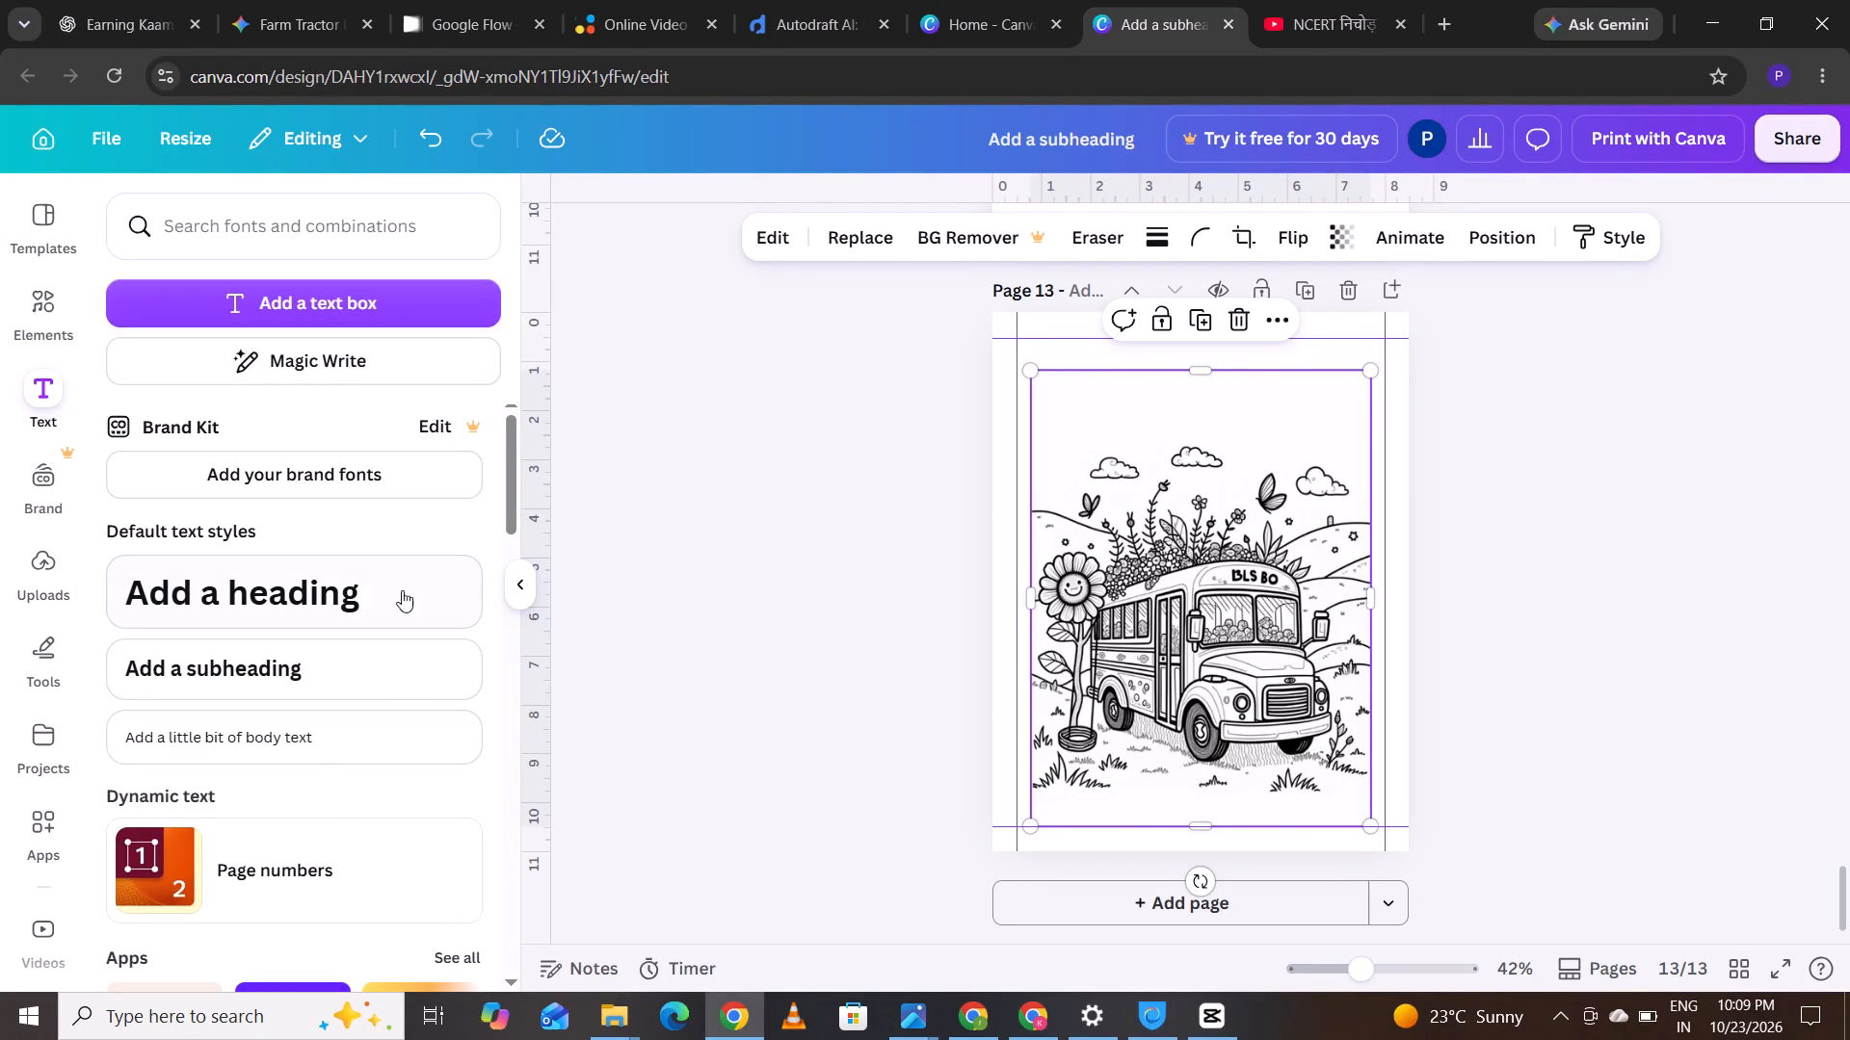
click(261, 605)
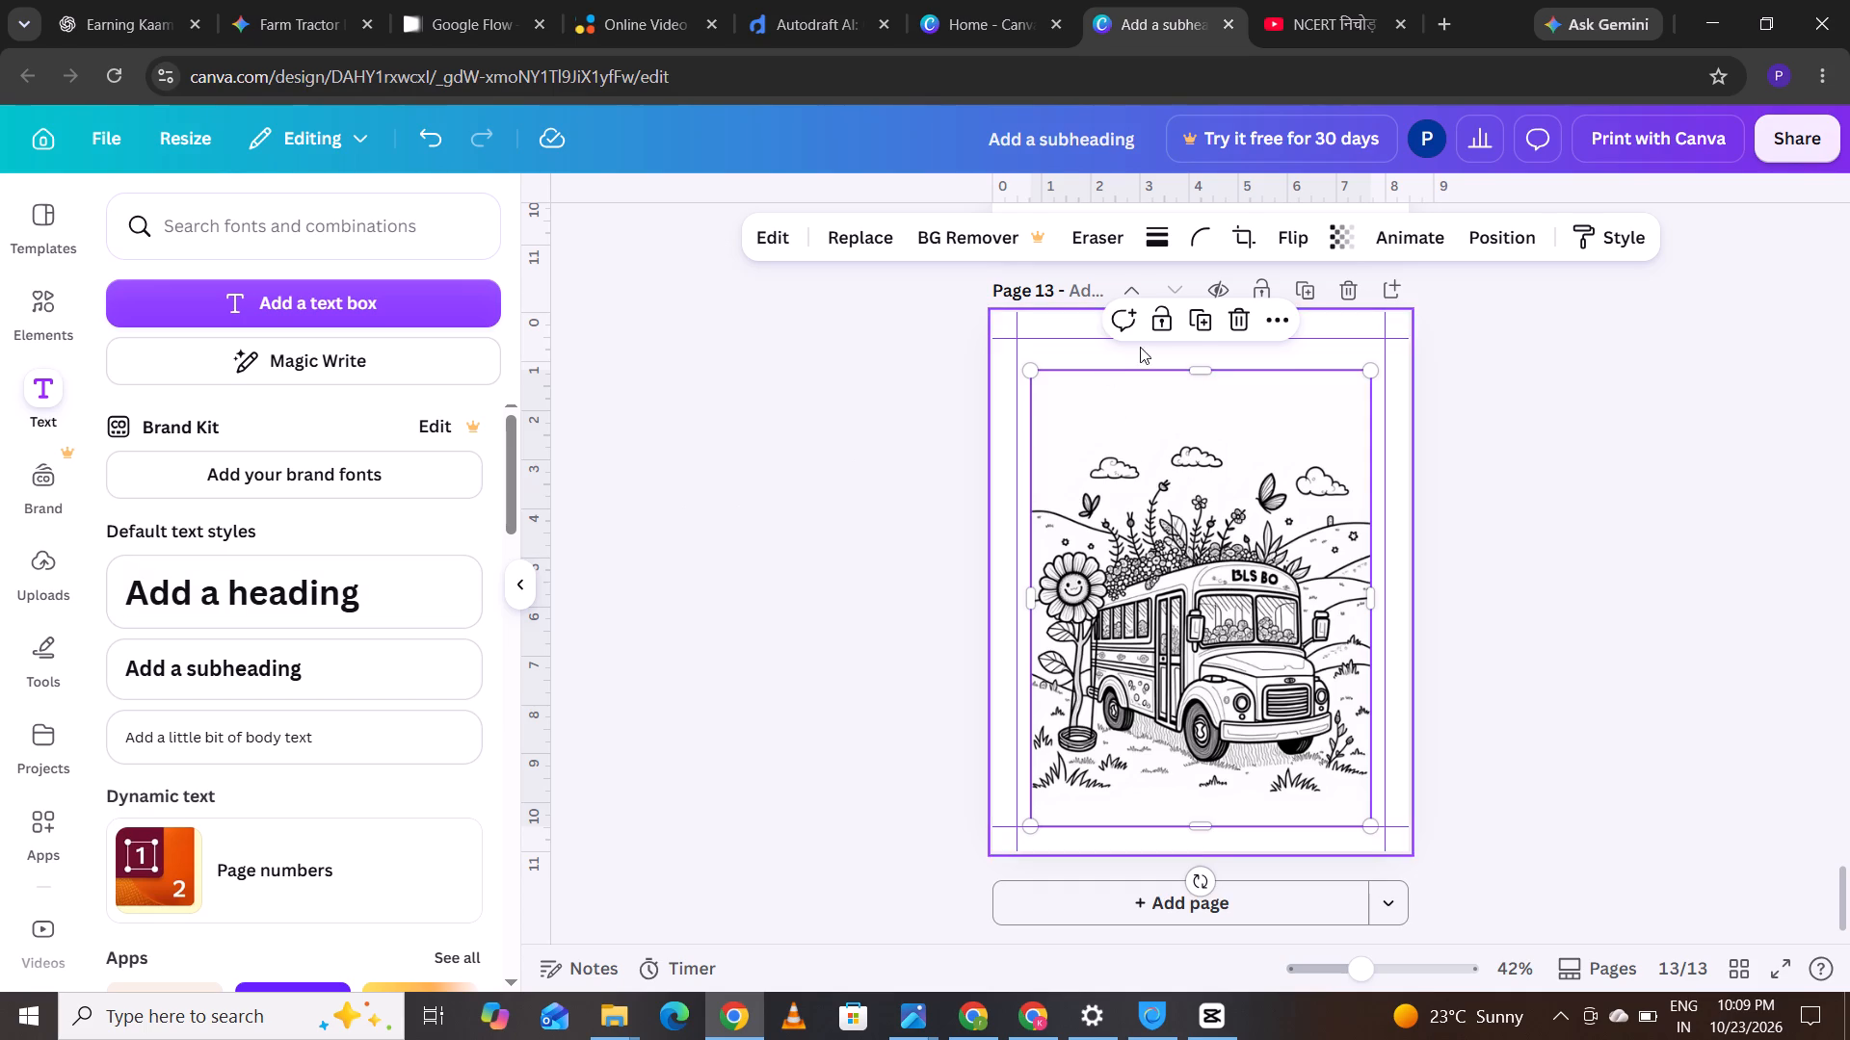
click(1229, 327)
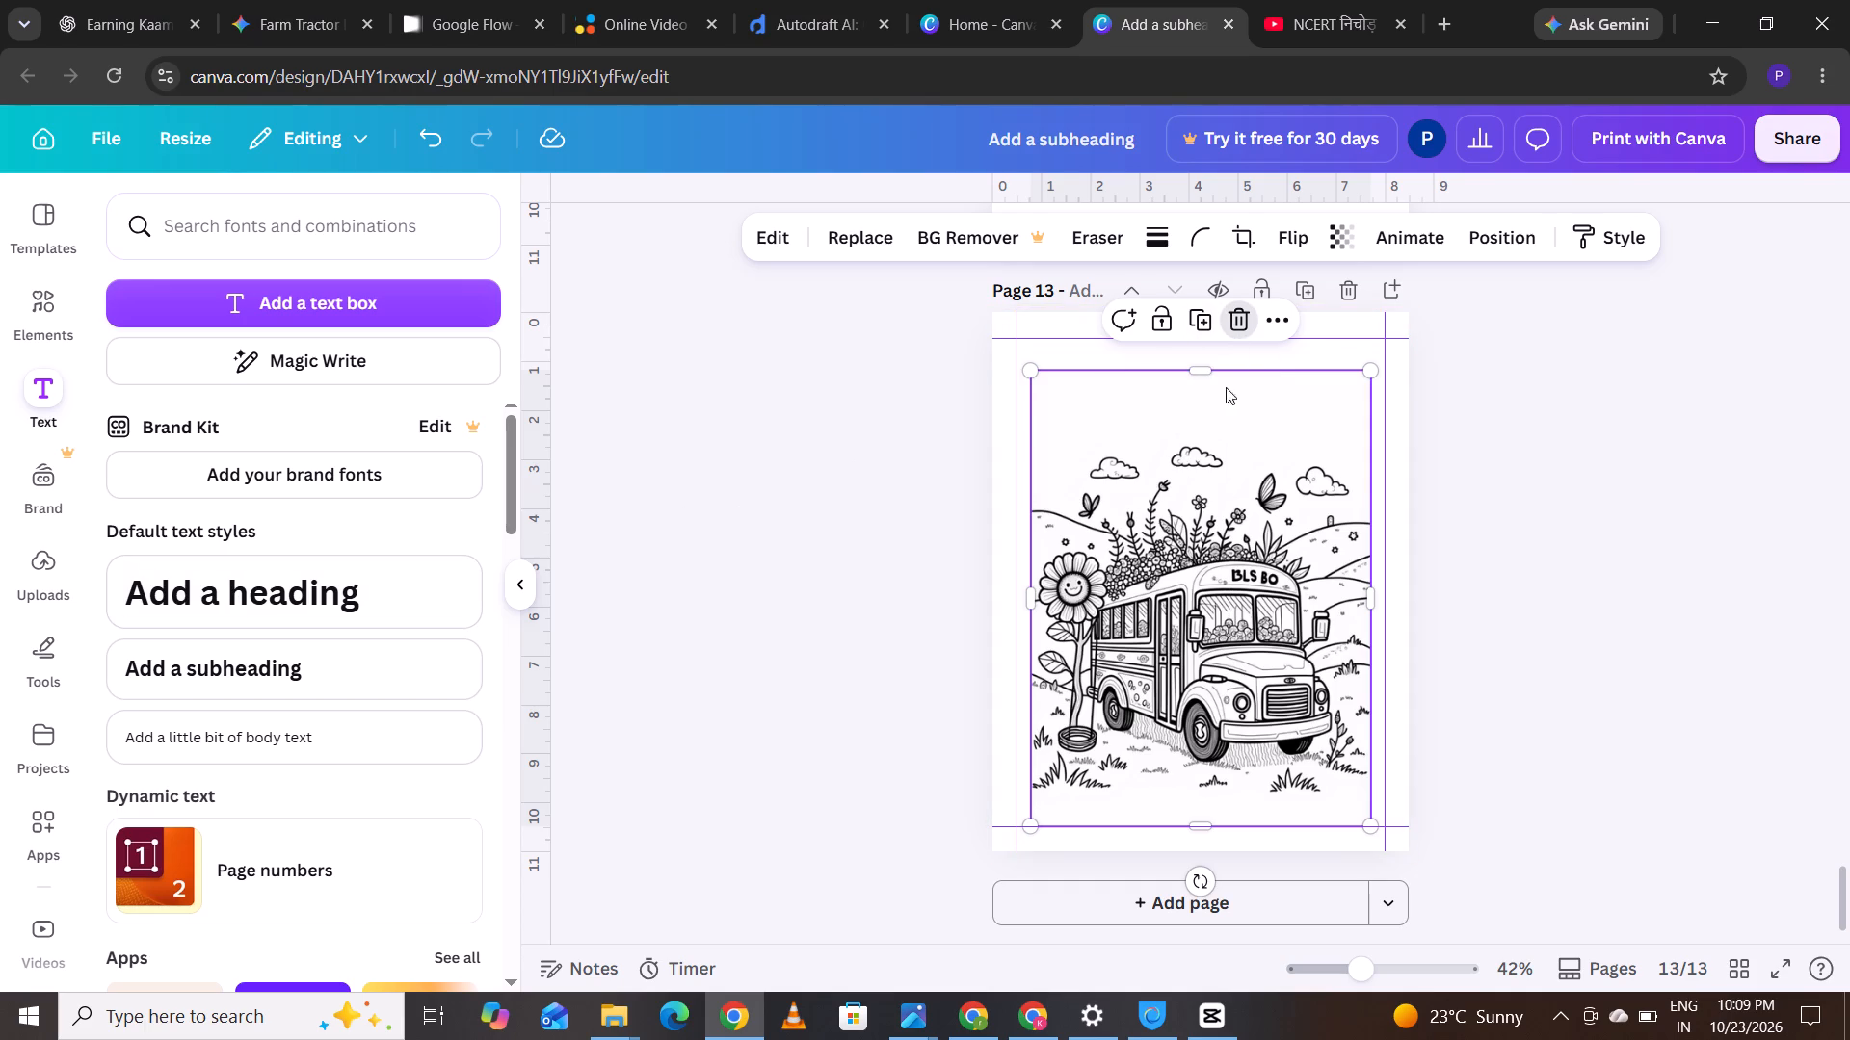
click(229, 588)
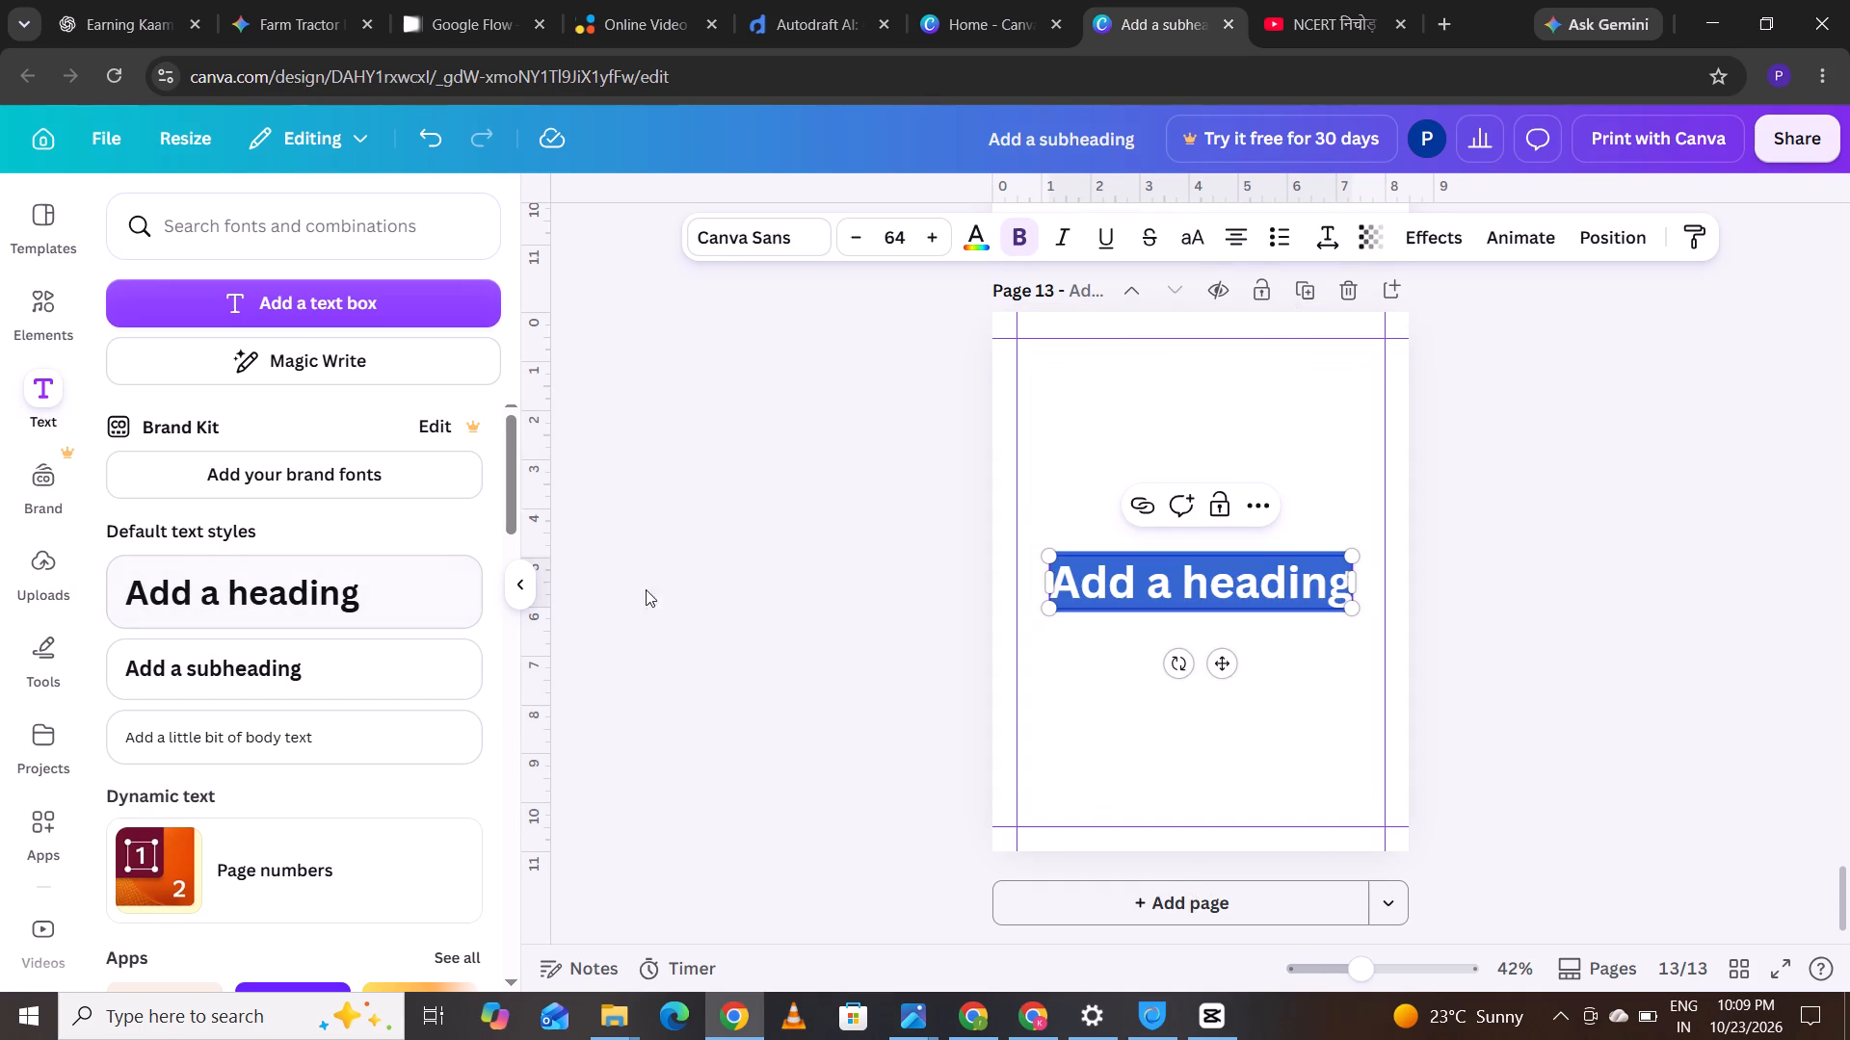
right_click(1196, 603)
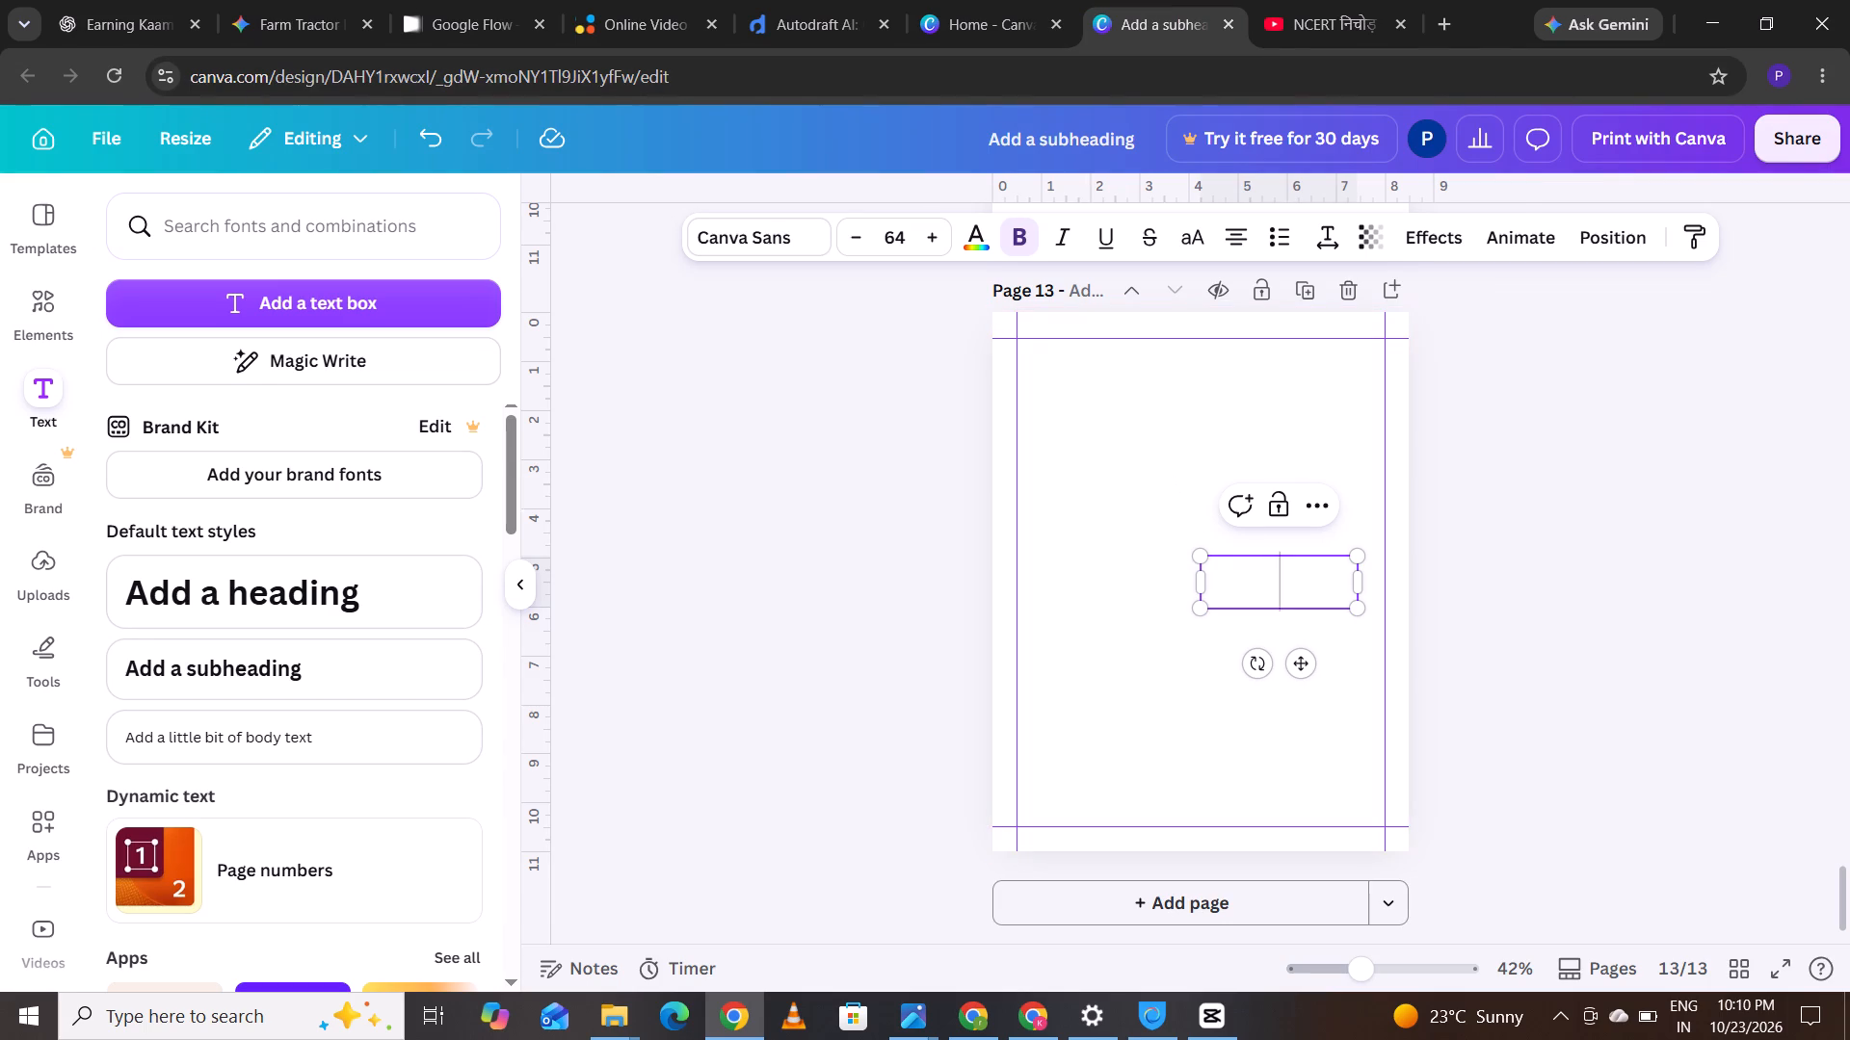
right_click(1237, 569)
click(1299, 303)
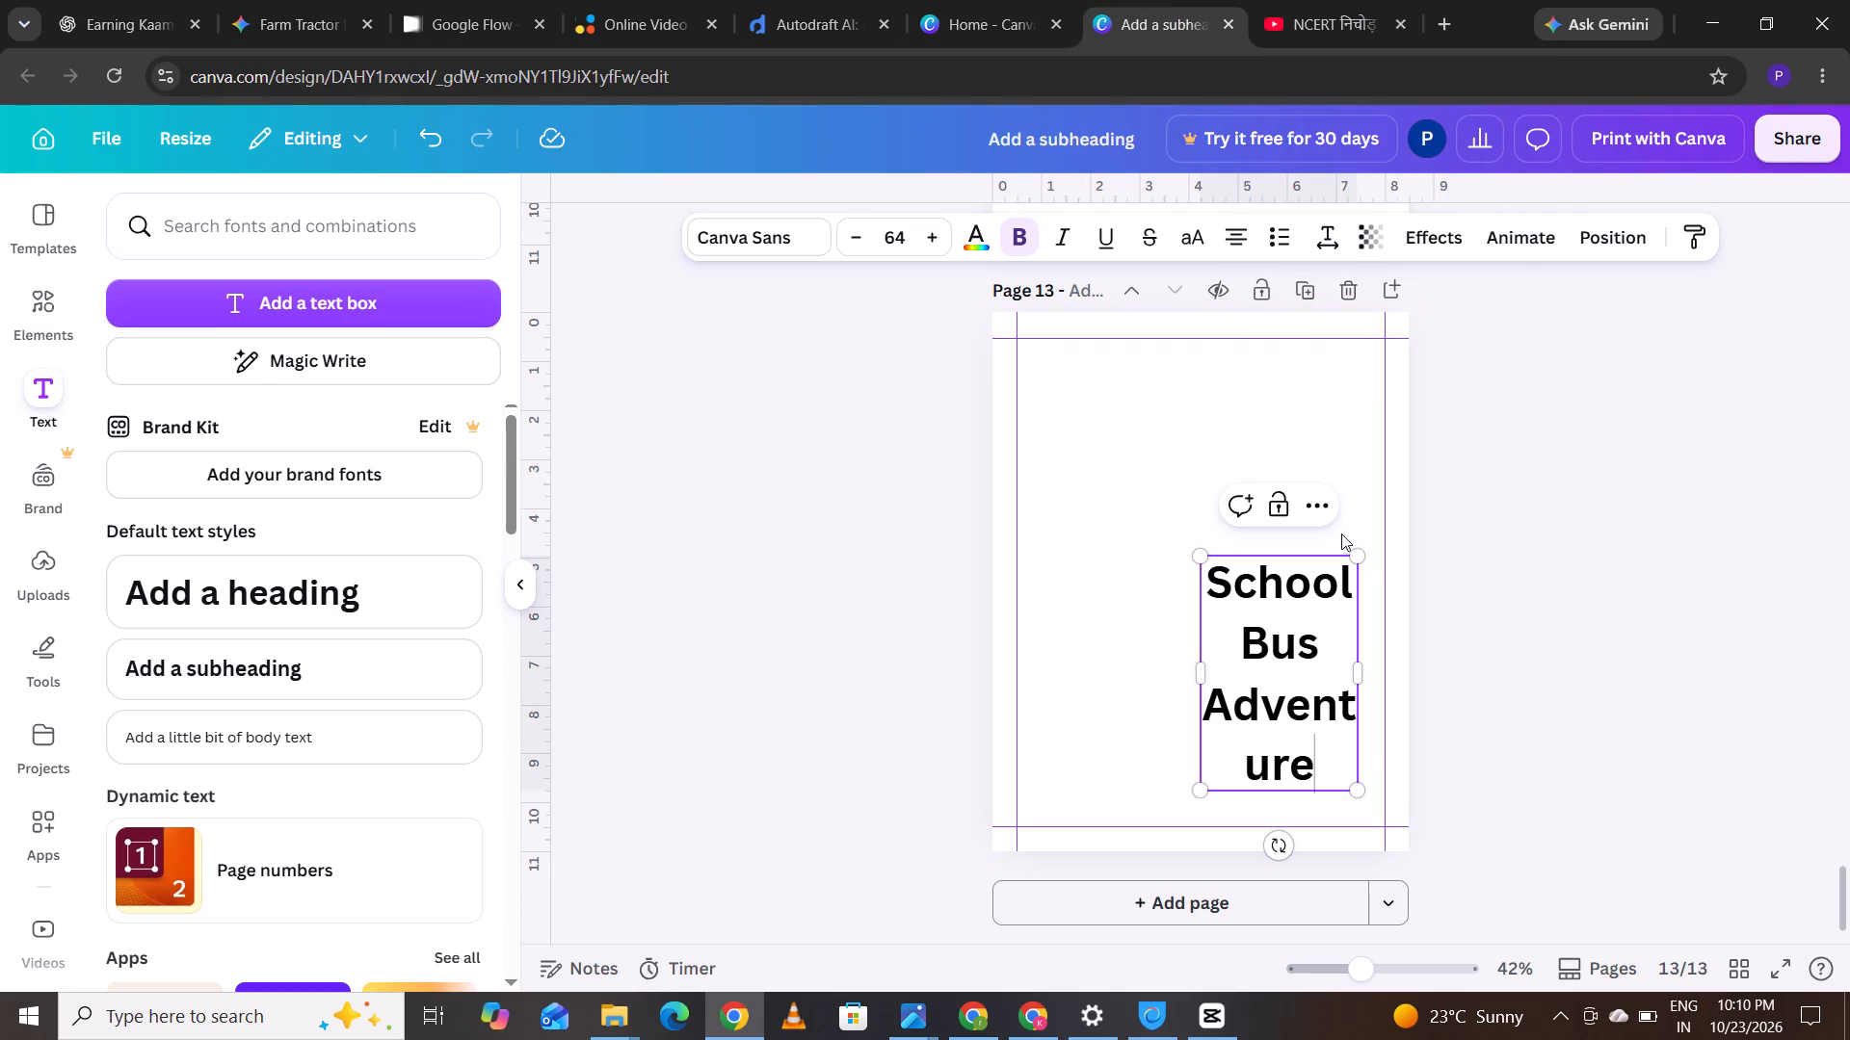
Widen the School Bus Adventure text box and reduce the text to size 43.8 so it fits on one line within the side margins.
drag(1200, 673, 1066, 648)
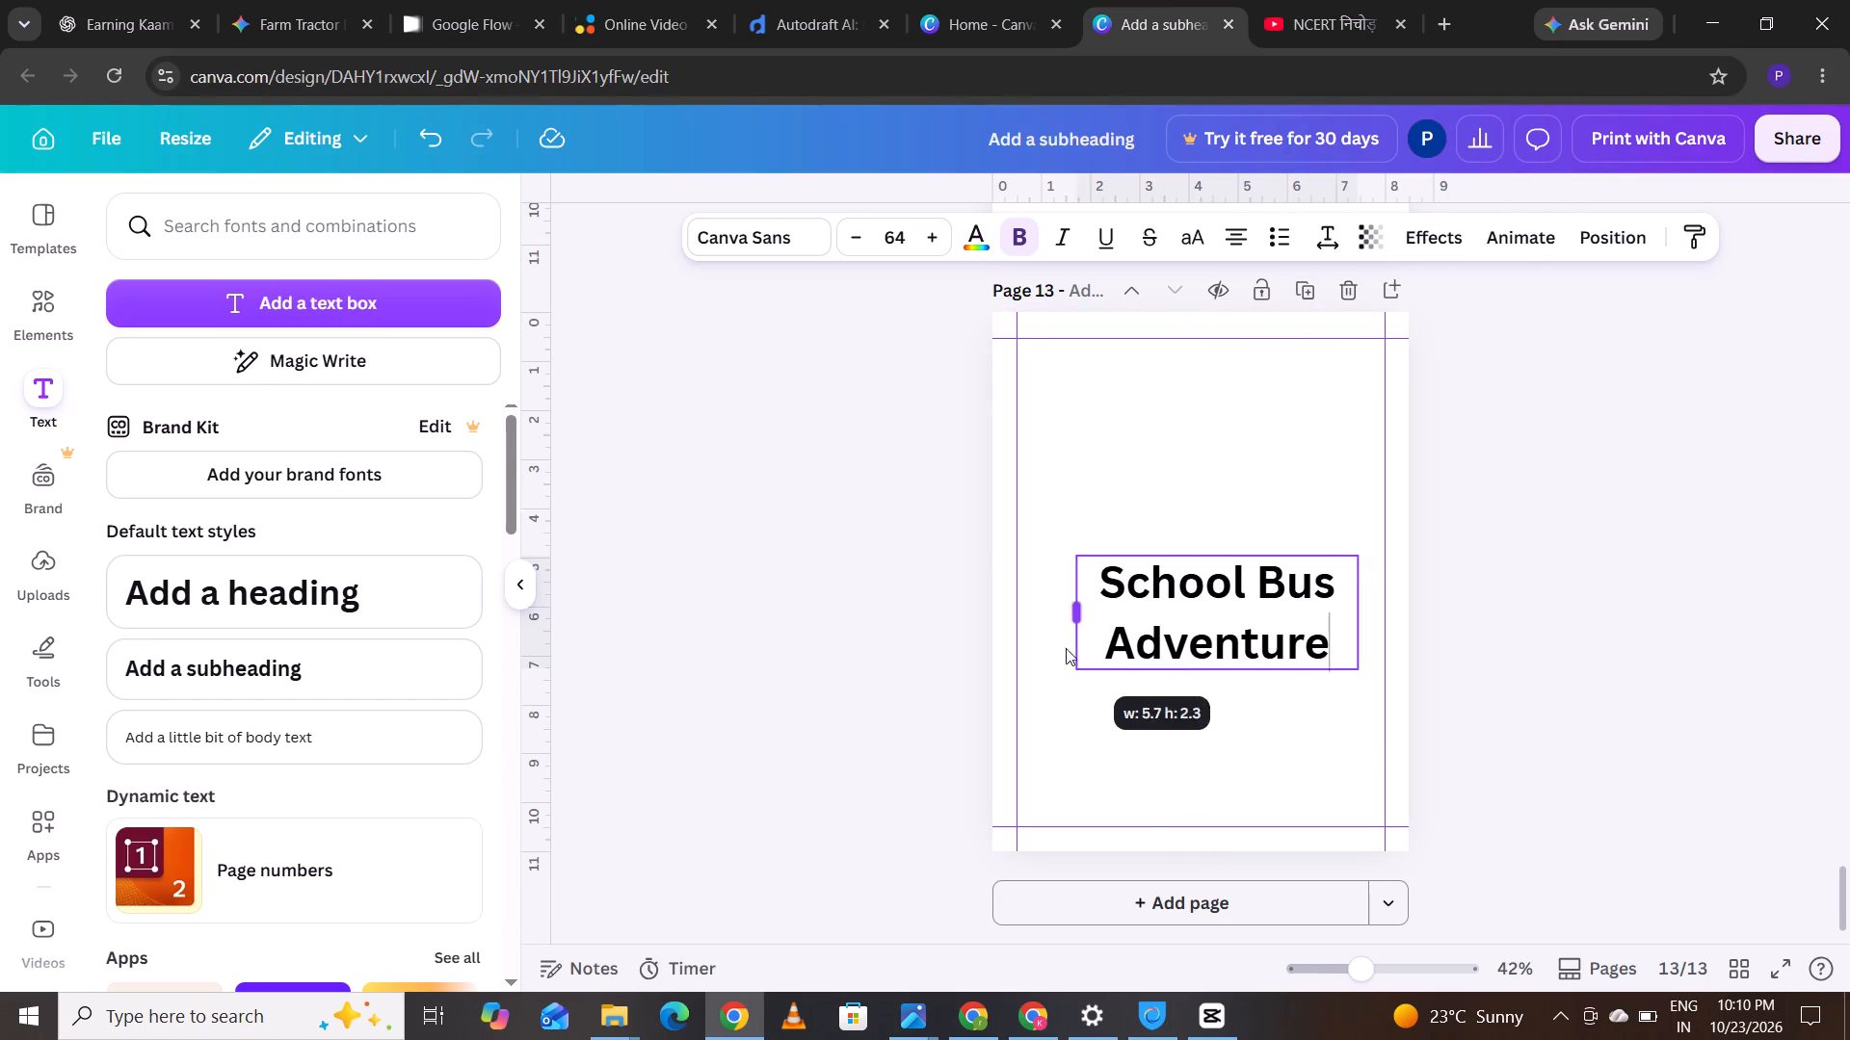
drag(1066, 648, 976, 646)
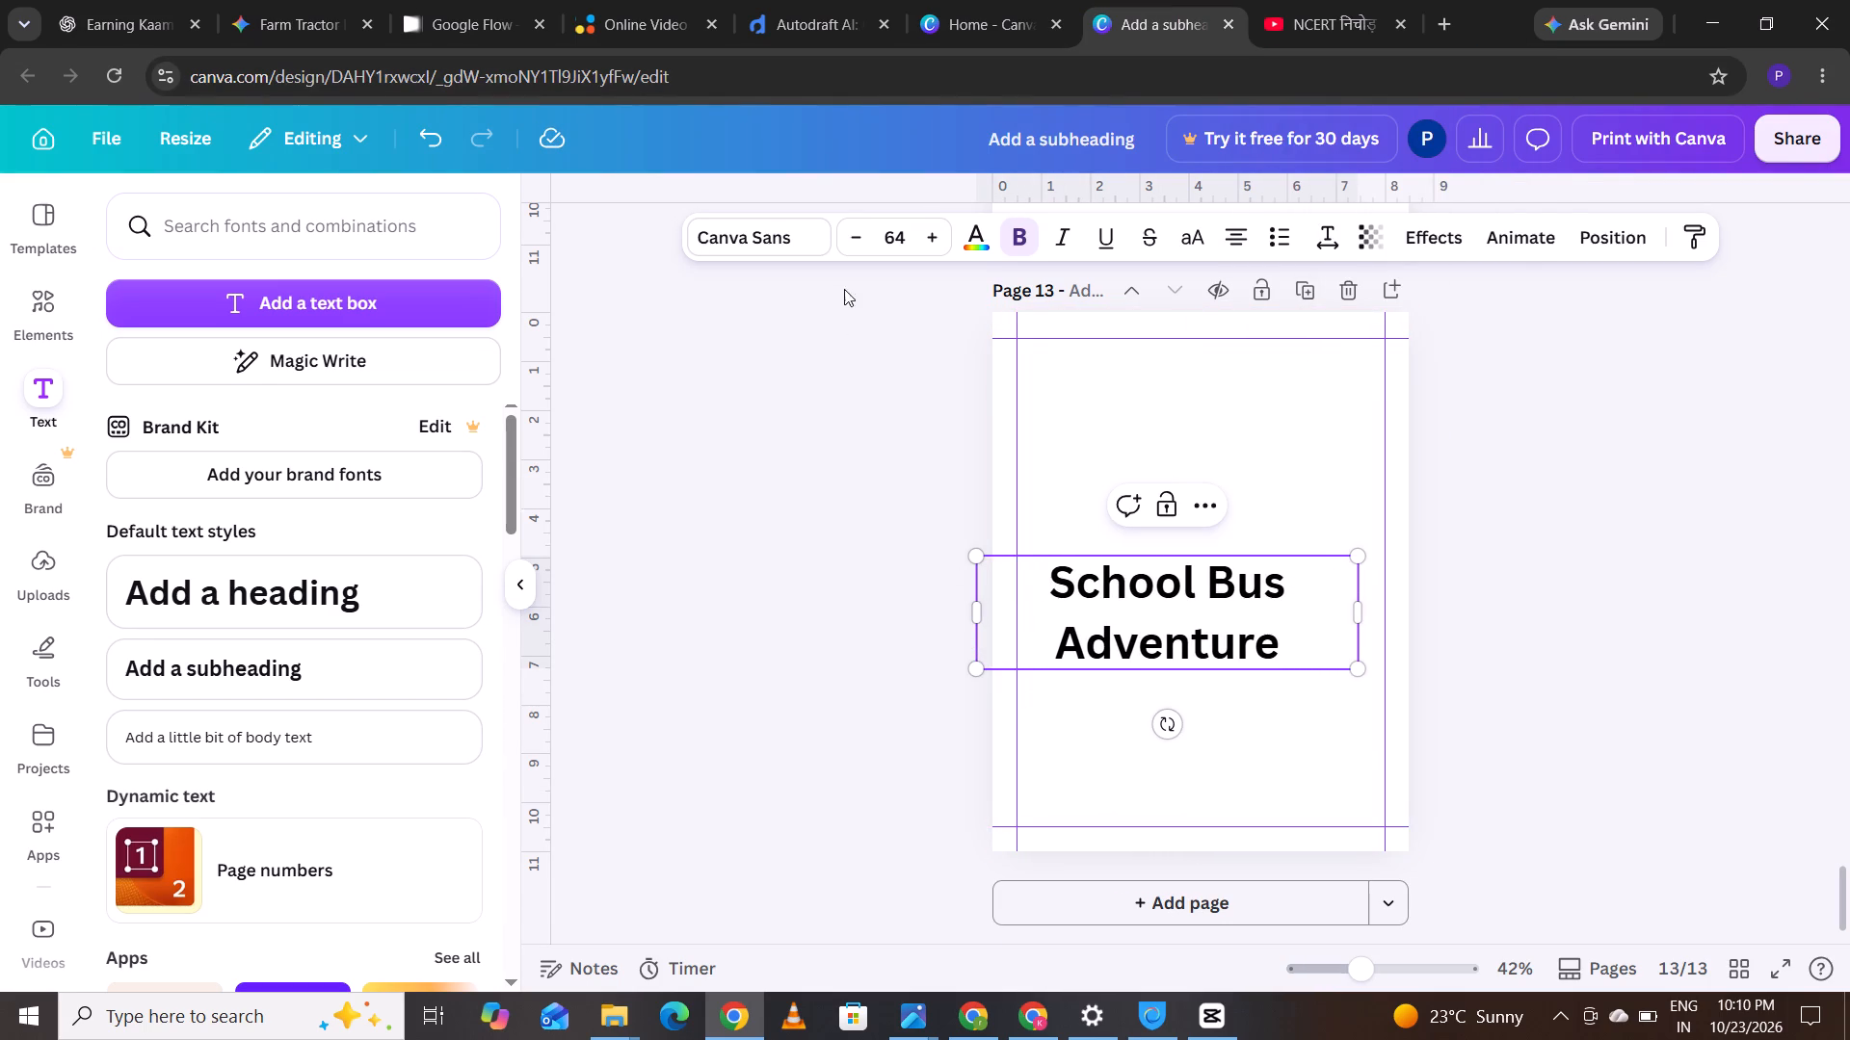
triple_click(853, 235)
double_click(853, 235)
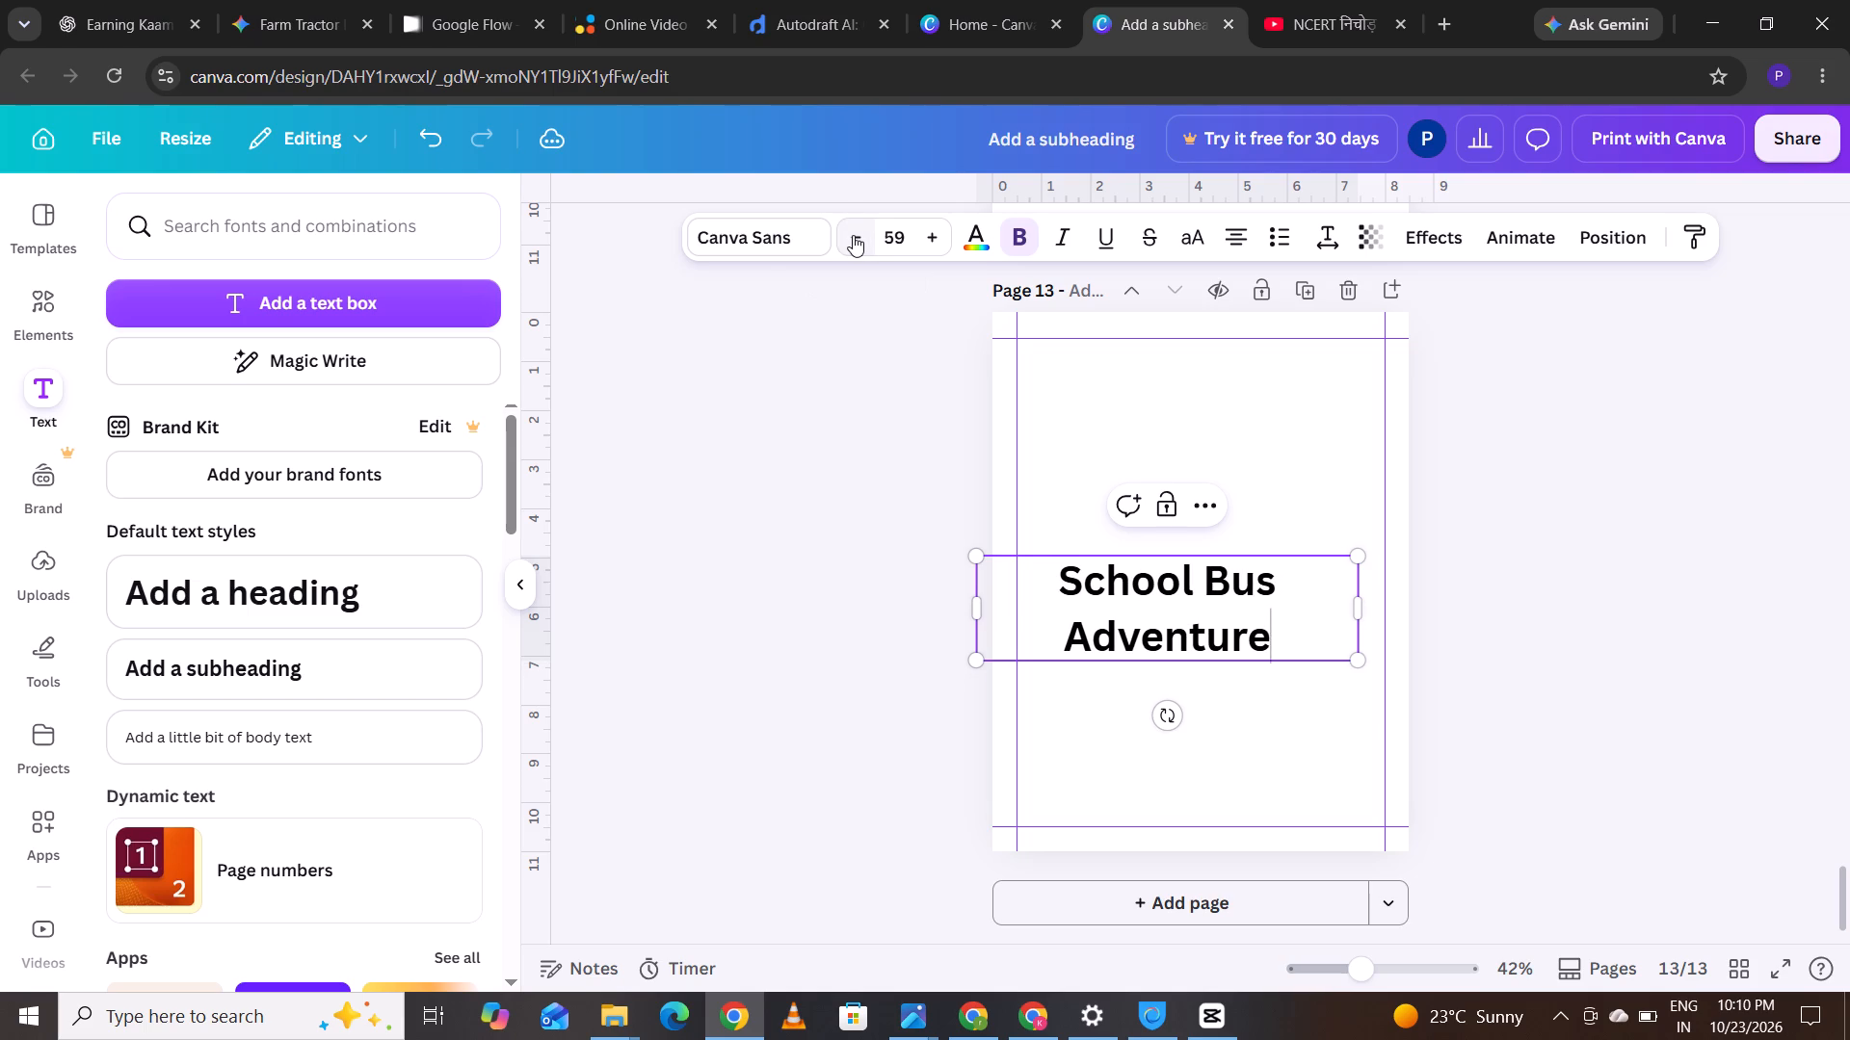
triple_click(853, 235)
click(853, 235)
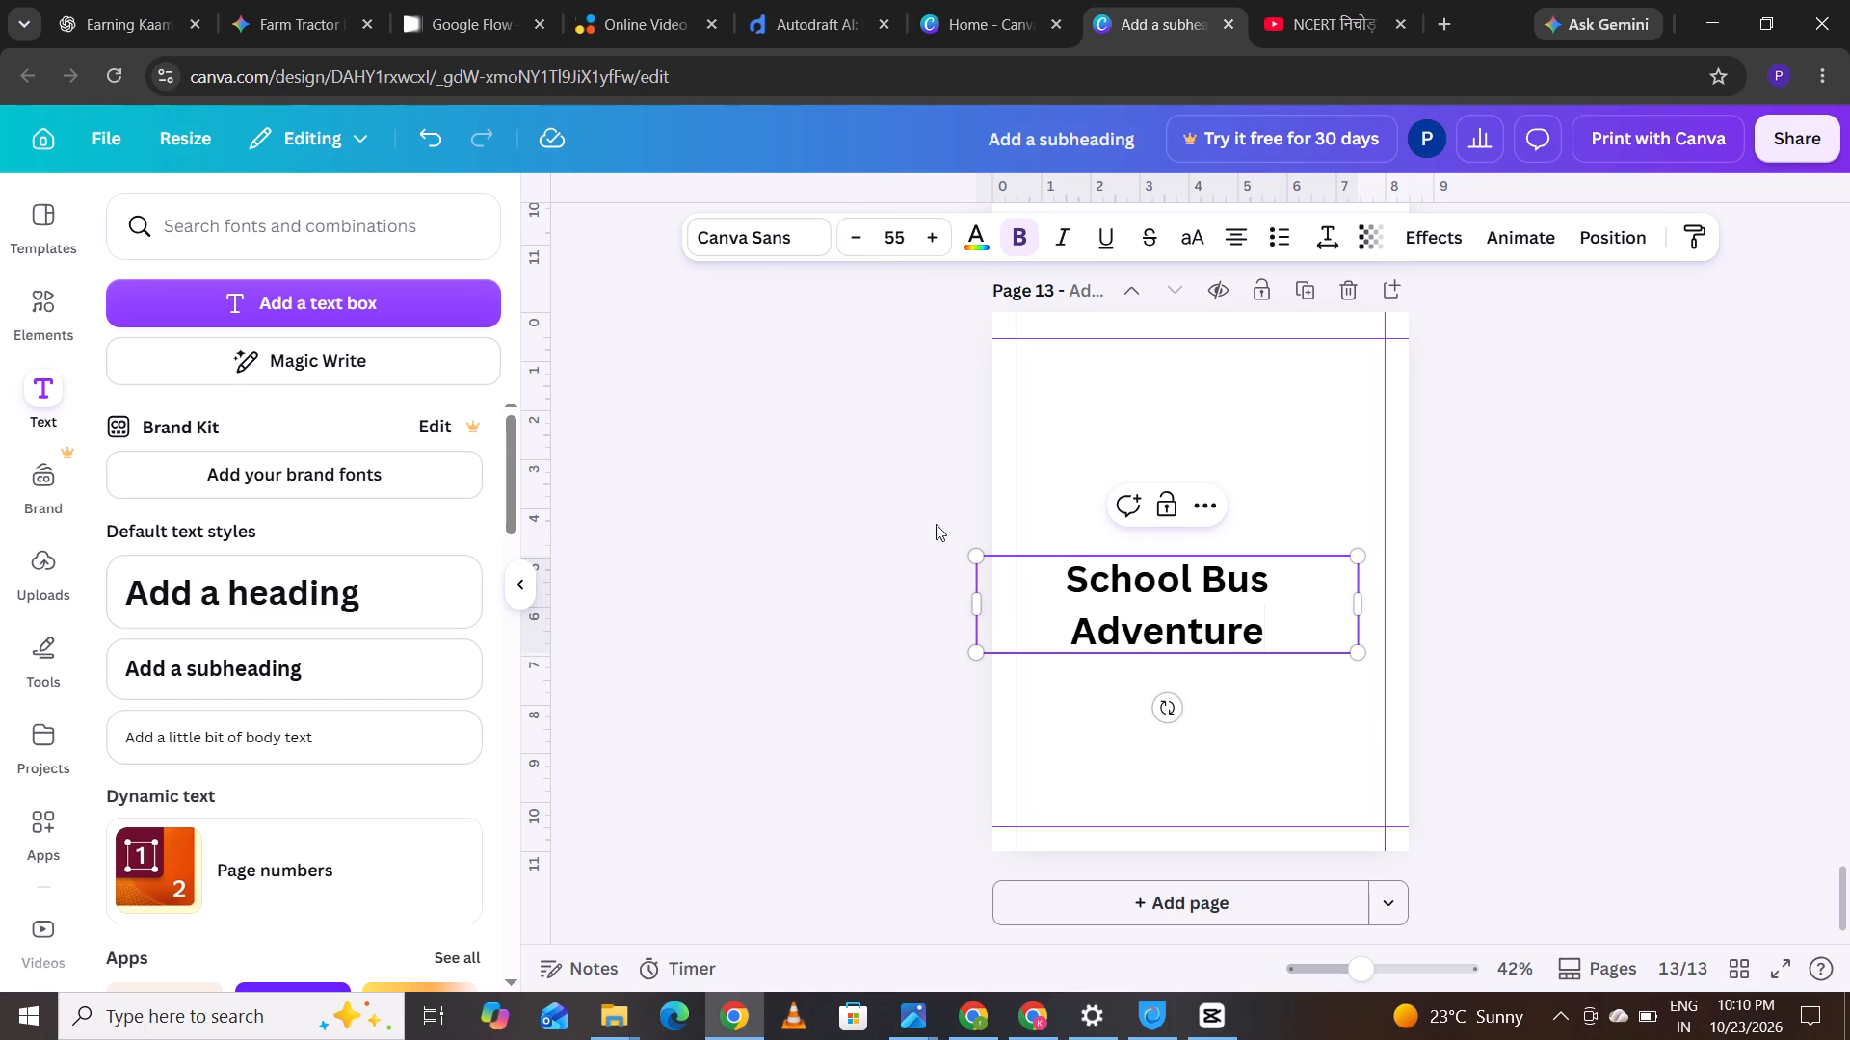
drag(970, 609, 946, 600)
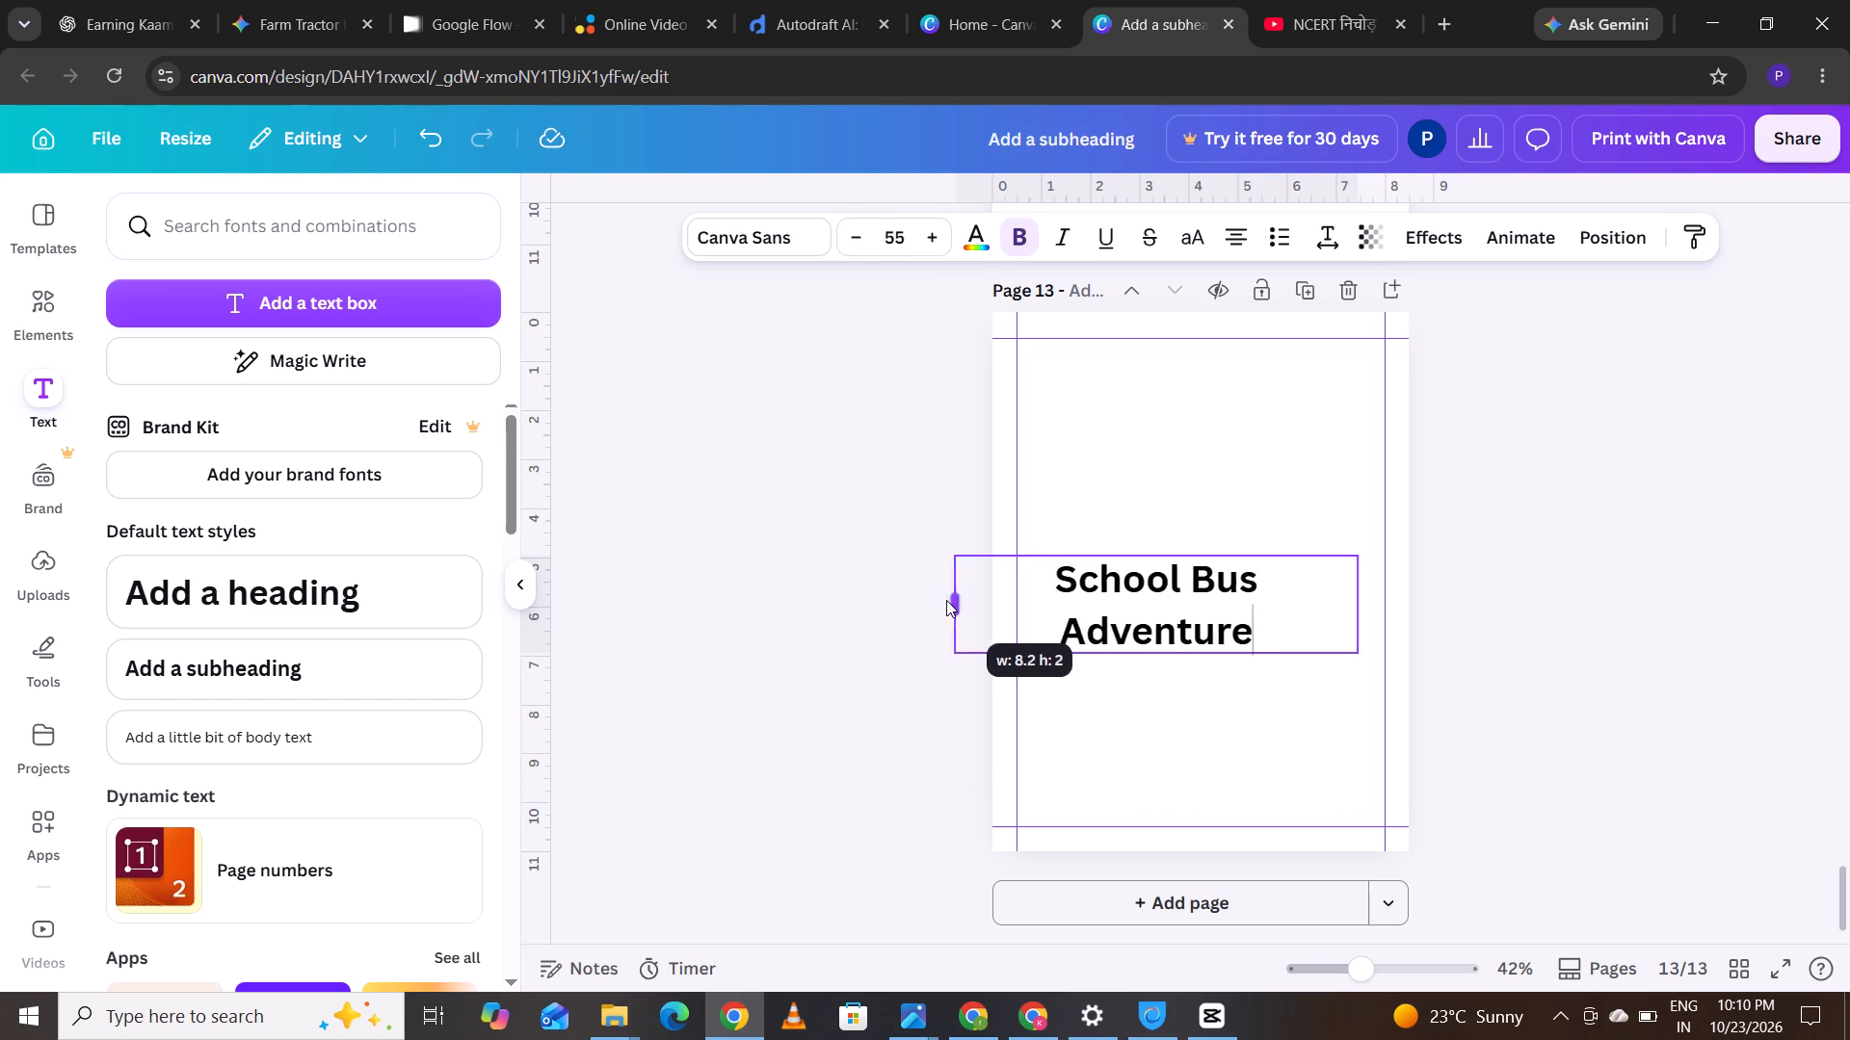
drag(946, 600, 944, 605)
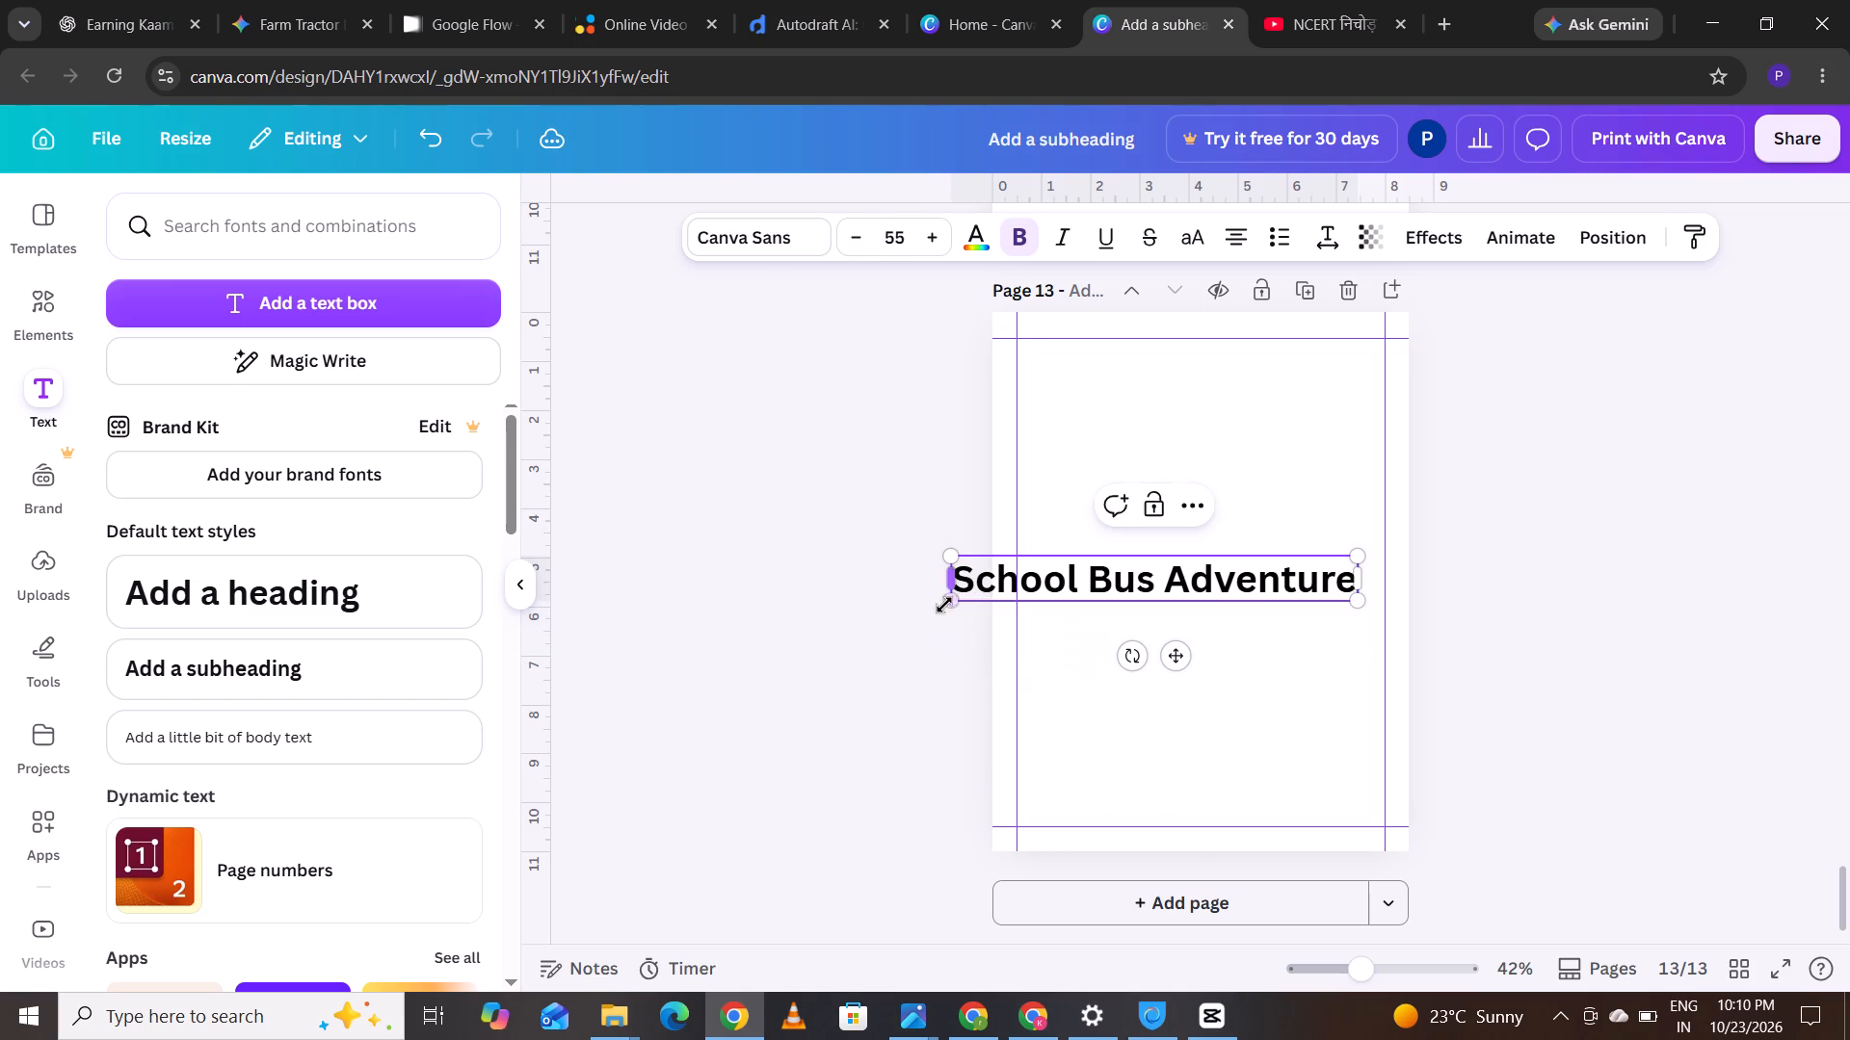
drag(952, 596, 1025, 582)
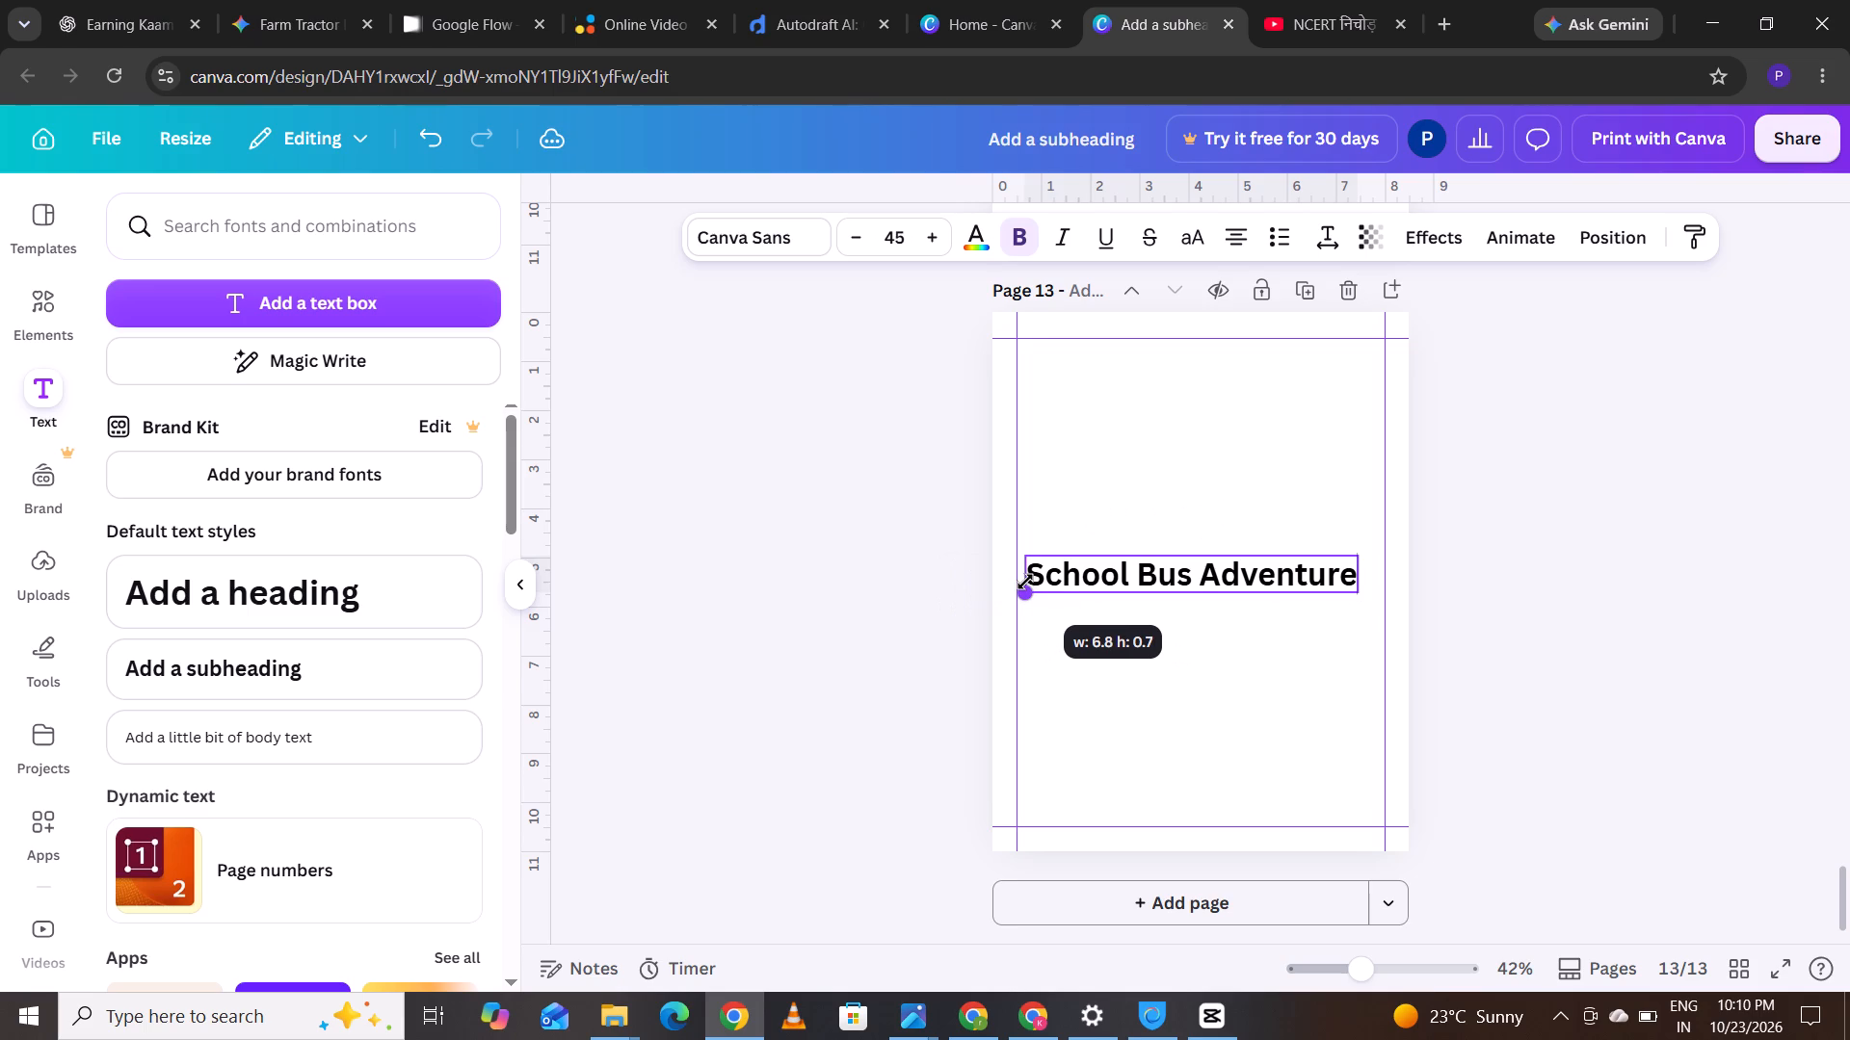
drag(1025, 582, 1038, 594)
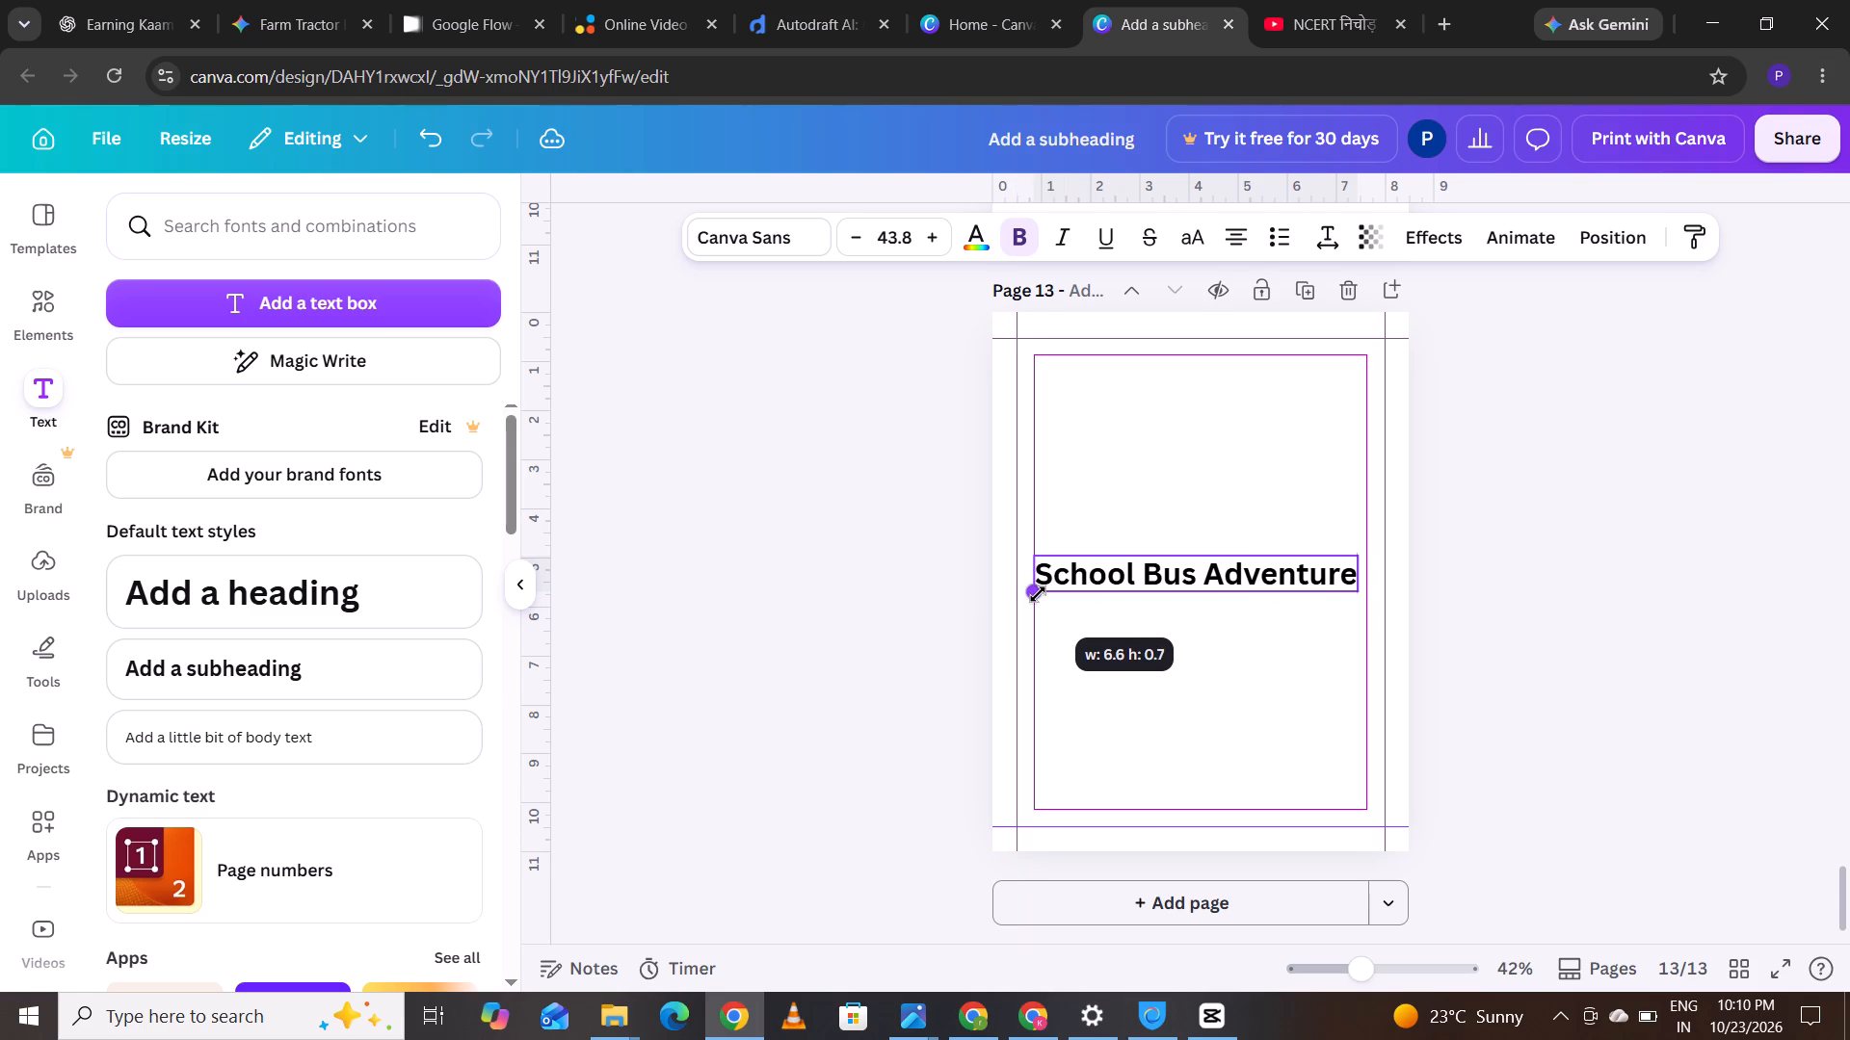
Apply the Hollow text effect to the School Bus Adventure title.
click(1438, 230)
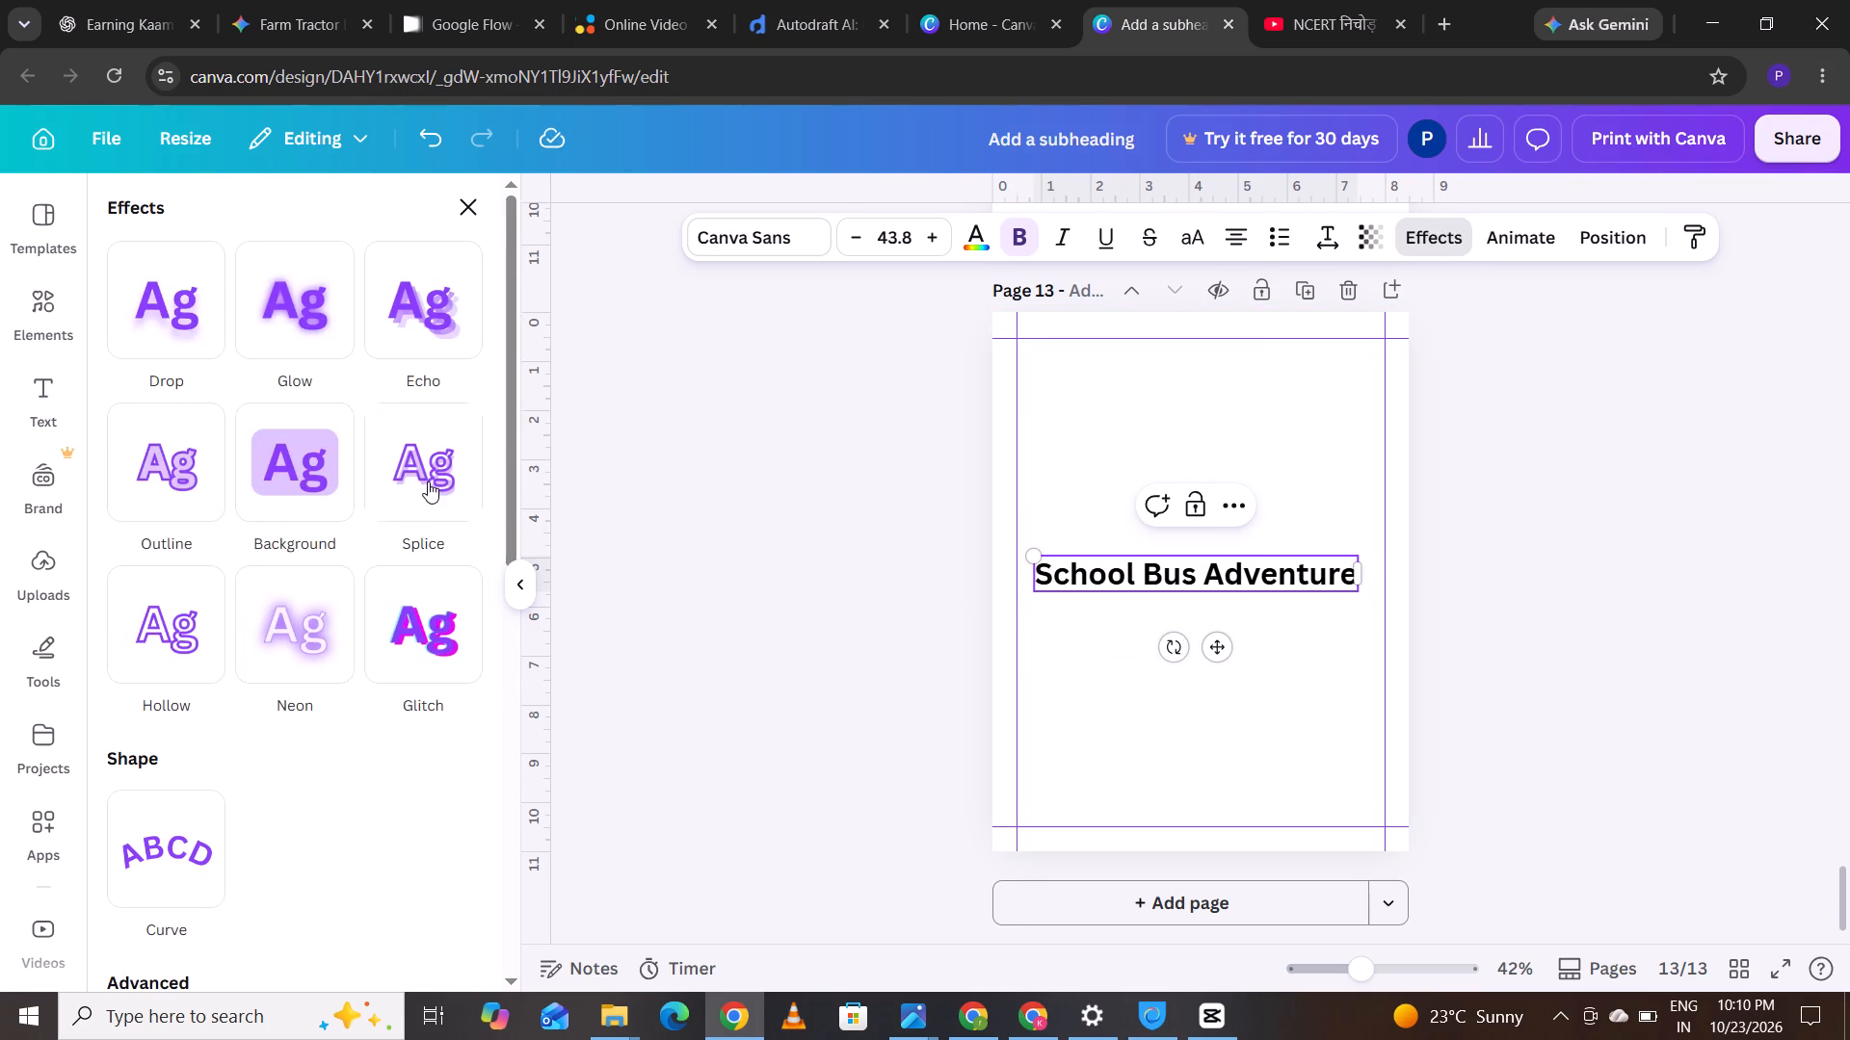
click(206, 632)
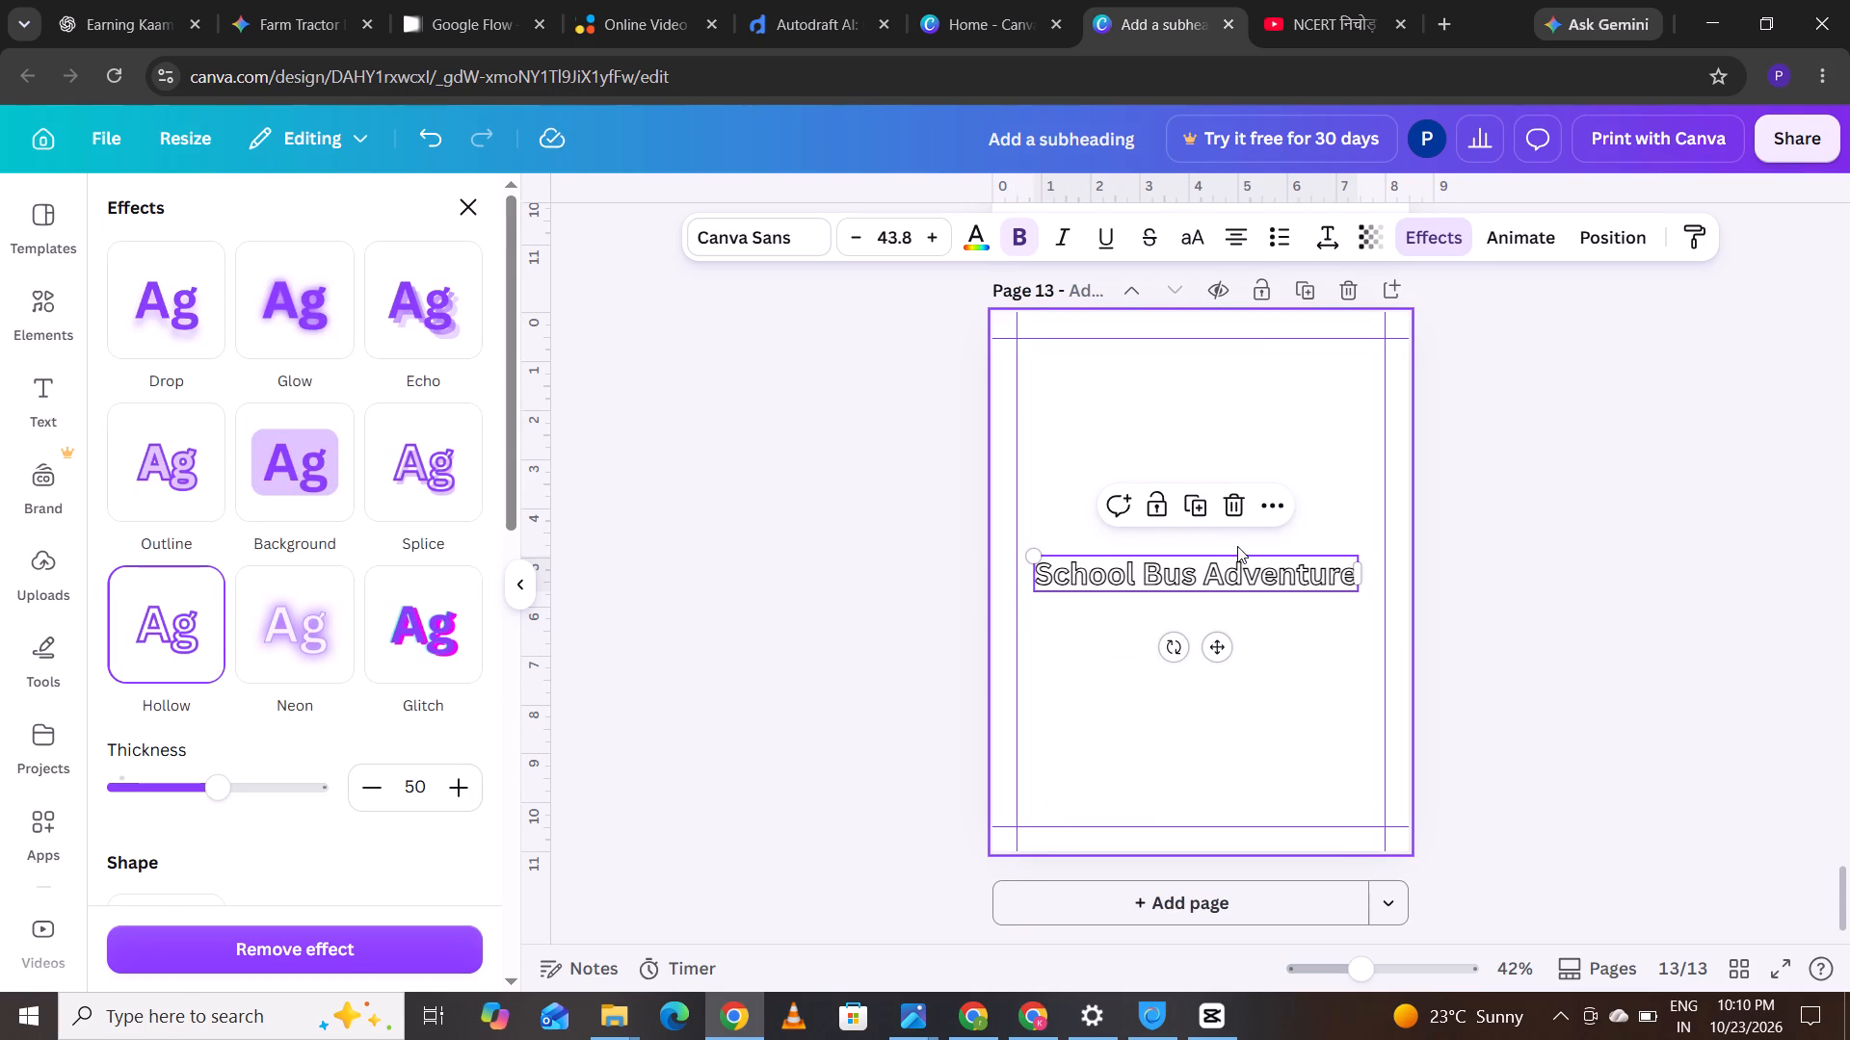
Move the hollow title up to just below page 13's top margin guide, between the side margins.
click(1218, 663)
drag(1220, 650, 1231, 438)
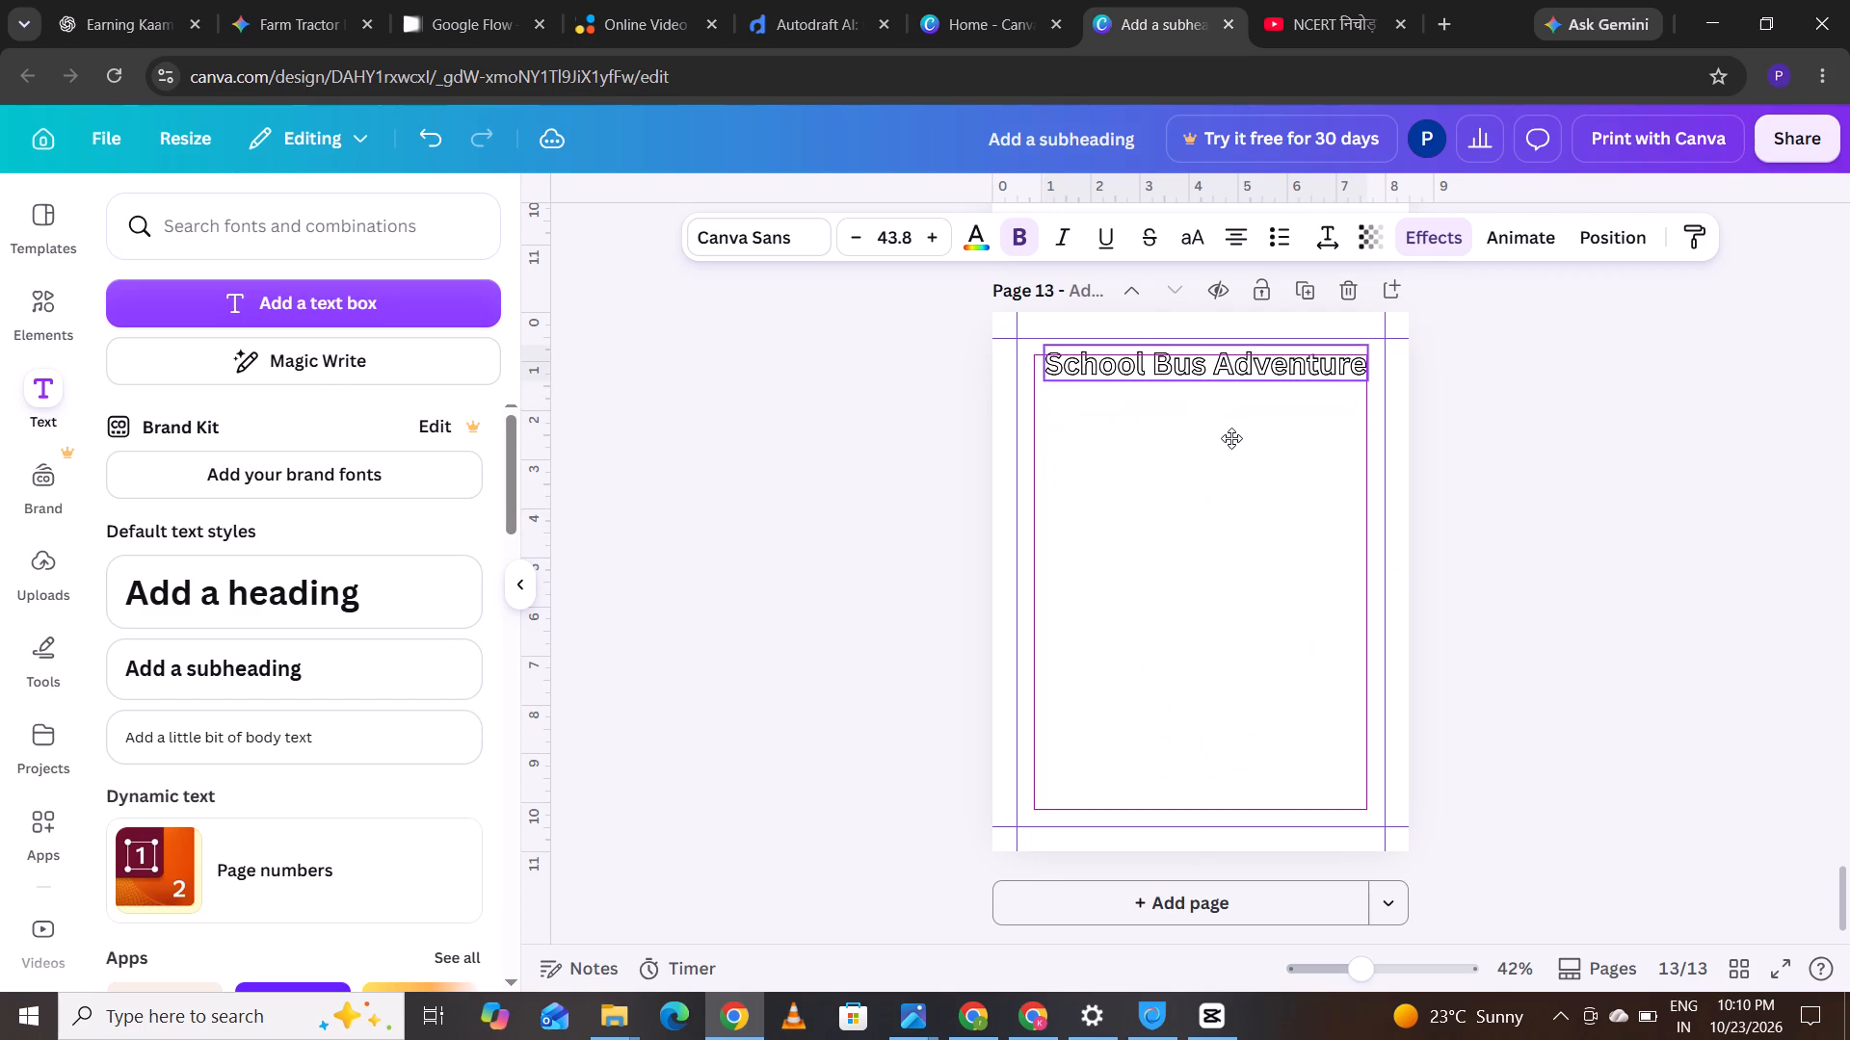
drag(1231, 438, 1231, 430)
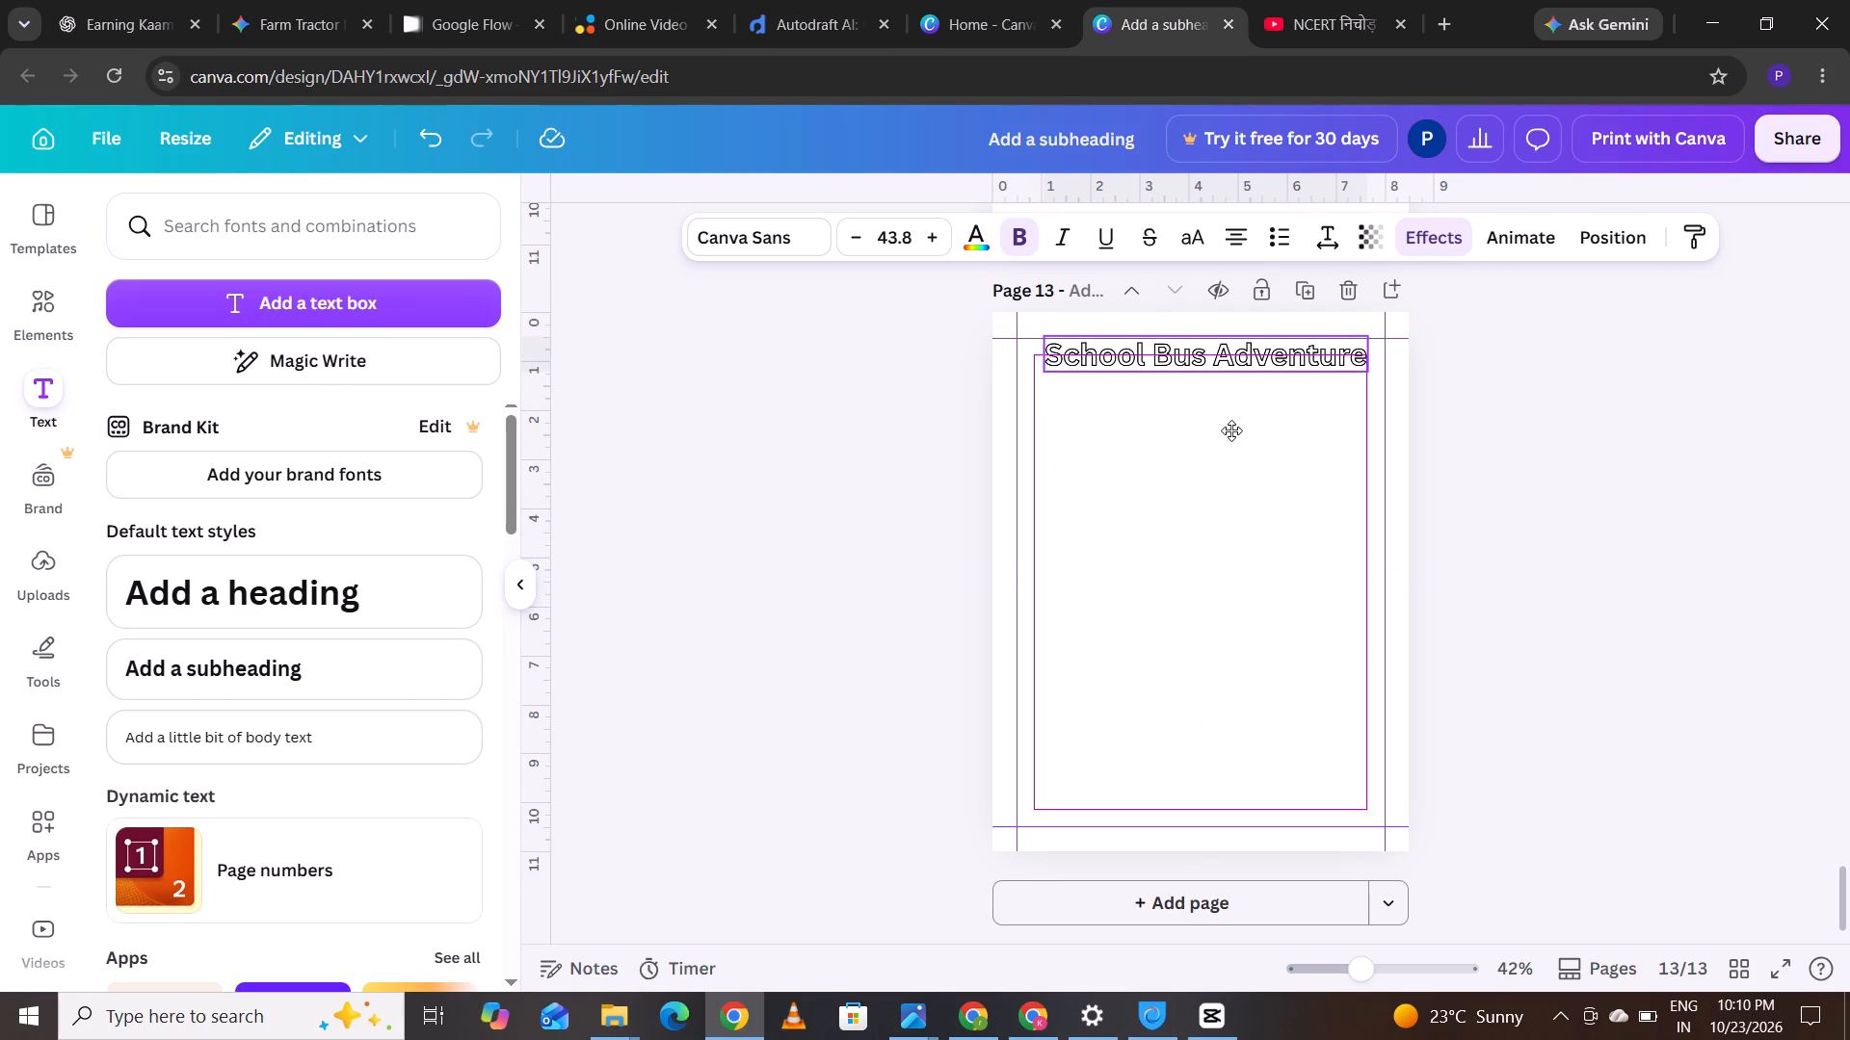
drag(1231, 430, 1220, 437)
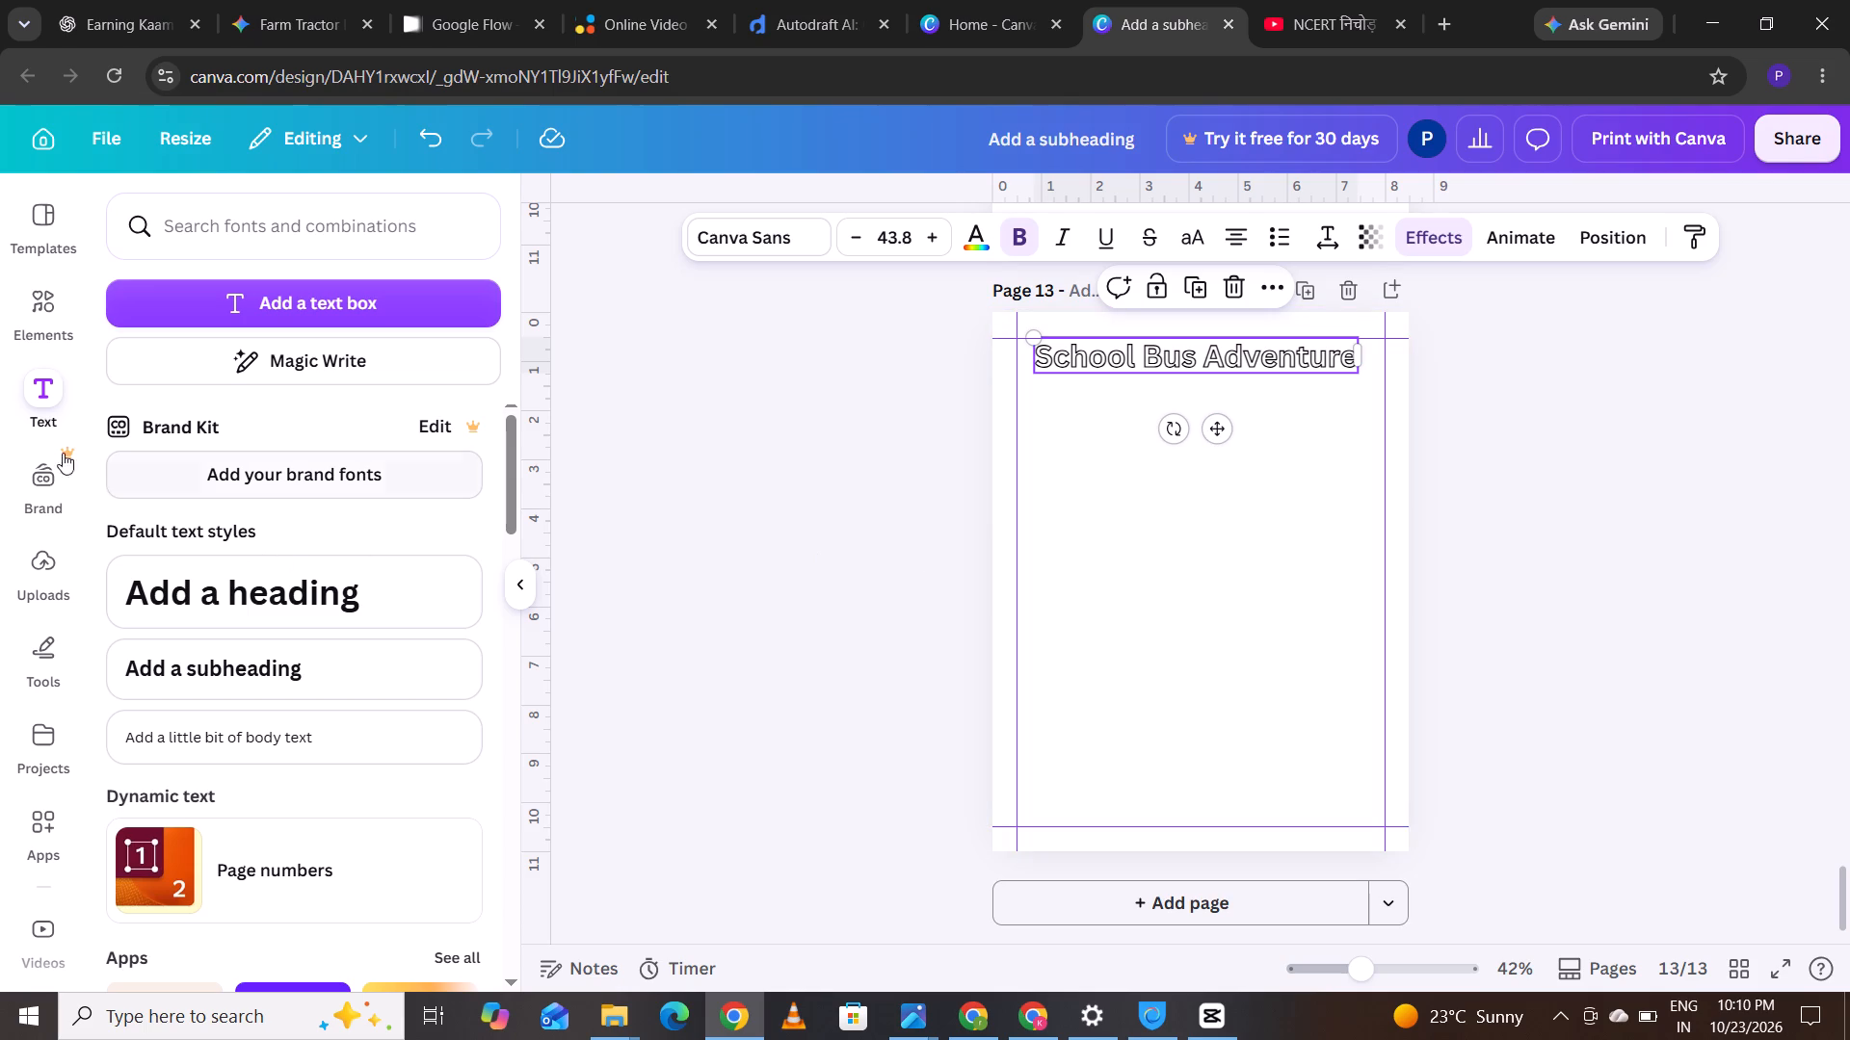
Place the uploaded school bus drawing on page 13 and enlarge it up to the top and left margin guides.
click(35, 585)
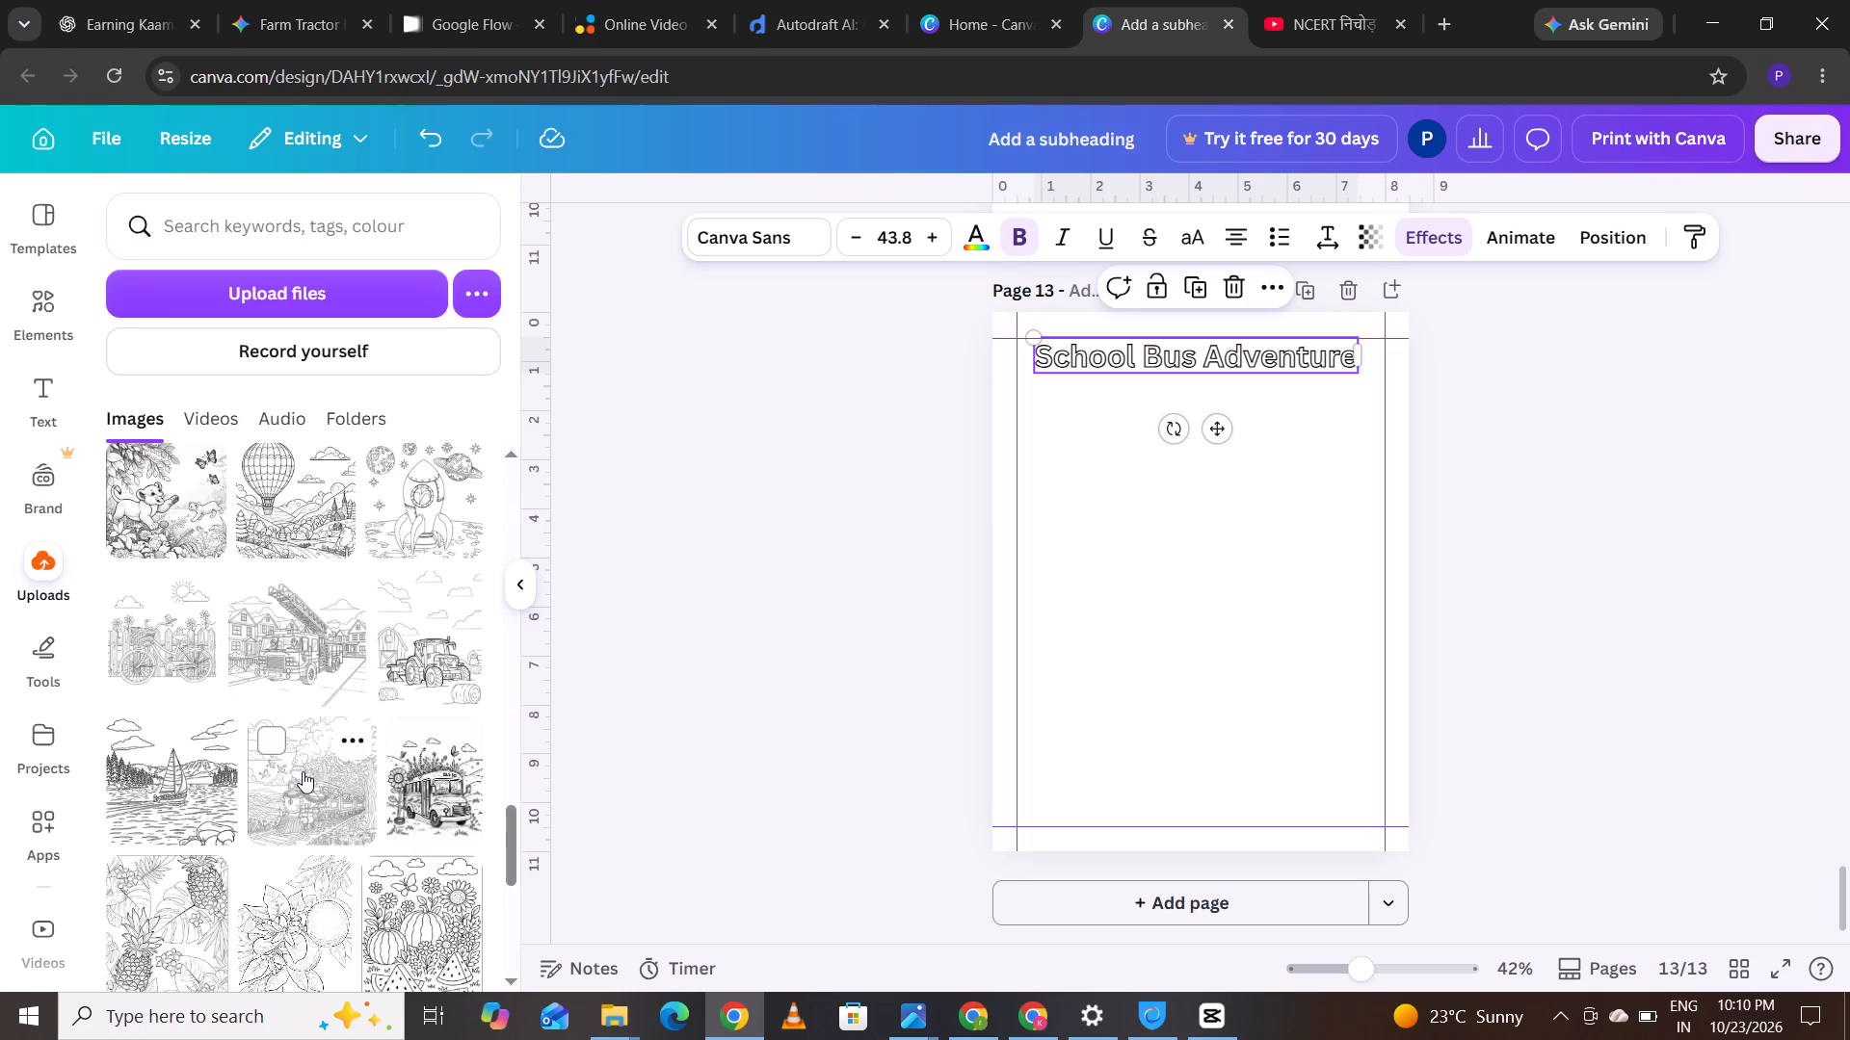
click(454, 779)
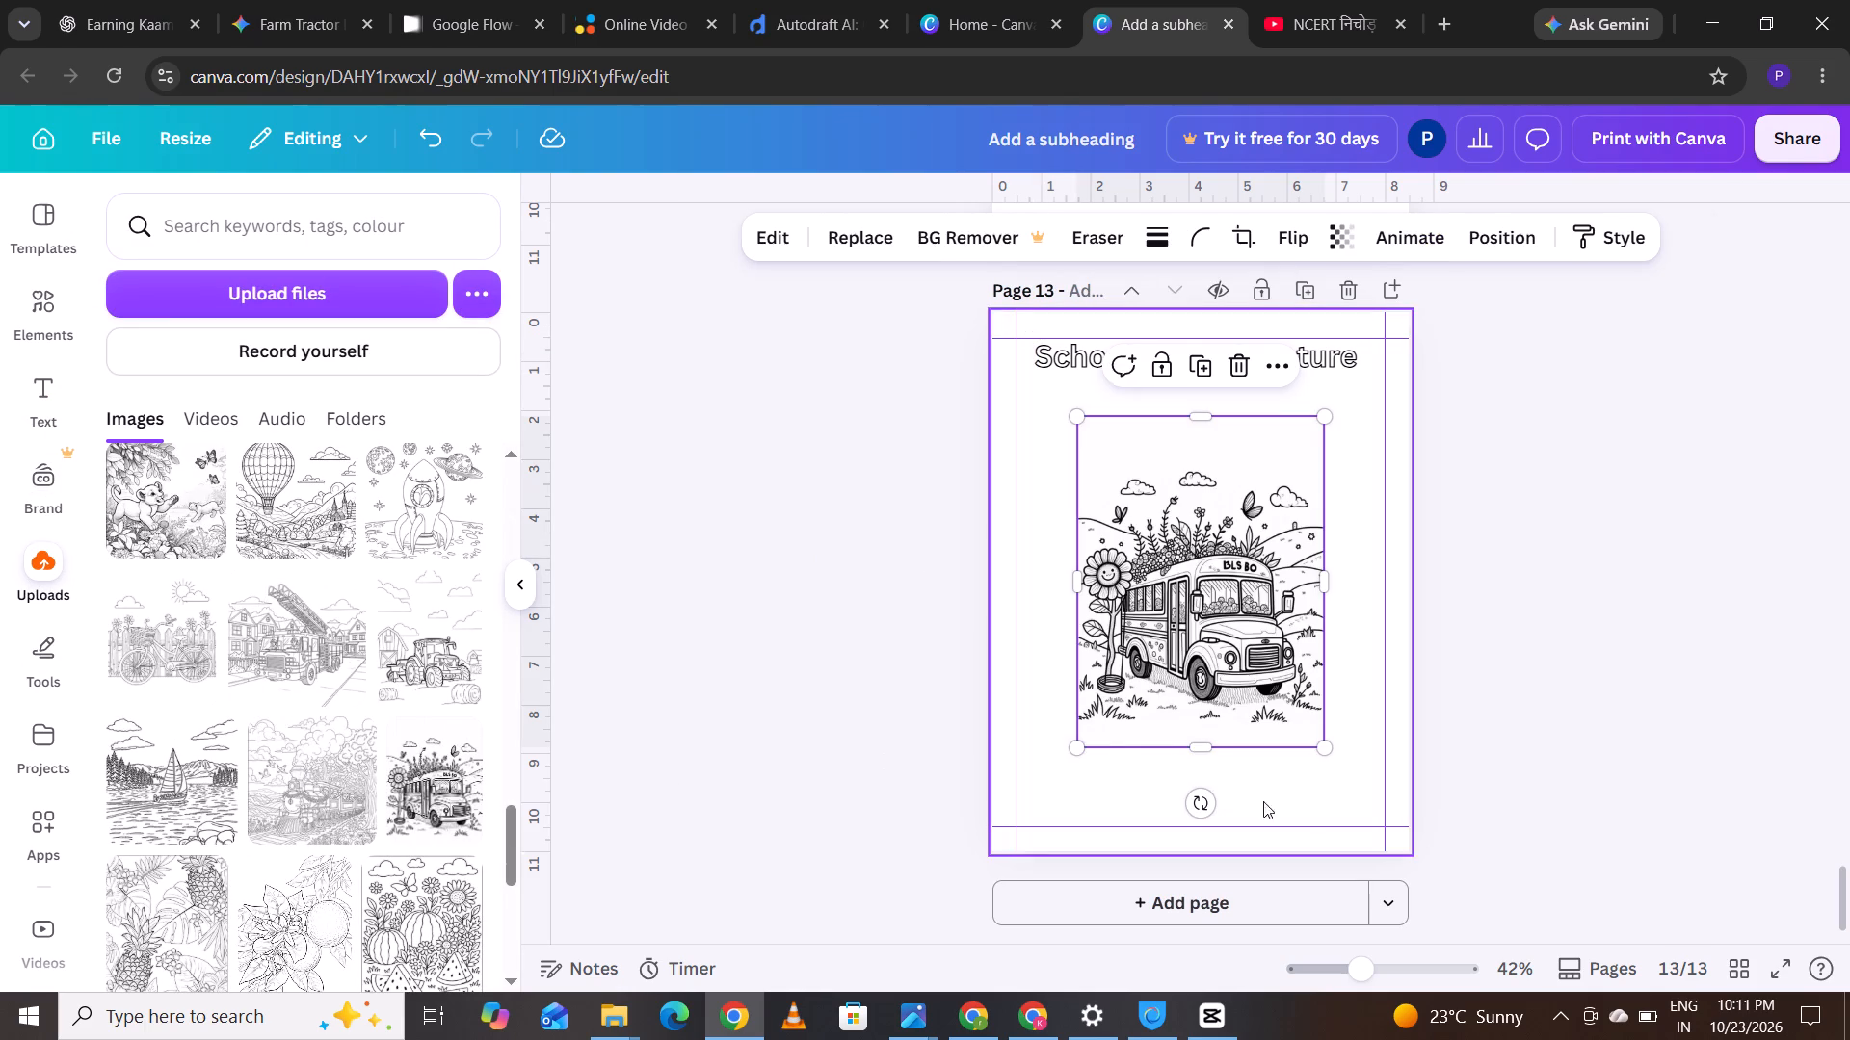
drag(1326, 744, 1336, 792)
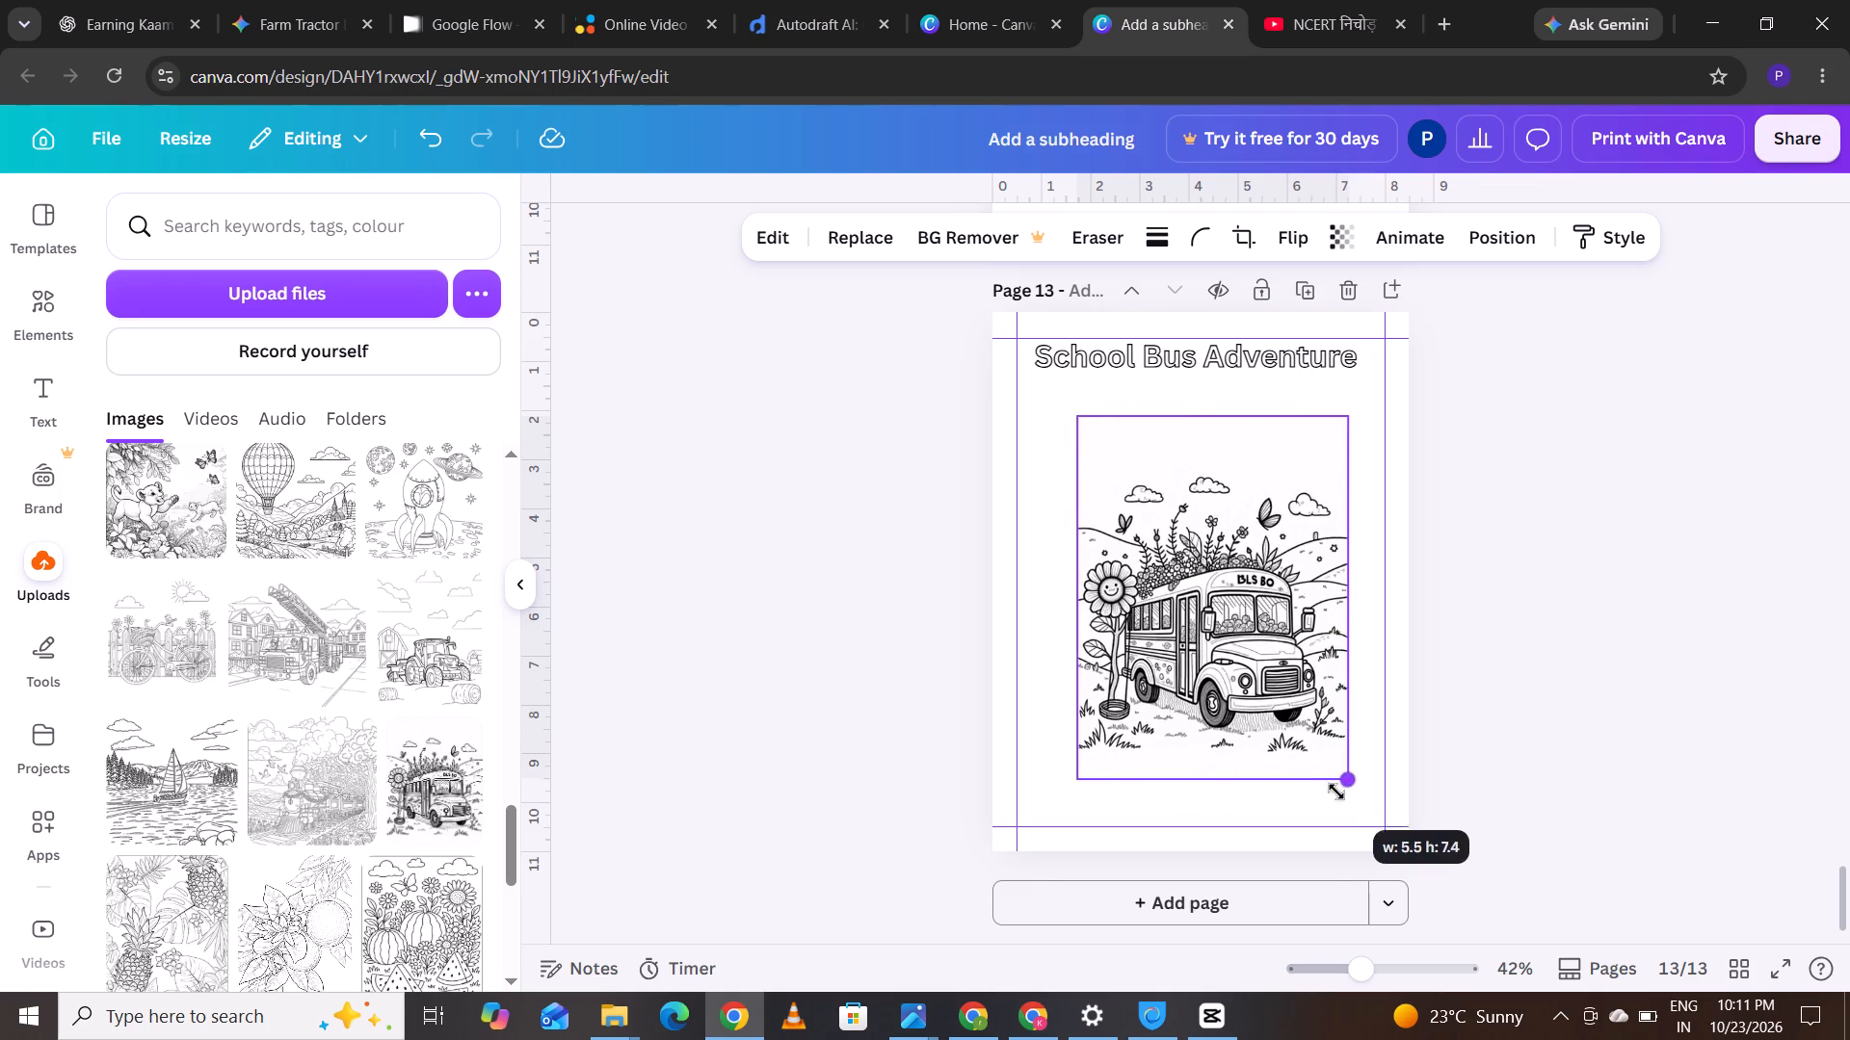
drag(1336, 792, 1352, 818)
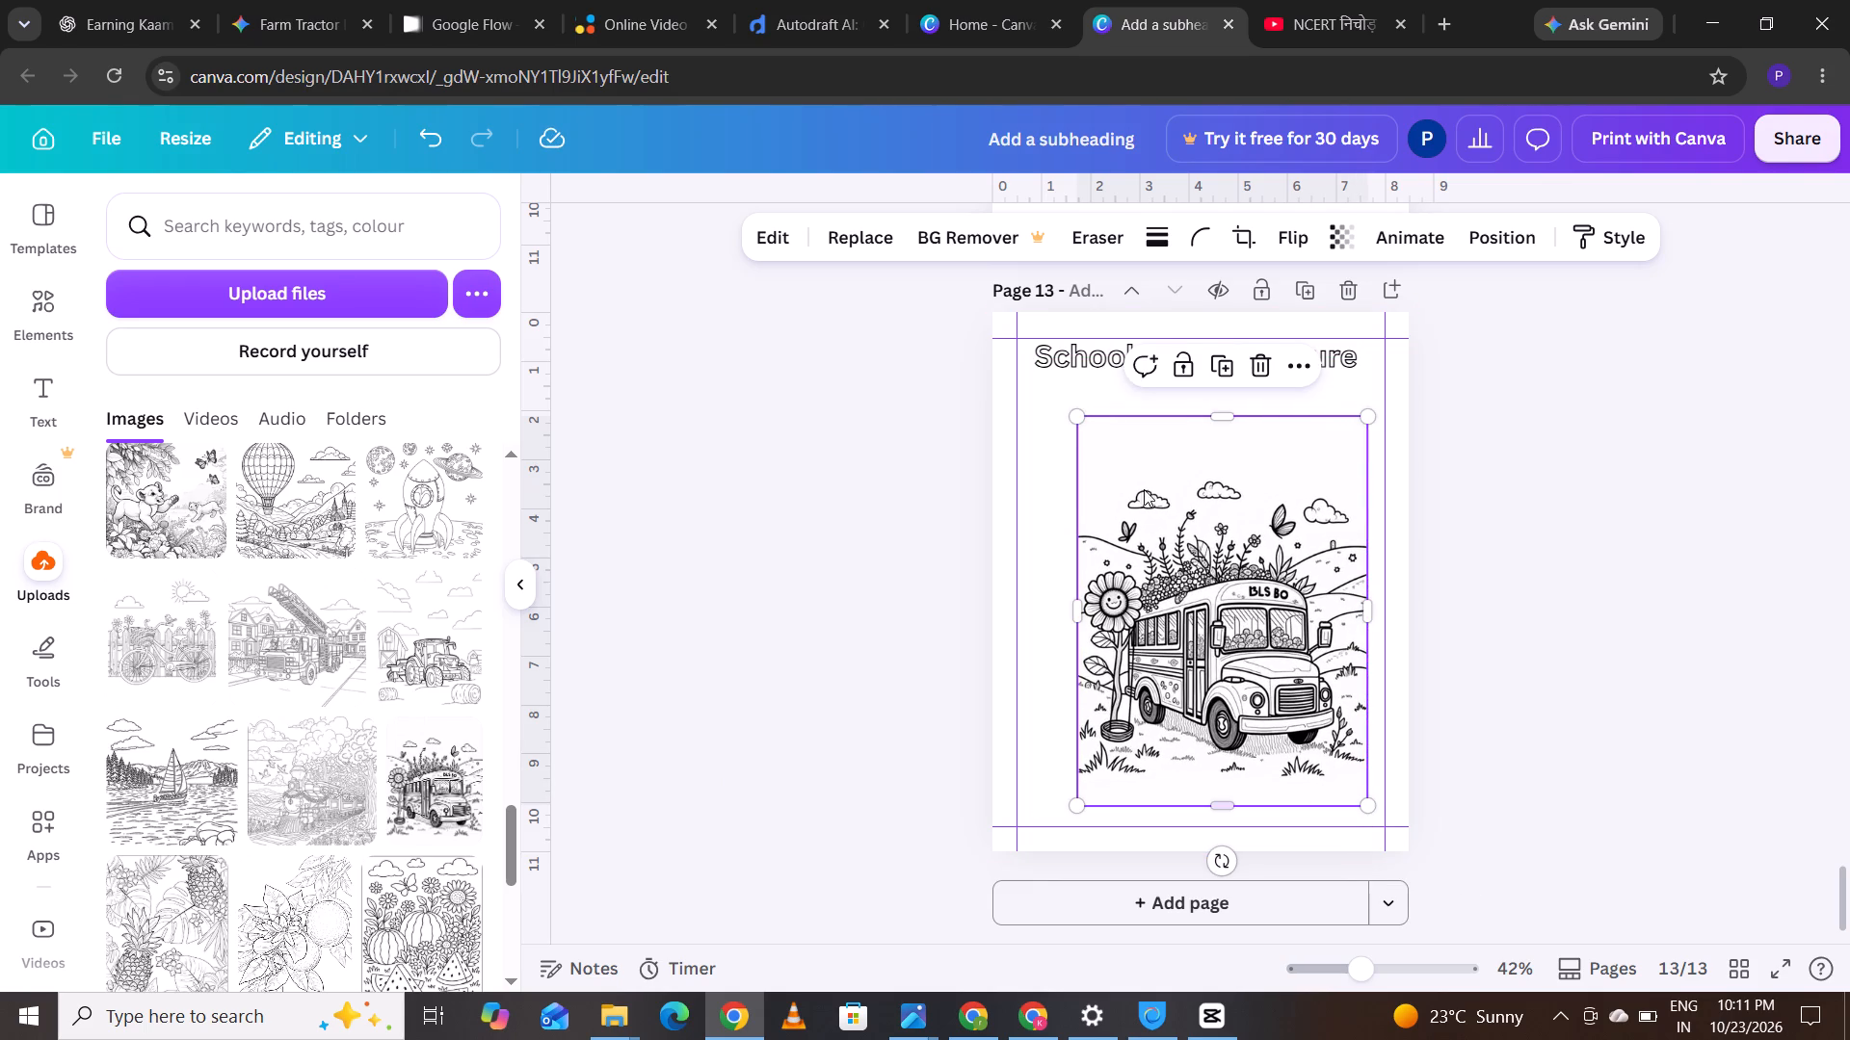
drag(1081, 423, 1029, 395)
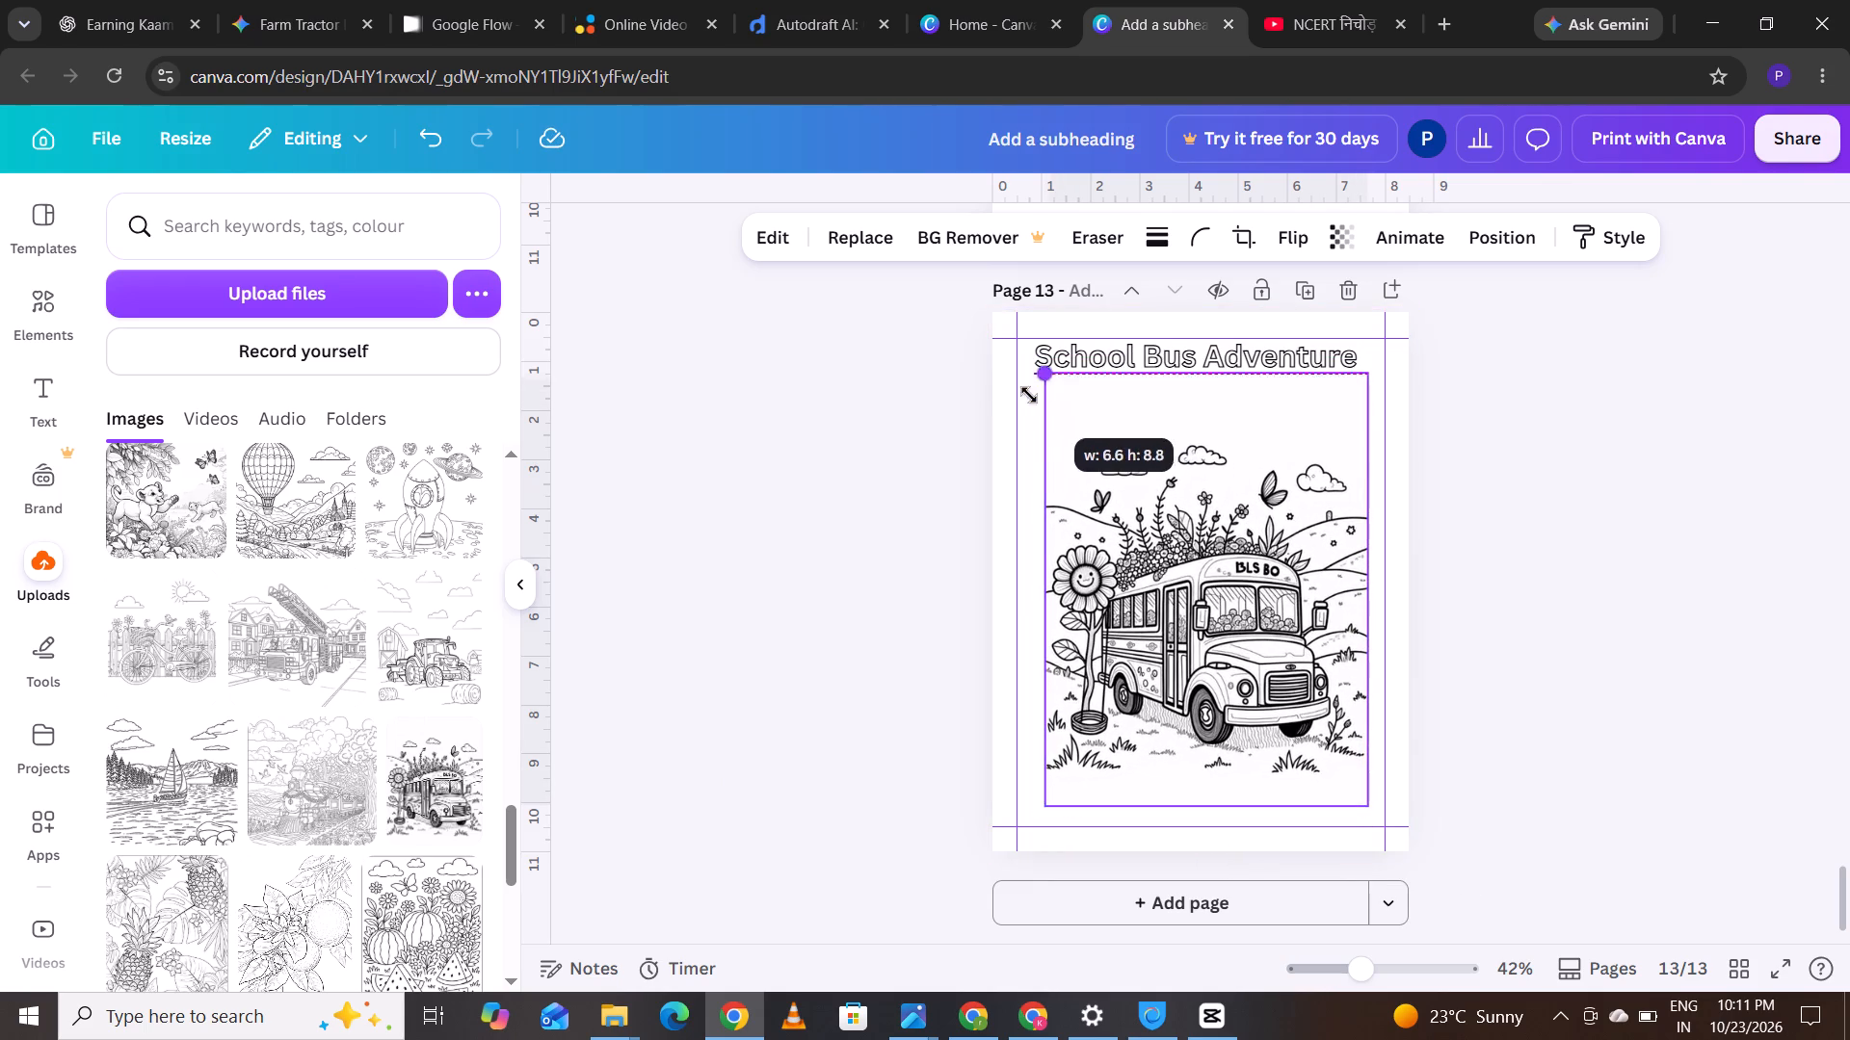
drag(1029, 395, 969, 404)
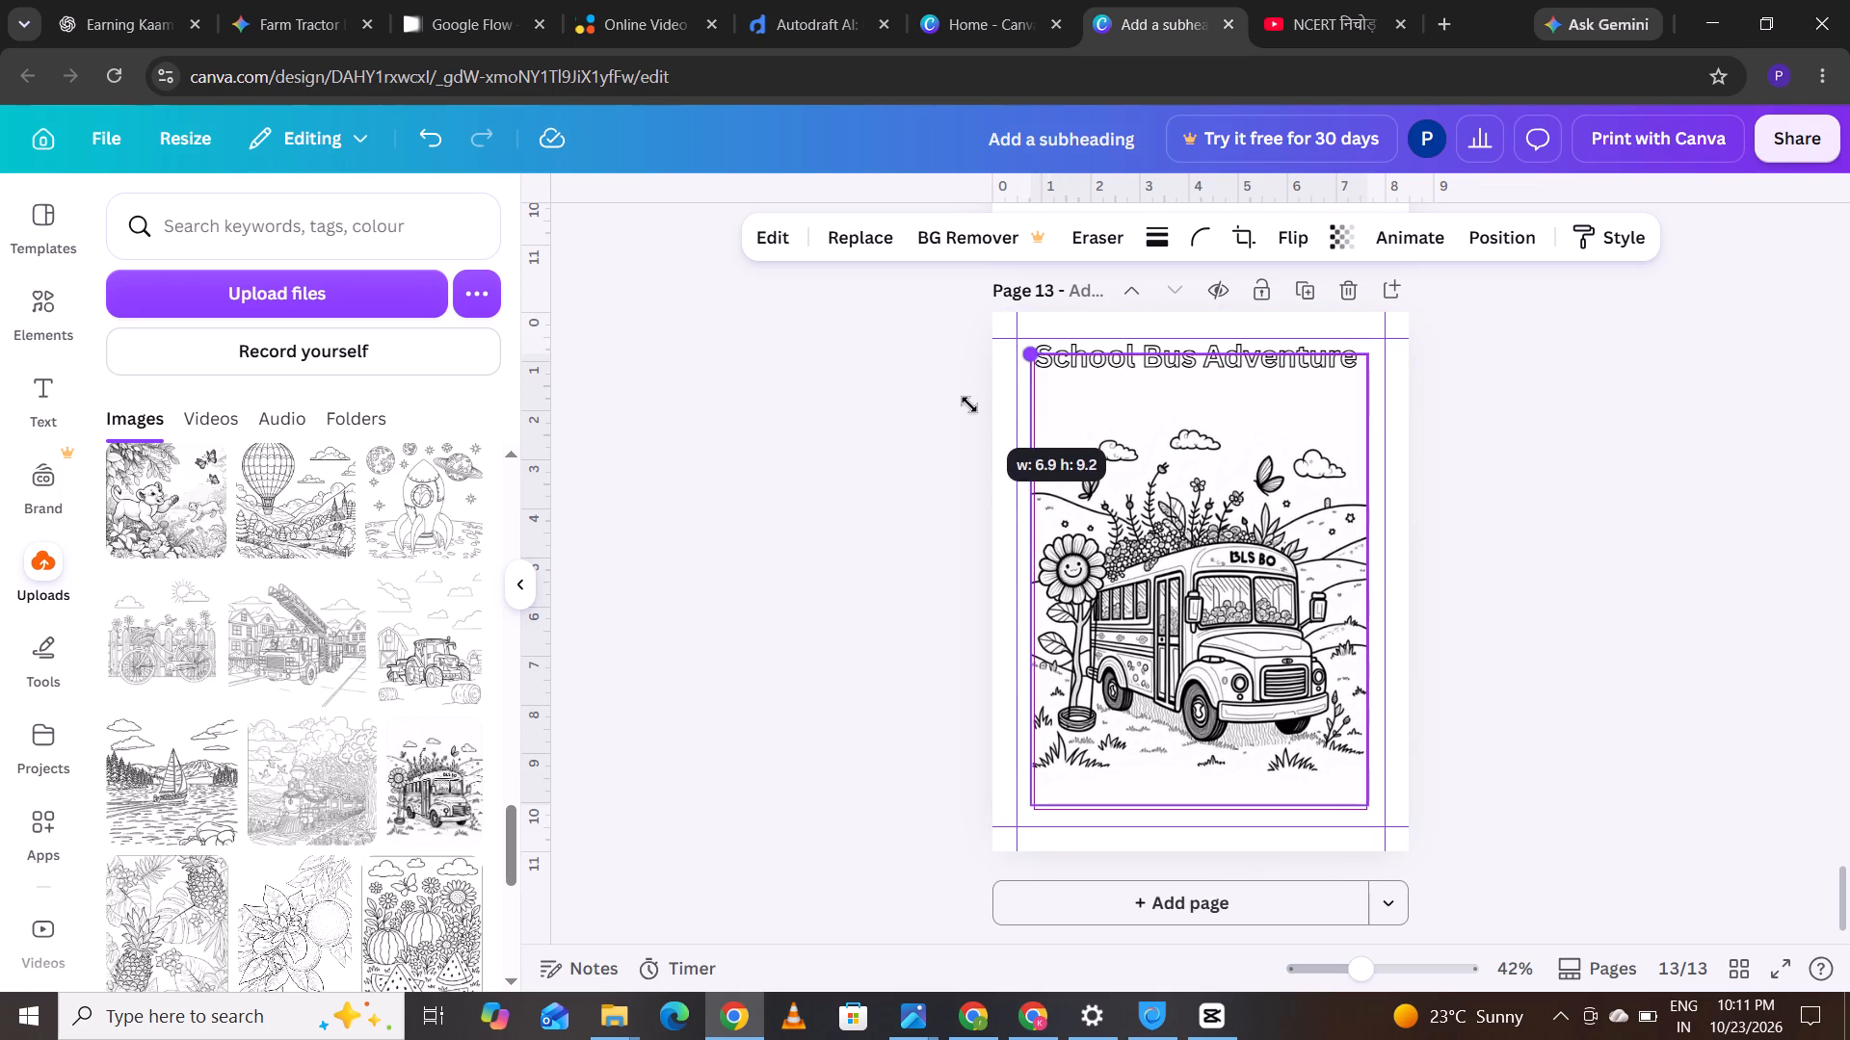
drag(969, 404, 951, 416)
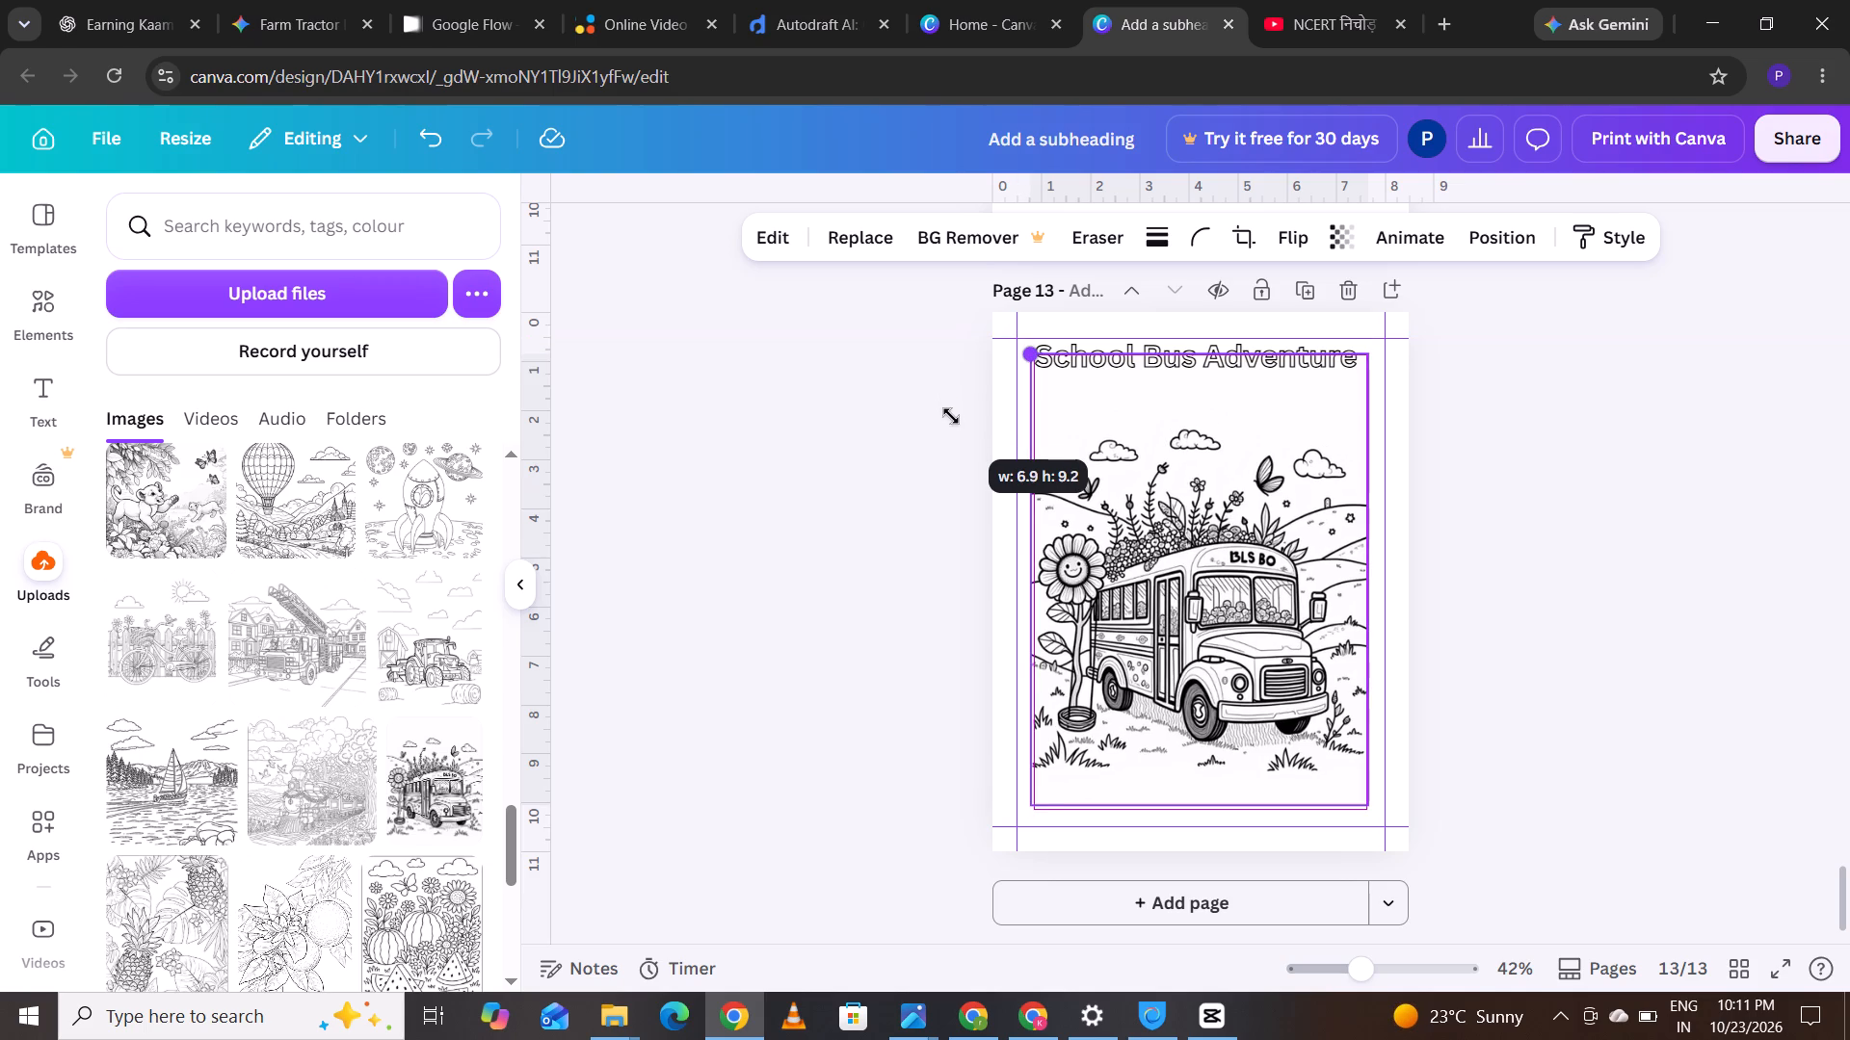
drag(951, 416, 938, 416)
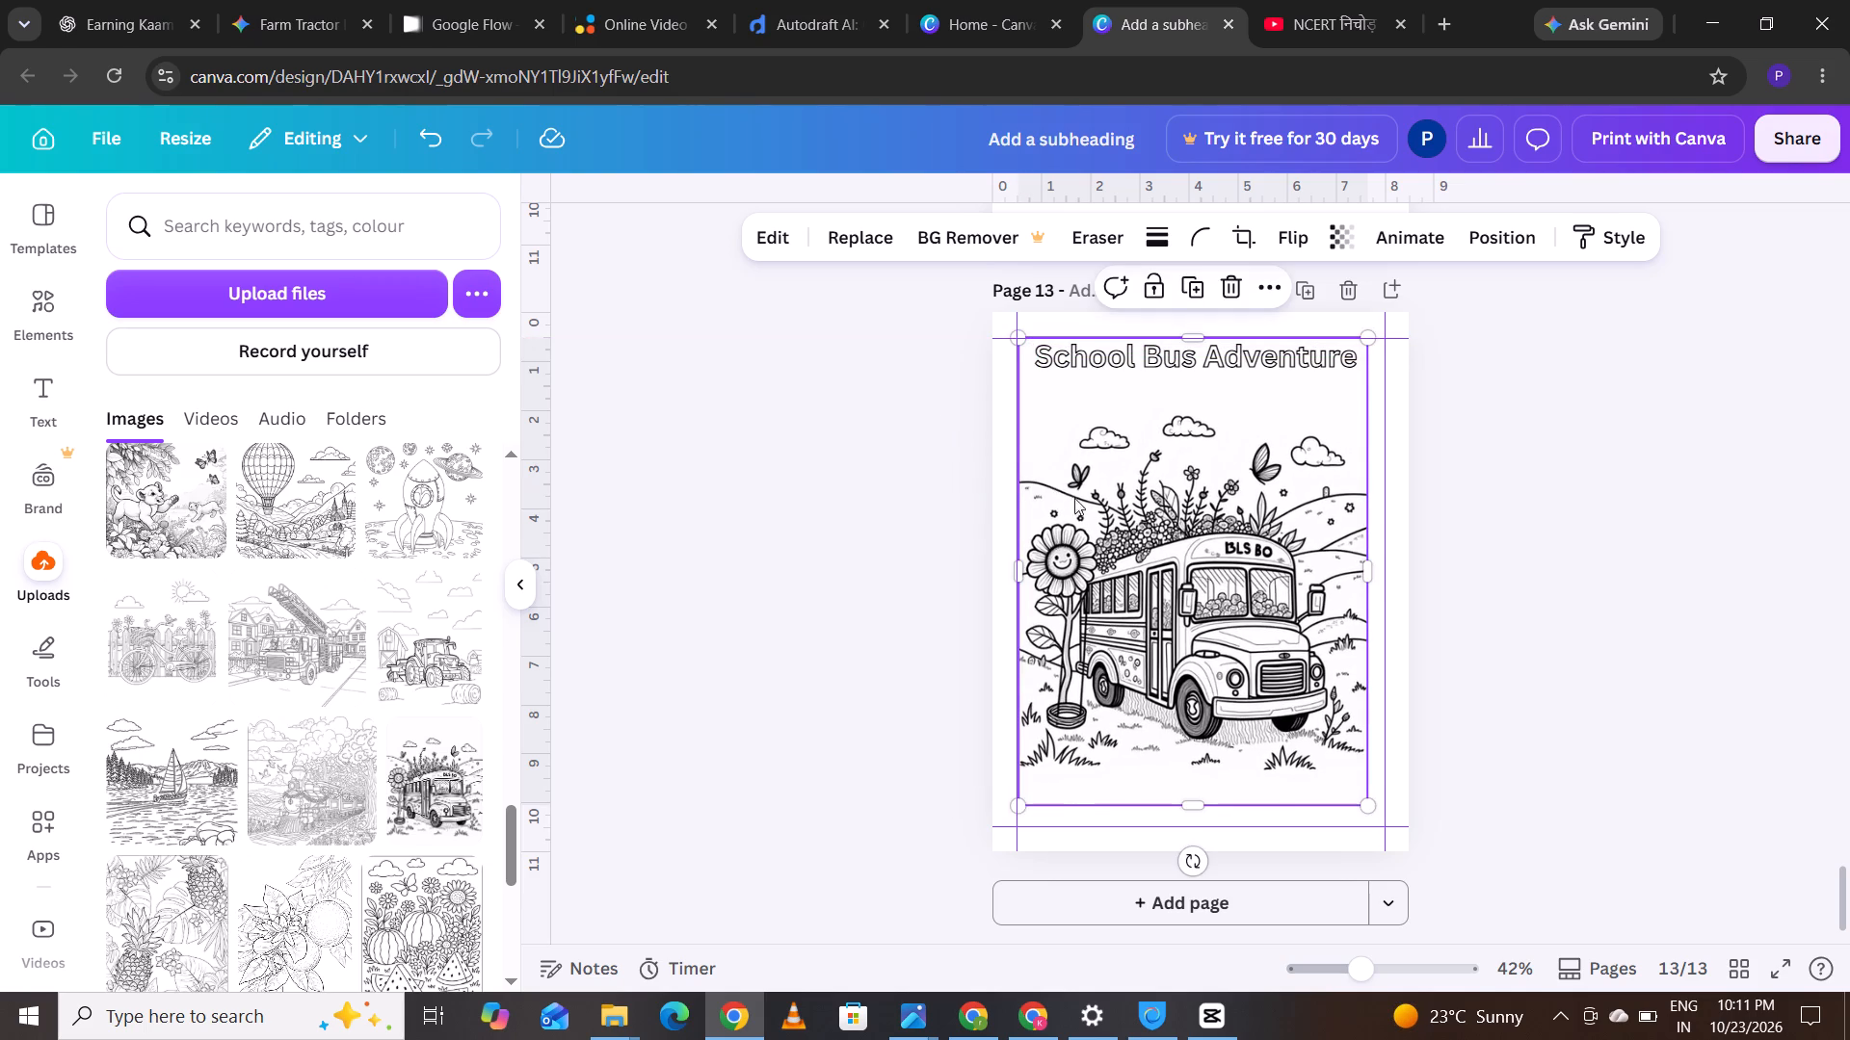
Move the school bus drawing down and centre it horizontally between page 13's side margins, just above the bottom guide.
click(1167, 560)
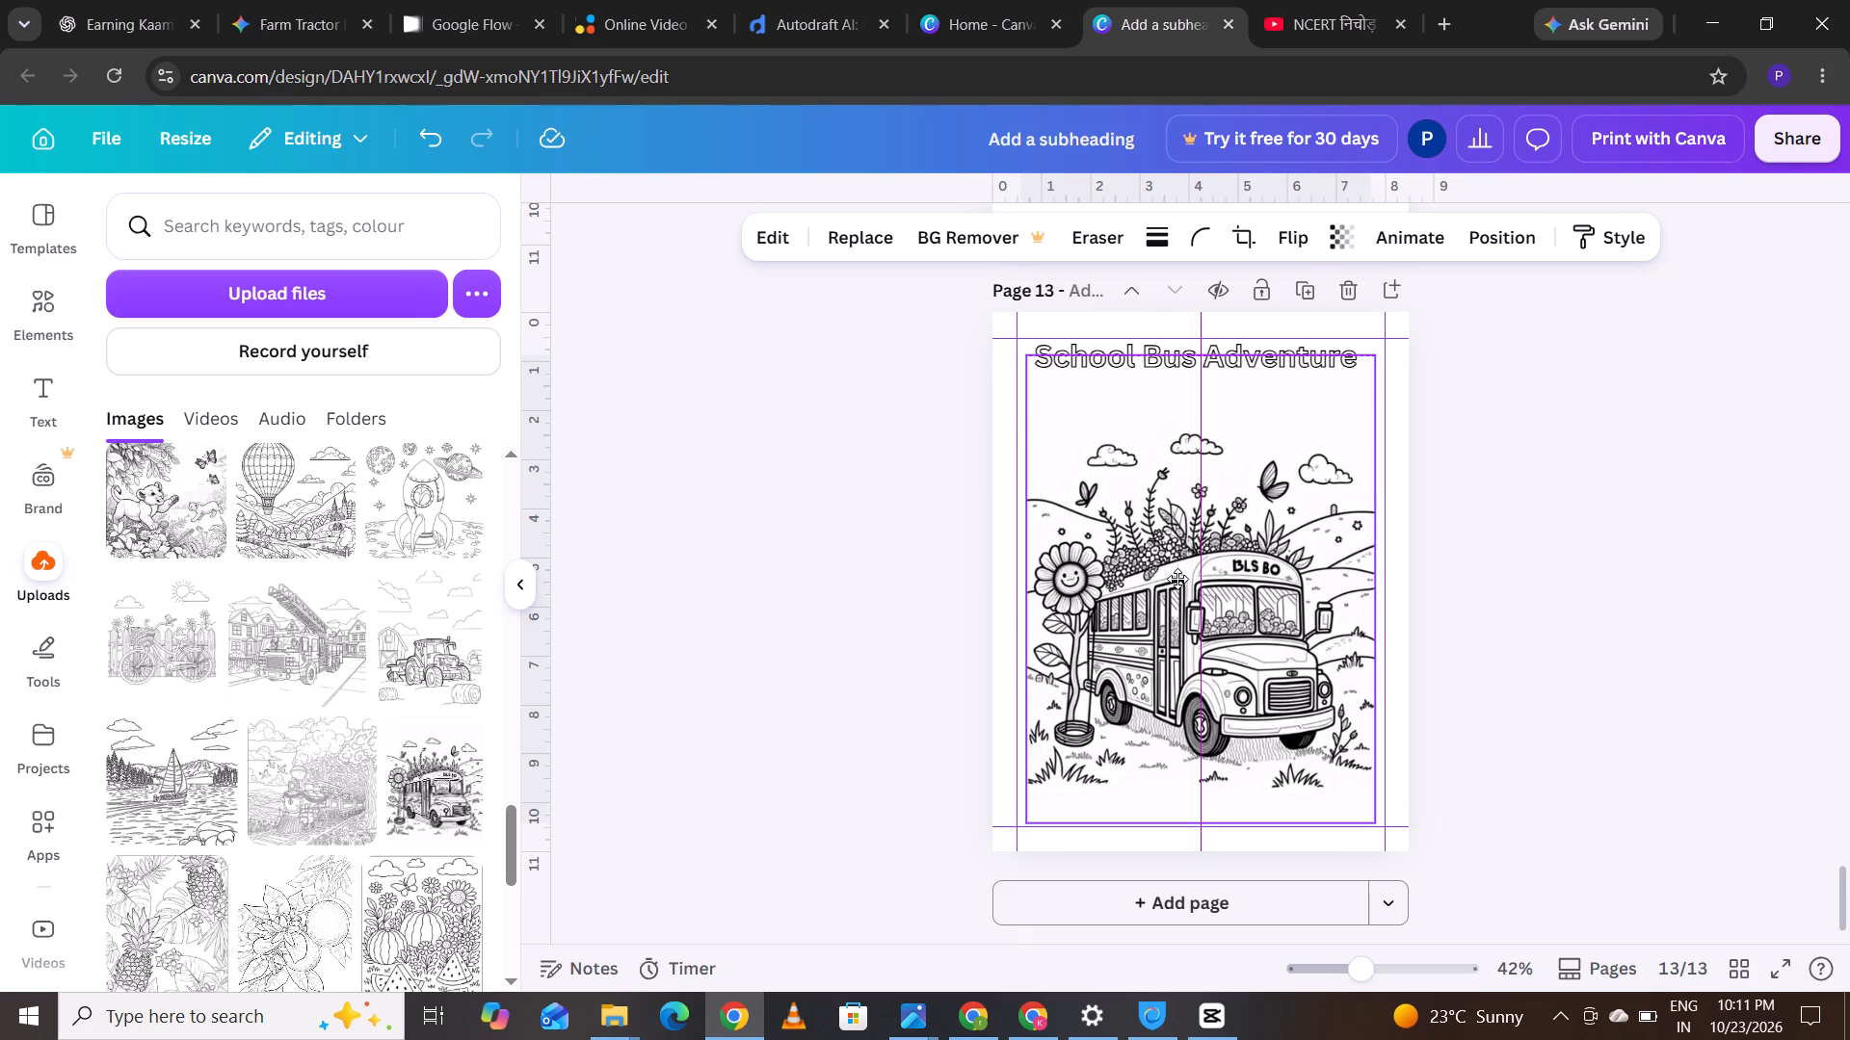
click(942, 611)
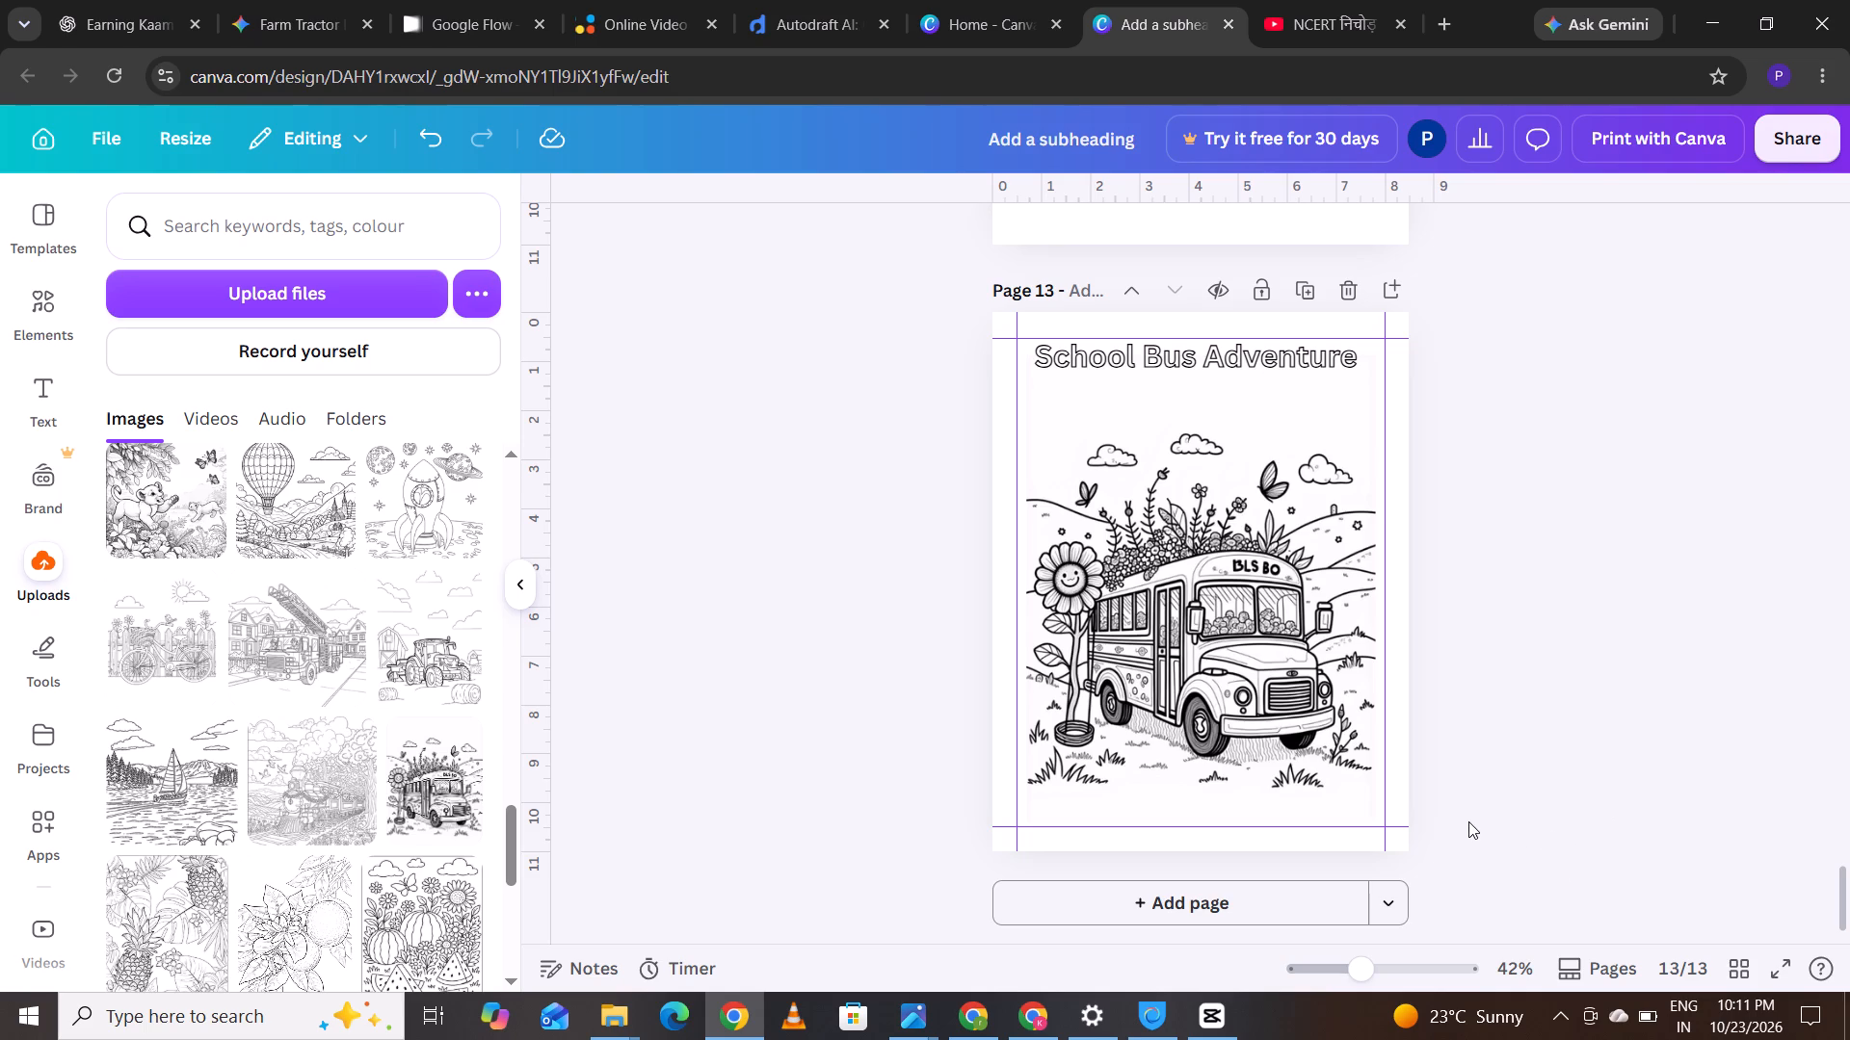
Add two blank pages after the School Bus Adventure page.
click(1123, 899)
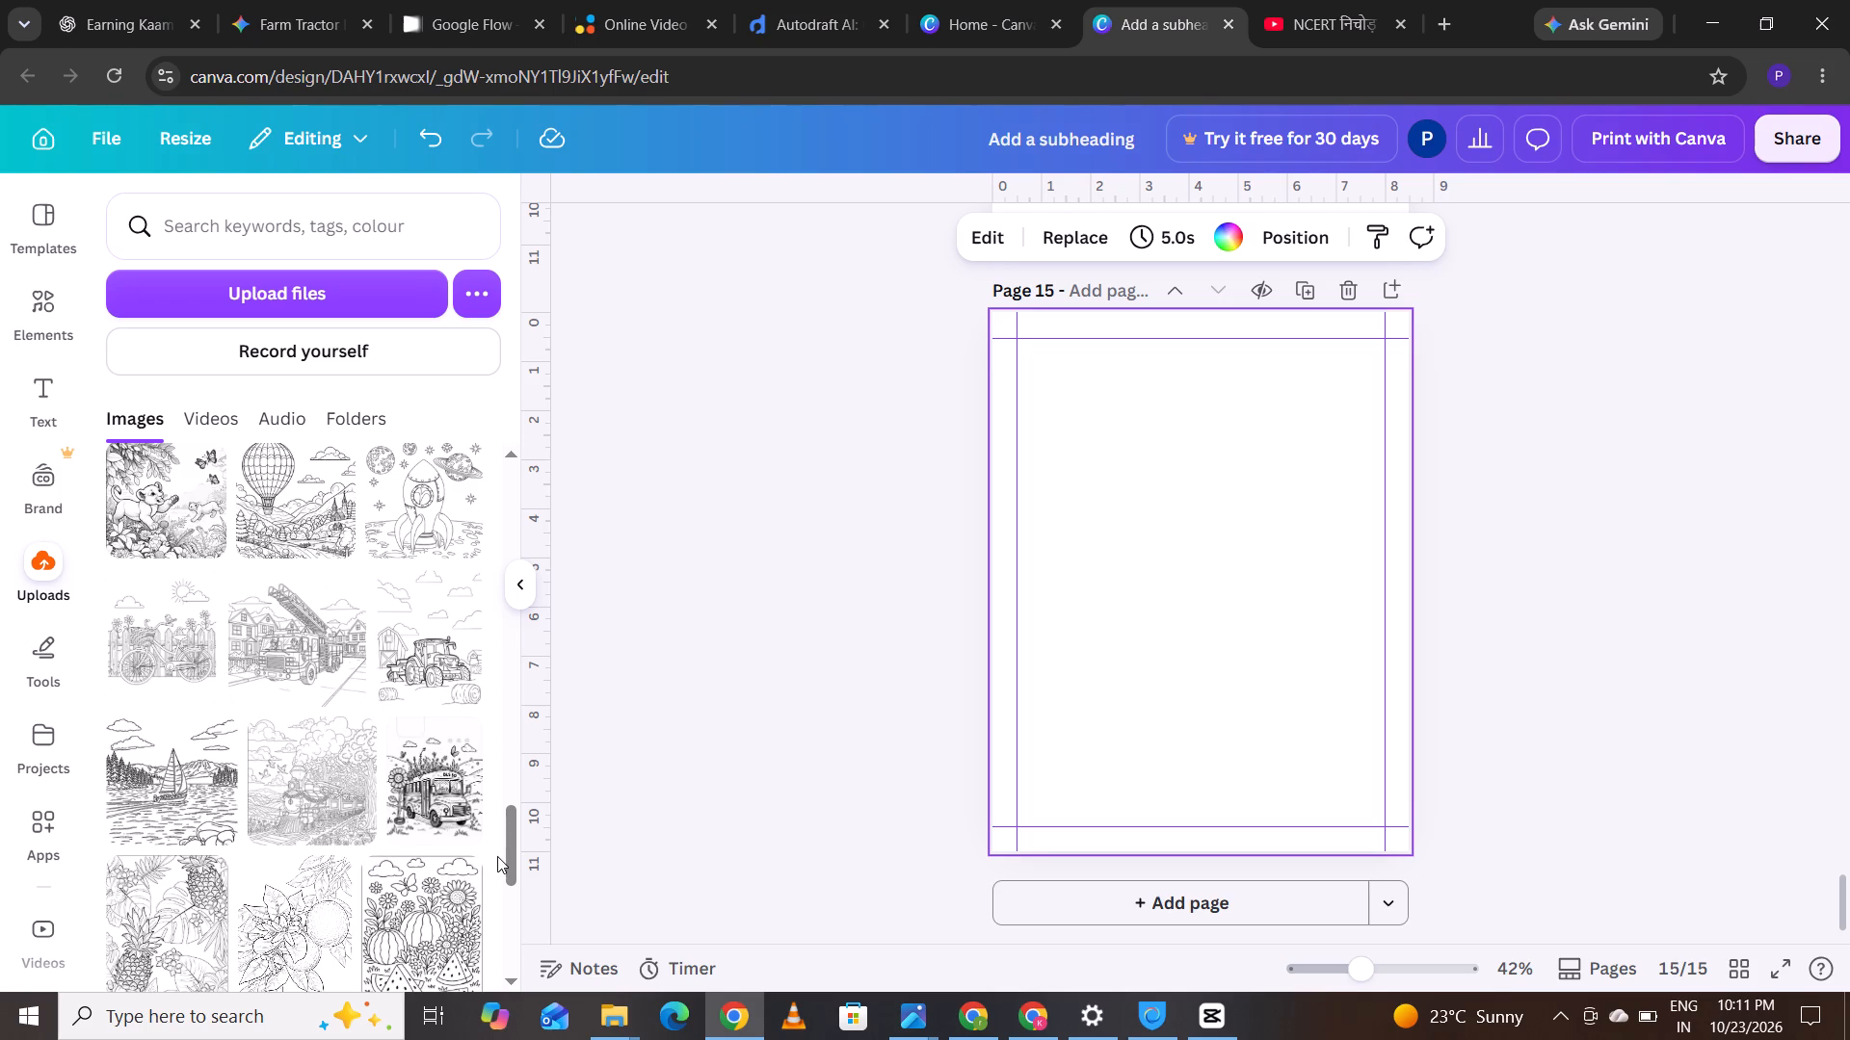
Place the uploaded fire truck drawing on page 15, enlarge it to about 7.7 inches high, and align it with the left margin guide.
click(315, 661)
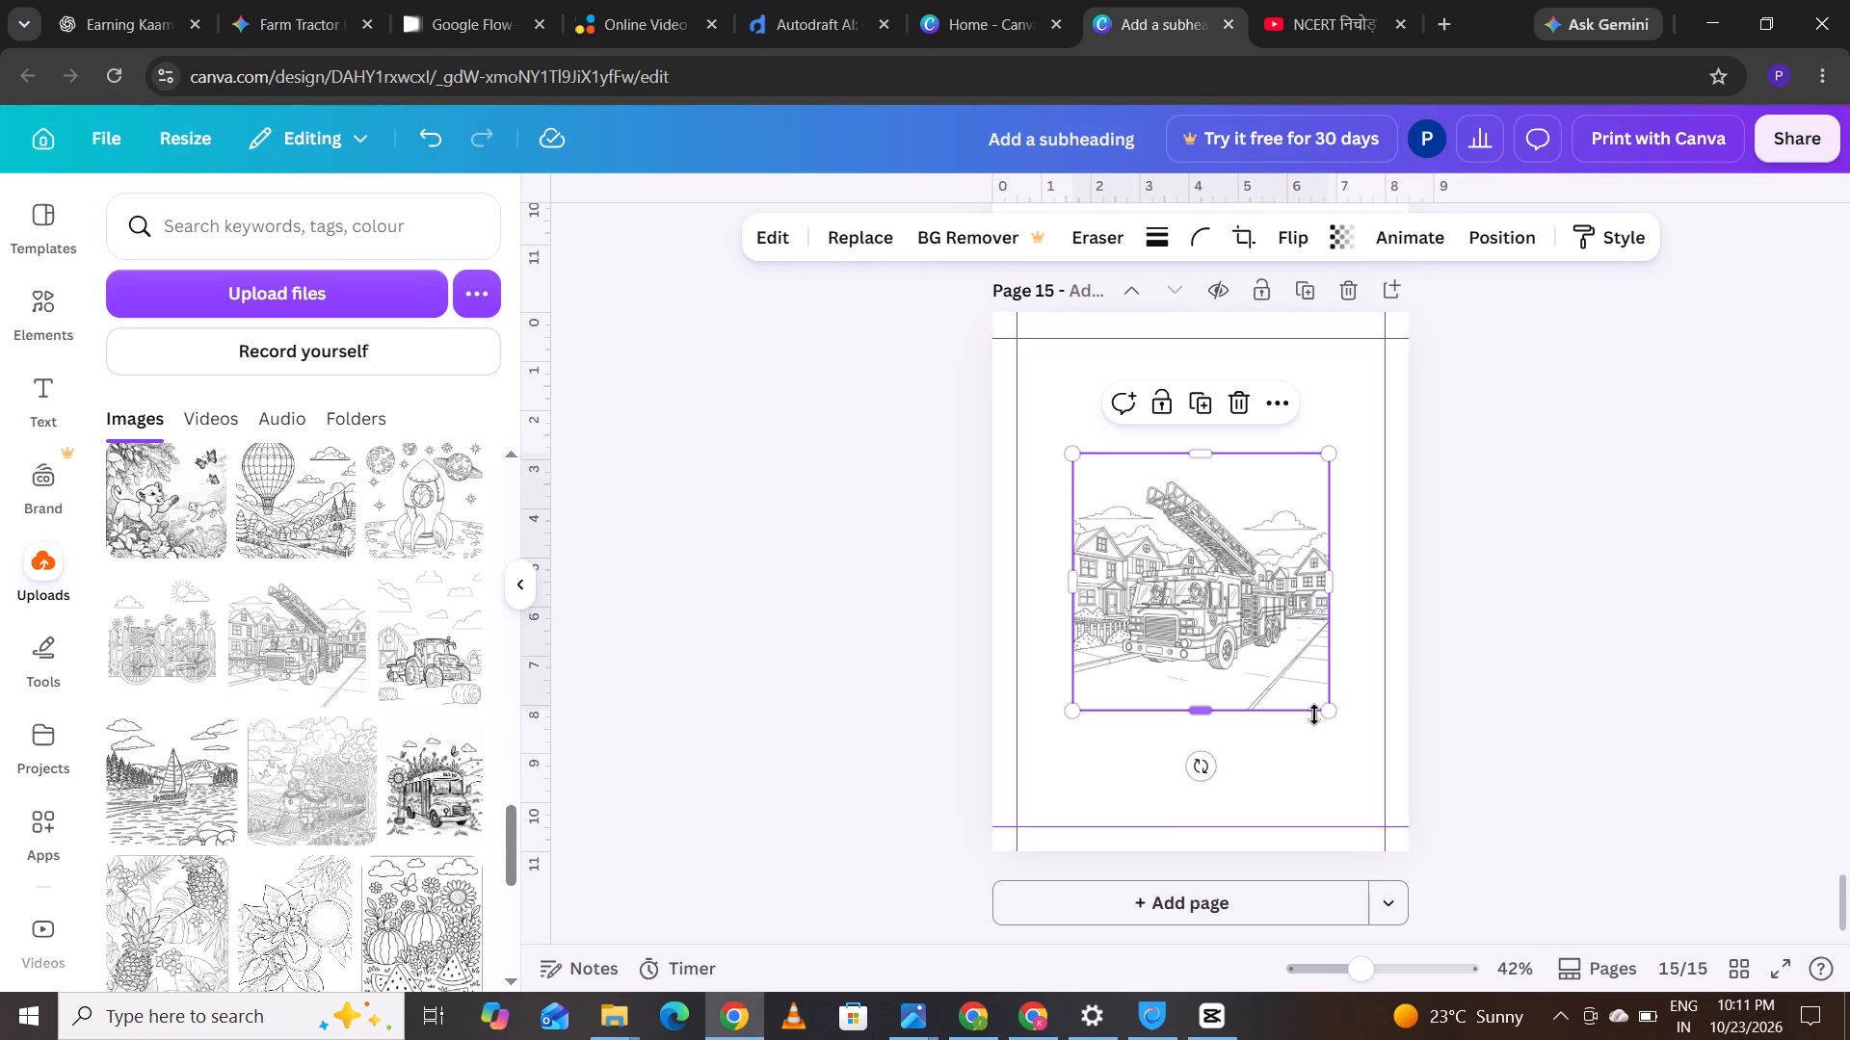
drag(1334, 708, 1361, 786)
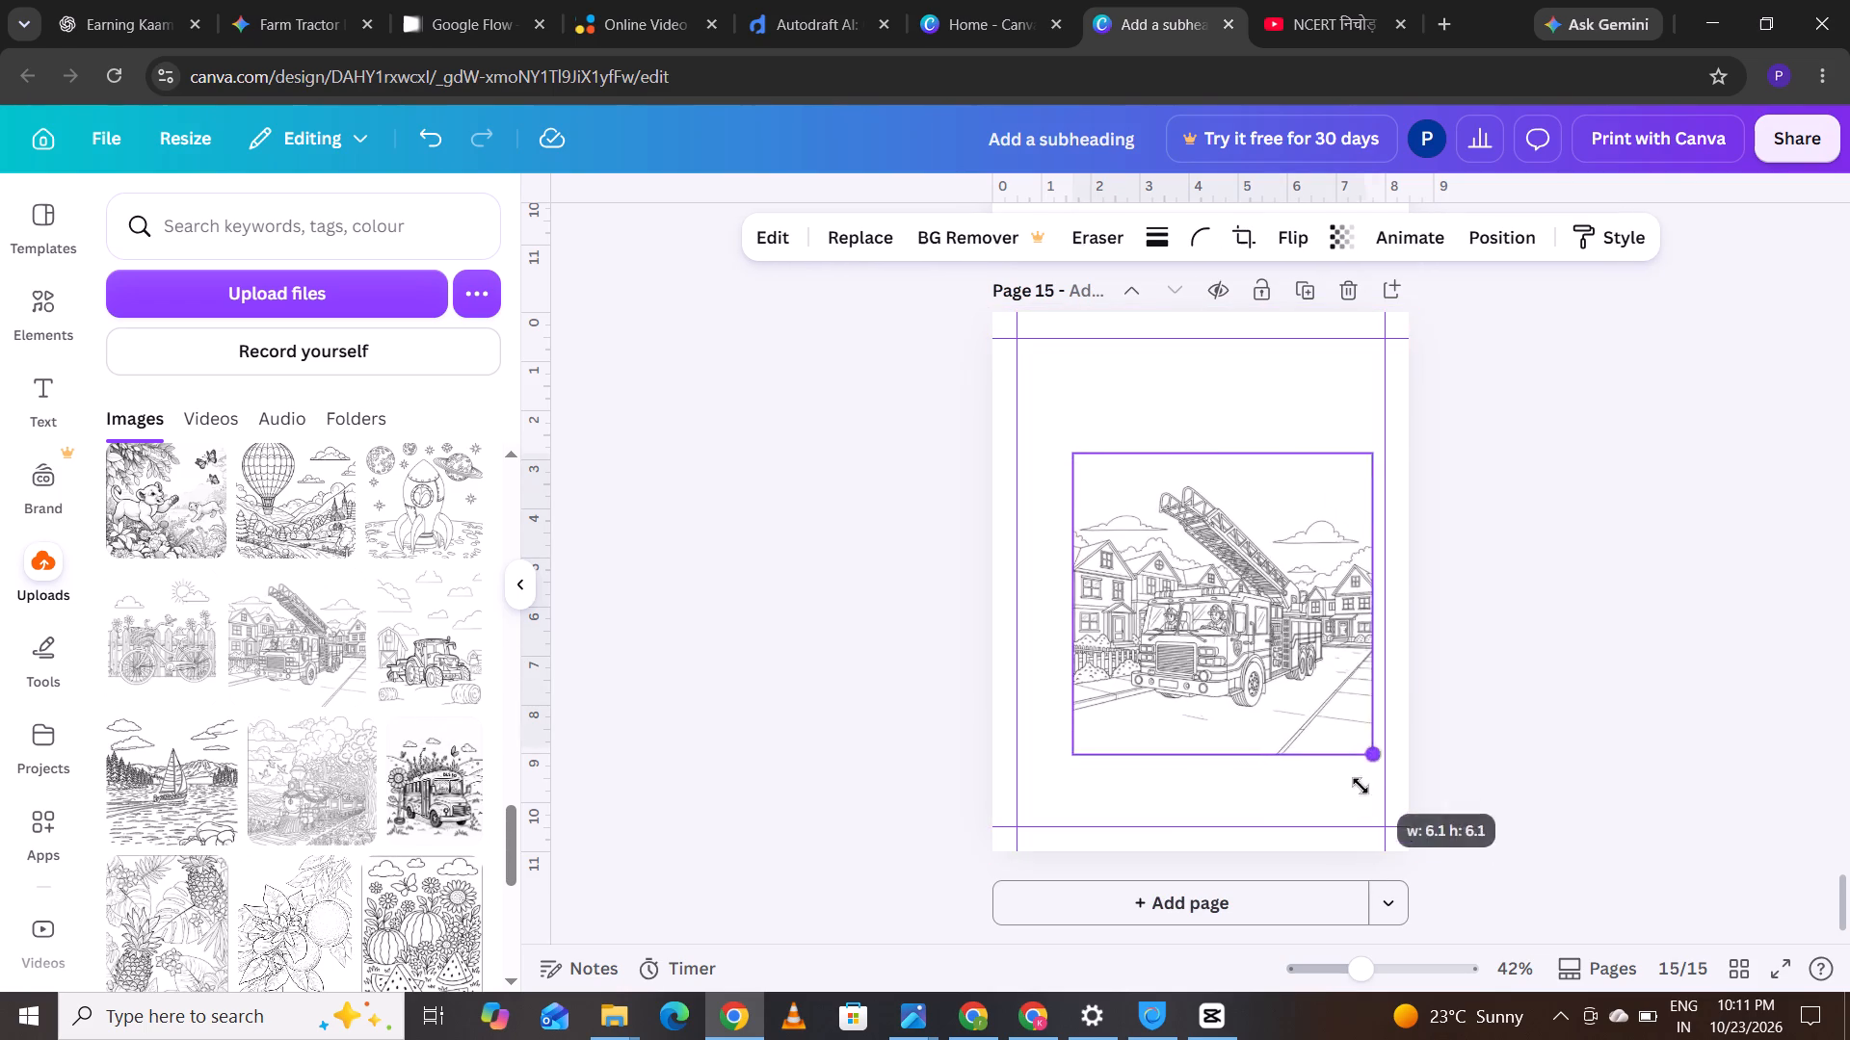
drag(1361, 786, 1362, 837)
drag(1234, 760, 1202, 732)
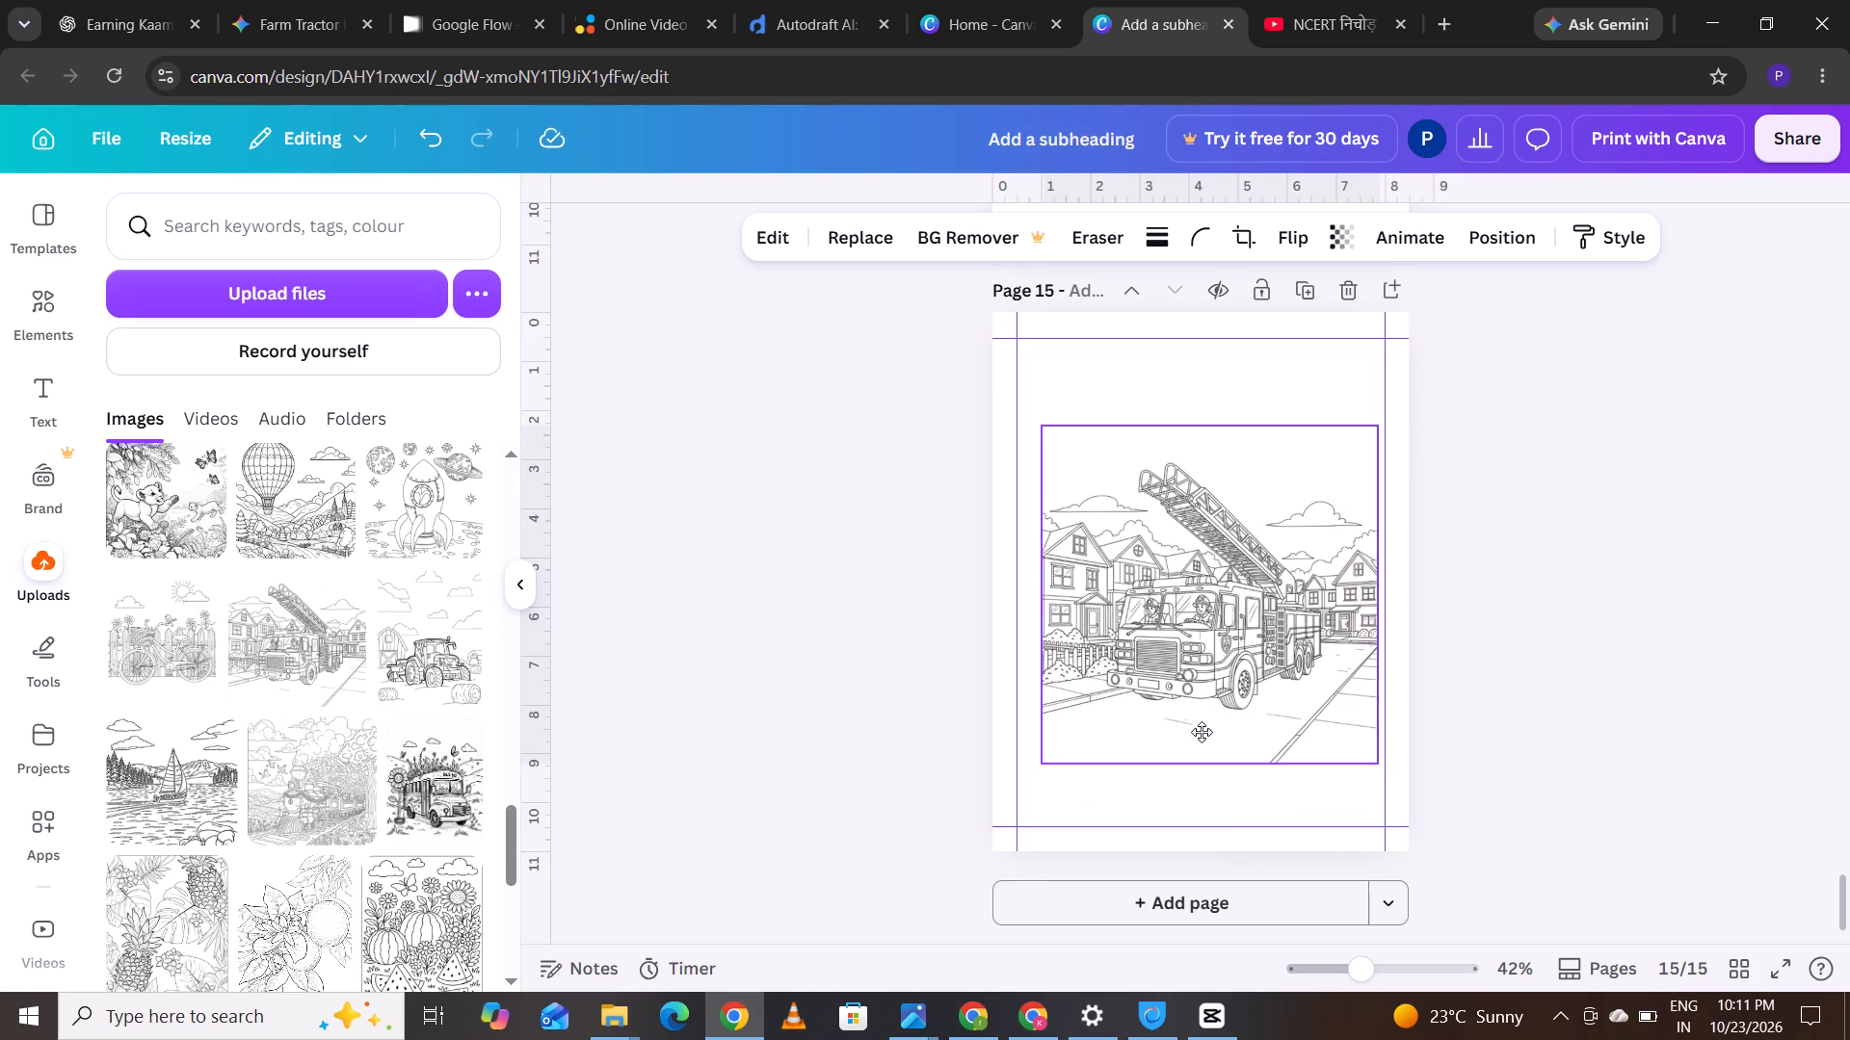
drag(1202, 732, 1191, 737)
drag(1369, 765, 1390, 802)
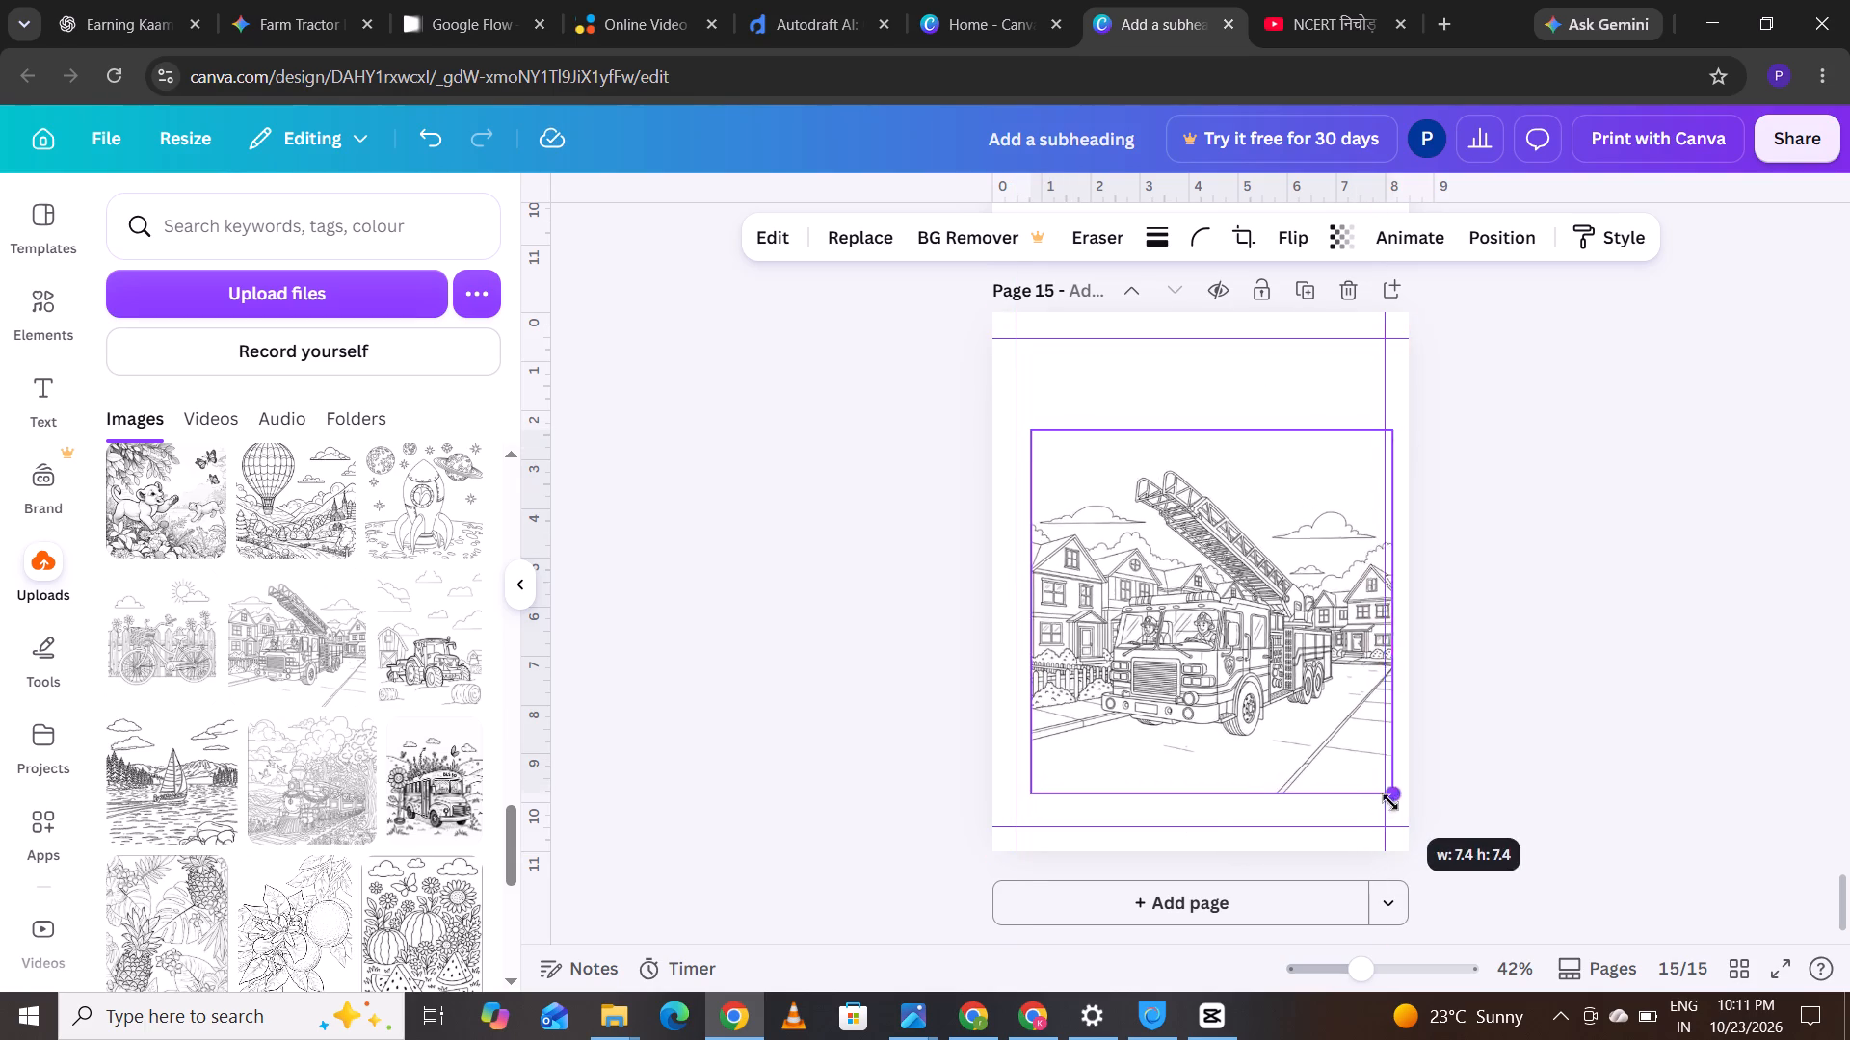
drag(1390, 802, 1391, 834)
drag(1253, 727, 1243, 707)
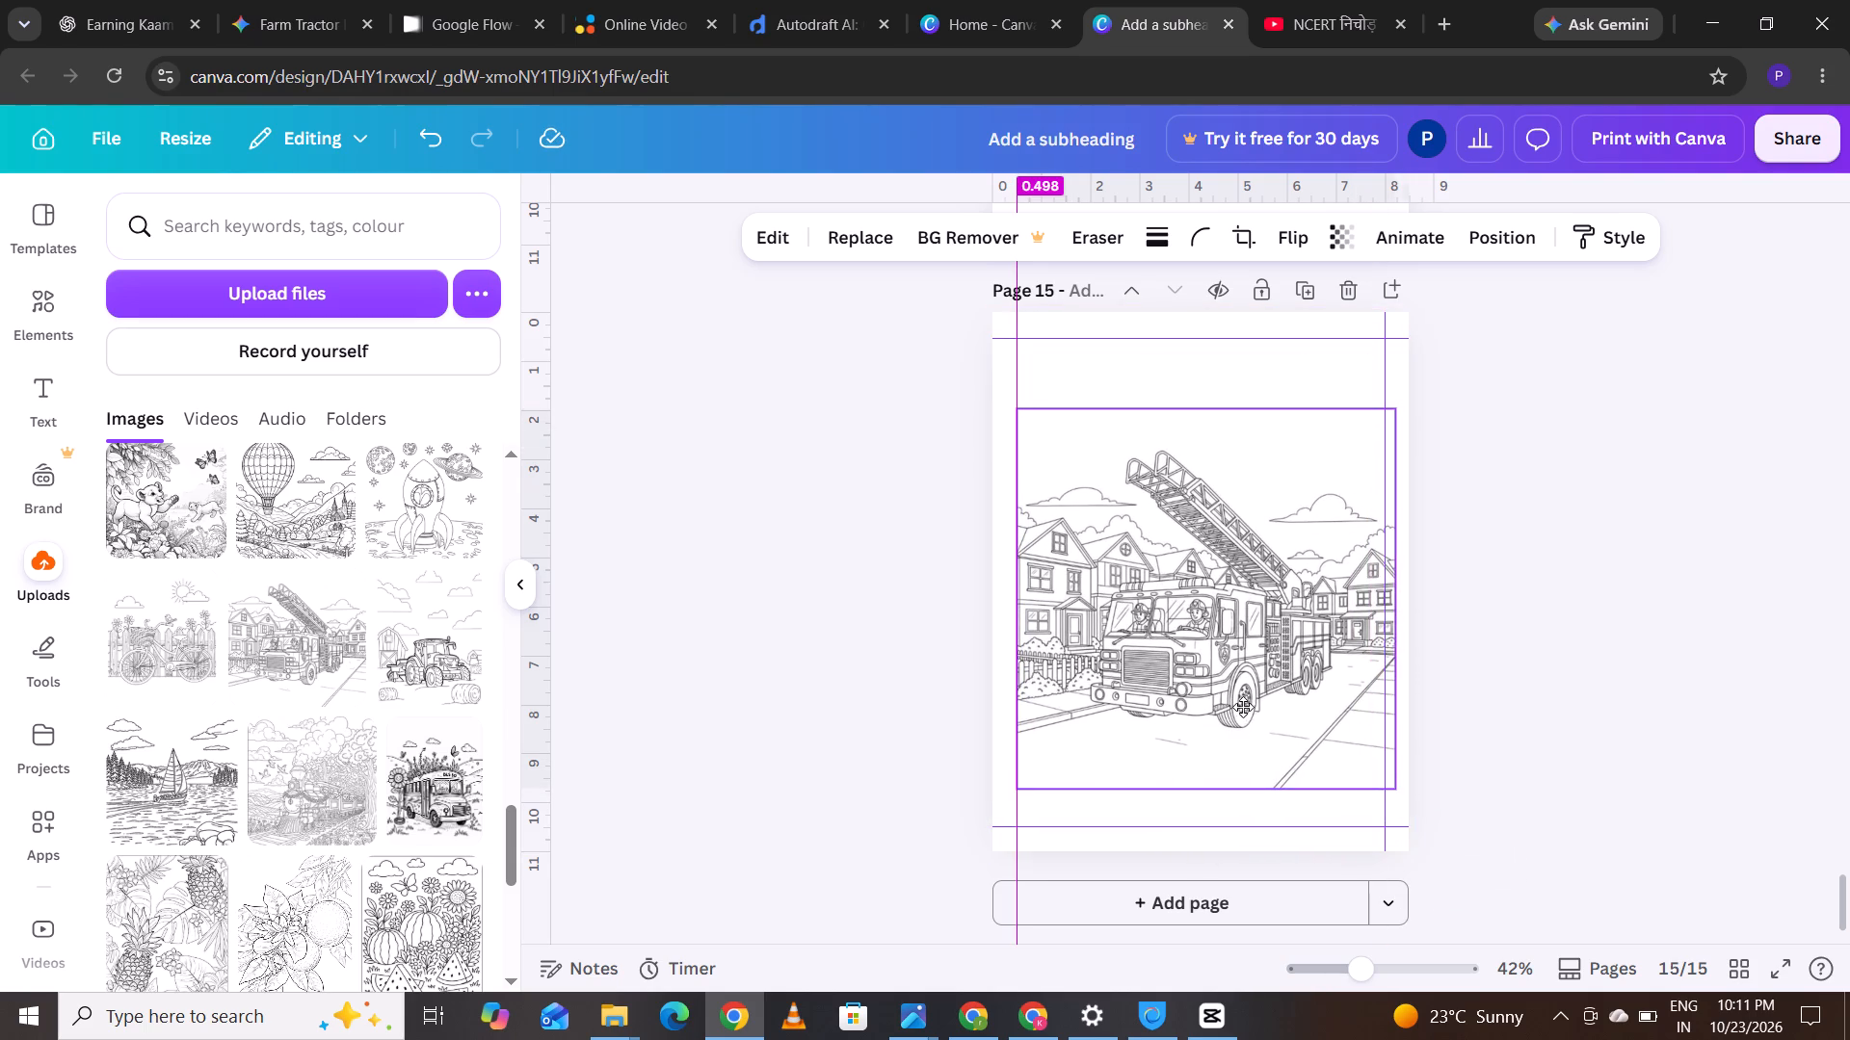
drag(1243, 707, 1243, 717)
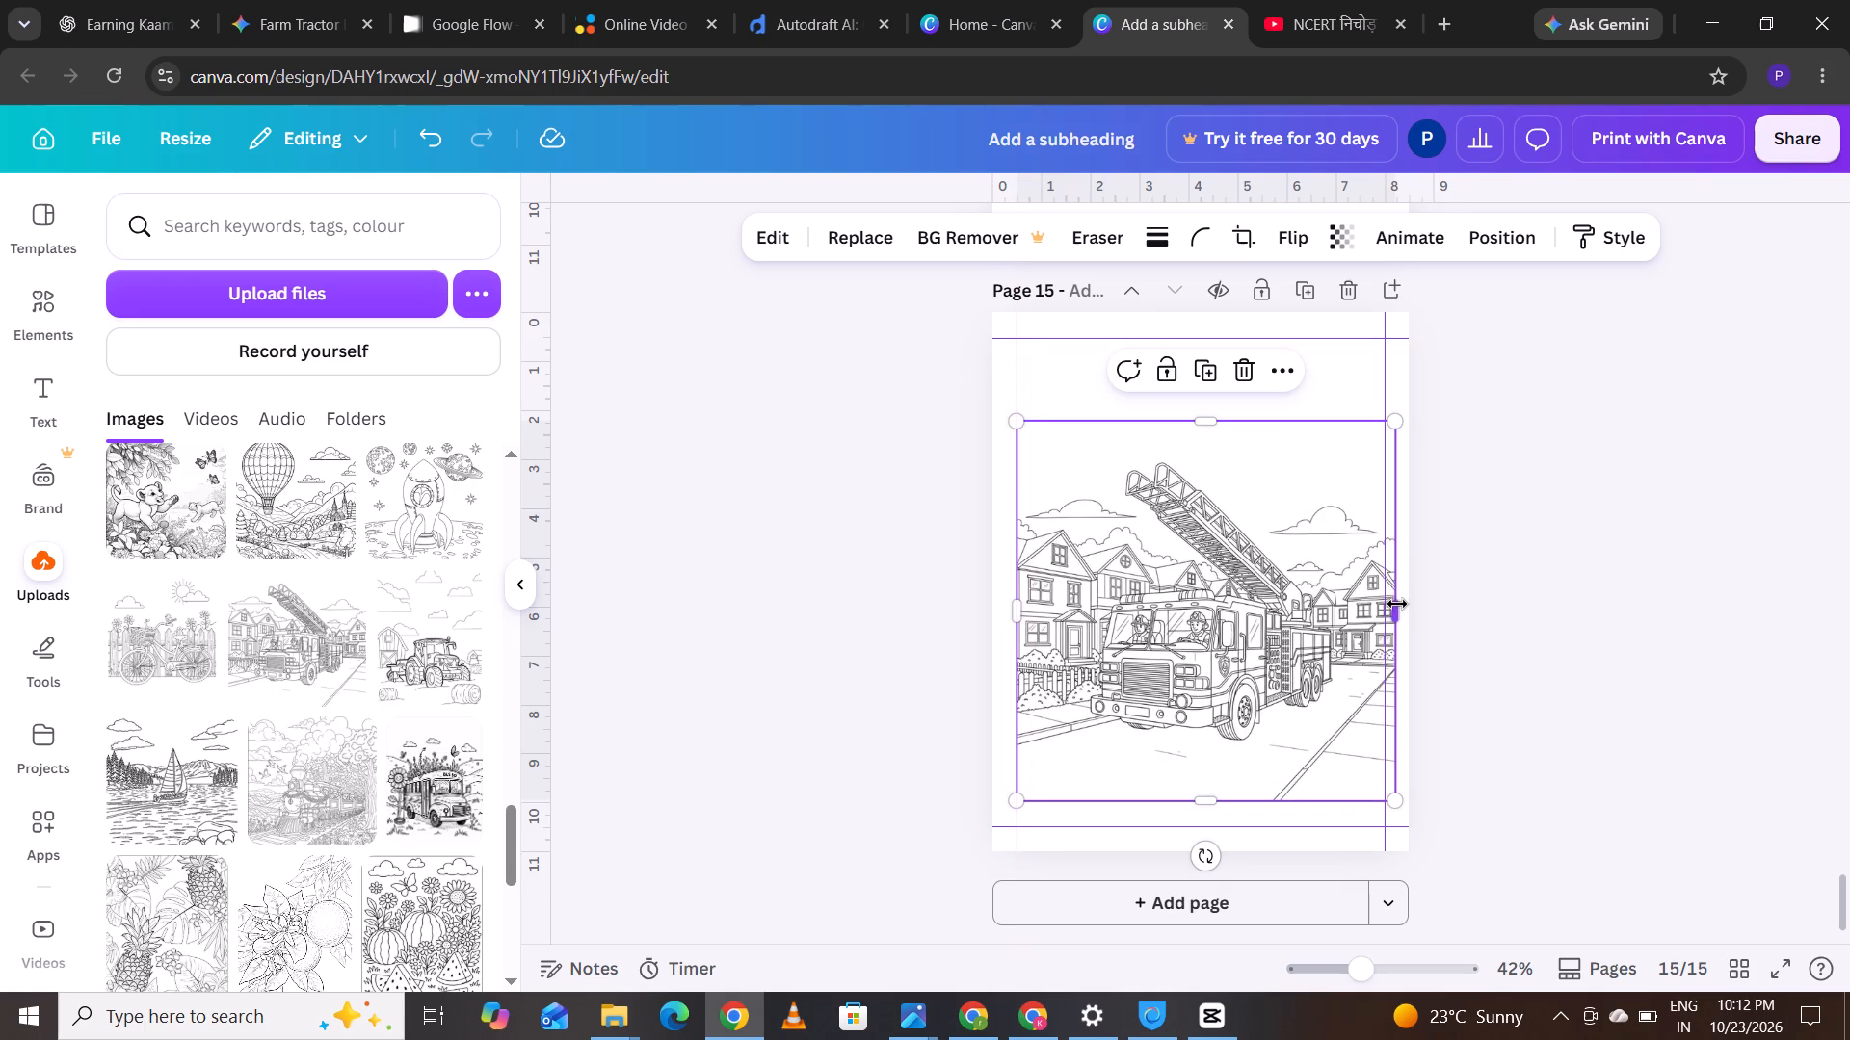
Crop the fire truck drawing's right side to the right margin guide, making it 7.5 inches wide.
drag(1395, 609, 1380, 633)
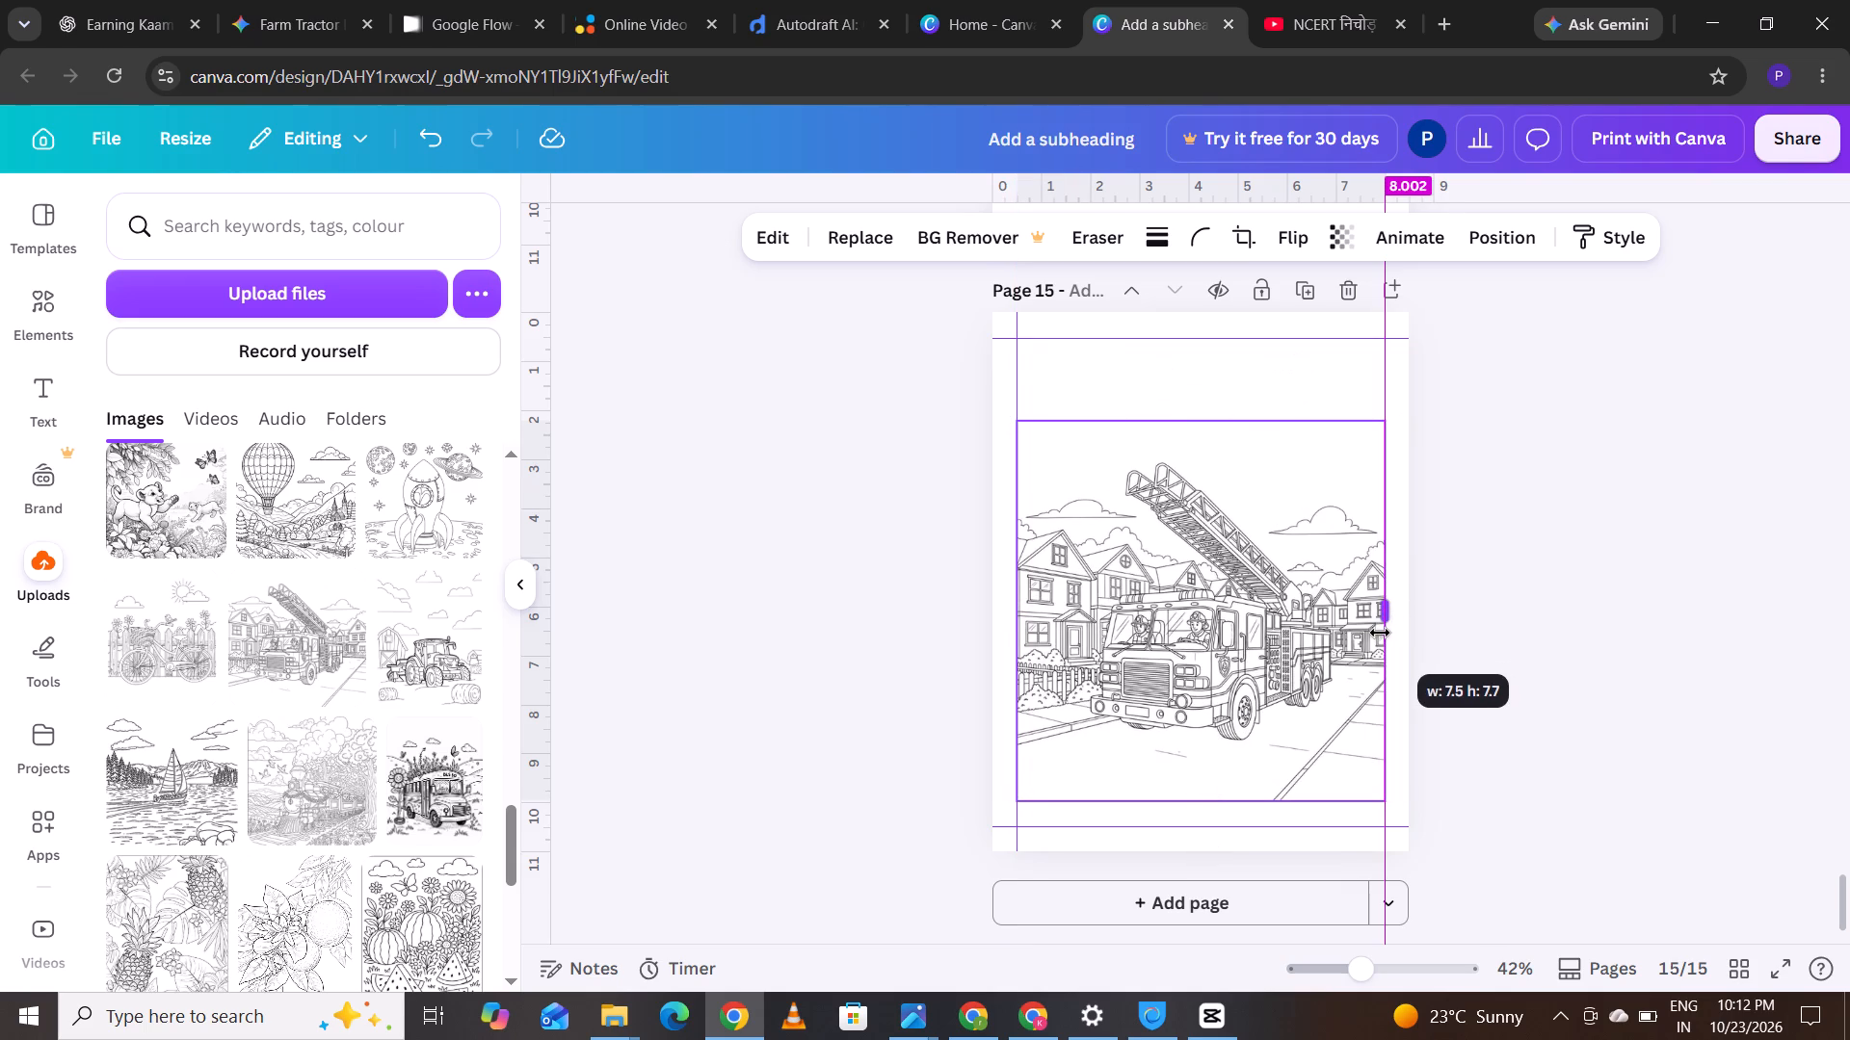
drag(1380, 633, 1380, 634)
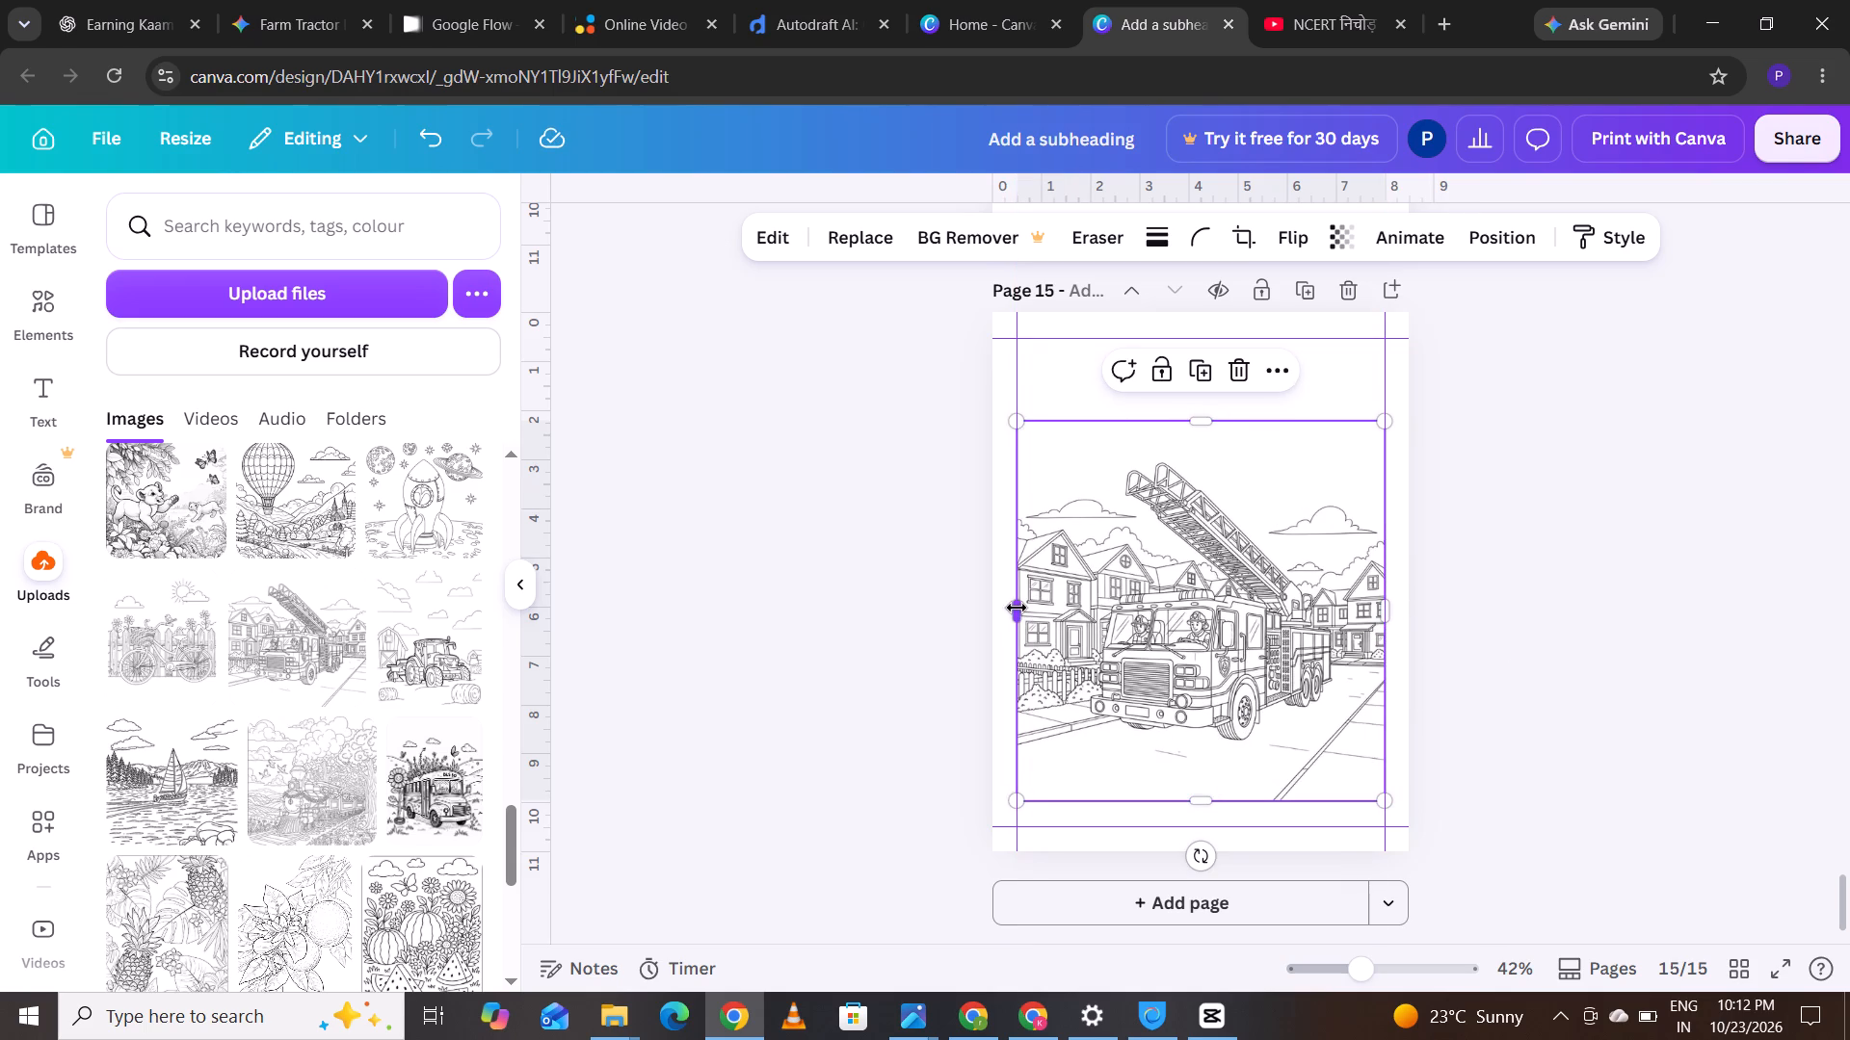
drag(1017, 612, 1020, 623)
Stretch the fire truck drawing's frame up to about 1 inch below the page top and down to the bottom margin guide.
drag(1190, 422, 1200, 381)
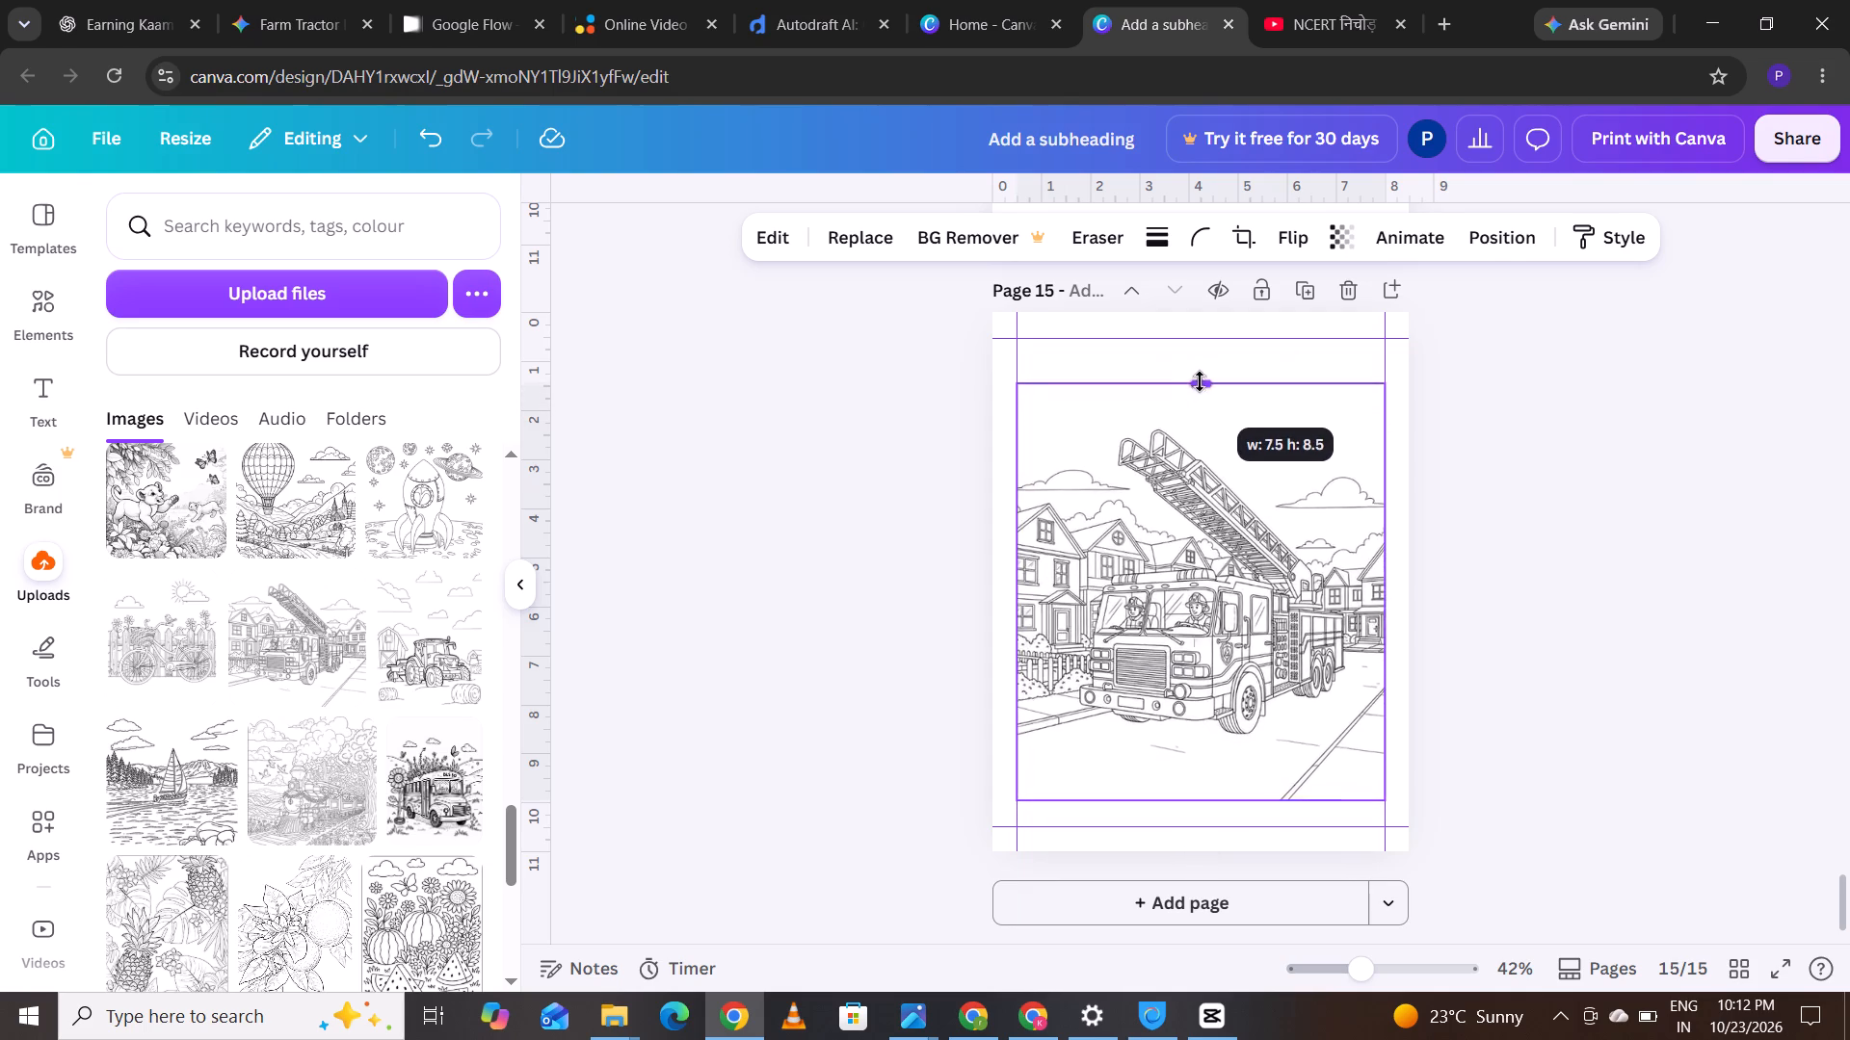
drag(1200, 381, 1198, 561)
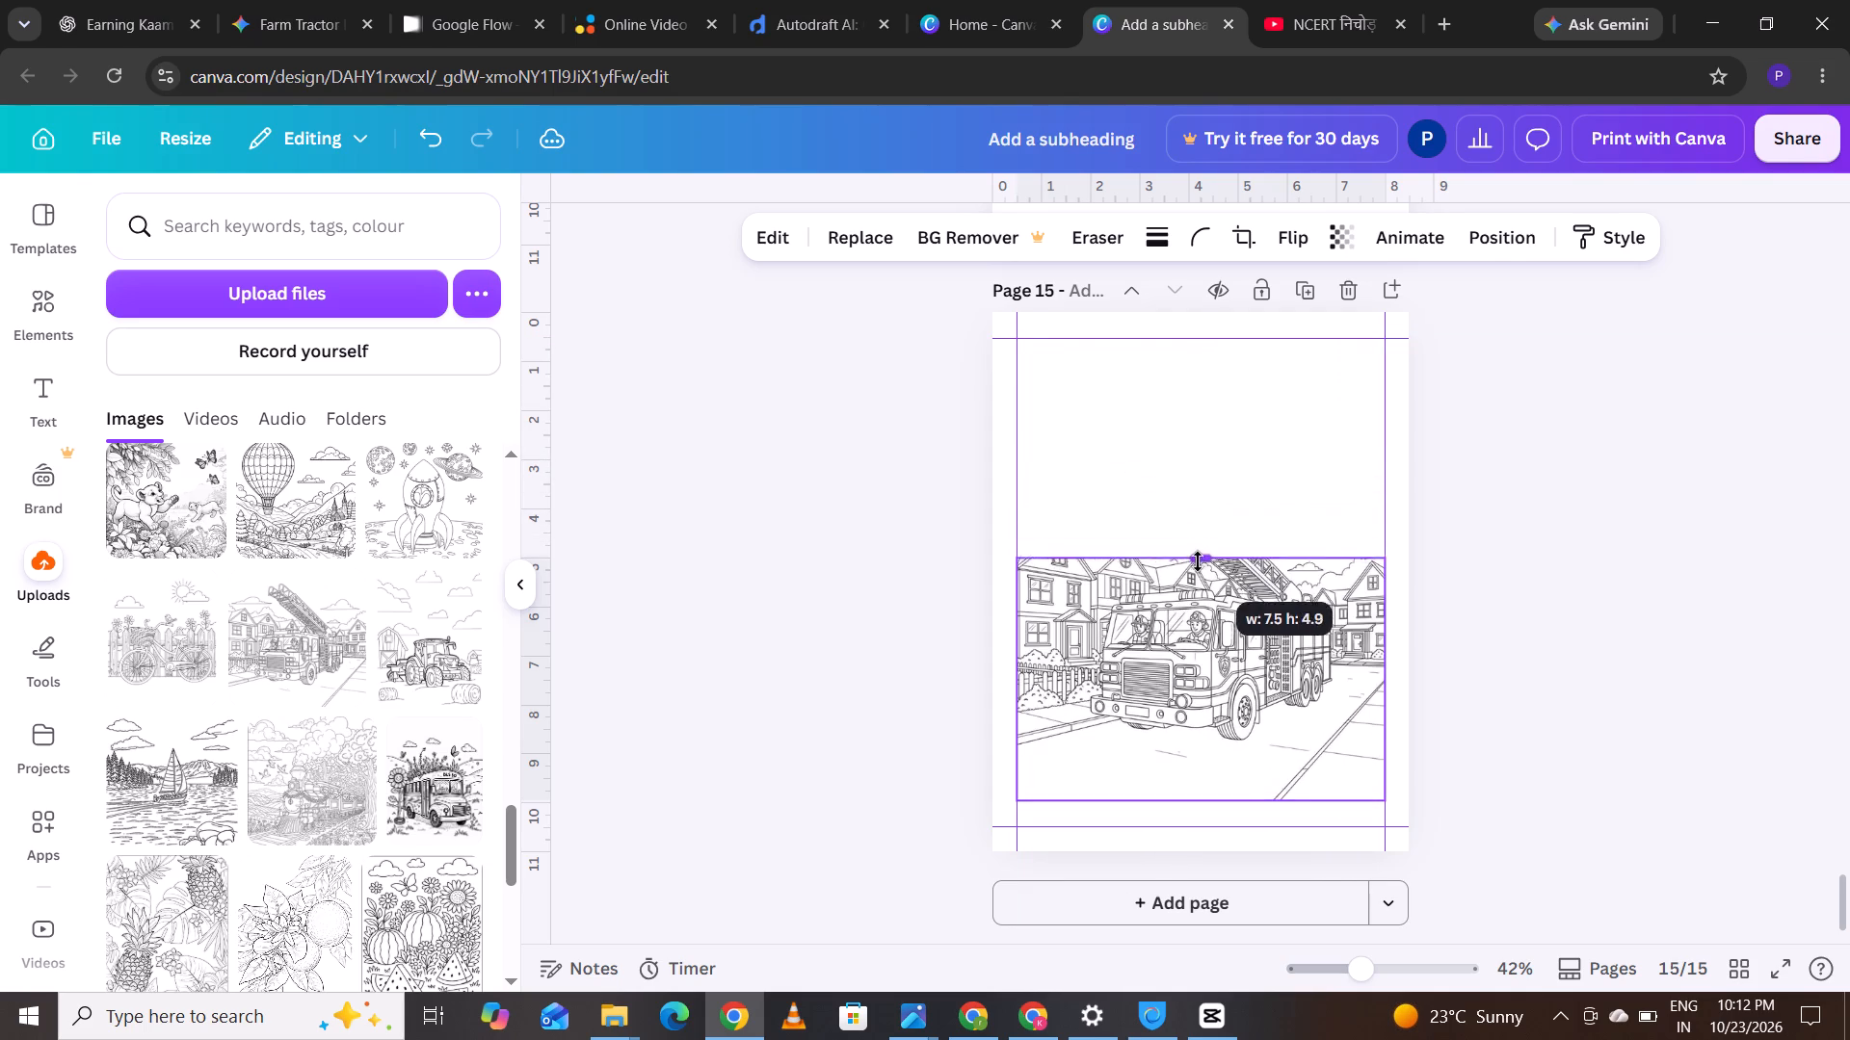
drag(1198, 561, 1176, 365)
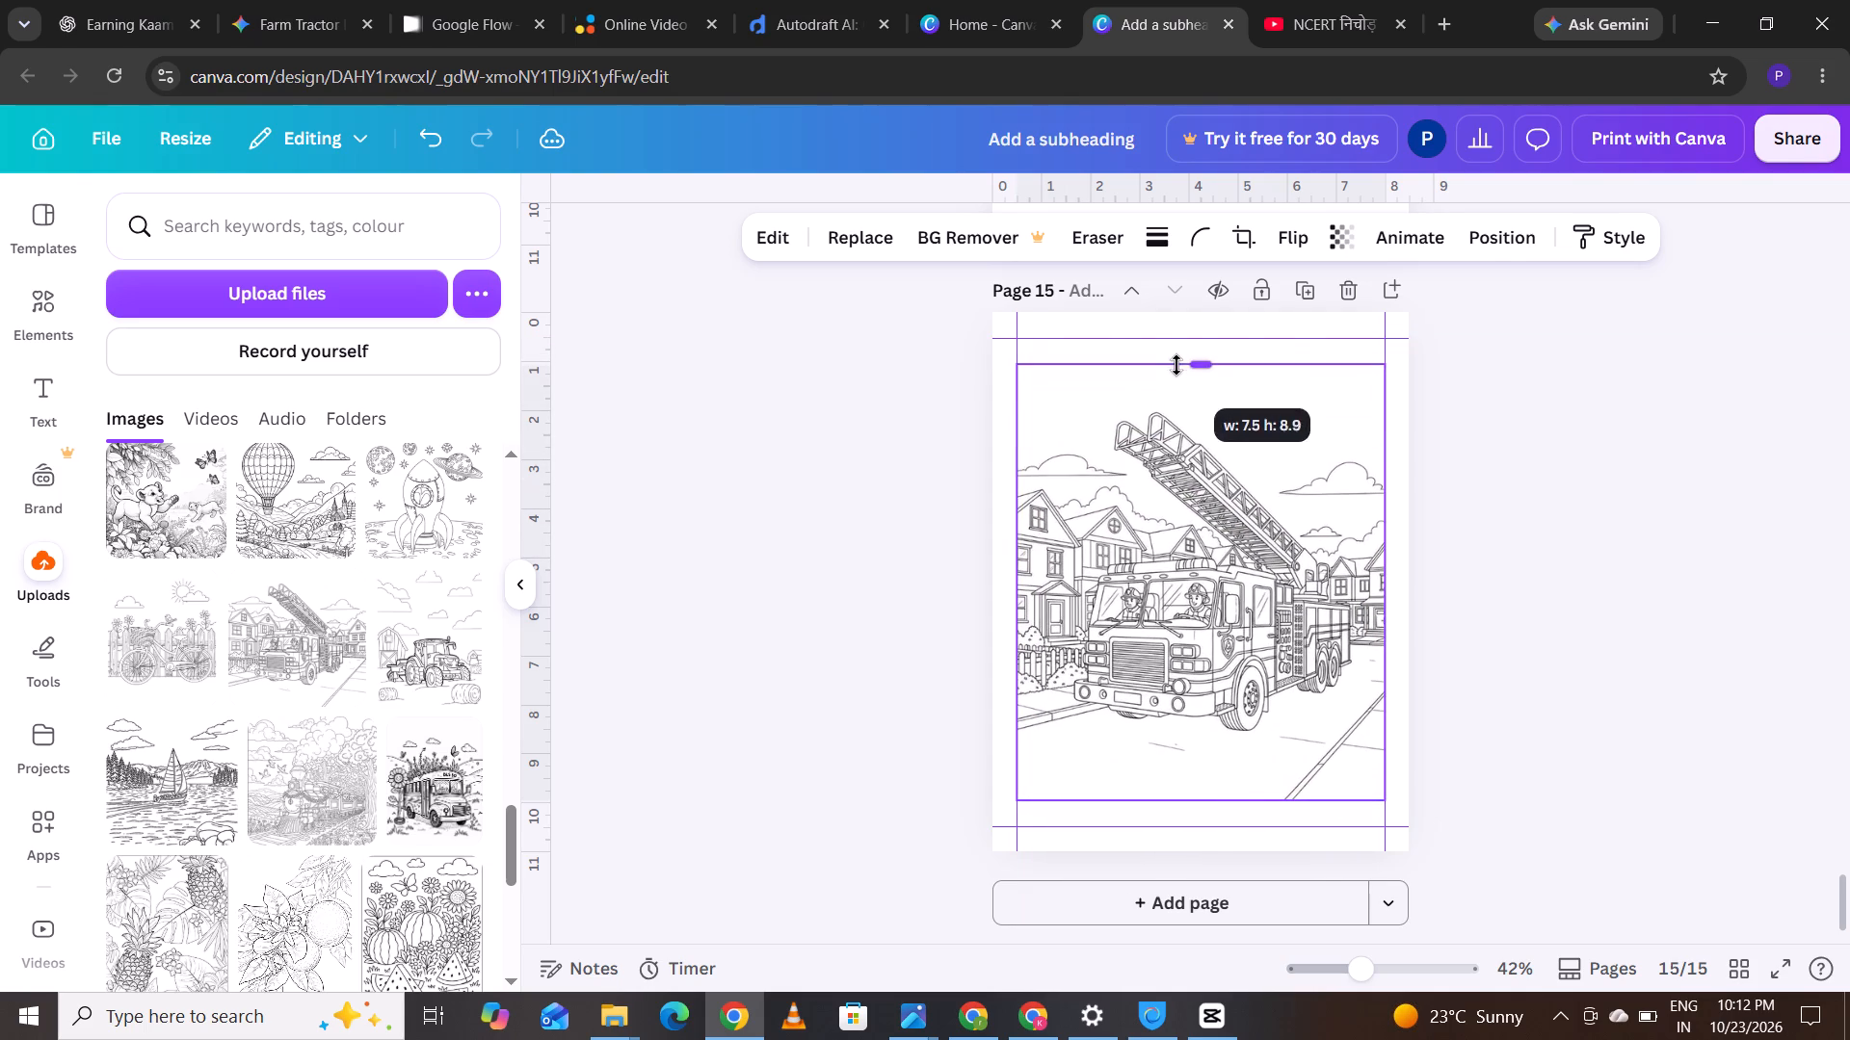
drag(1208, 793, 1213, 815)
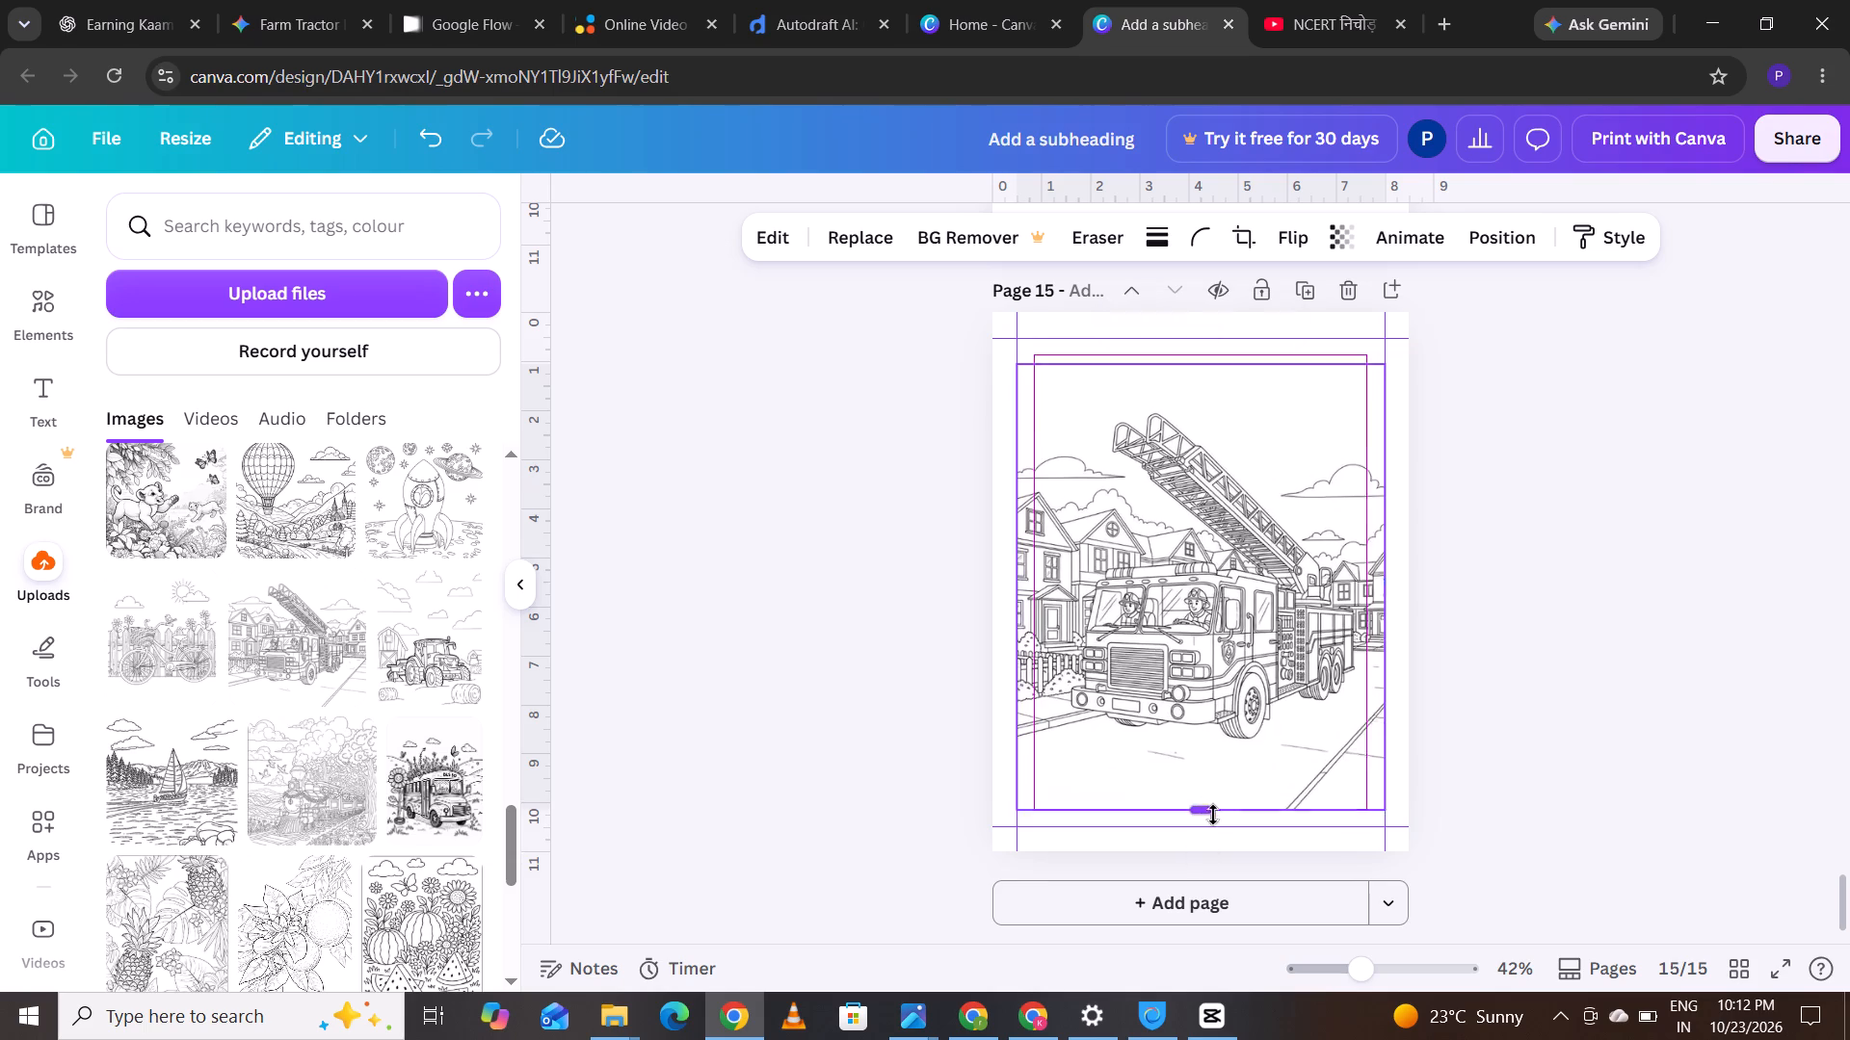
drag(1213, 815, 1215, 823)
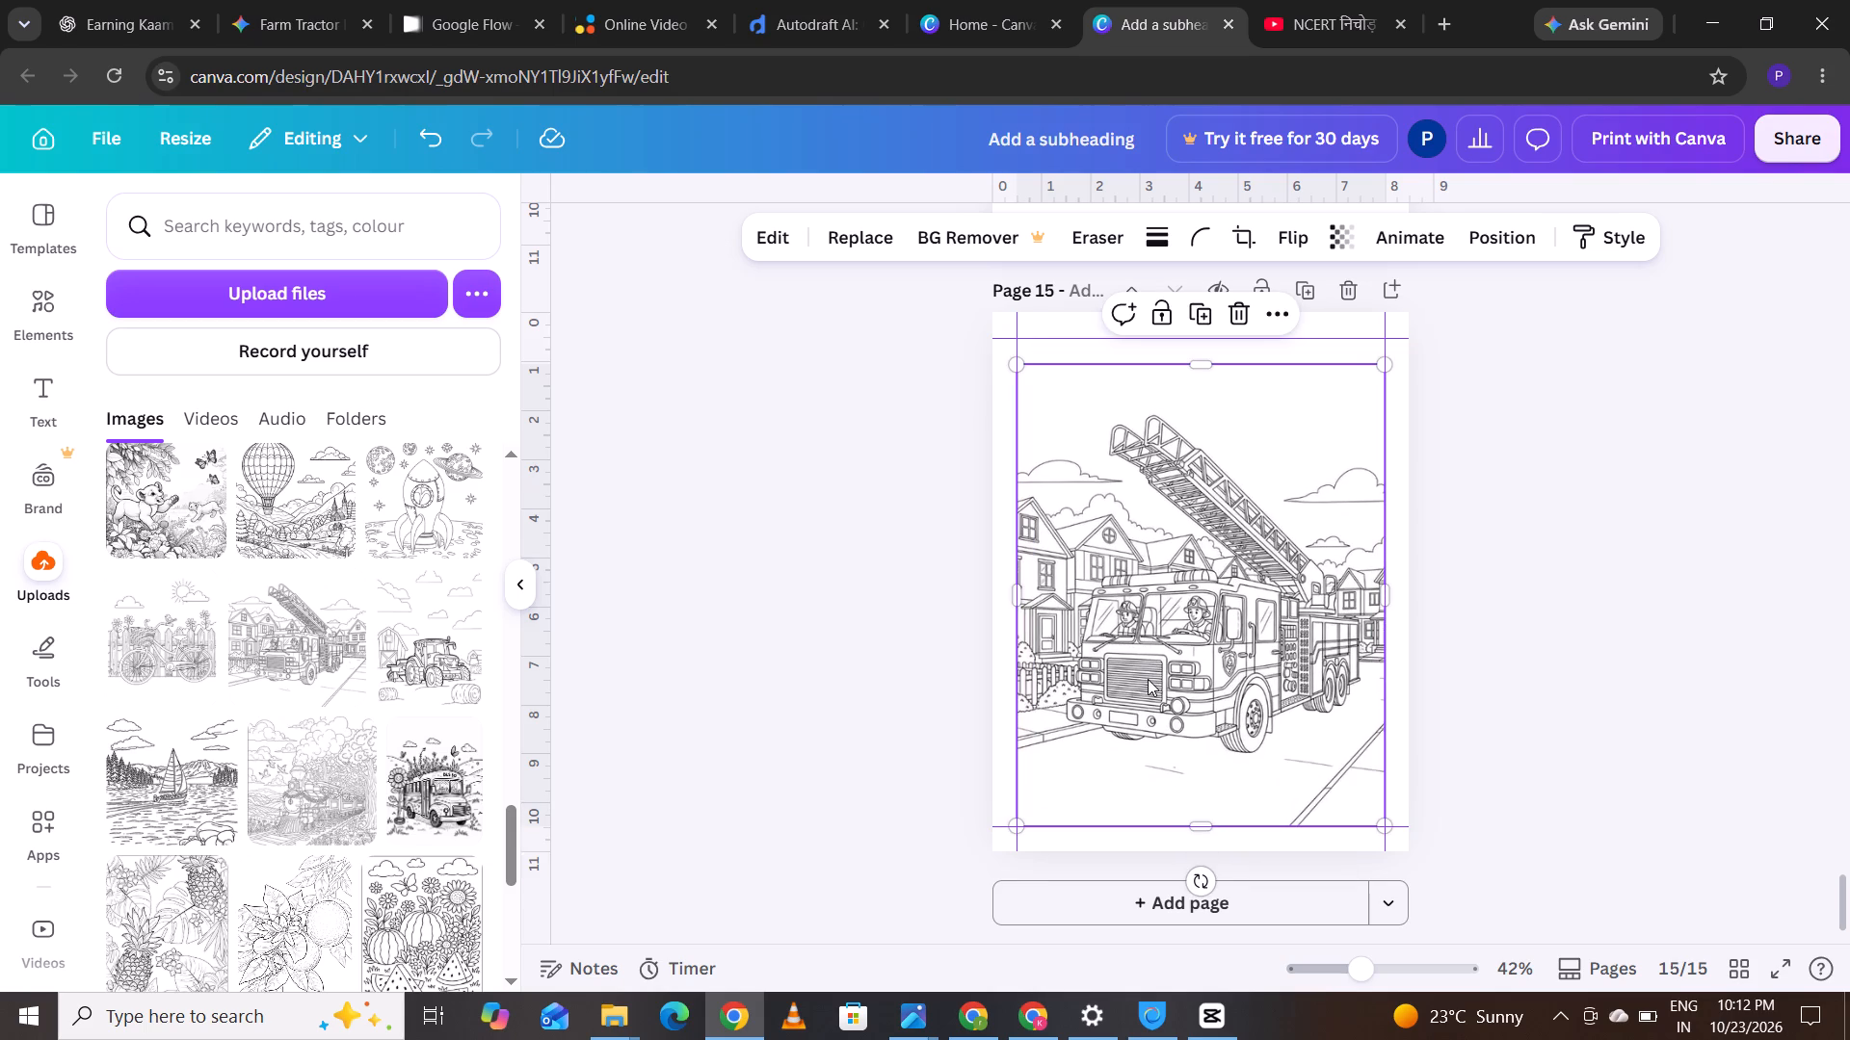
click(1021, 598)
click(1012, 591)
click(76, 26)
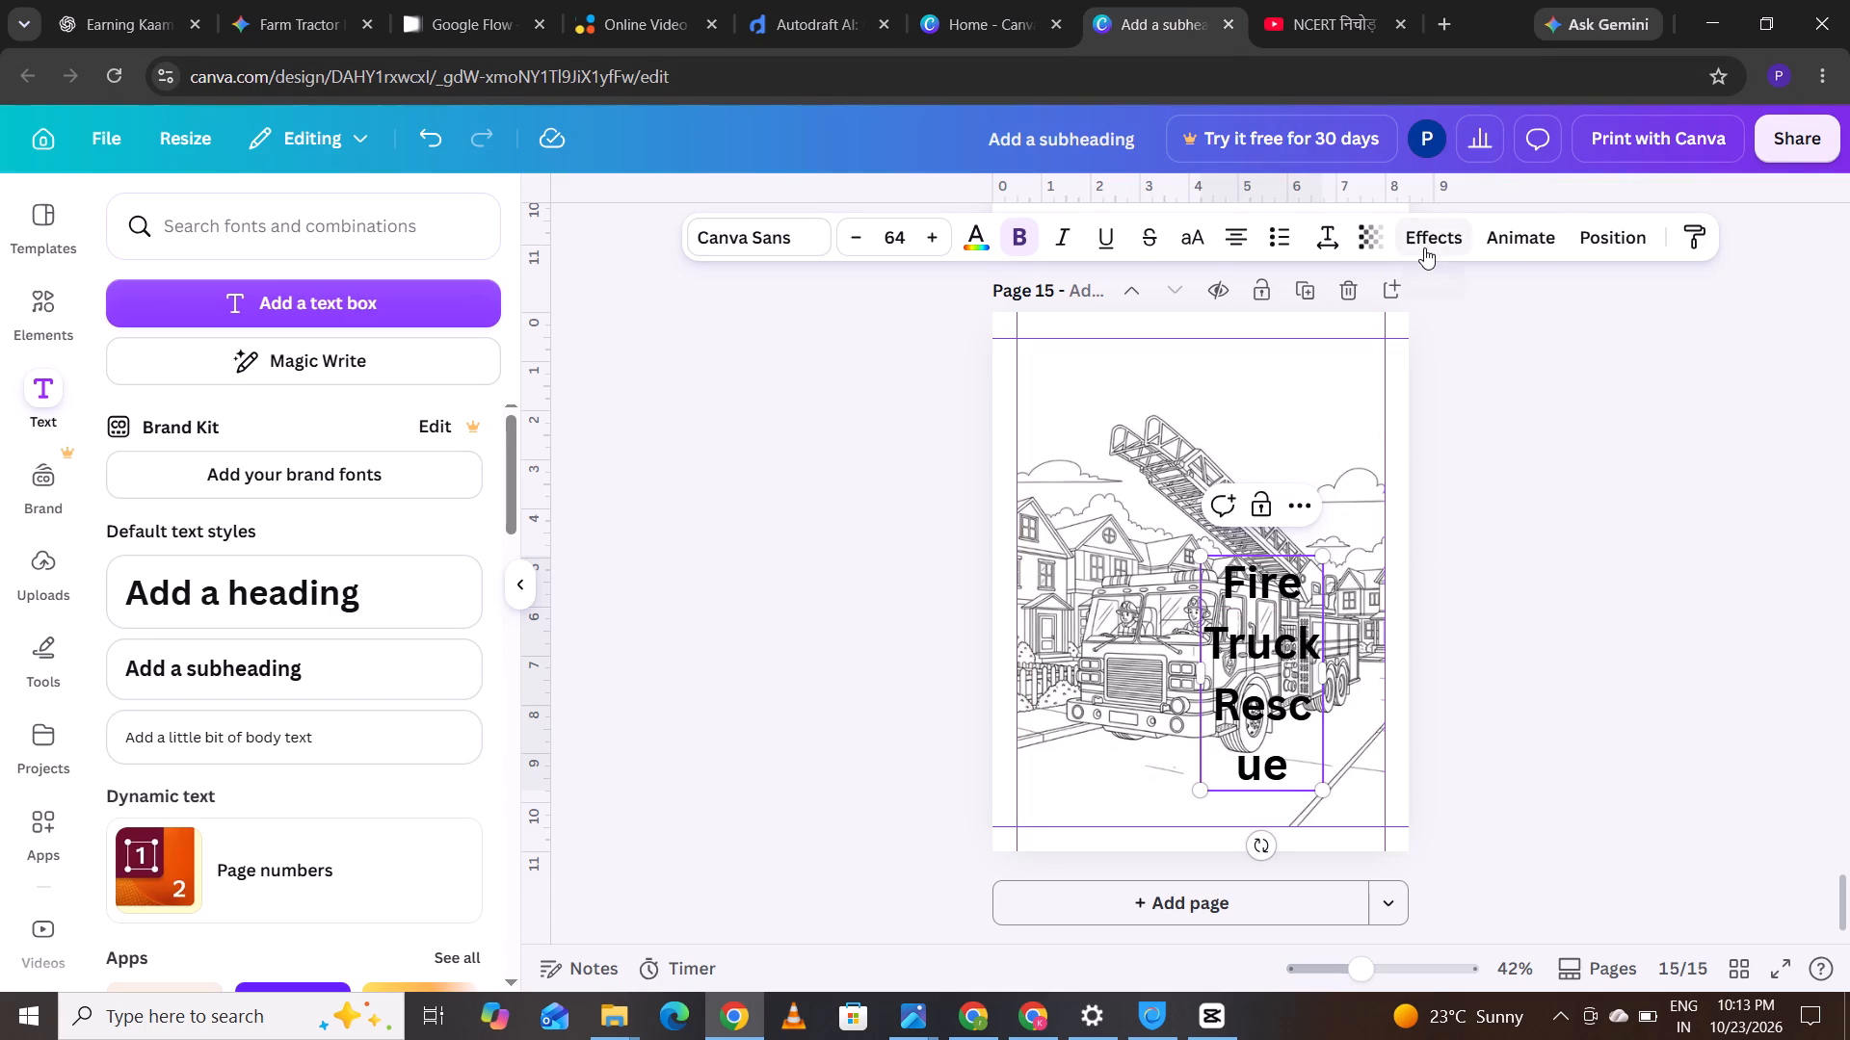
Apply the Hollow effect to the Fire Truck Rescue title and set its font size to 56.
click(1424, 247)
click(153, 651)
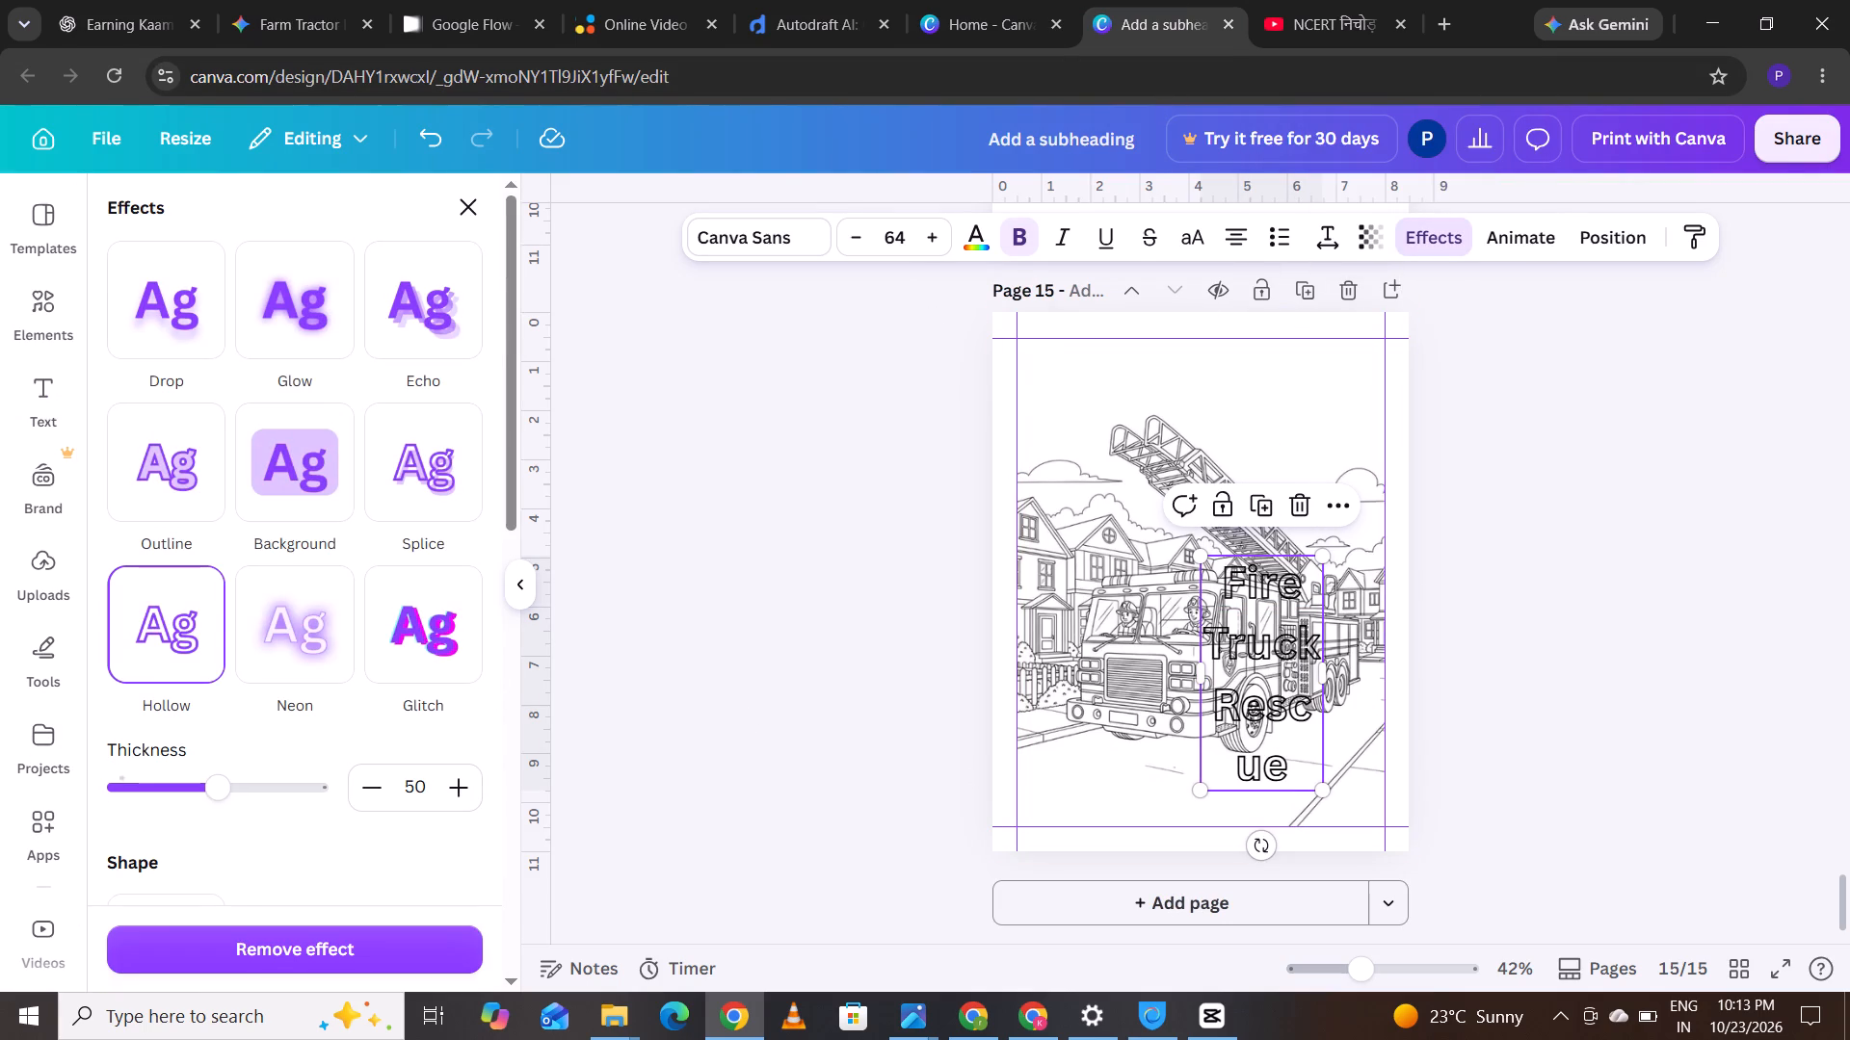
triple_click(866, 235)
triple_click(866, 235)
triple_click(866, 235)
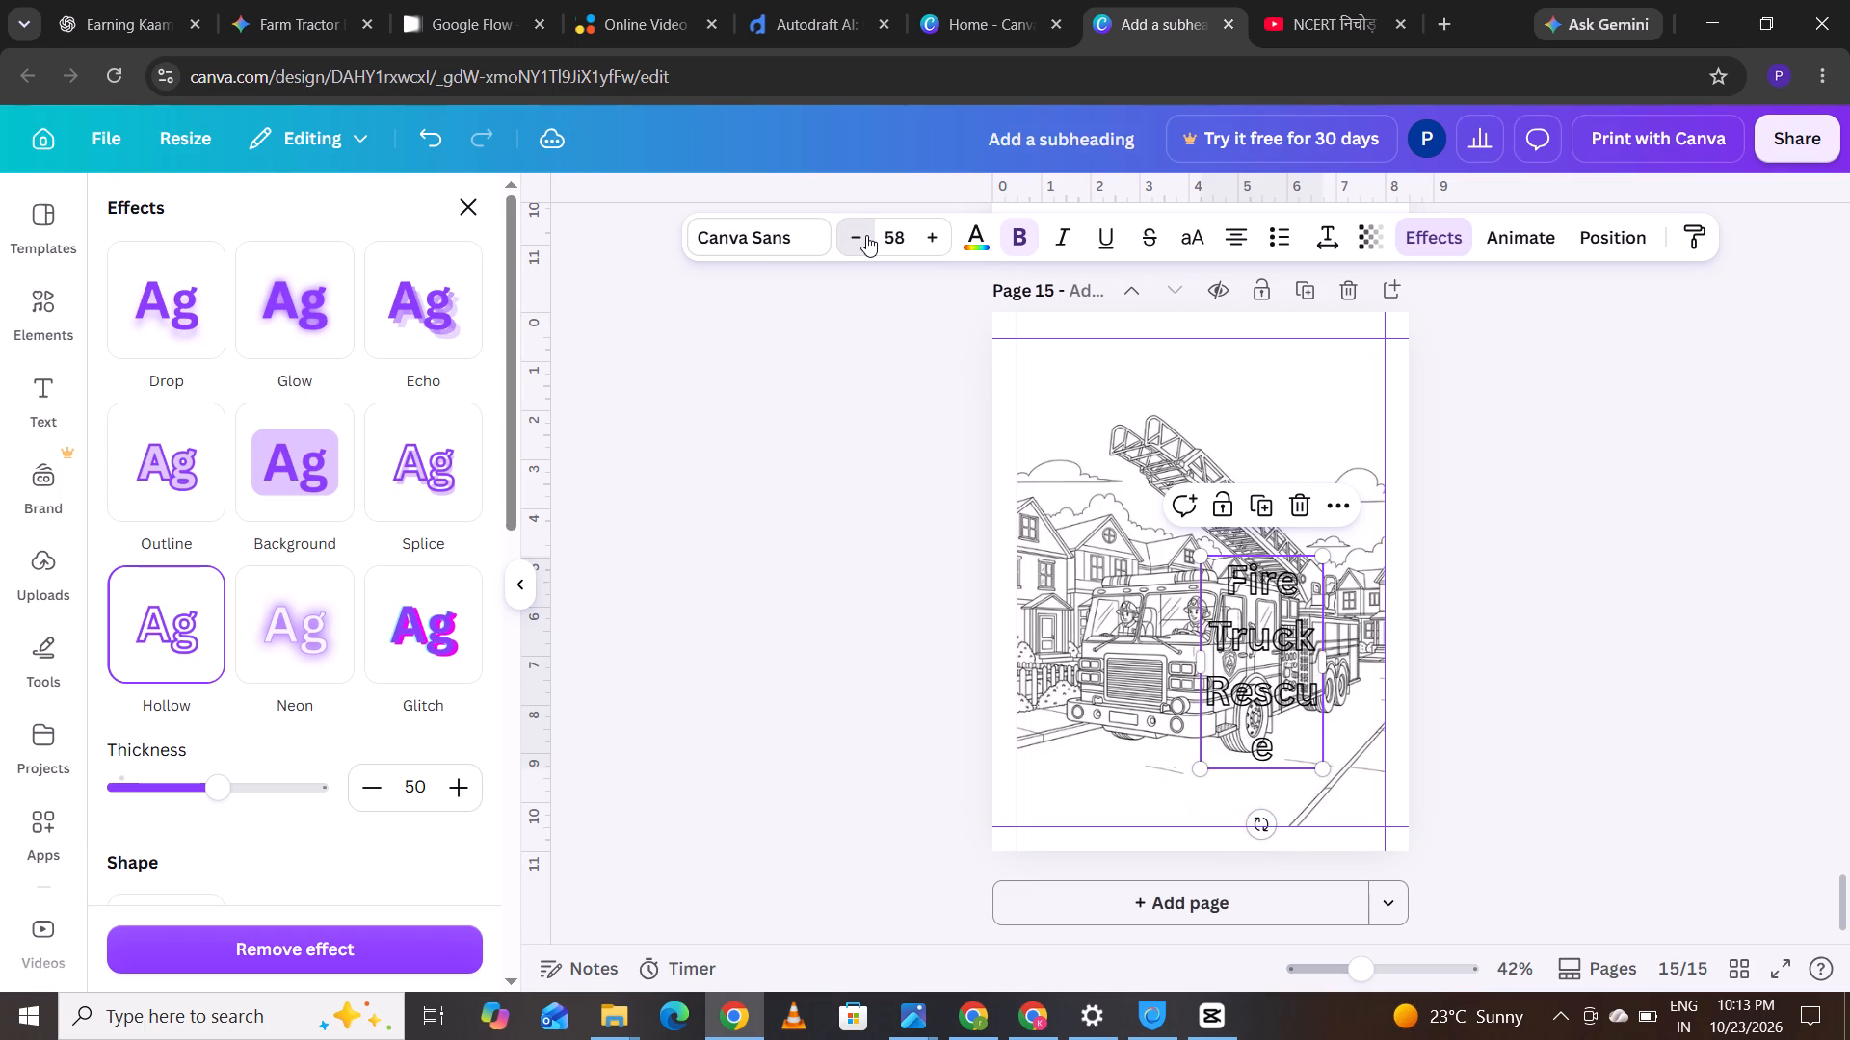
click(866, 235)
double_click(942, 232)
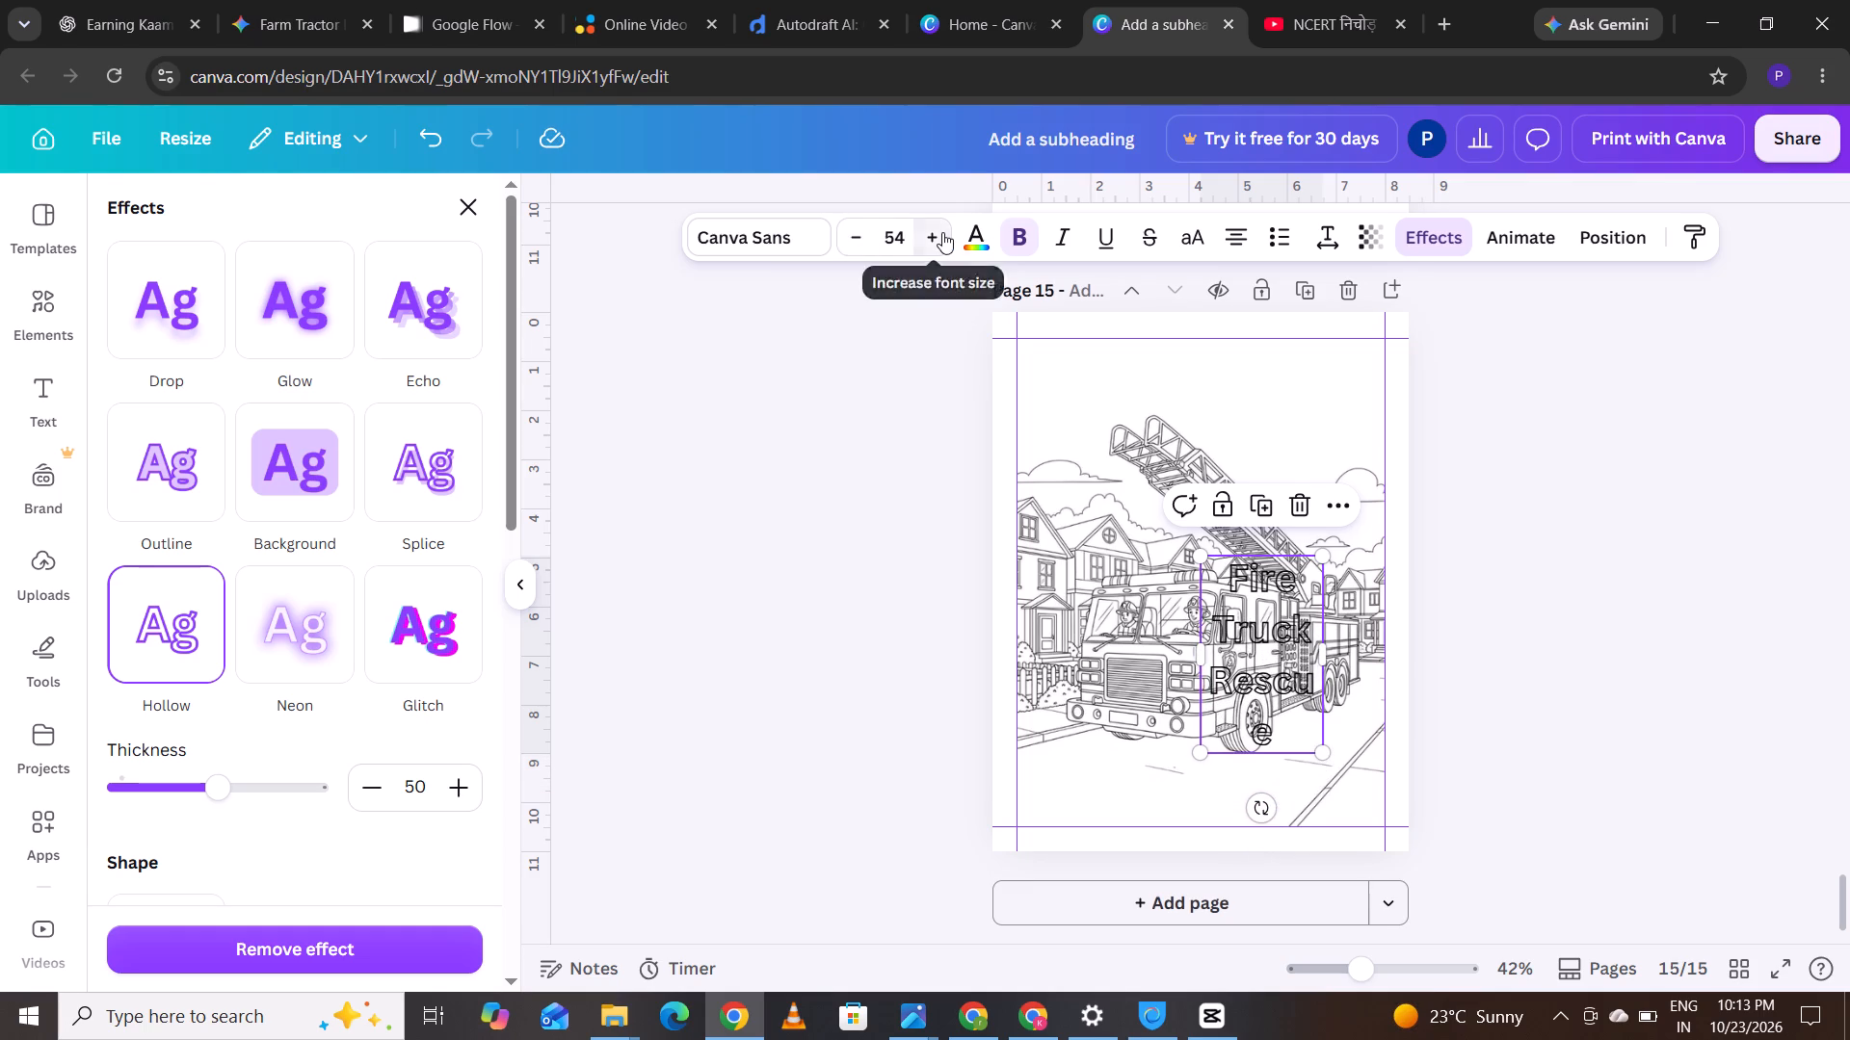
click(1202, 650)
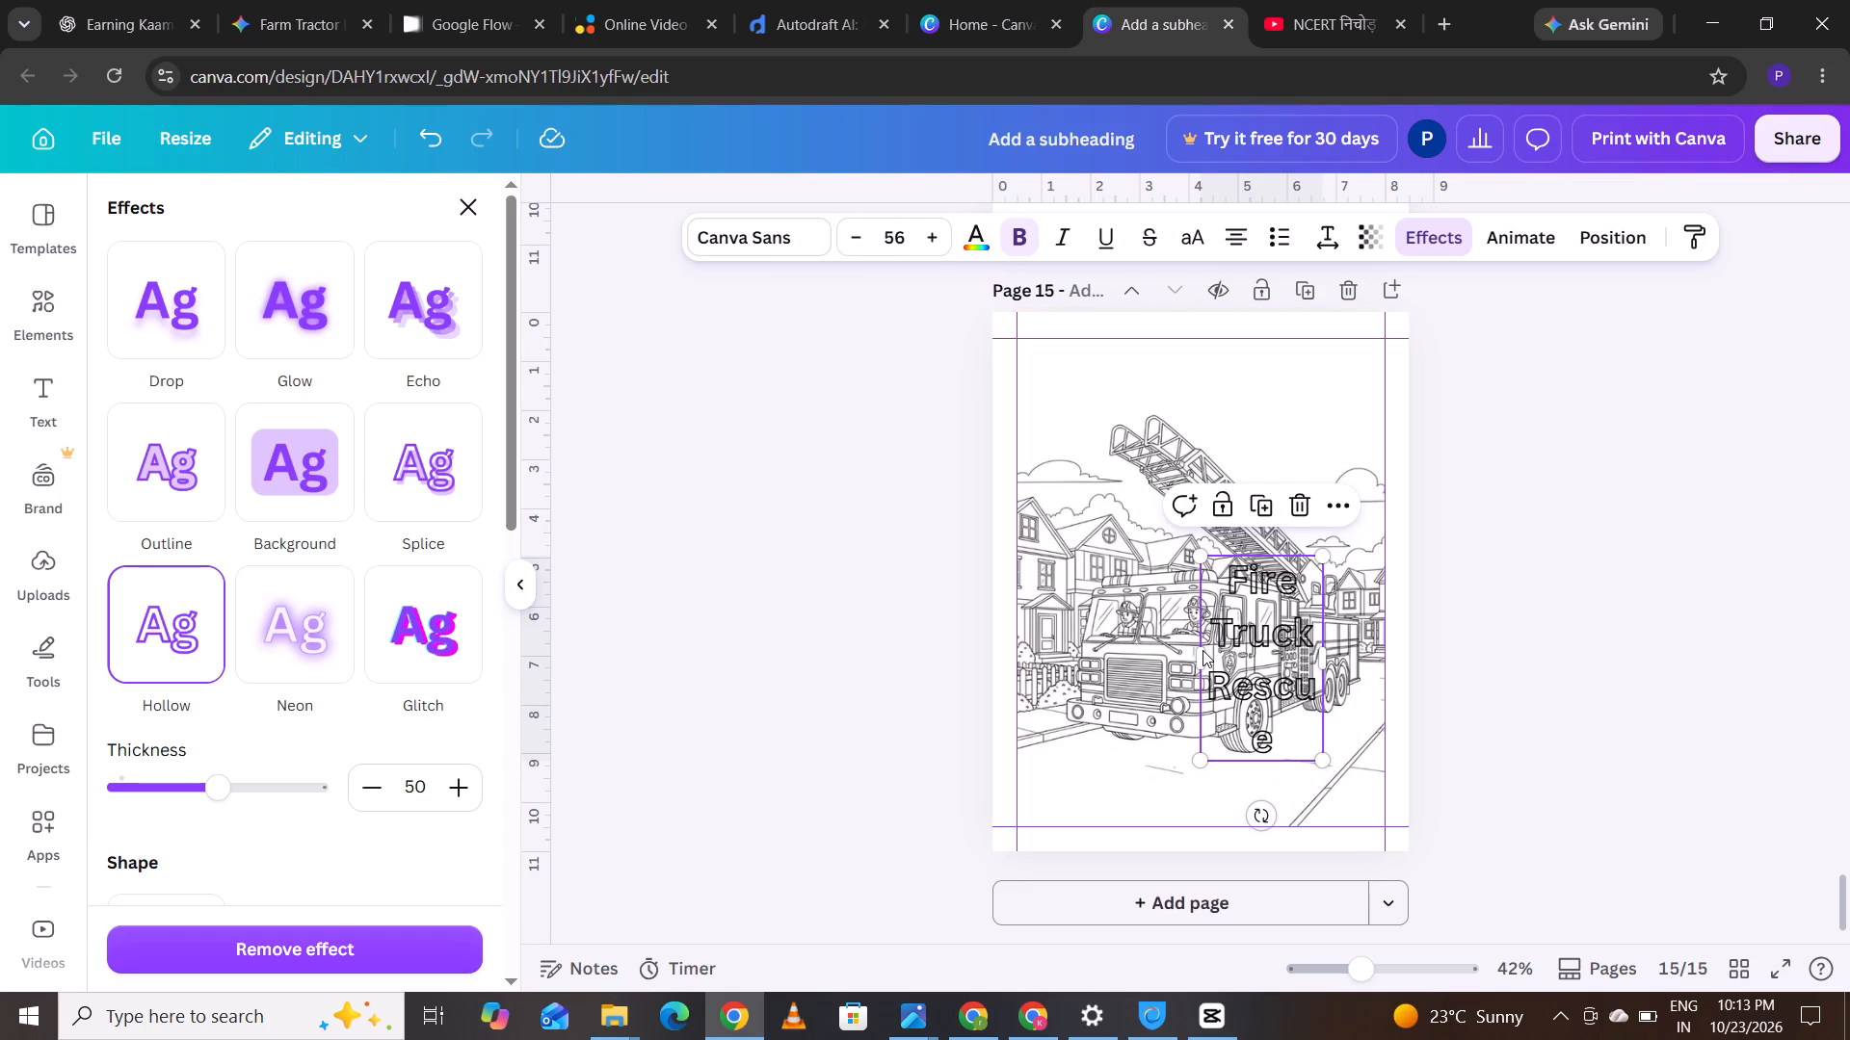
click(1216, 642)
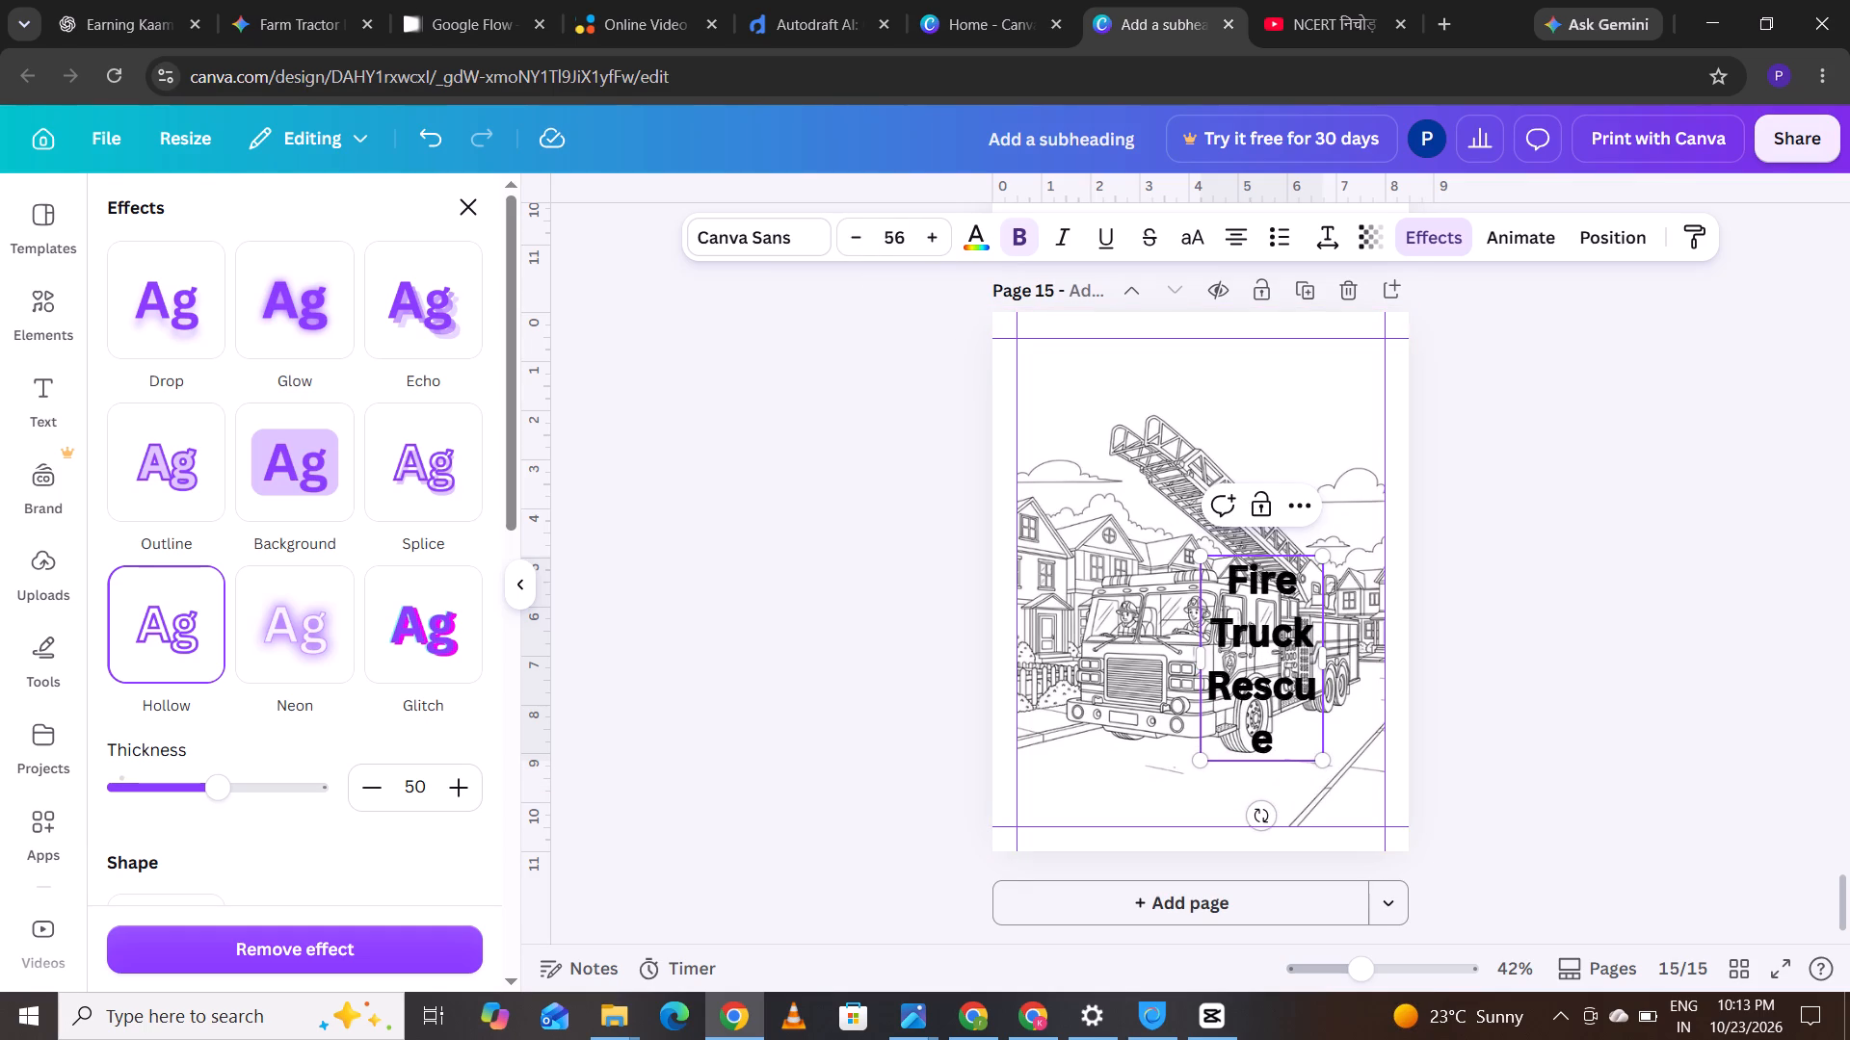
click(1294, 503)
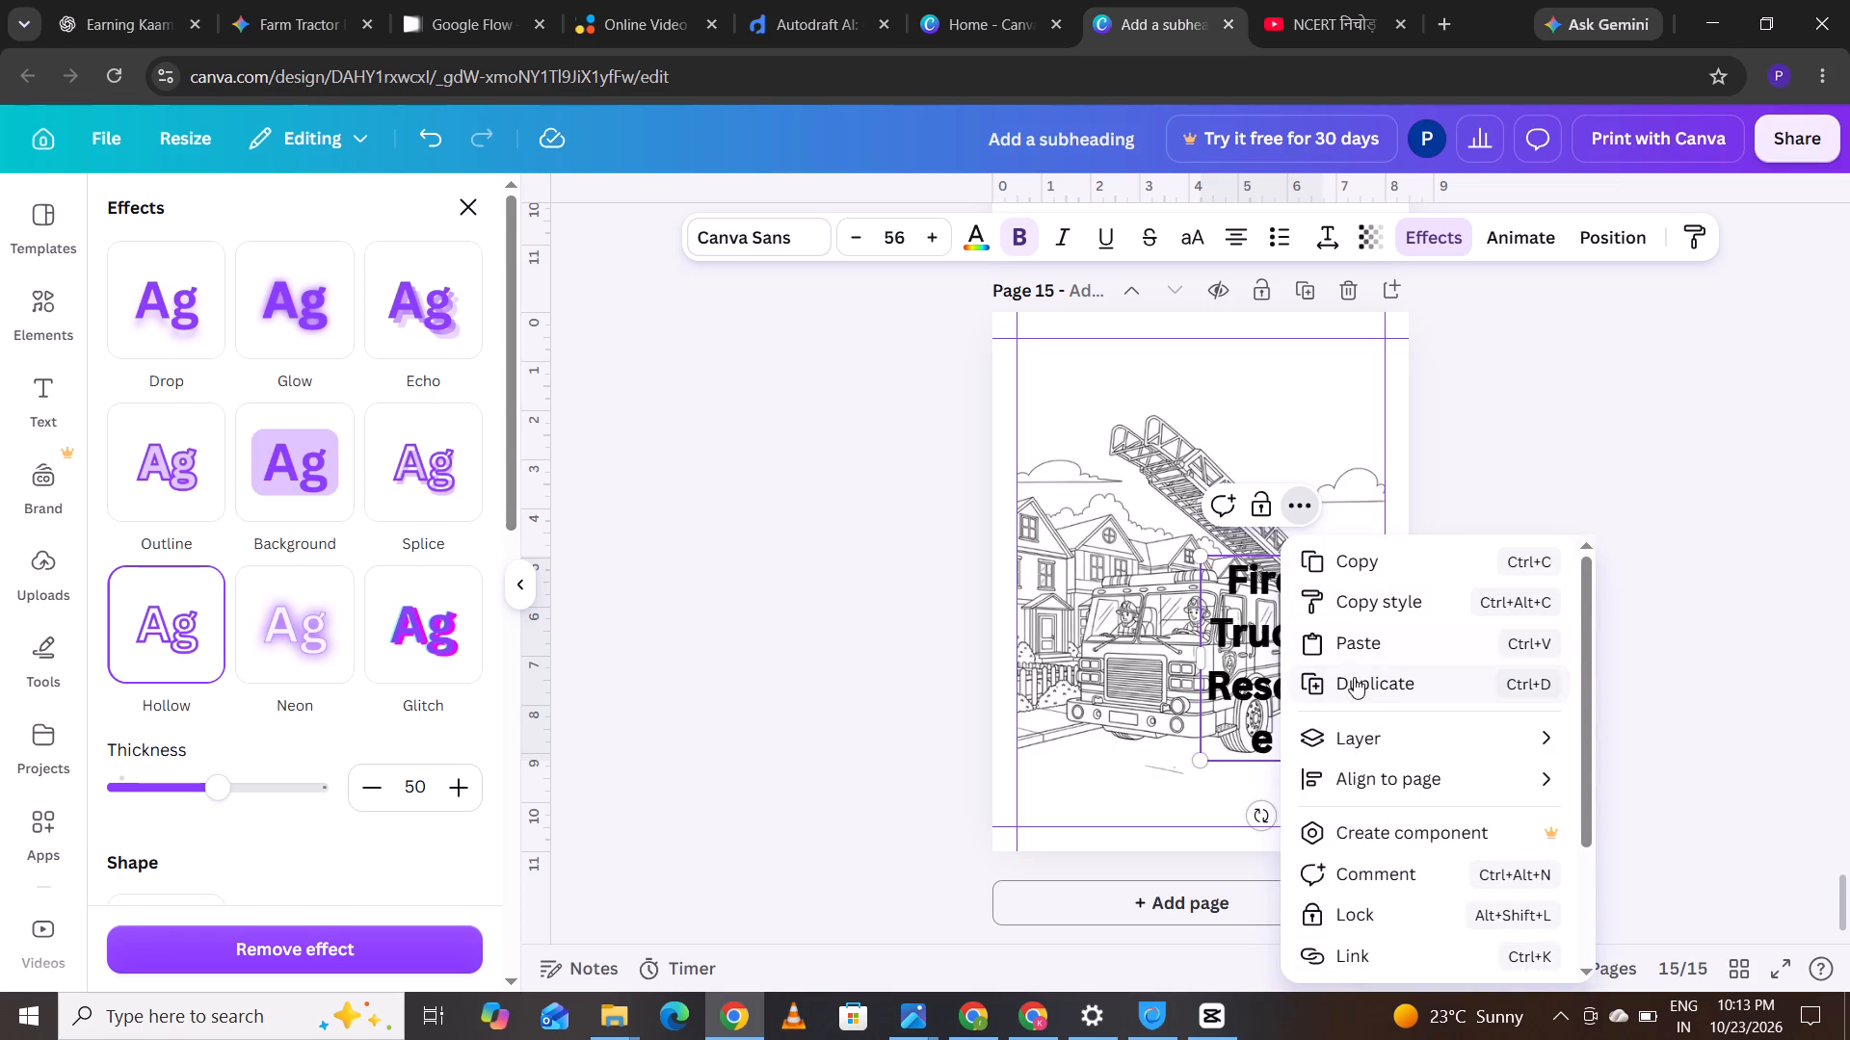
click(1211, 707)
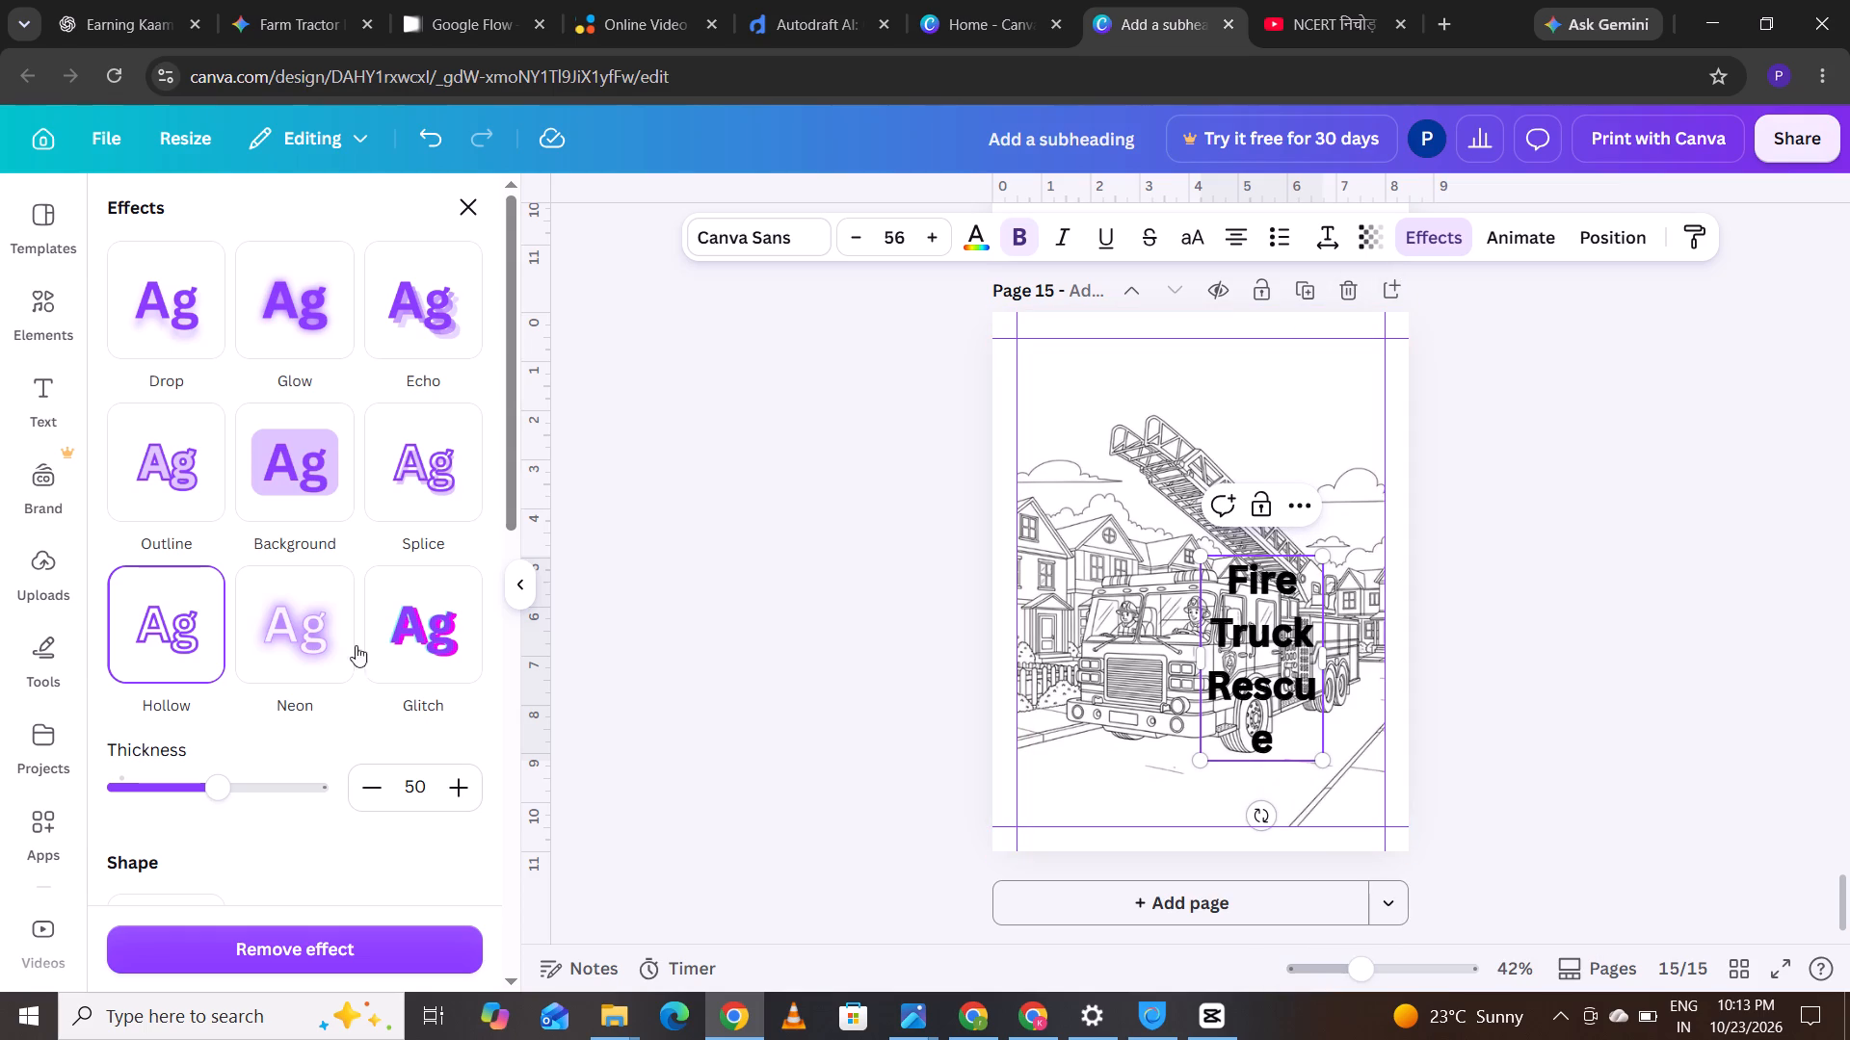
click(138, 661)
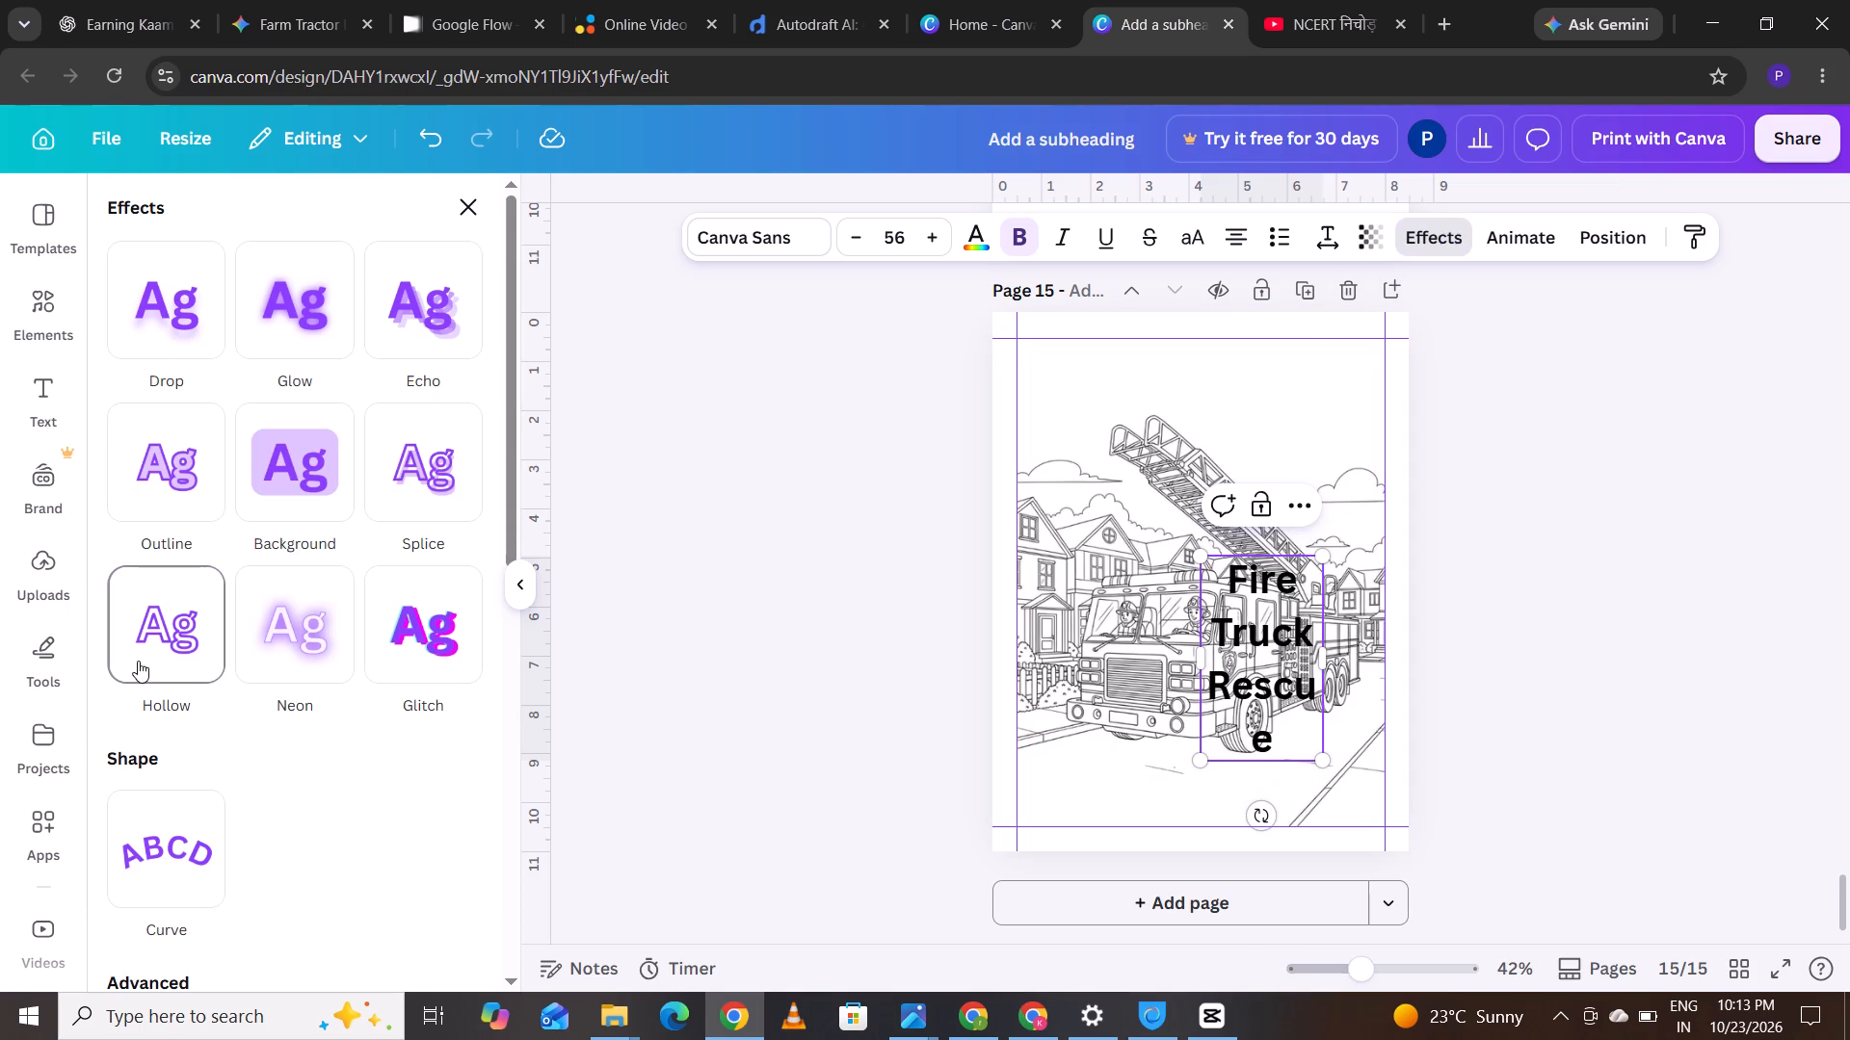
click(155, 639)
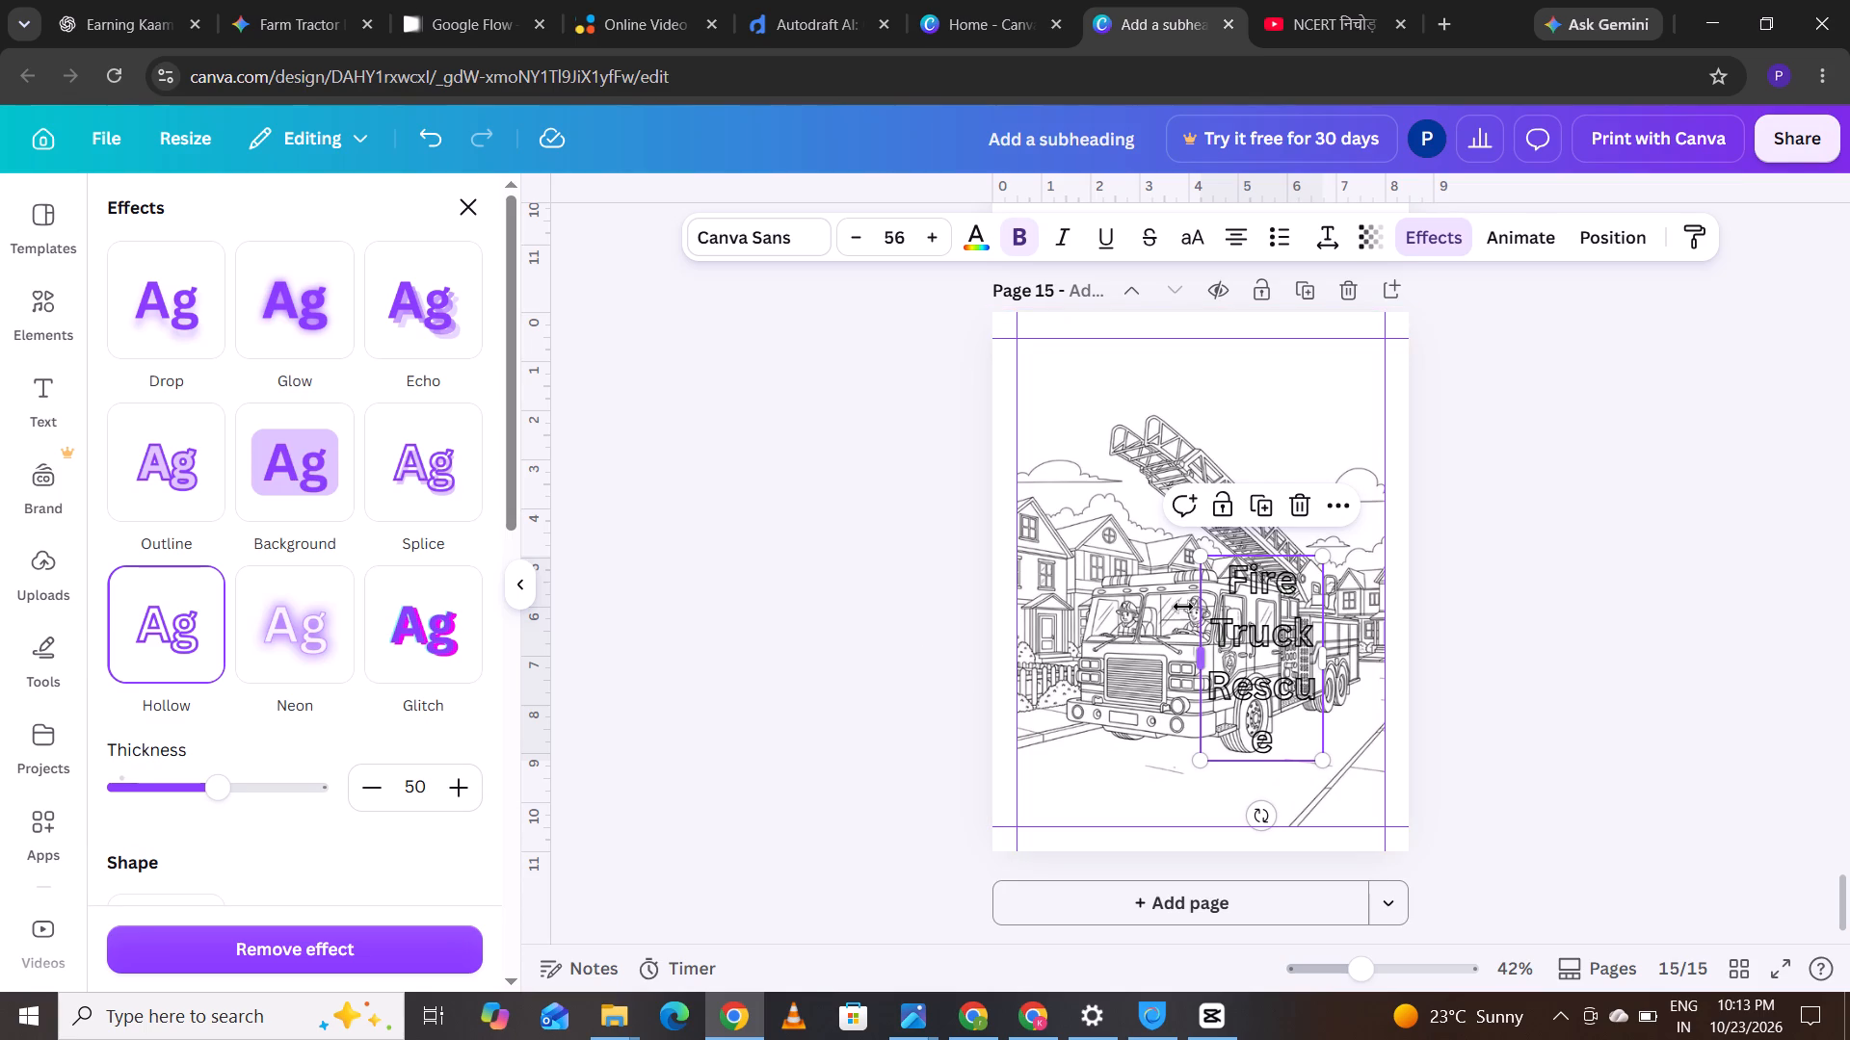
Widen the title's text box to the left and set its font size to 54 to fit Fire Truck Rescue on one line.
drag(1199, 658, 1070, 658)
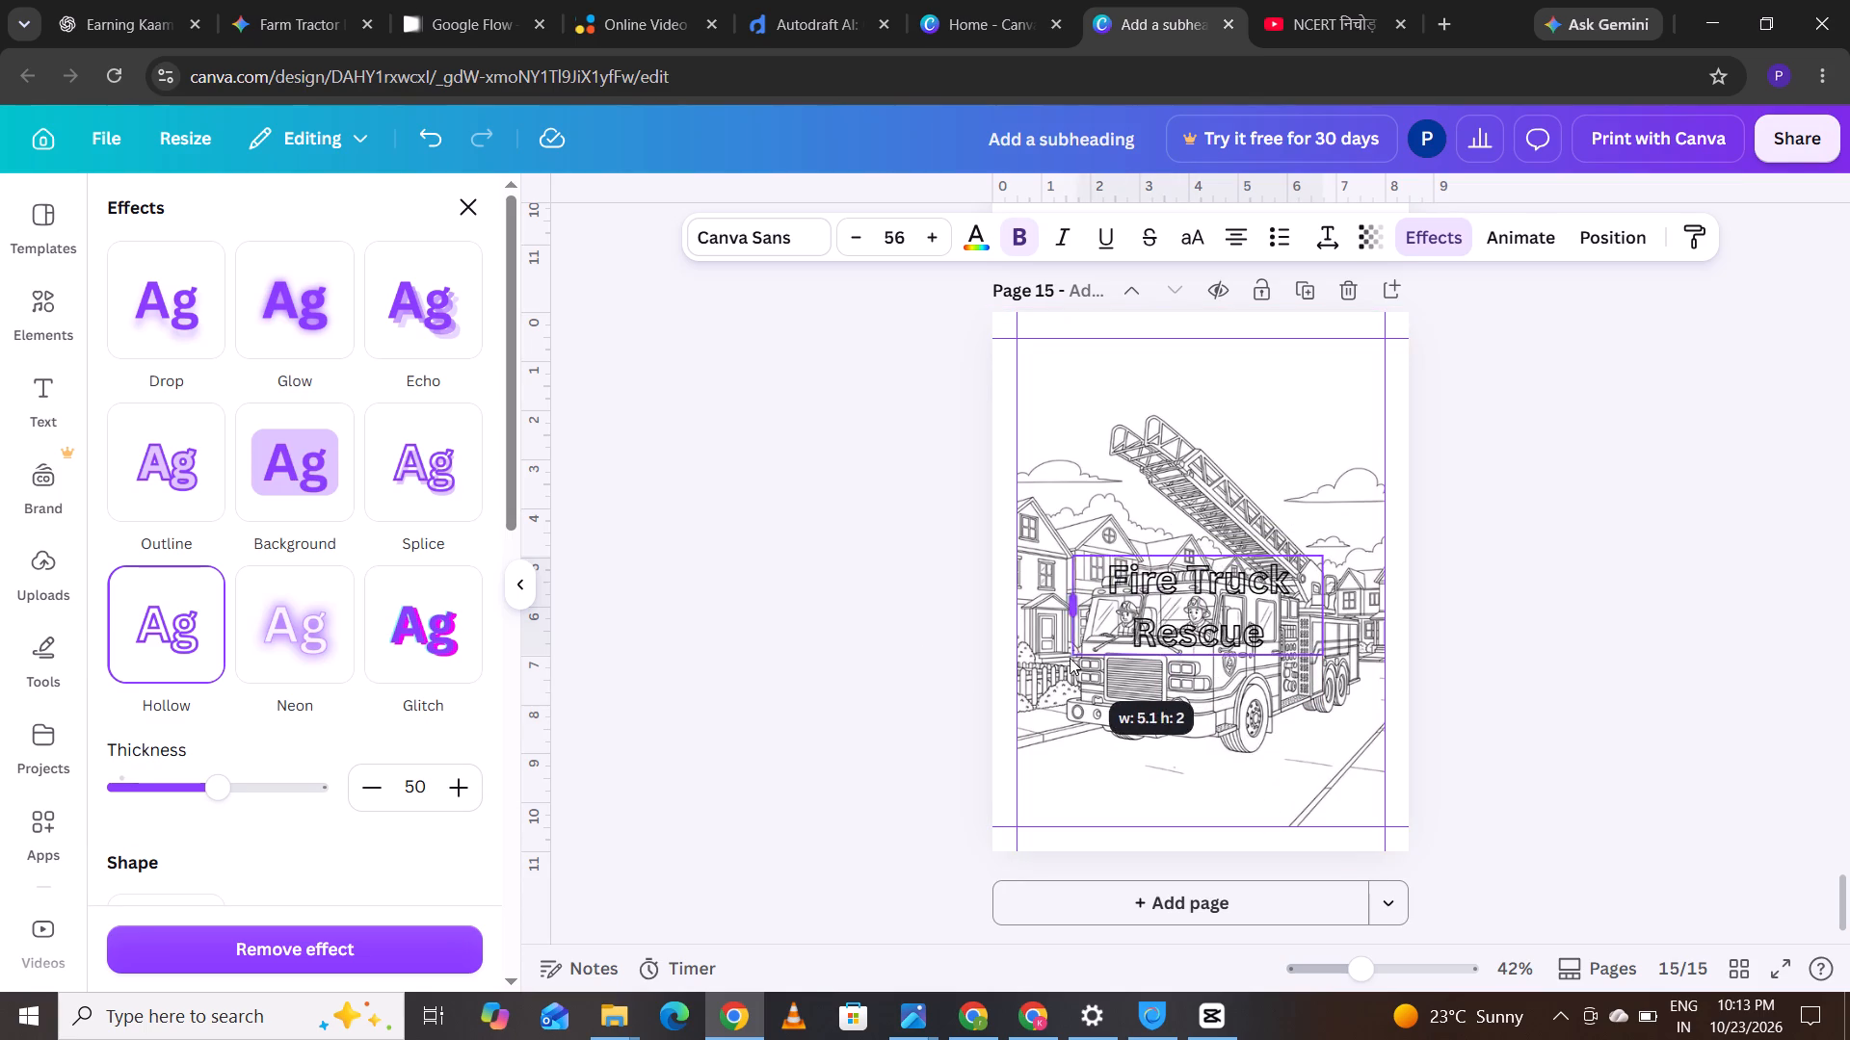
drag(1070, 658, 943, 664)
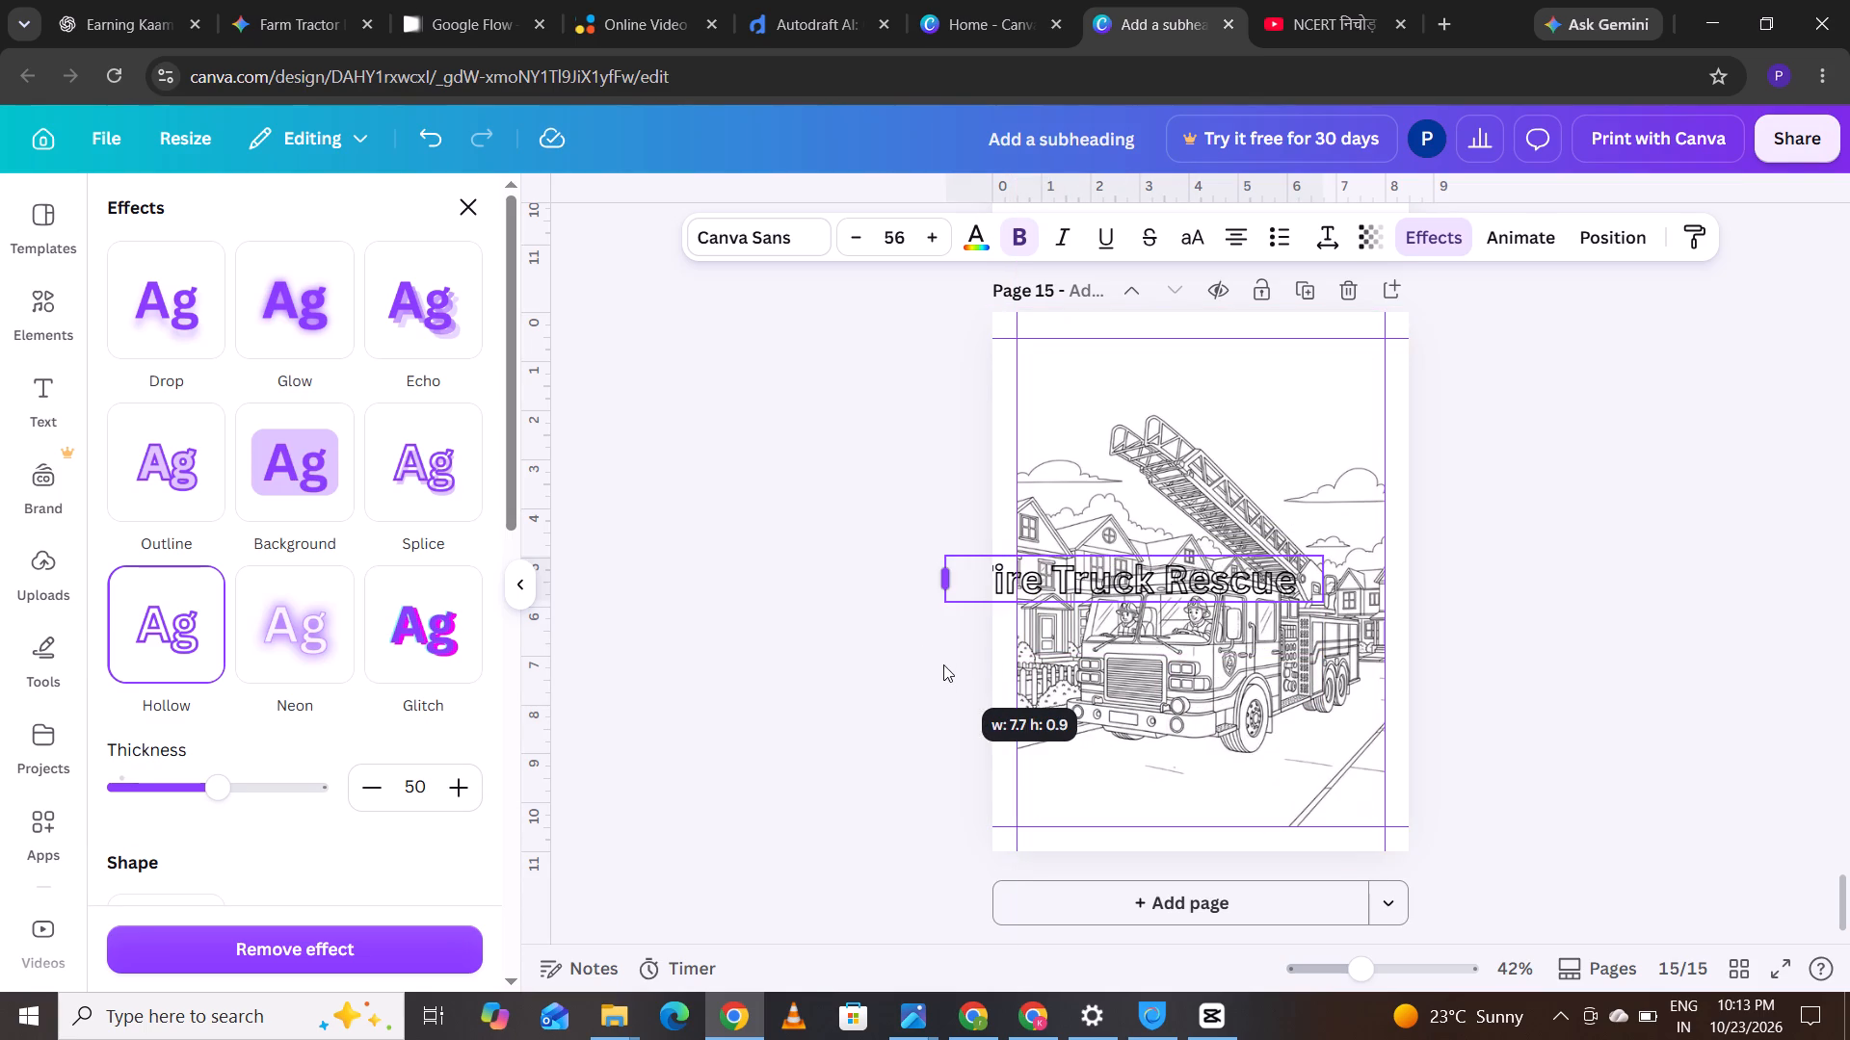
drag(943, 664, 1003, 663)
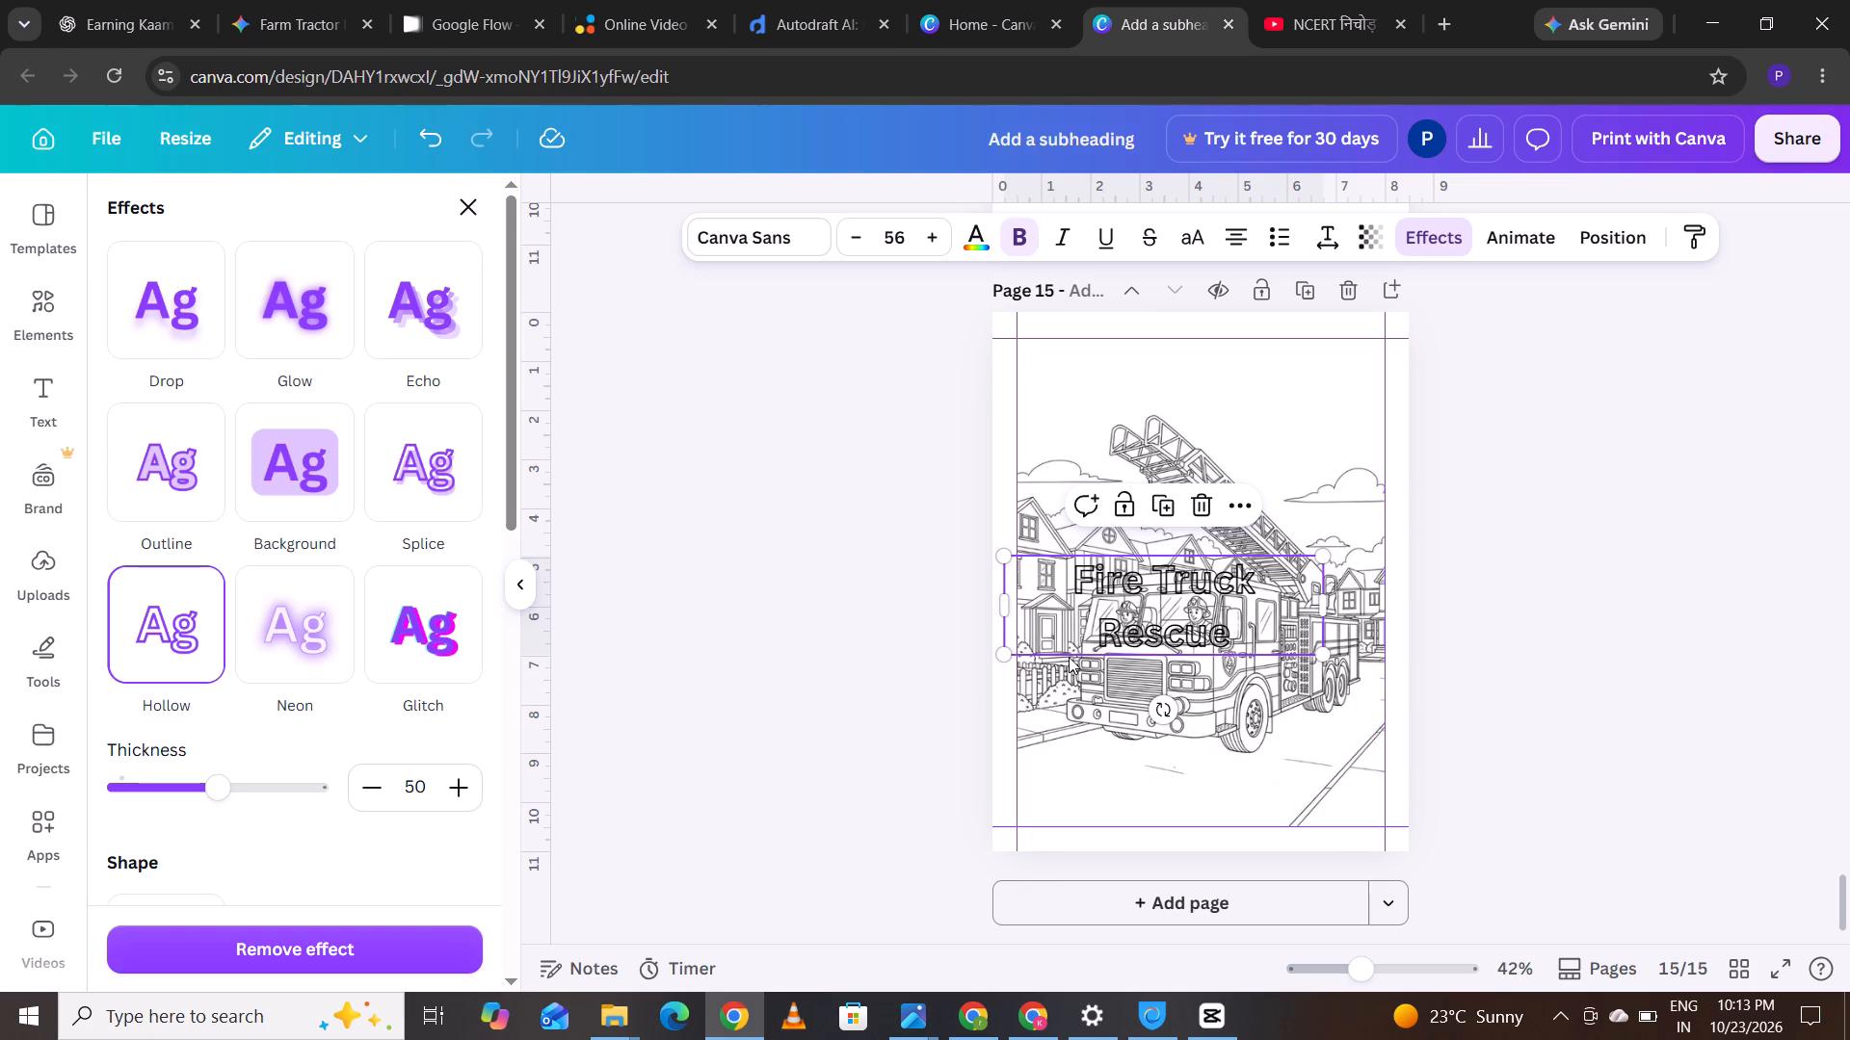
click(851, 249)
click(851, 249)
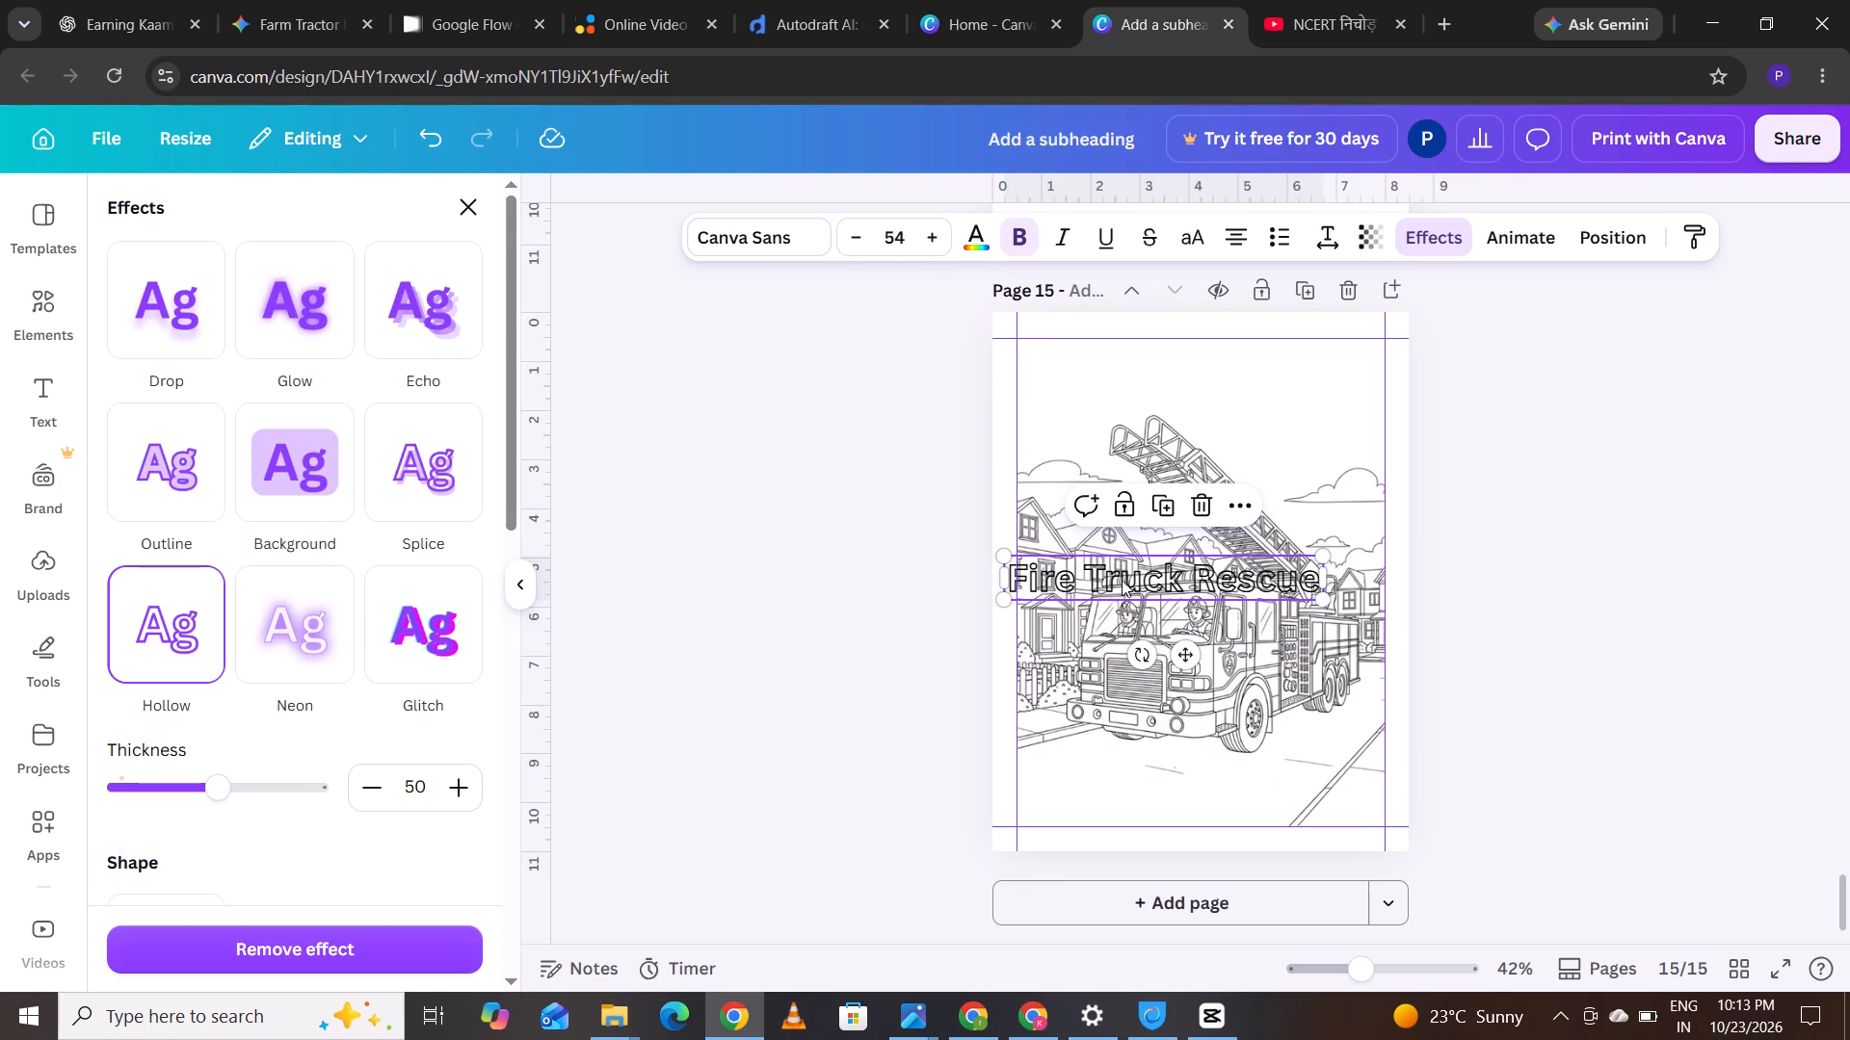
Move the Fire Truck Rescue title above the drawing, centred on the page just below the top margin guide.
drag(1183, 659, 1217, 437)
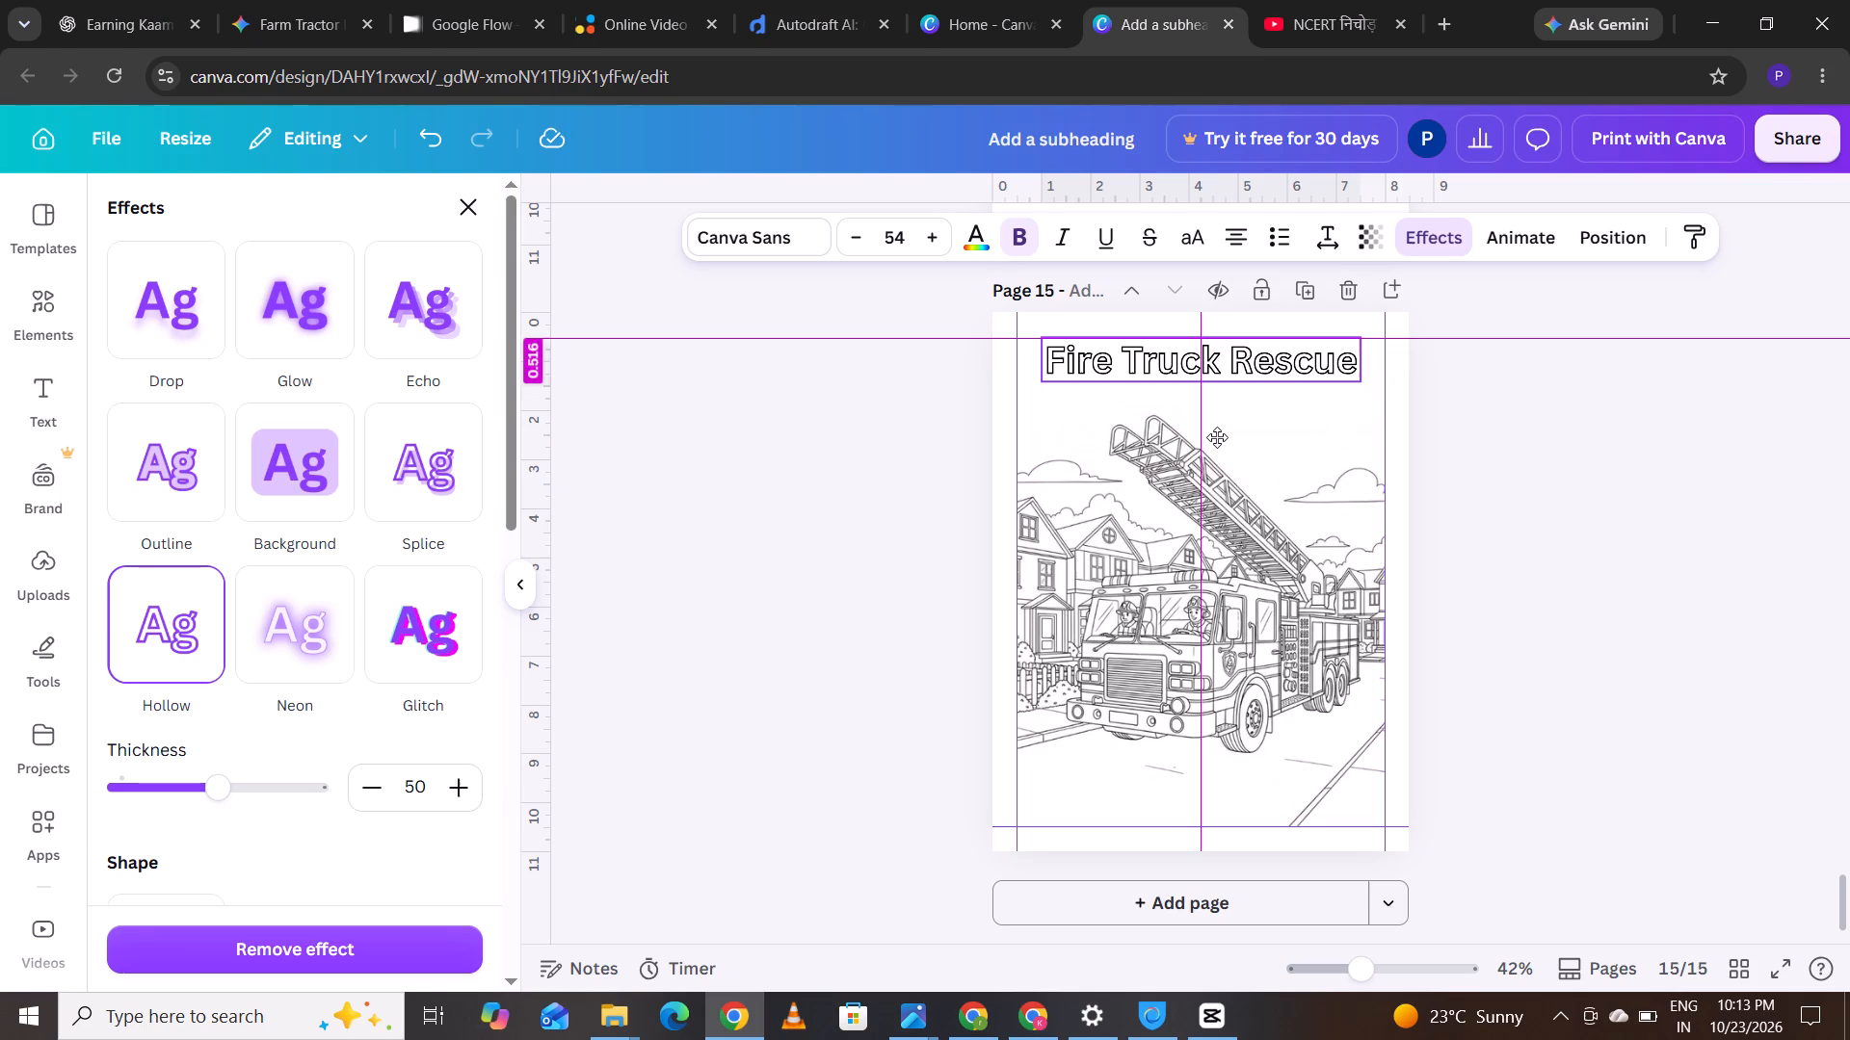
drag(1217, 437, 1217, 440)
drag(1217, 440, 1217, 443)
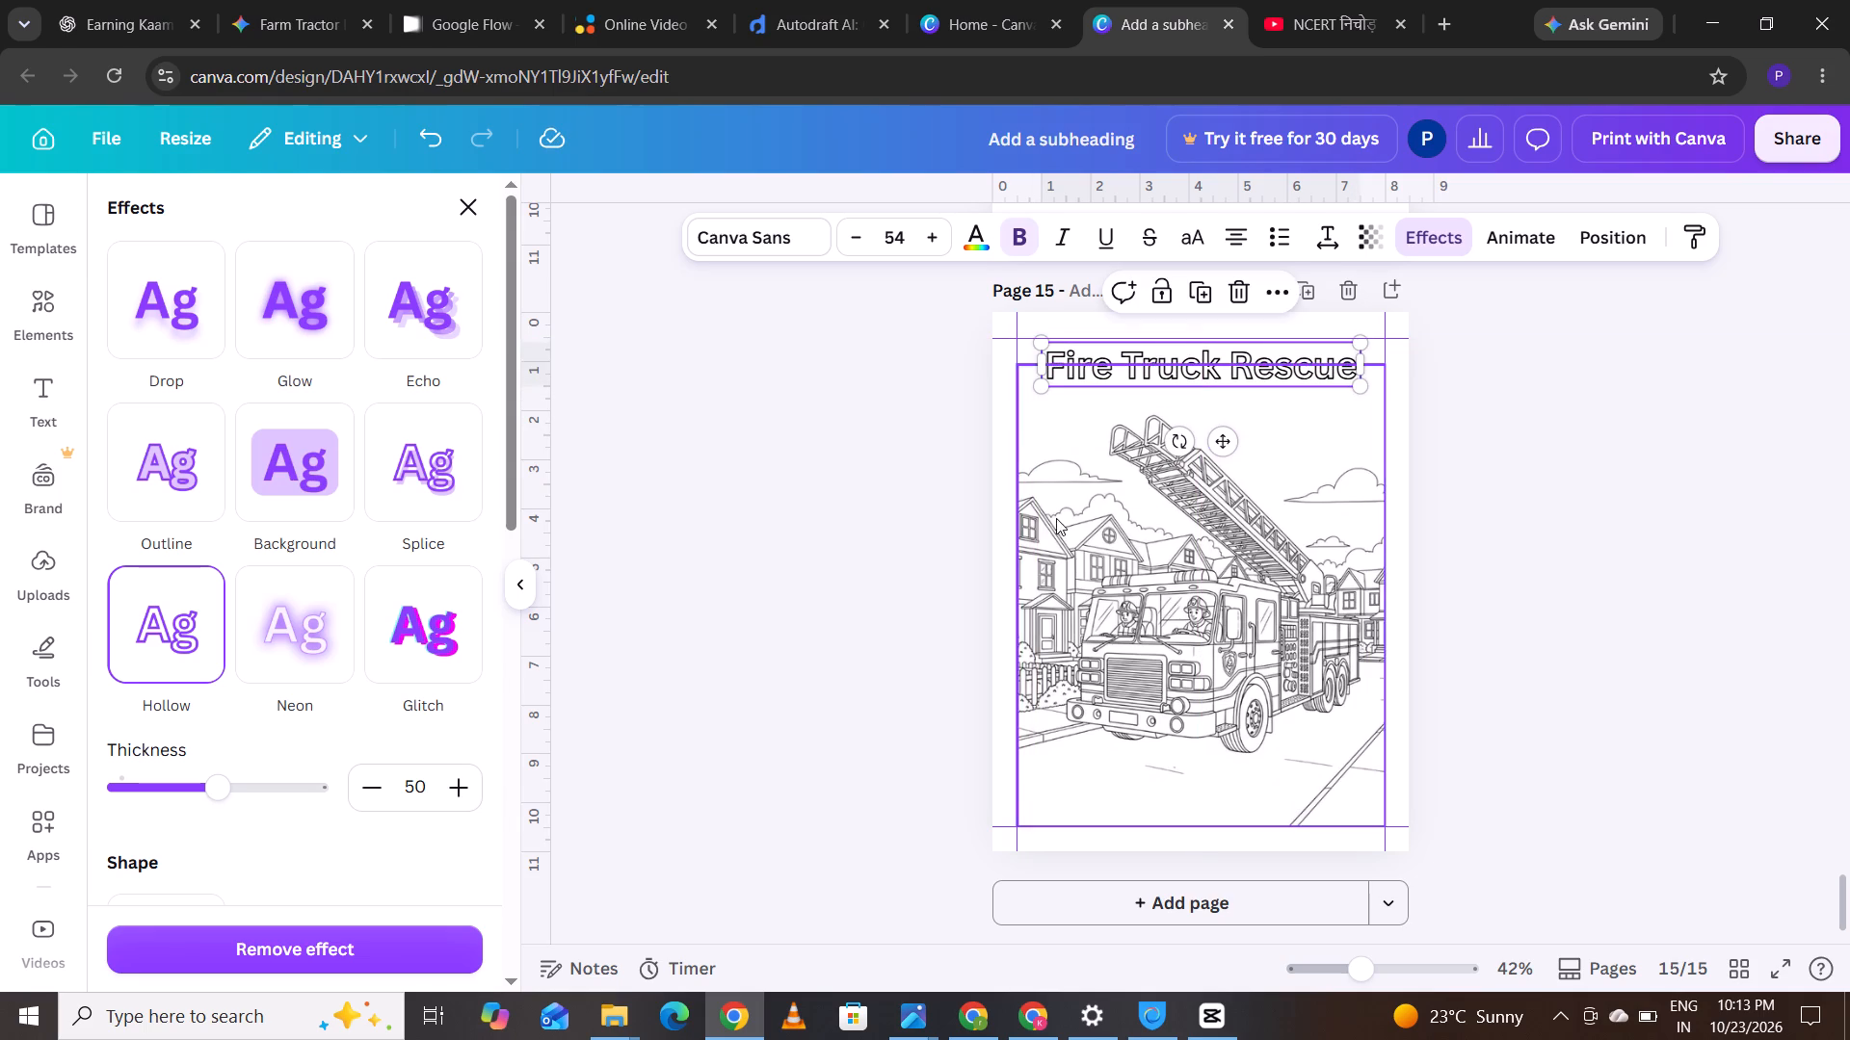
click(926, 556)
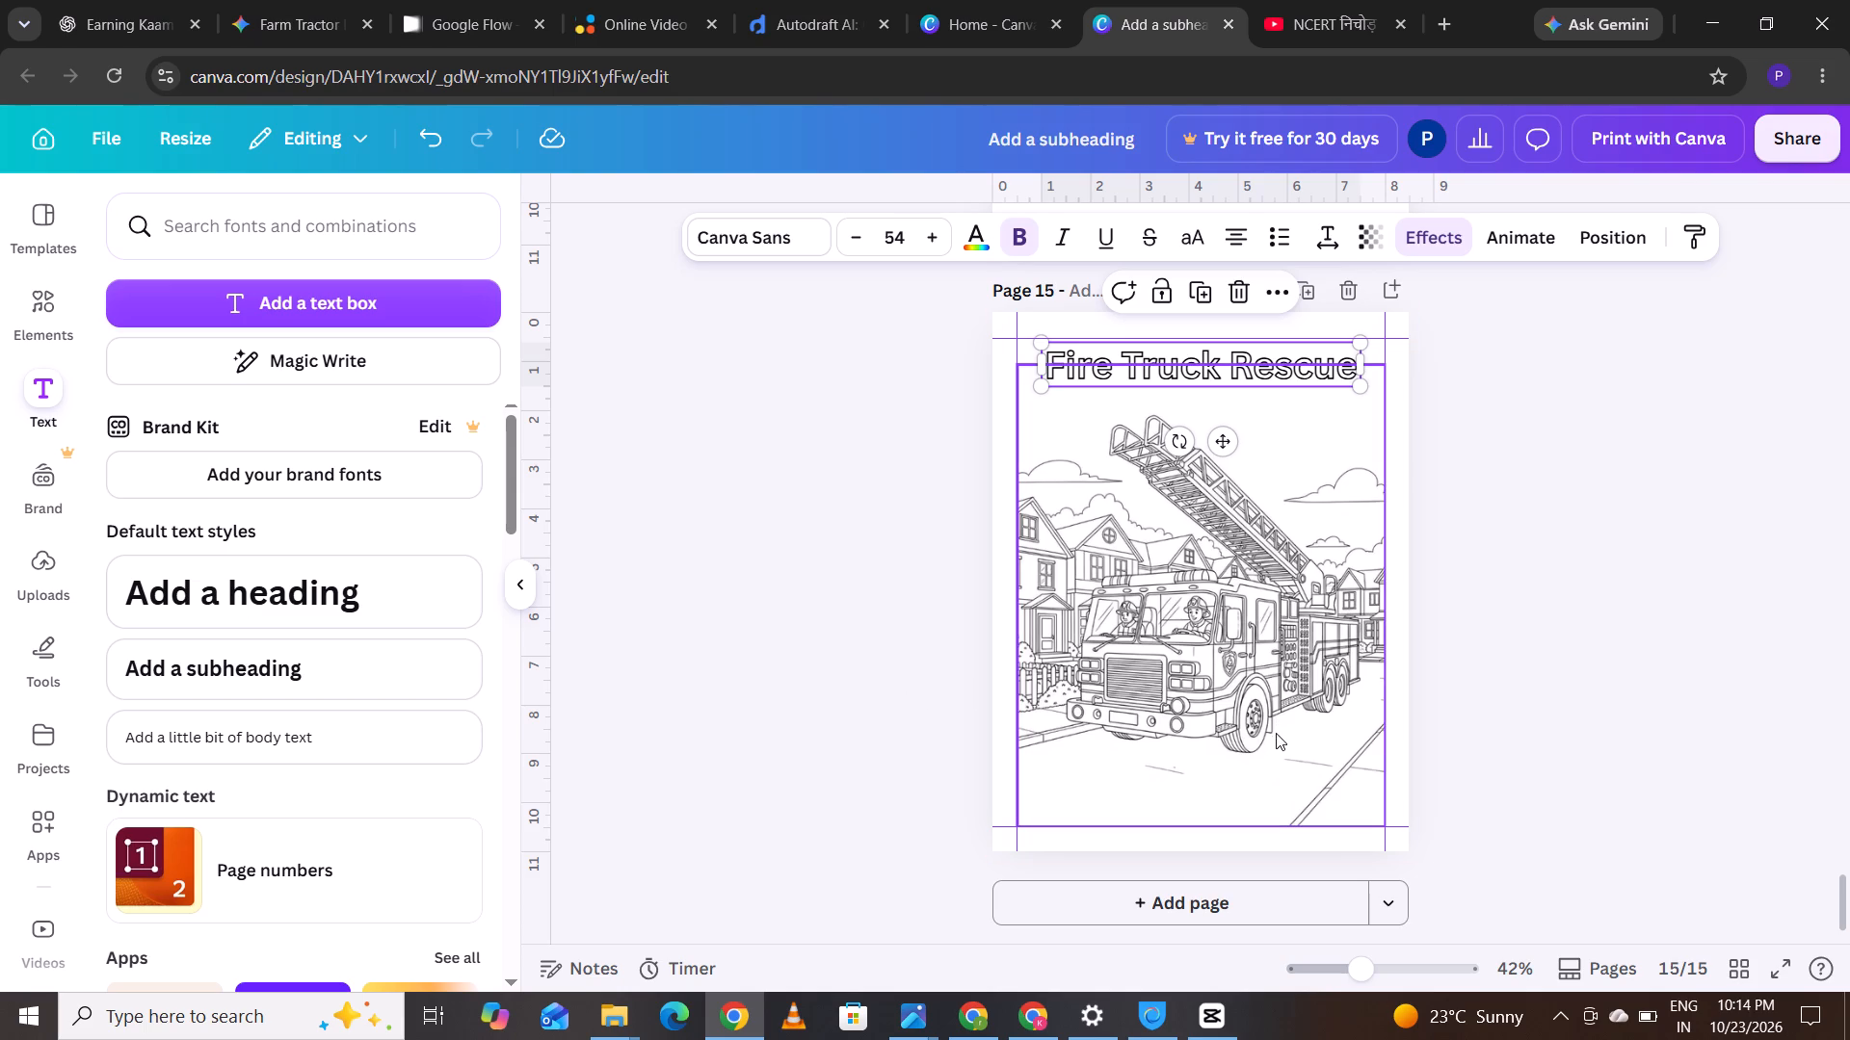
Add page 17 after the blank page 16.
click(1226, 916)
Look through the uploaded images for a black-and-white drawing to use on page 17.
click(35, 572)
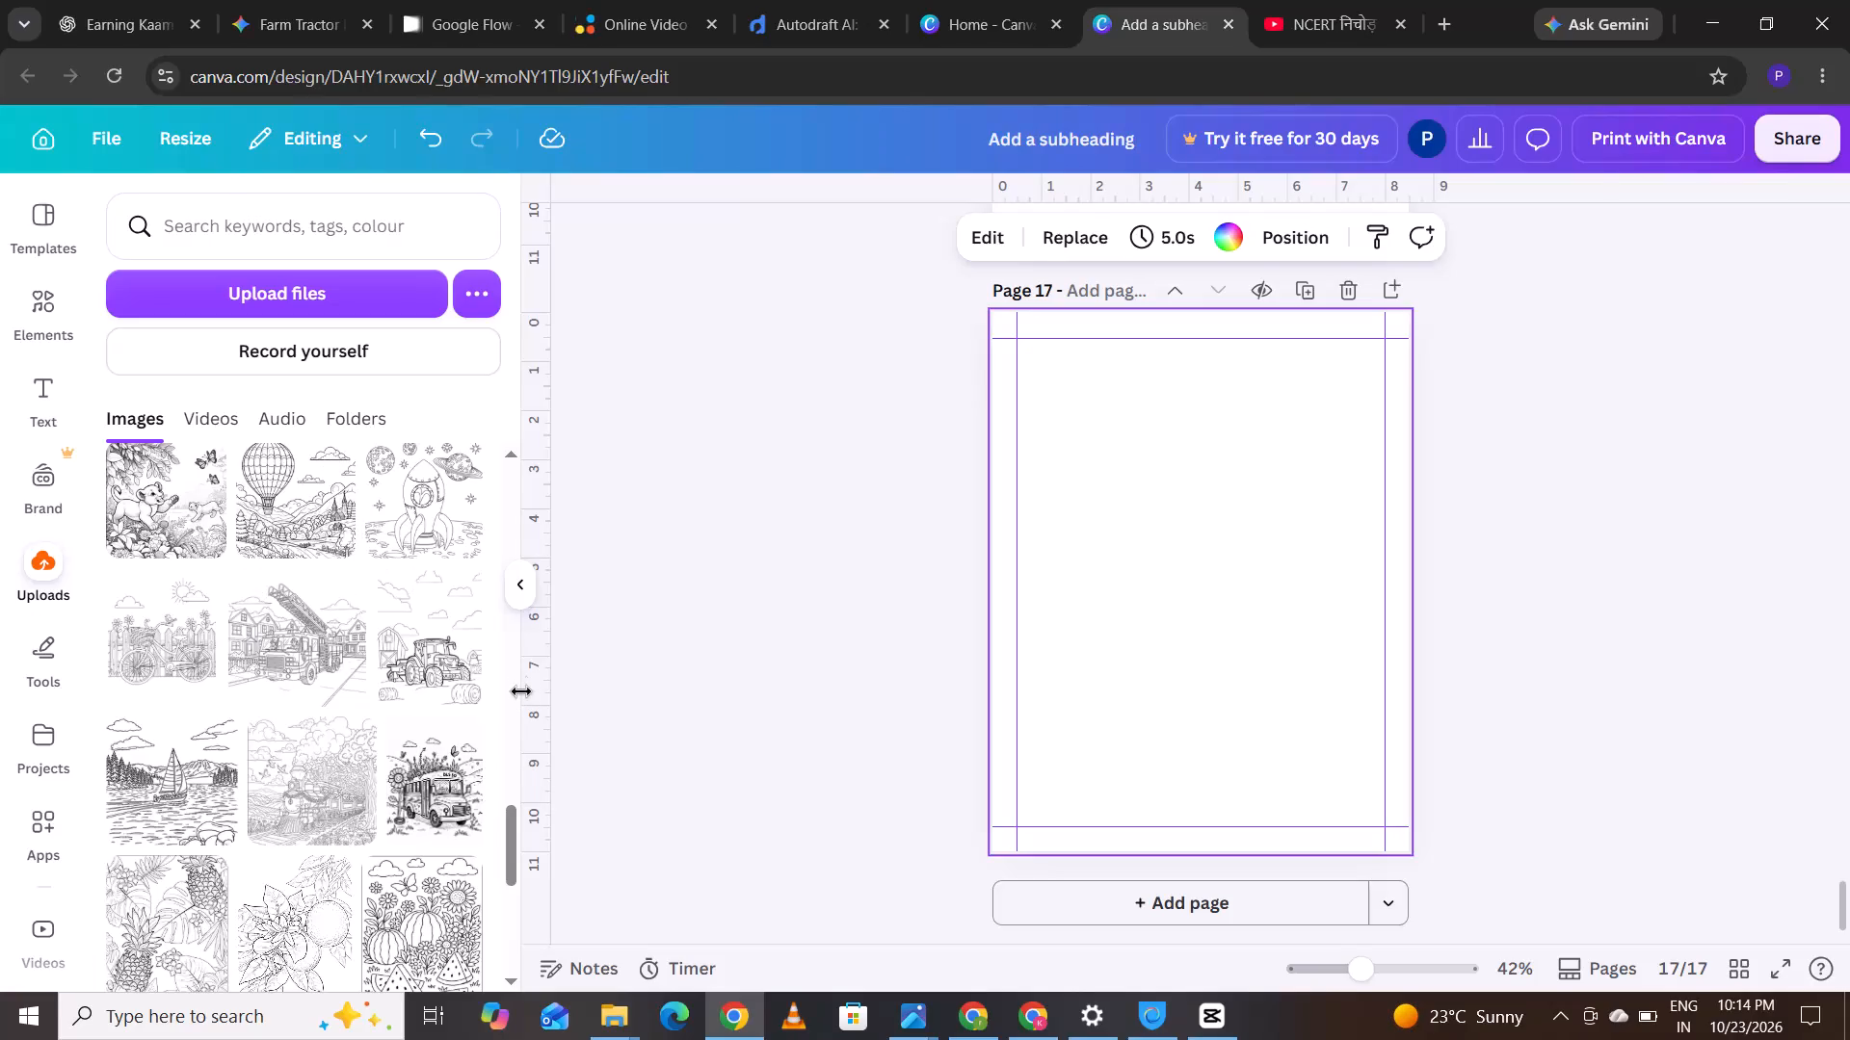
drag(508, 837, 516, 802)
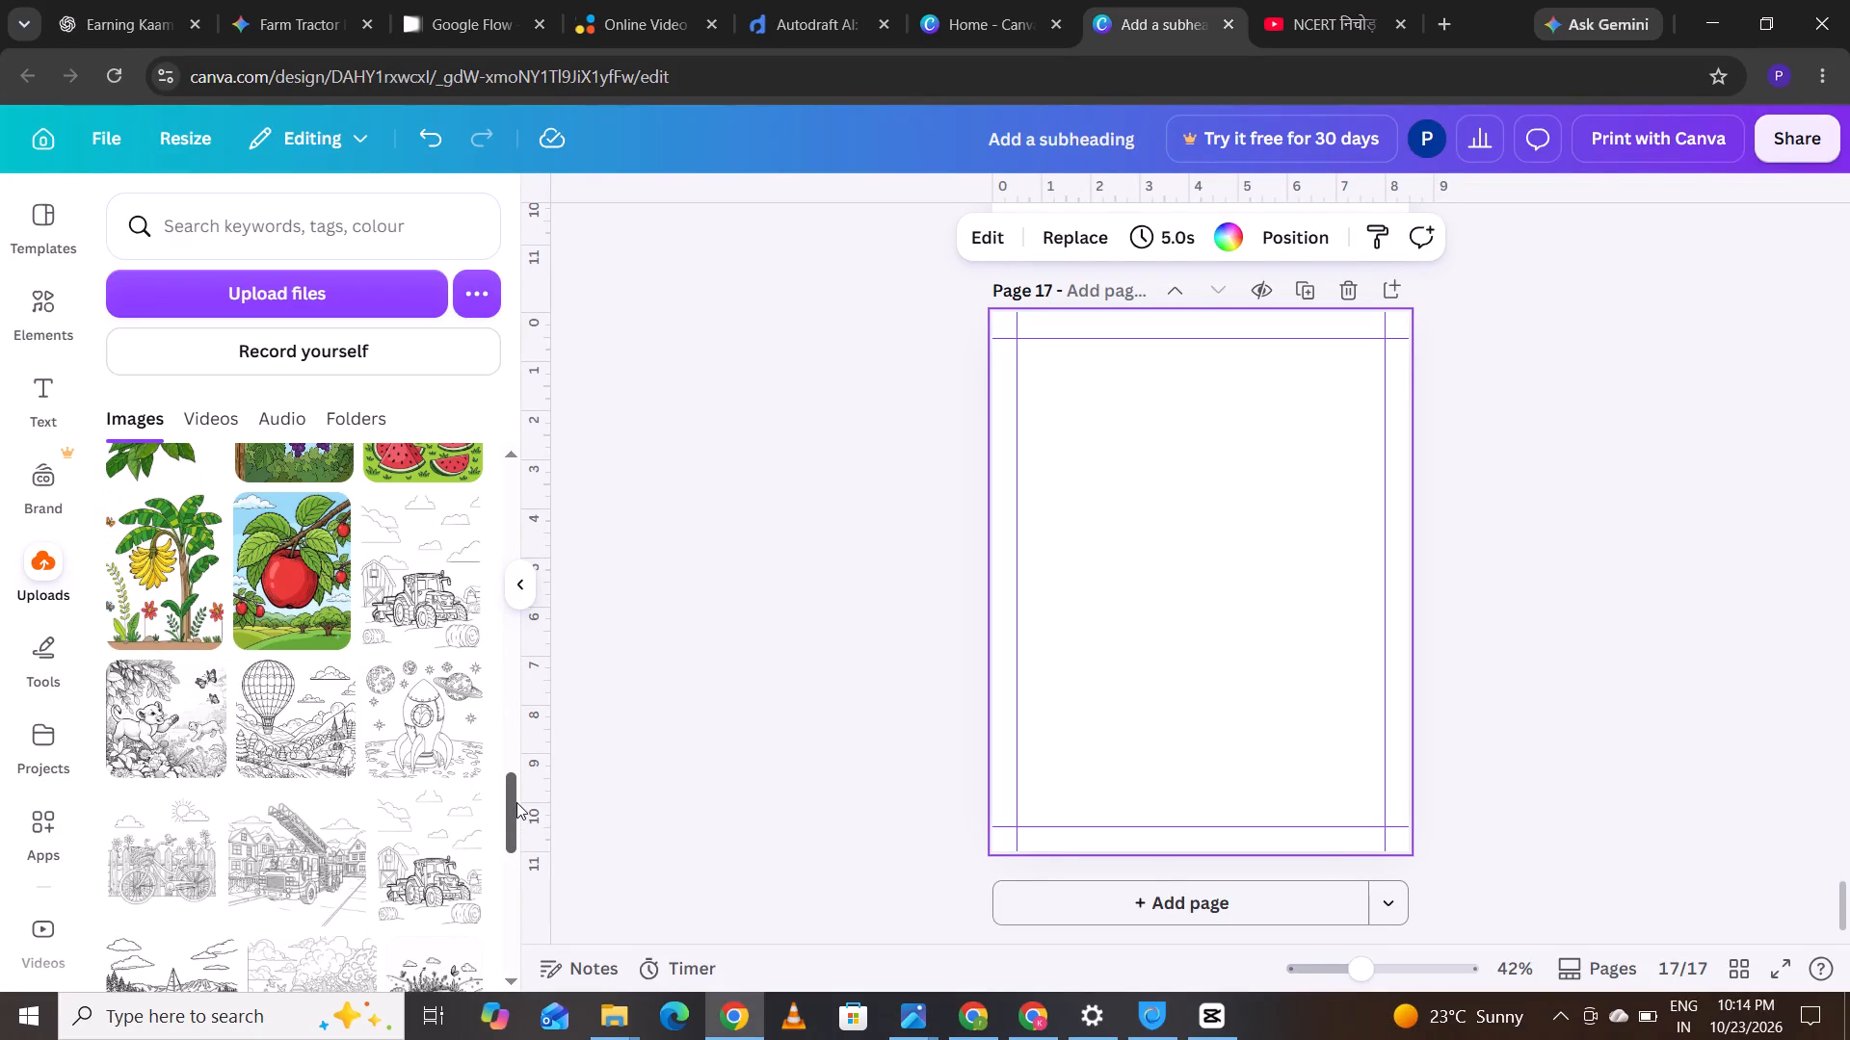
drag(516, 802, 516, 800)
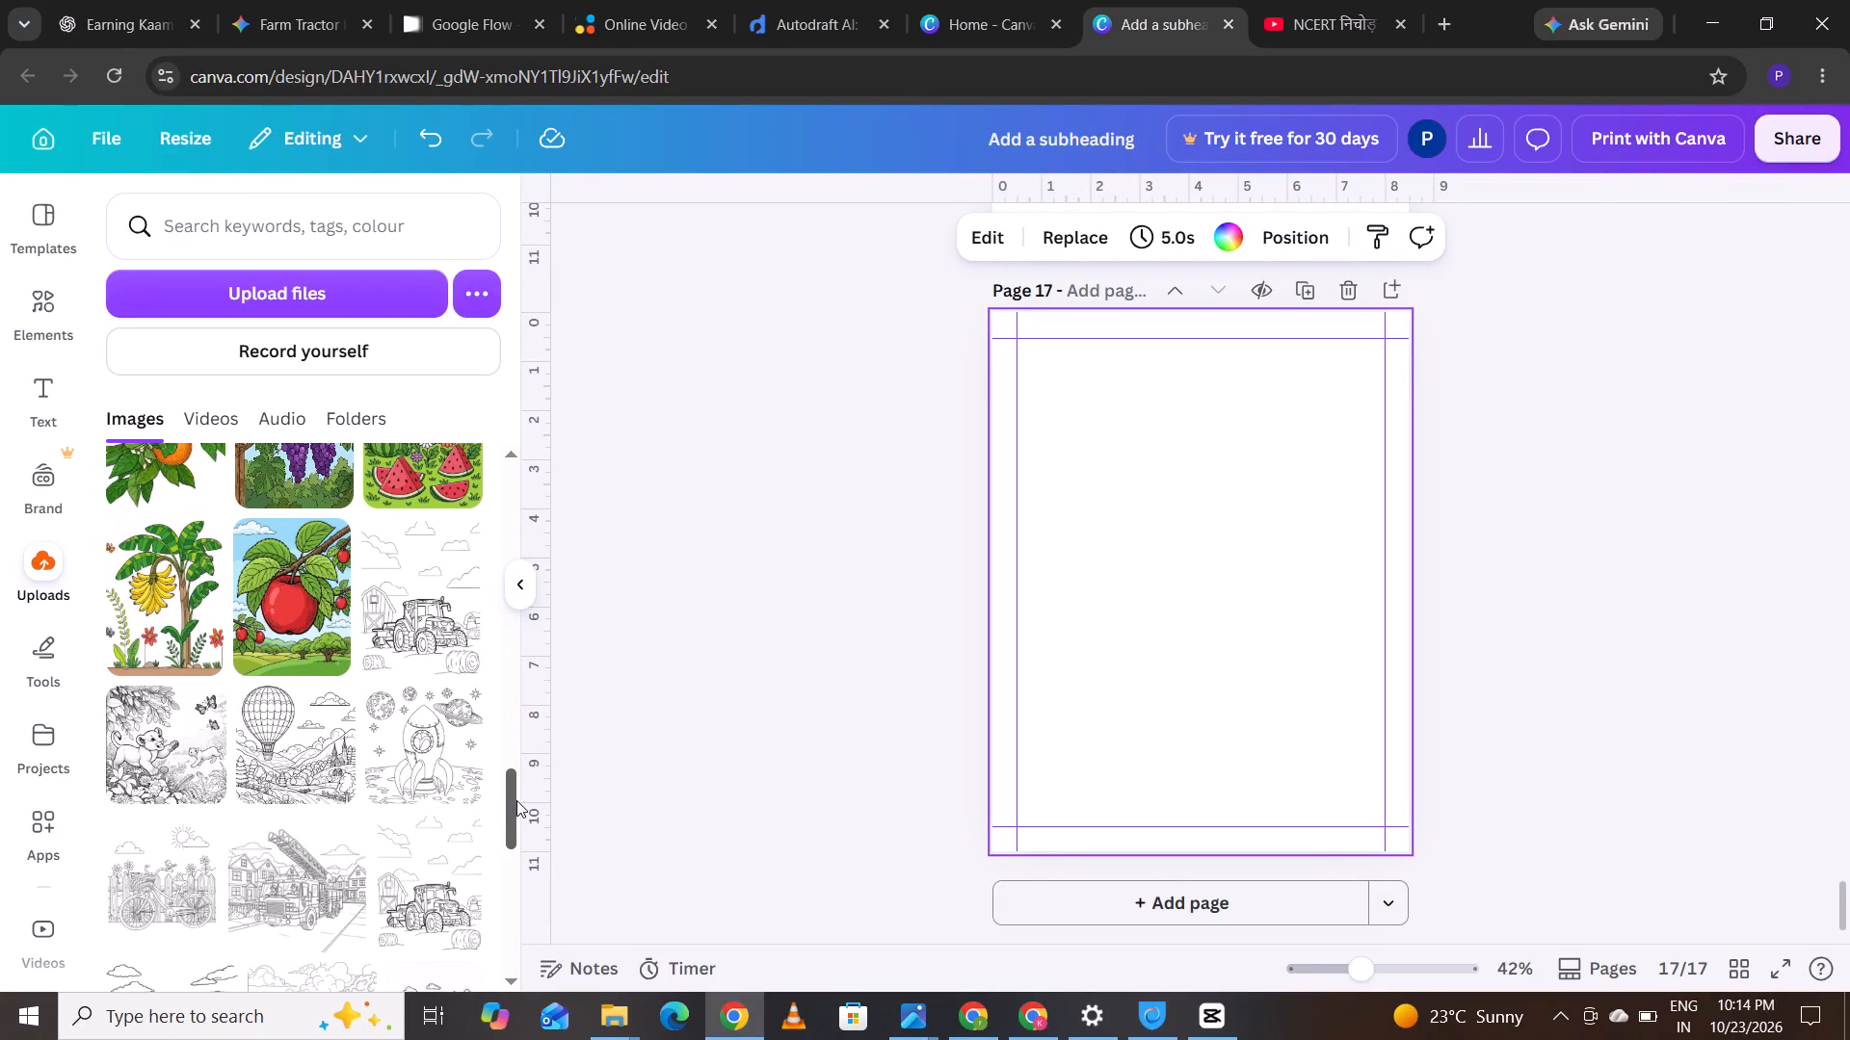
drag(516, 800, 544, 438)
drag(512, 491, 512, 526)
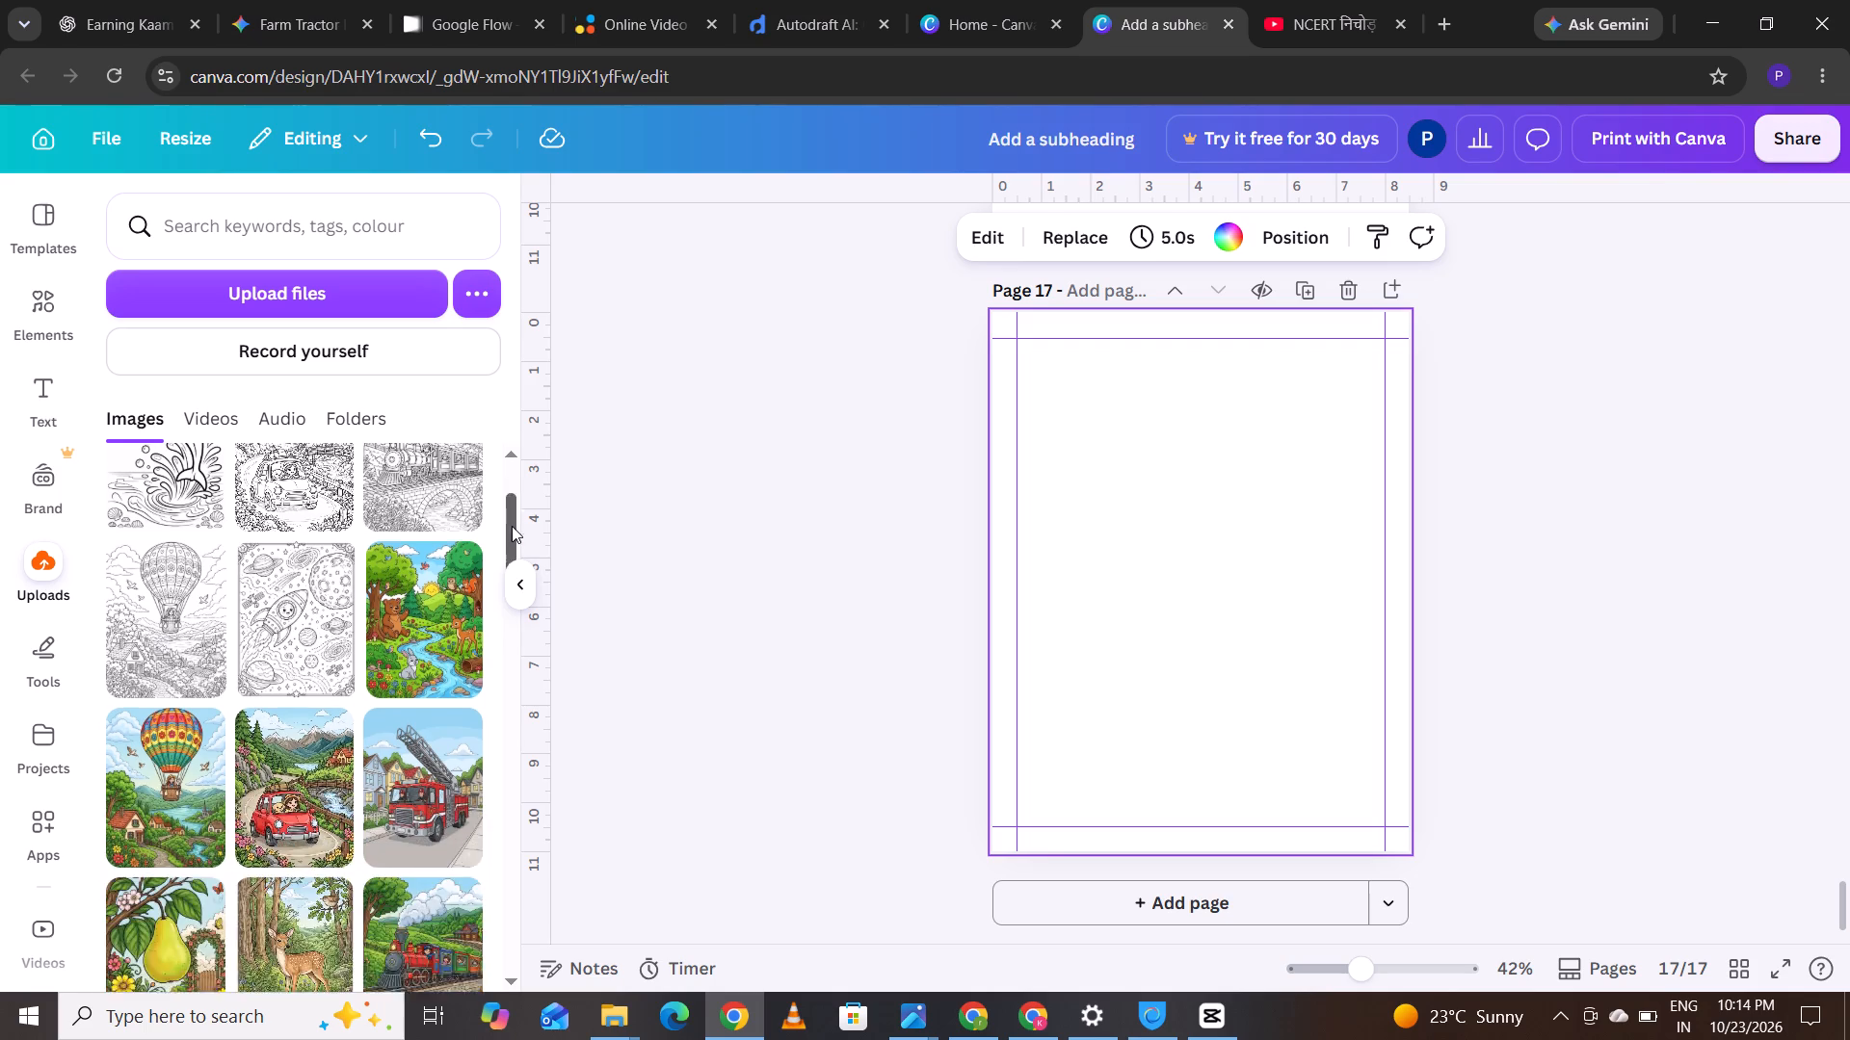
drag(512, 526, 502, 829)
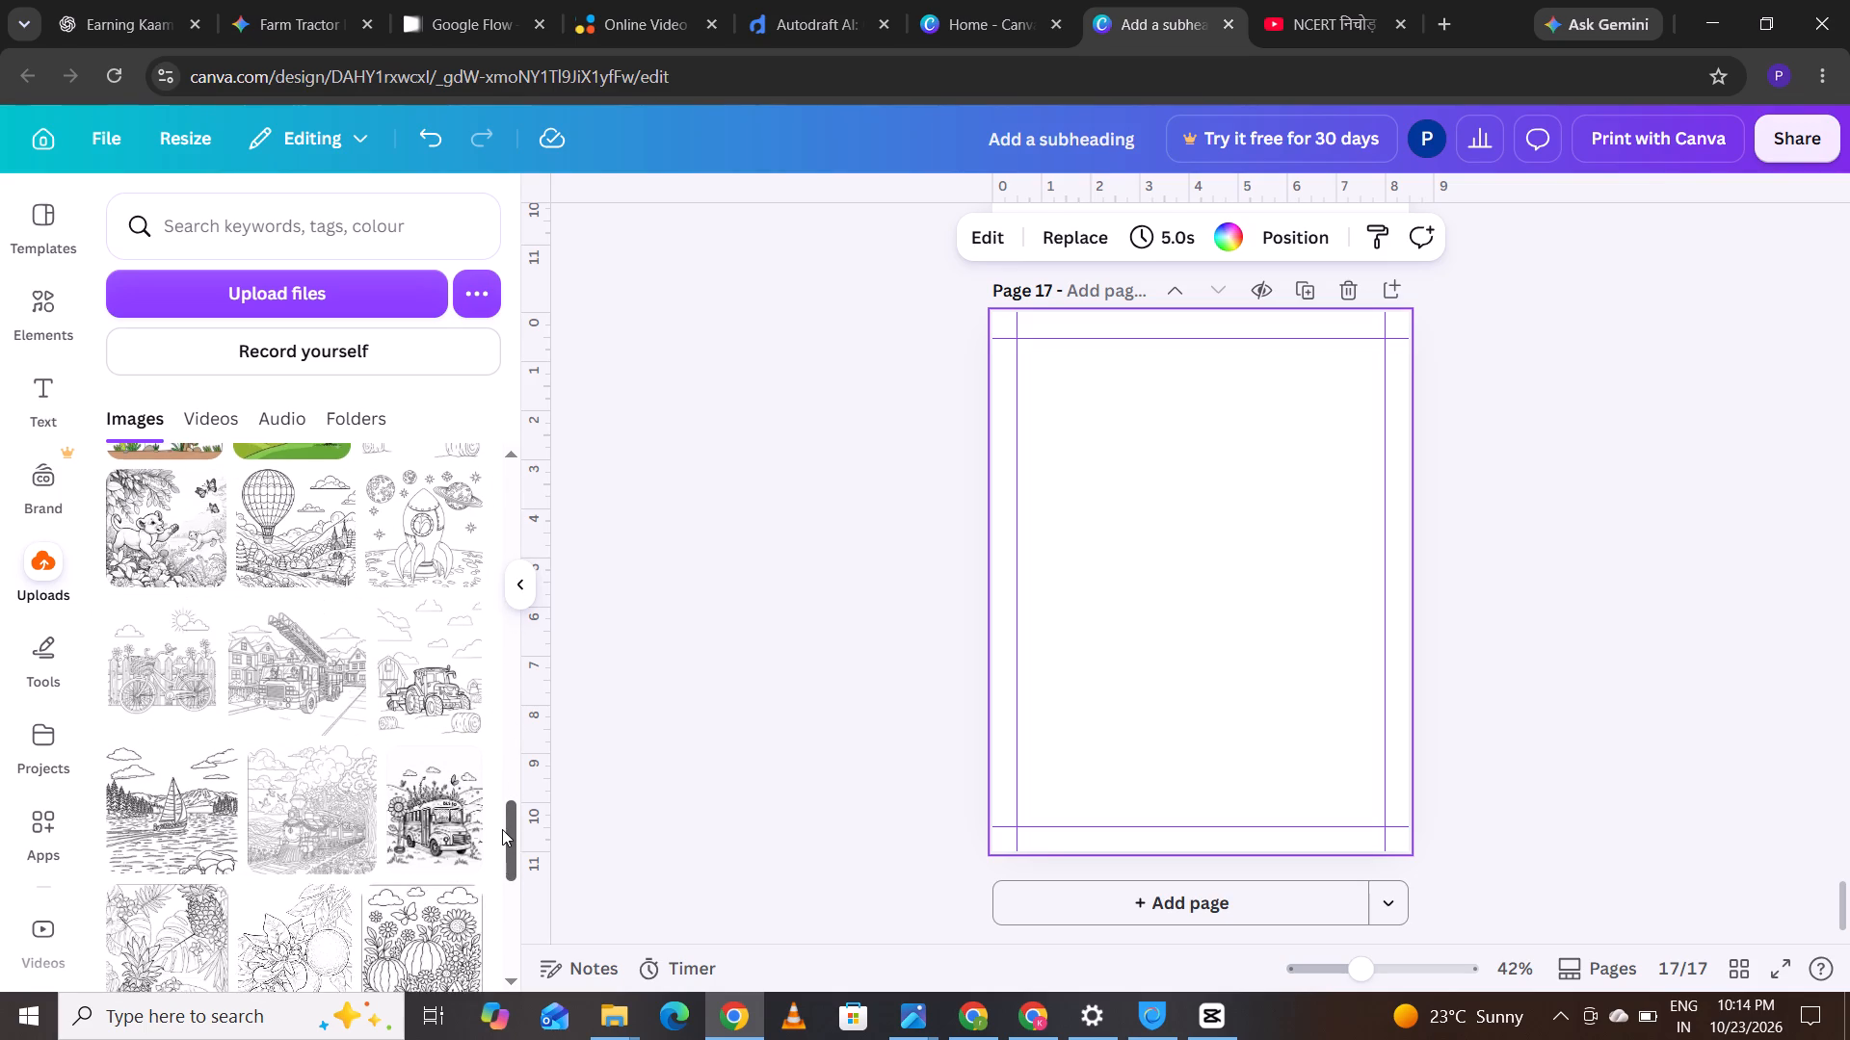
drag(502, 829, 495, 939)
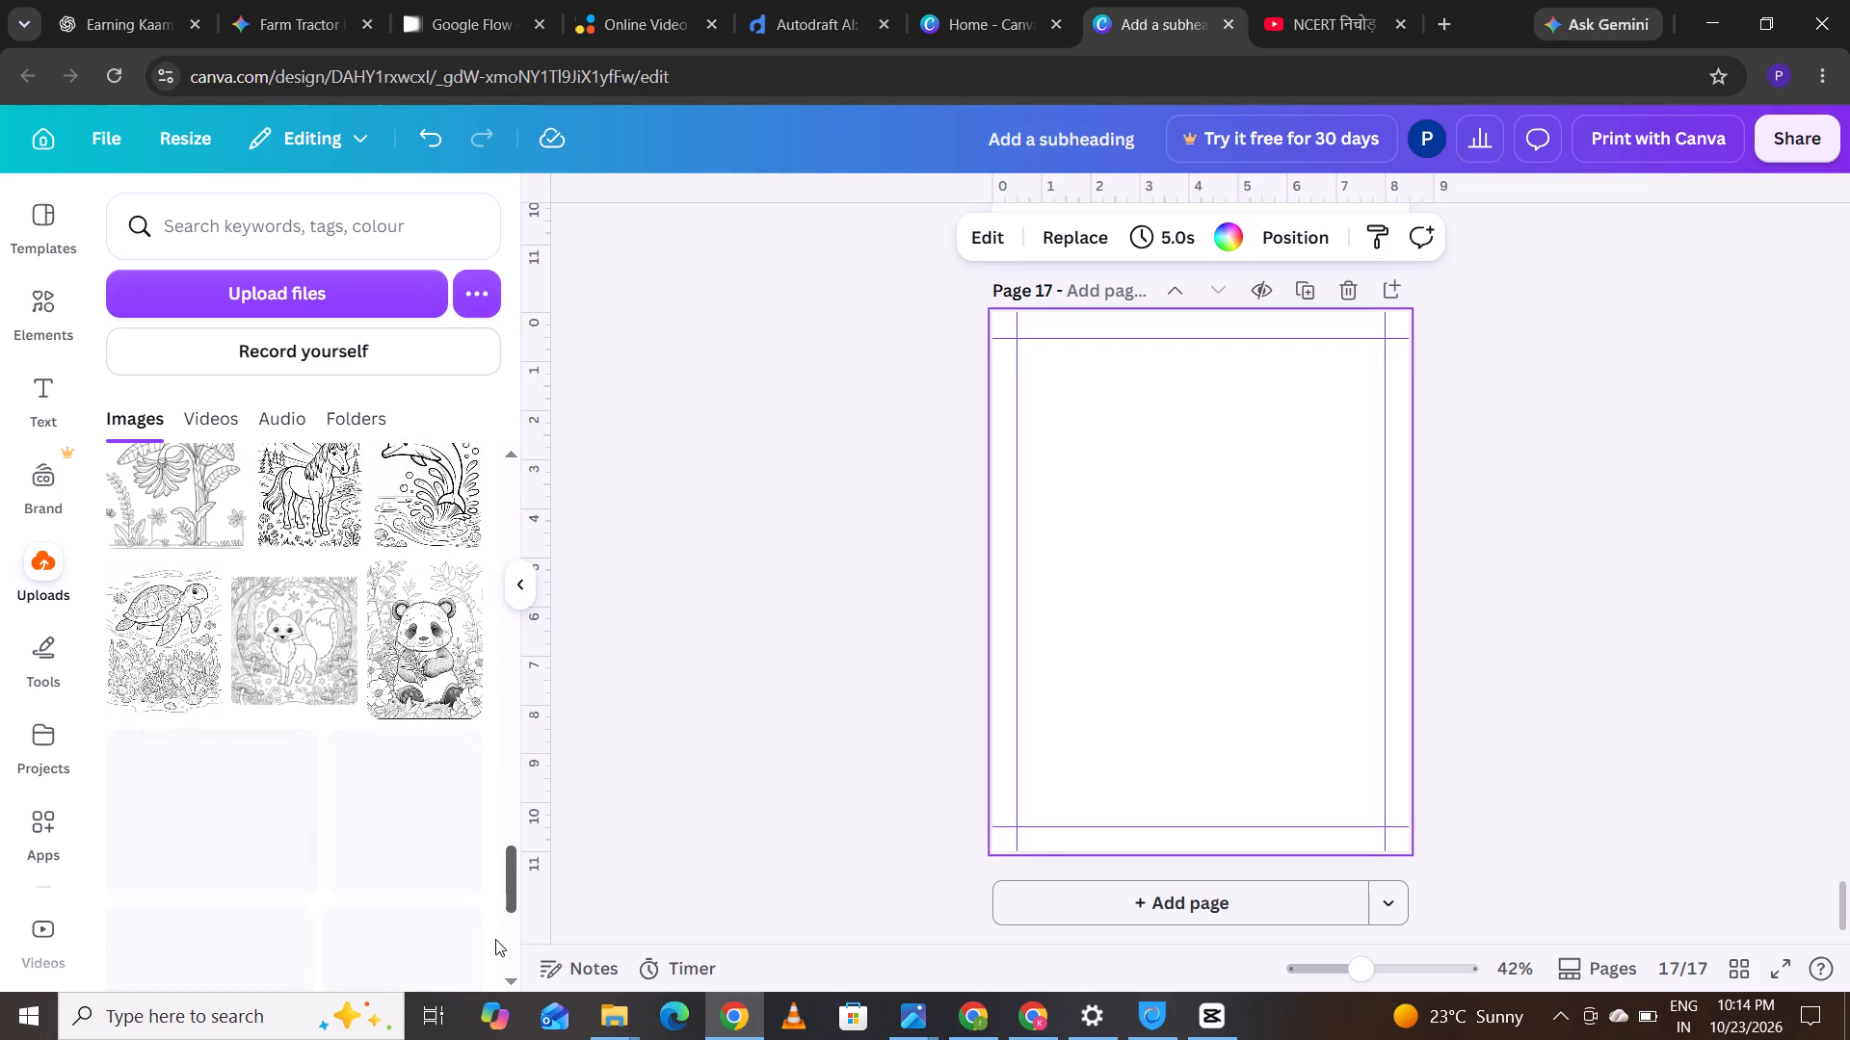
drag(495, 939, 492, 960)
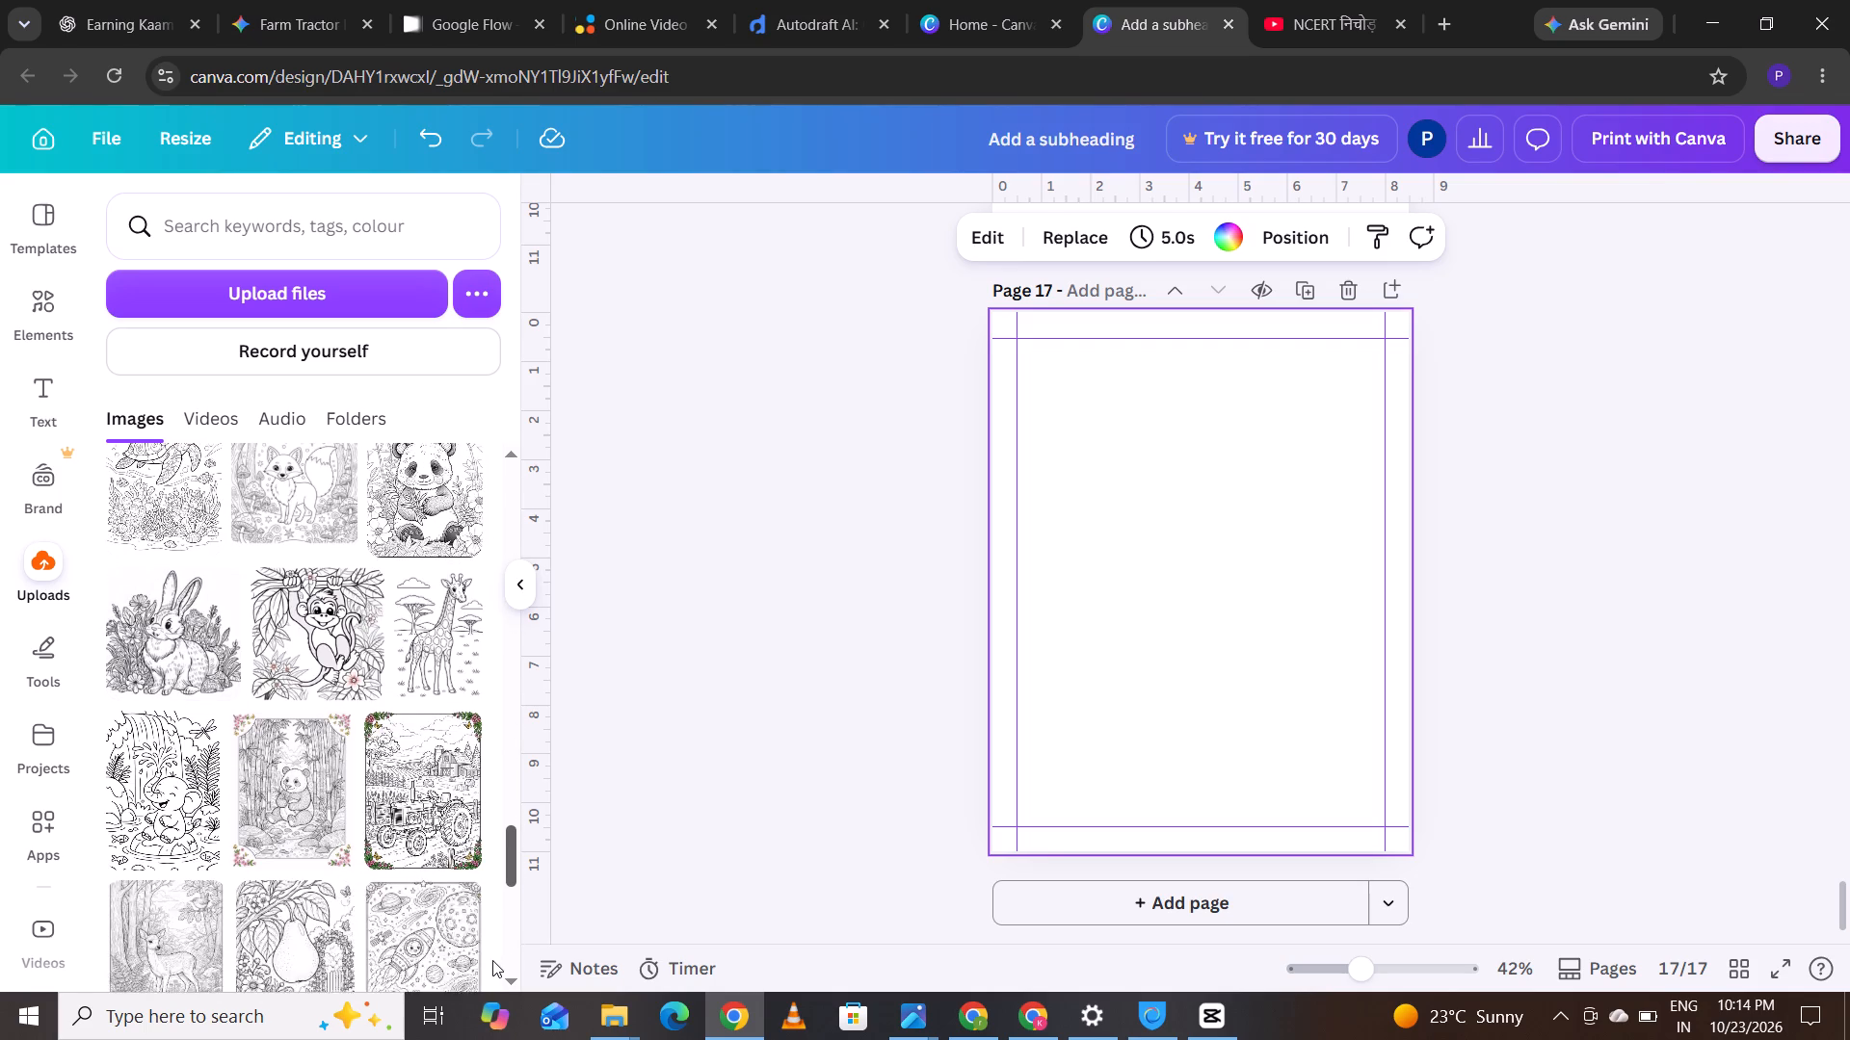
drag(492, 960, 491, 1010)
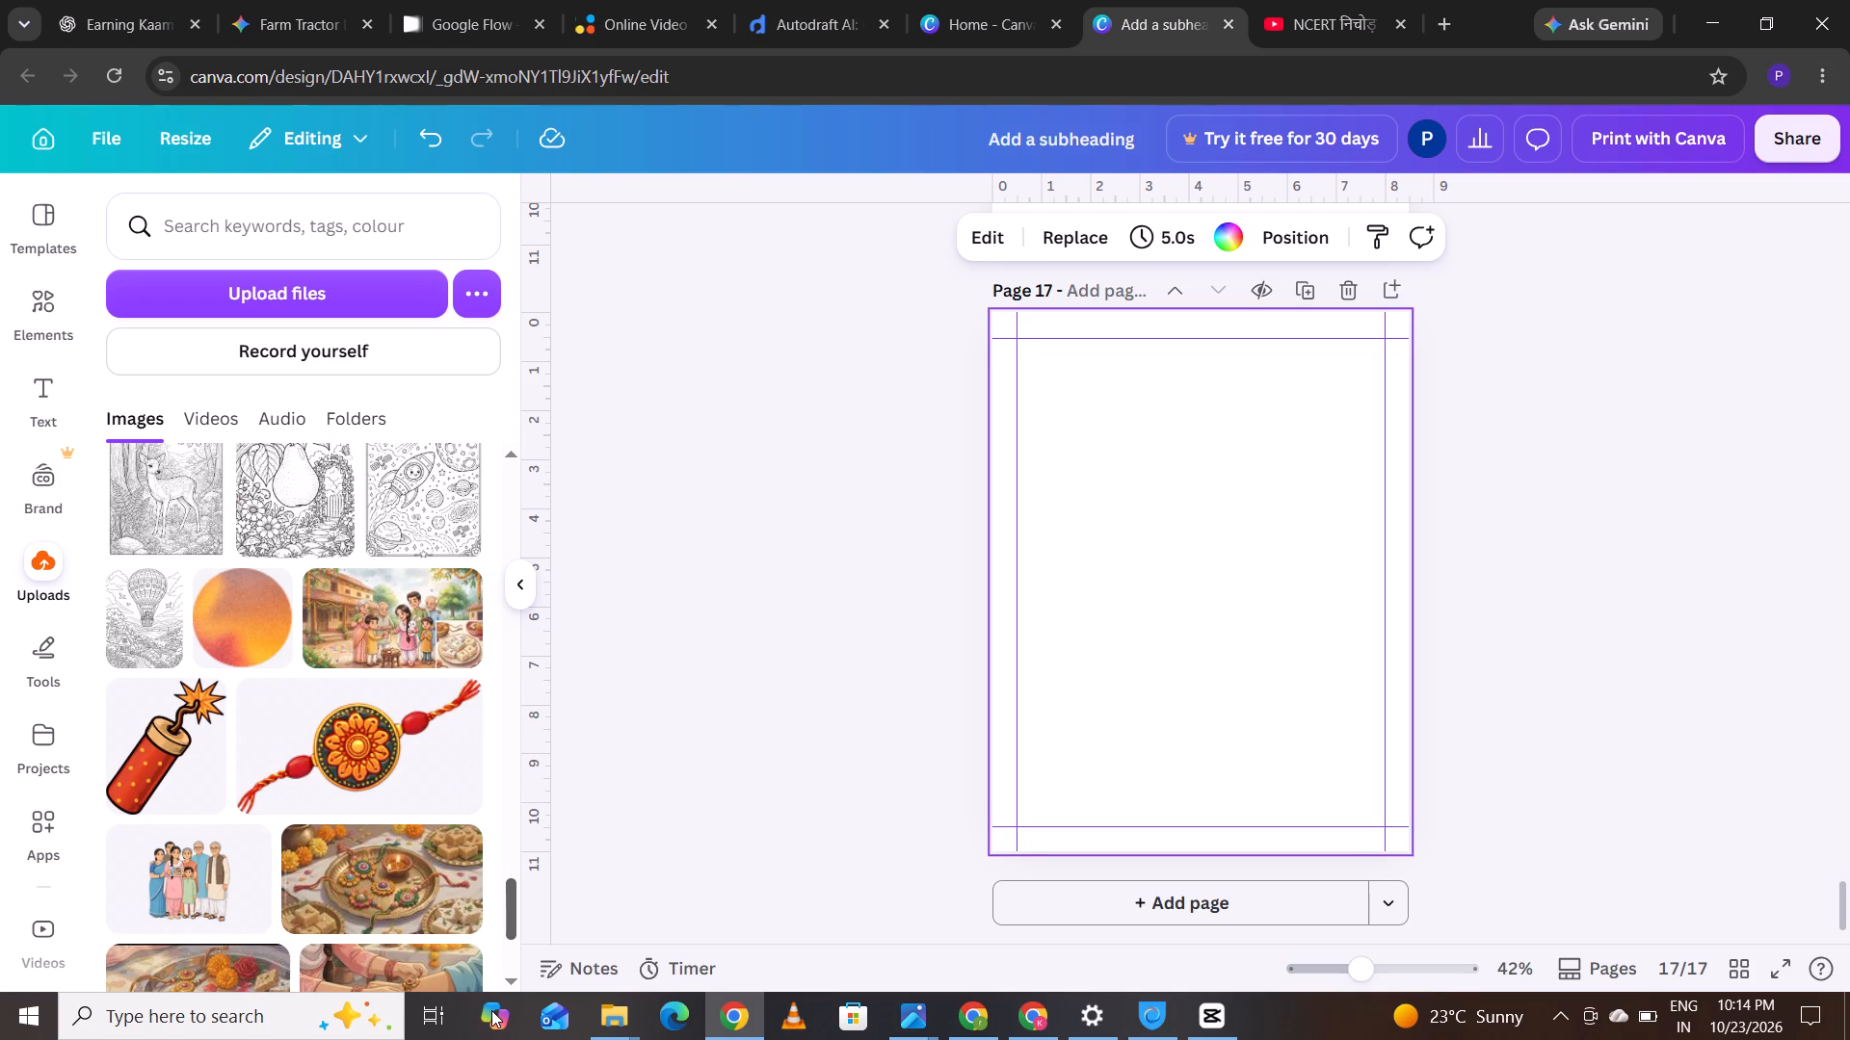
drag(491, 1010, 491, 976)
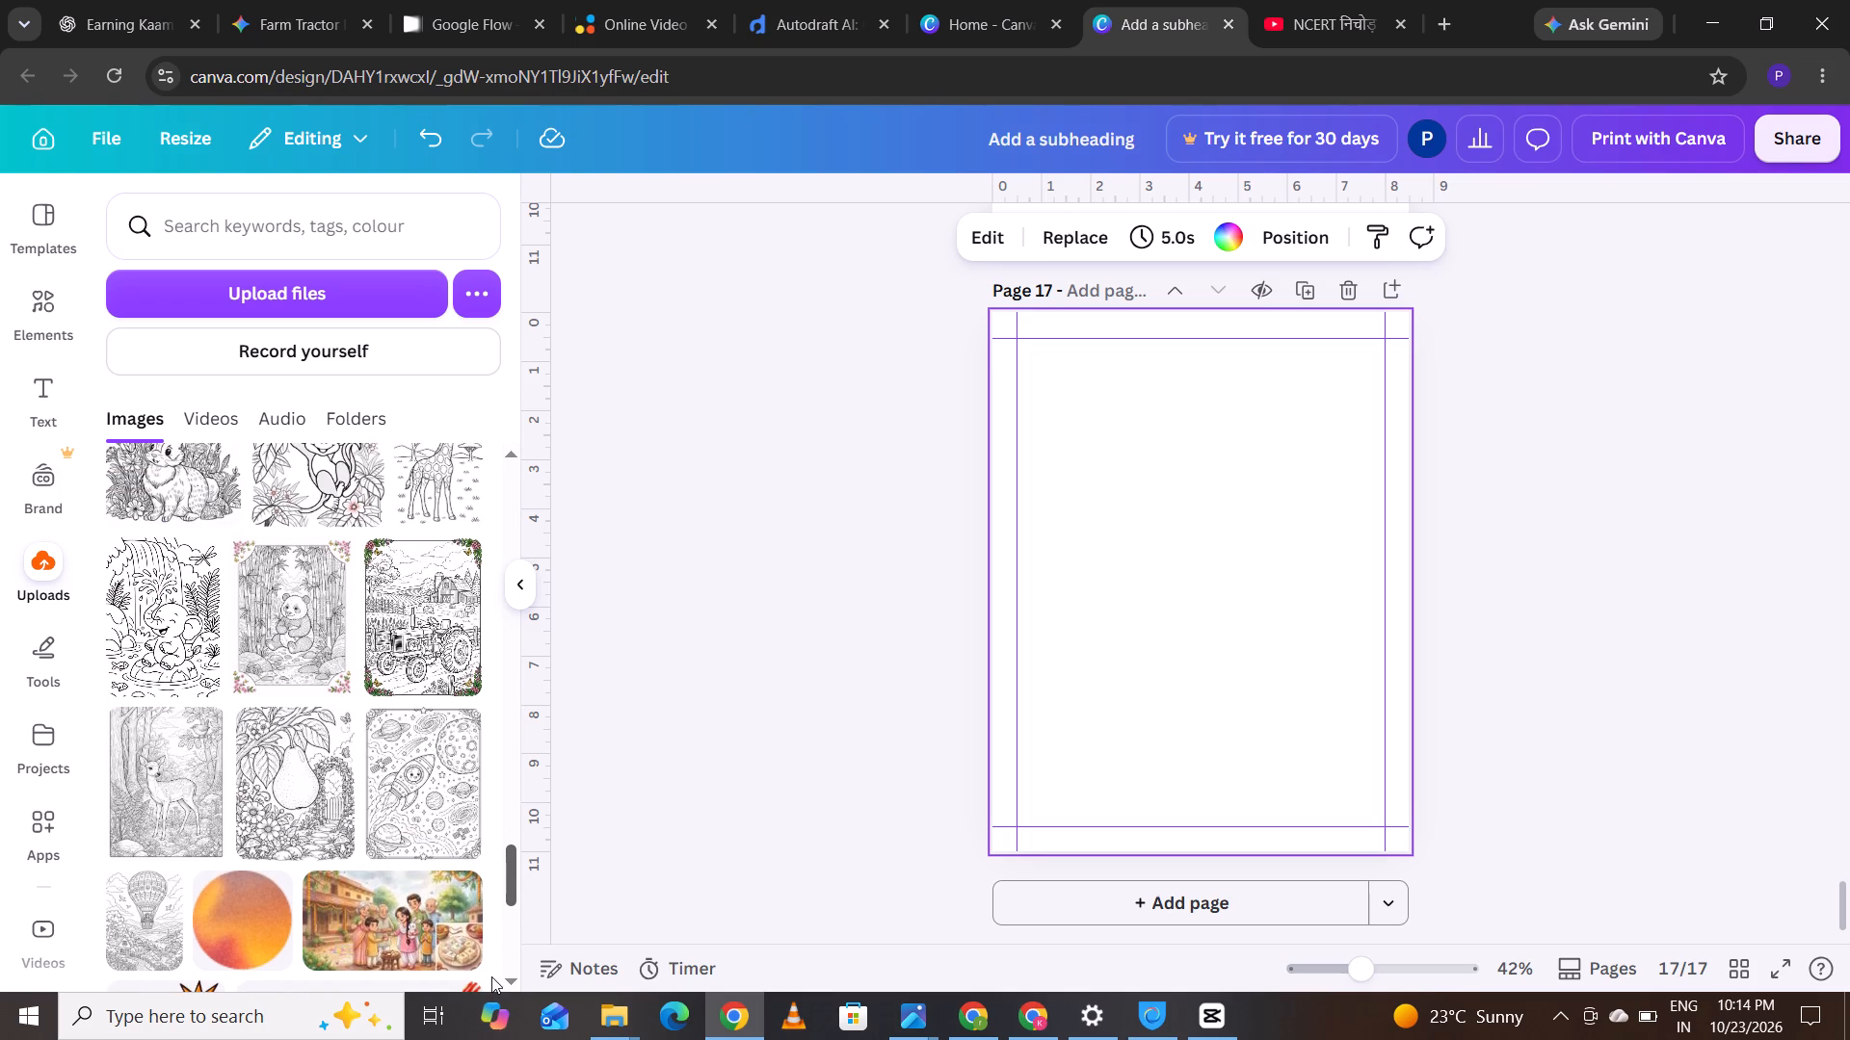
drag(491, 976, 489, 962)
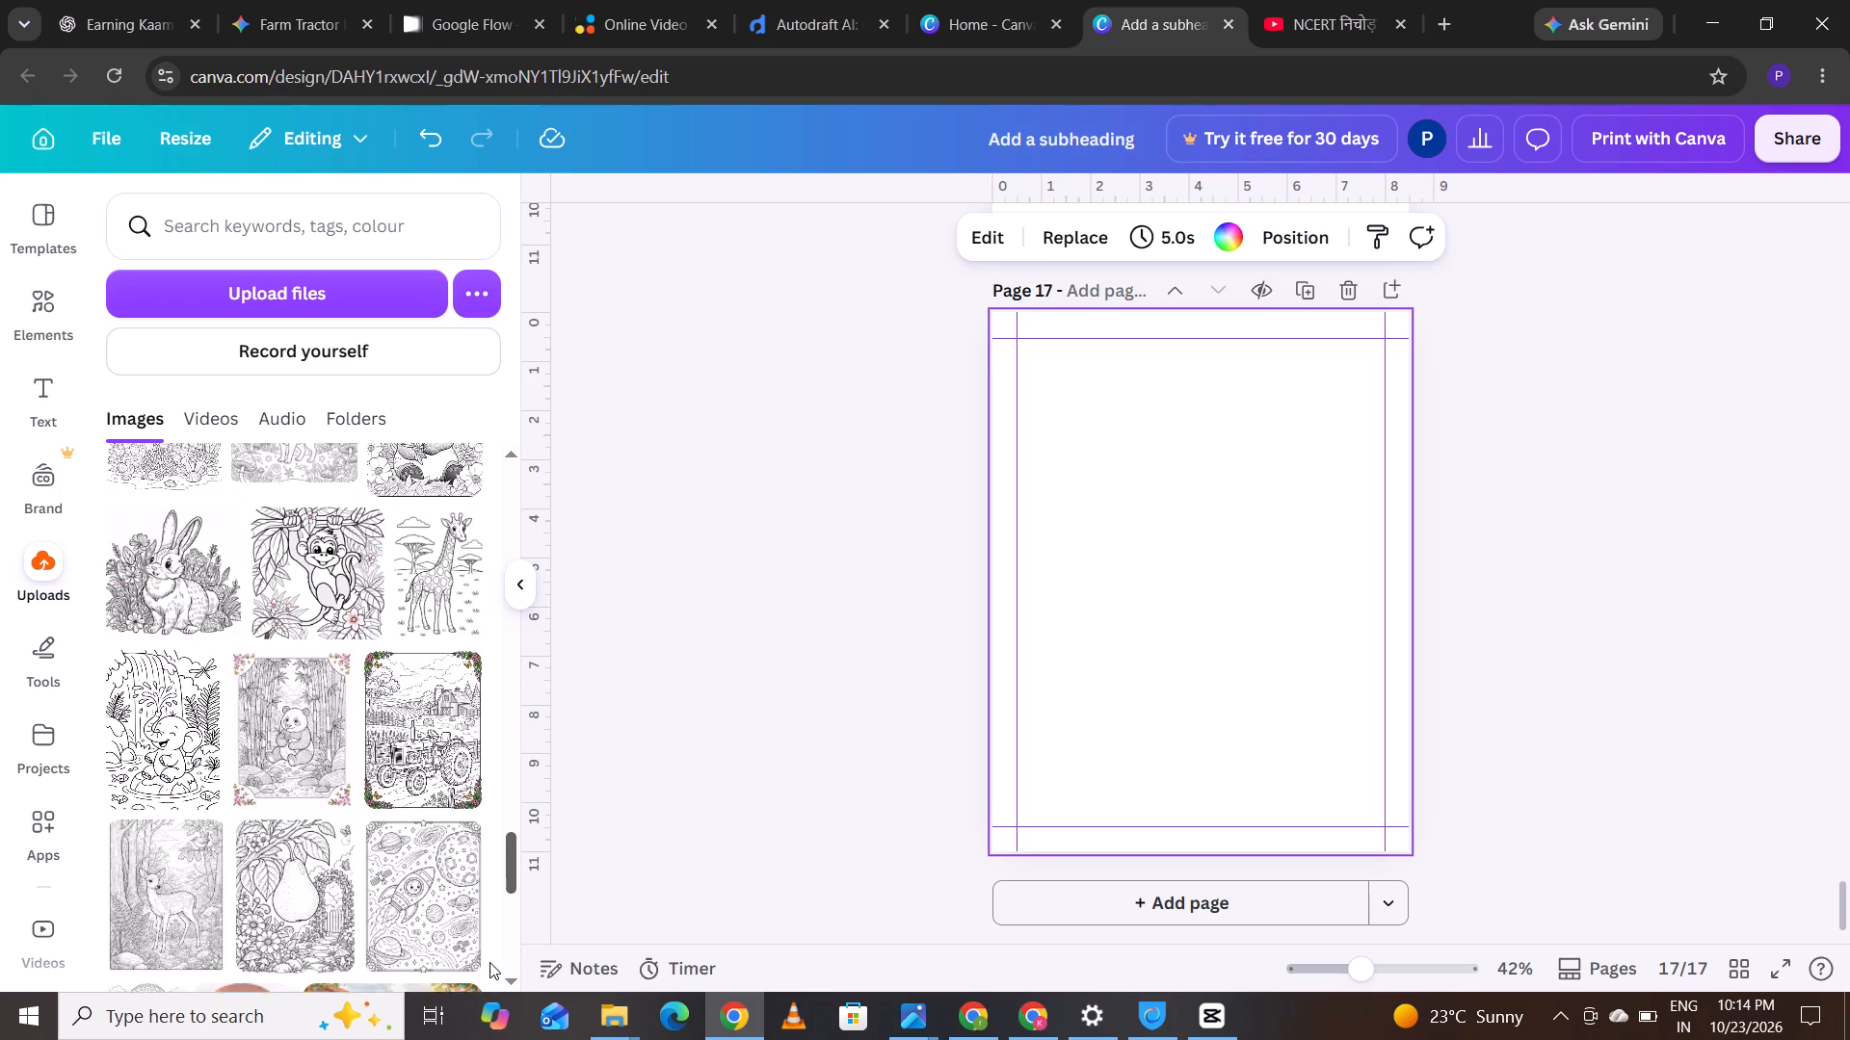
drag(489, 962, 489, 918)
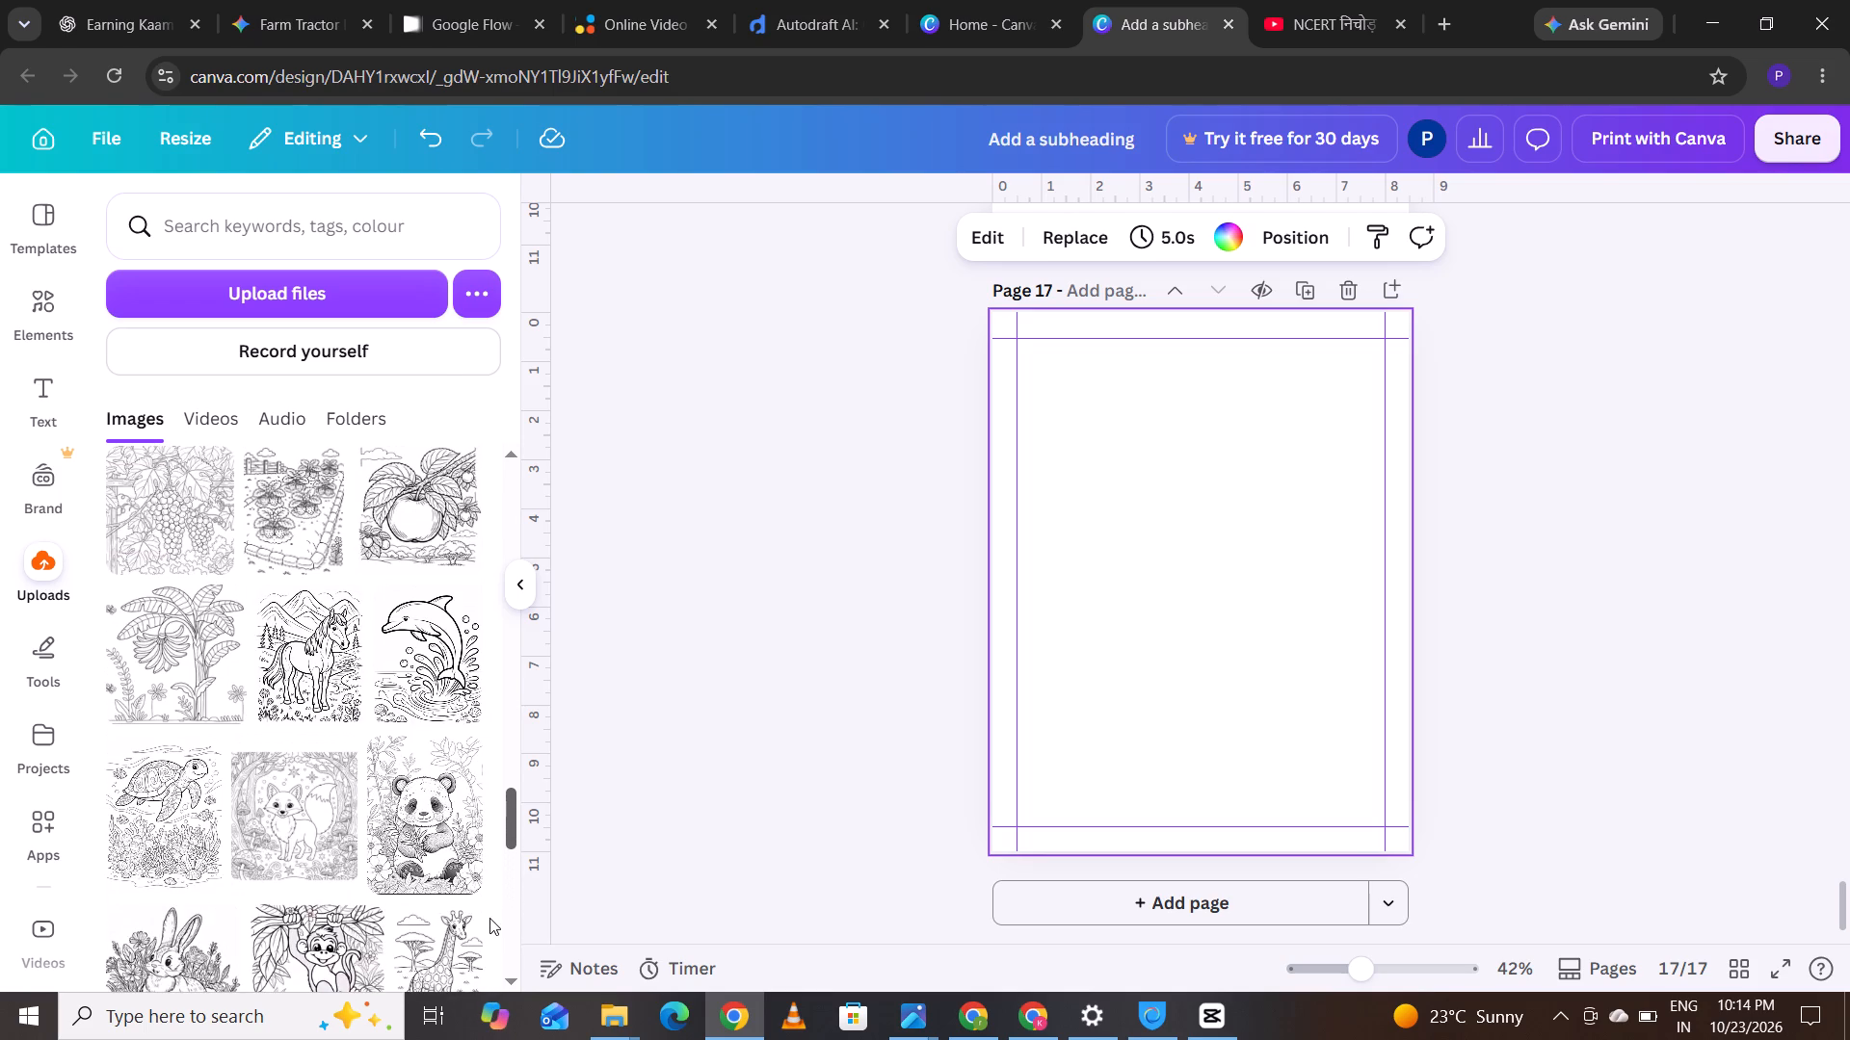
drag(489, 918, 488, 877)
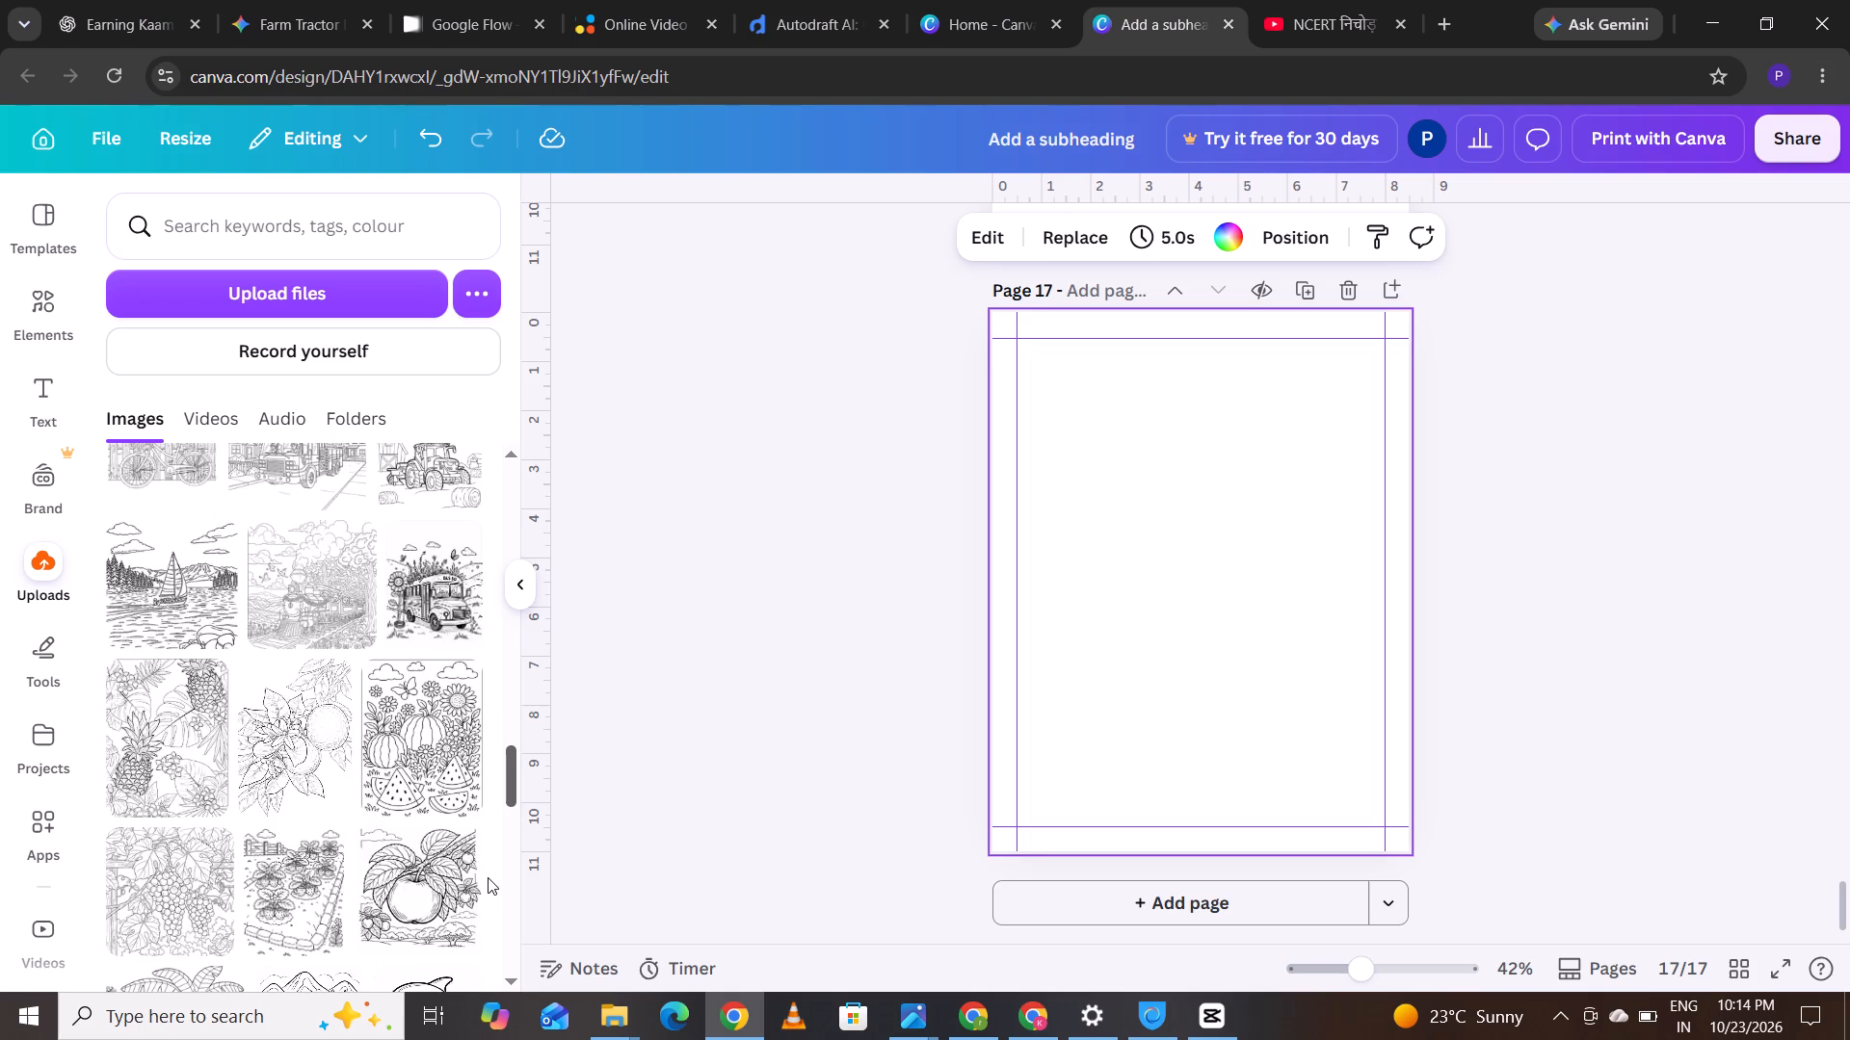
drag(488, 877, 489, 841)
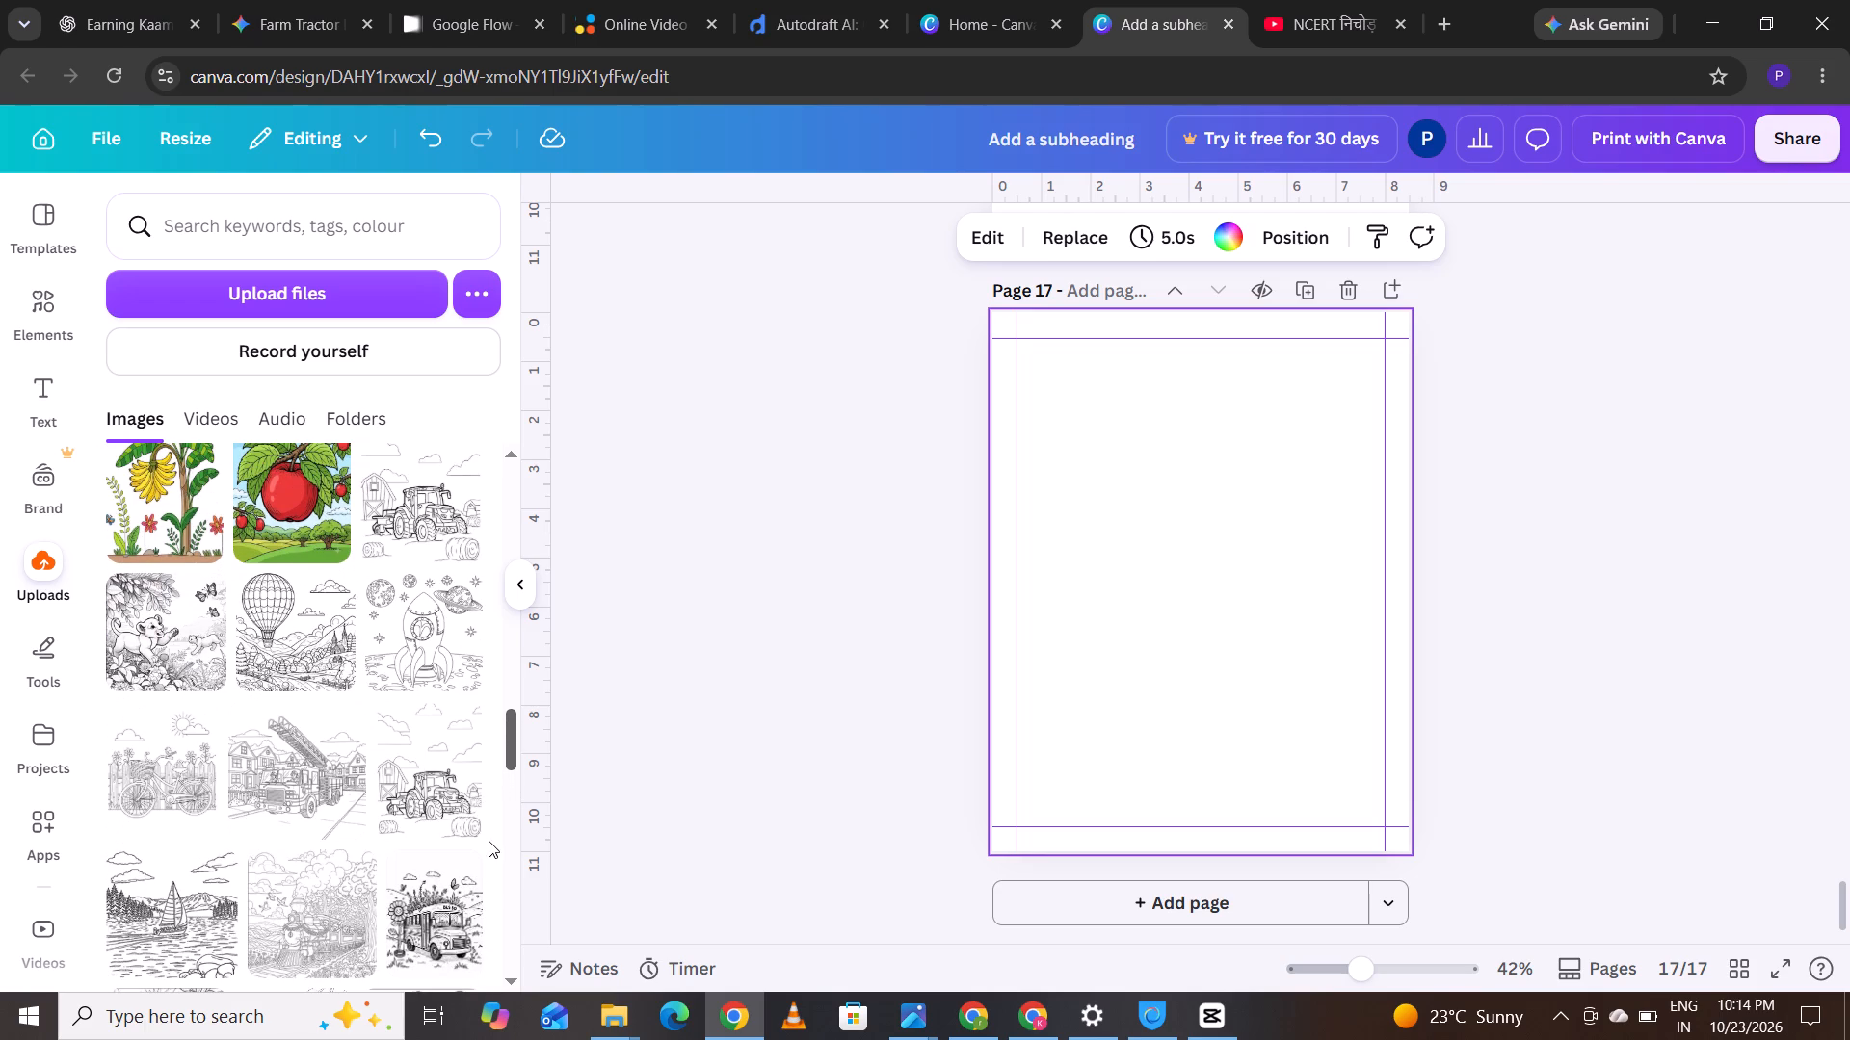
drag(489, 841, 489, 727)
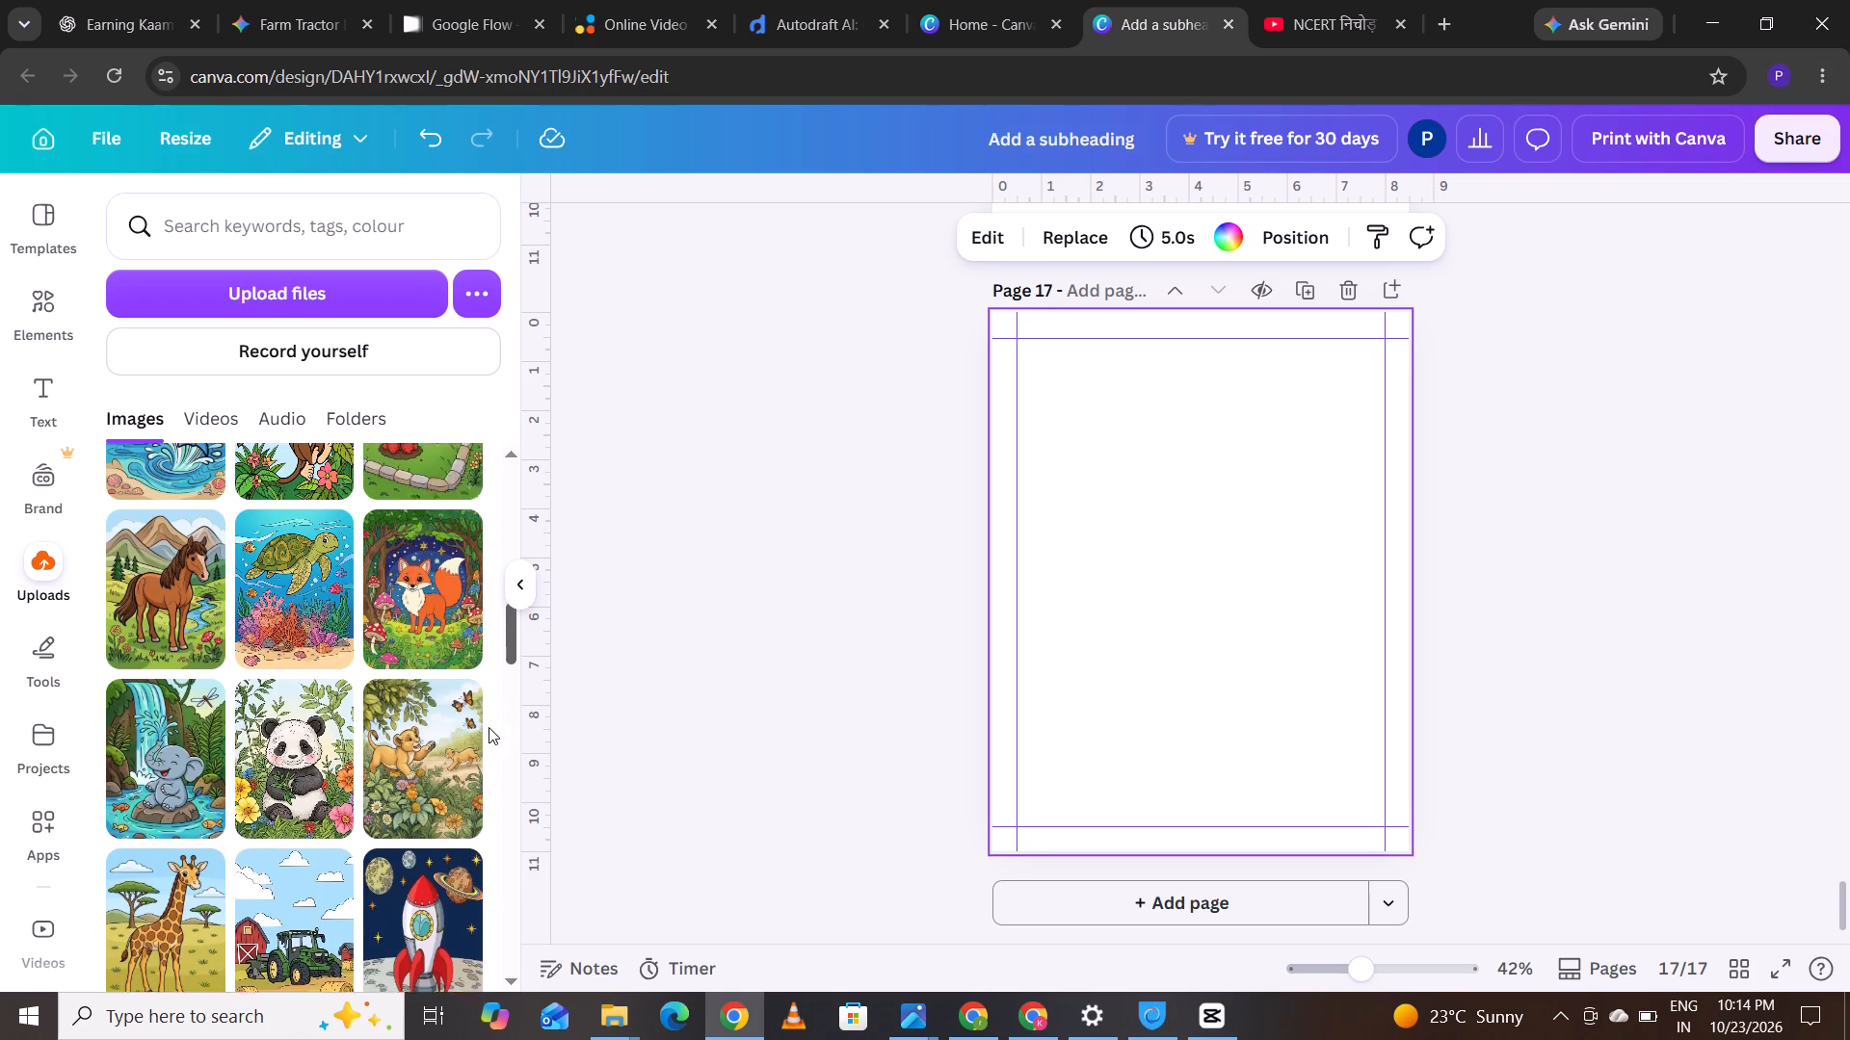
drag(489, 727, 495, 660)
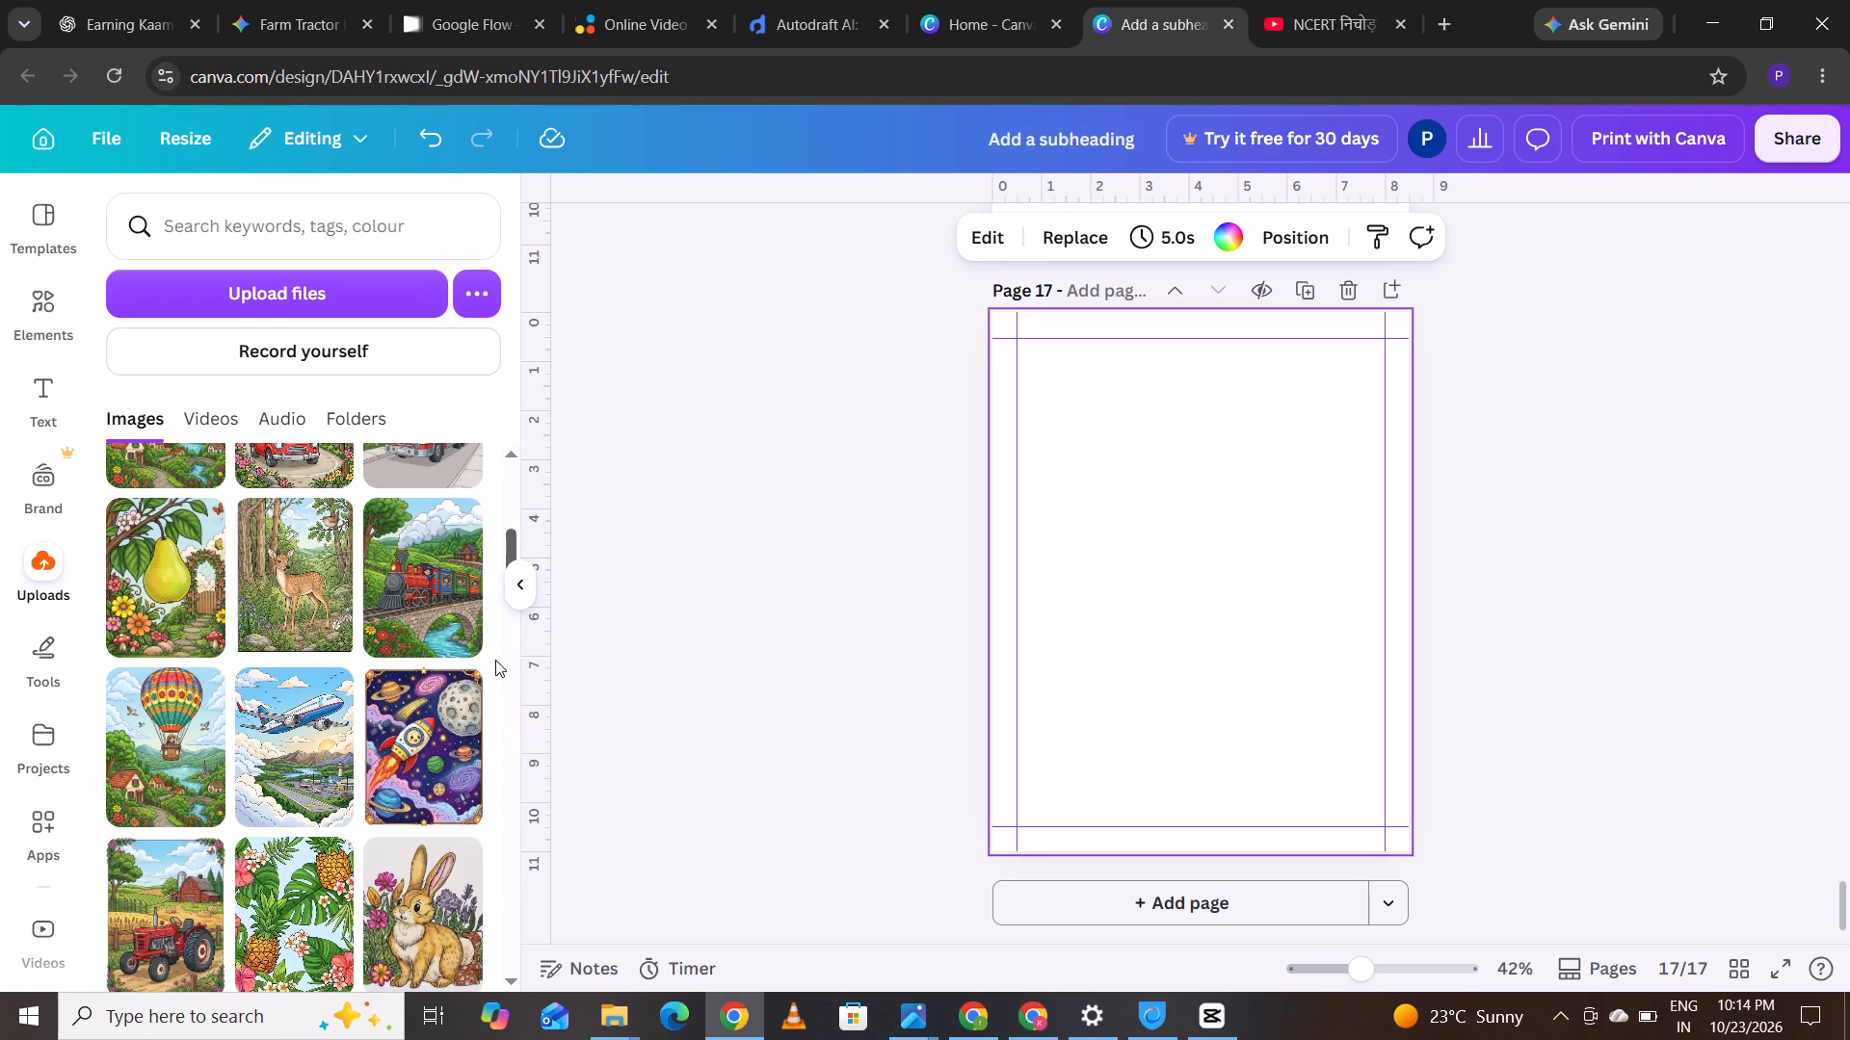
drag(495, 660, 492, 591)
Upload the Airliner Soaring Over a Mountain Airport PNG from the Downloads folder.
click(353, 291)
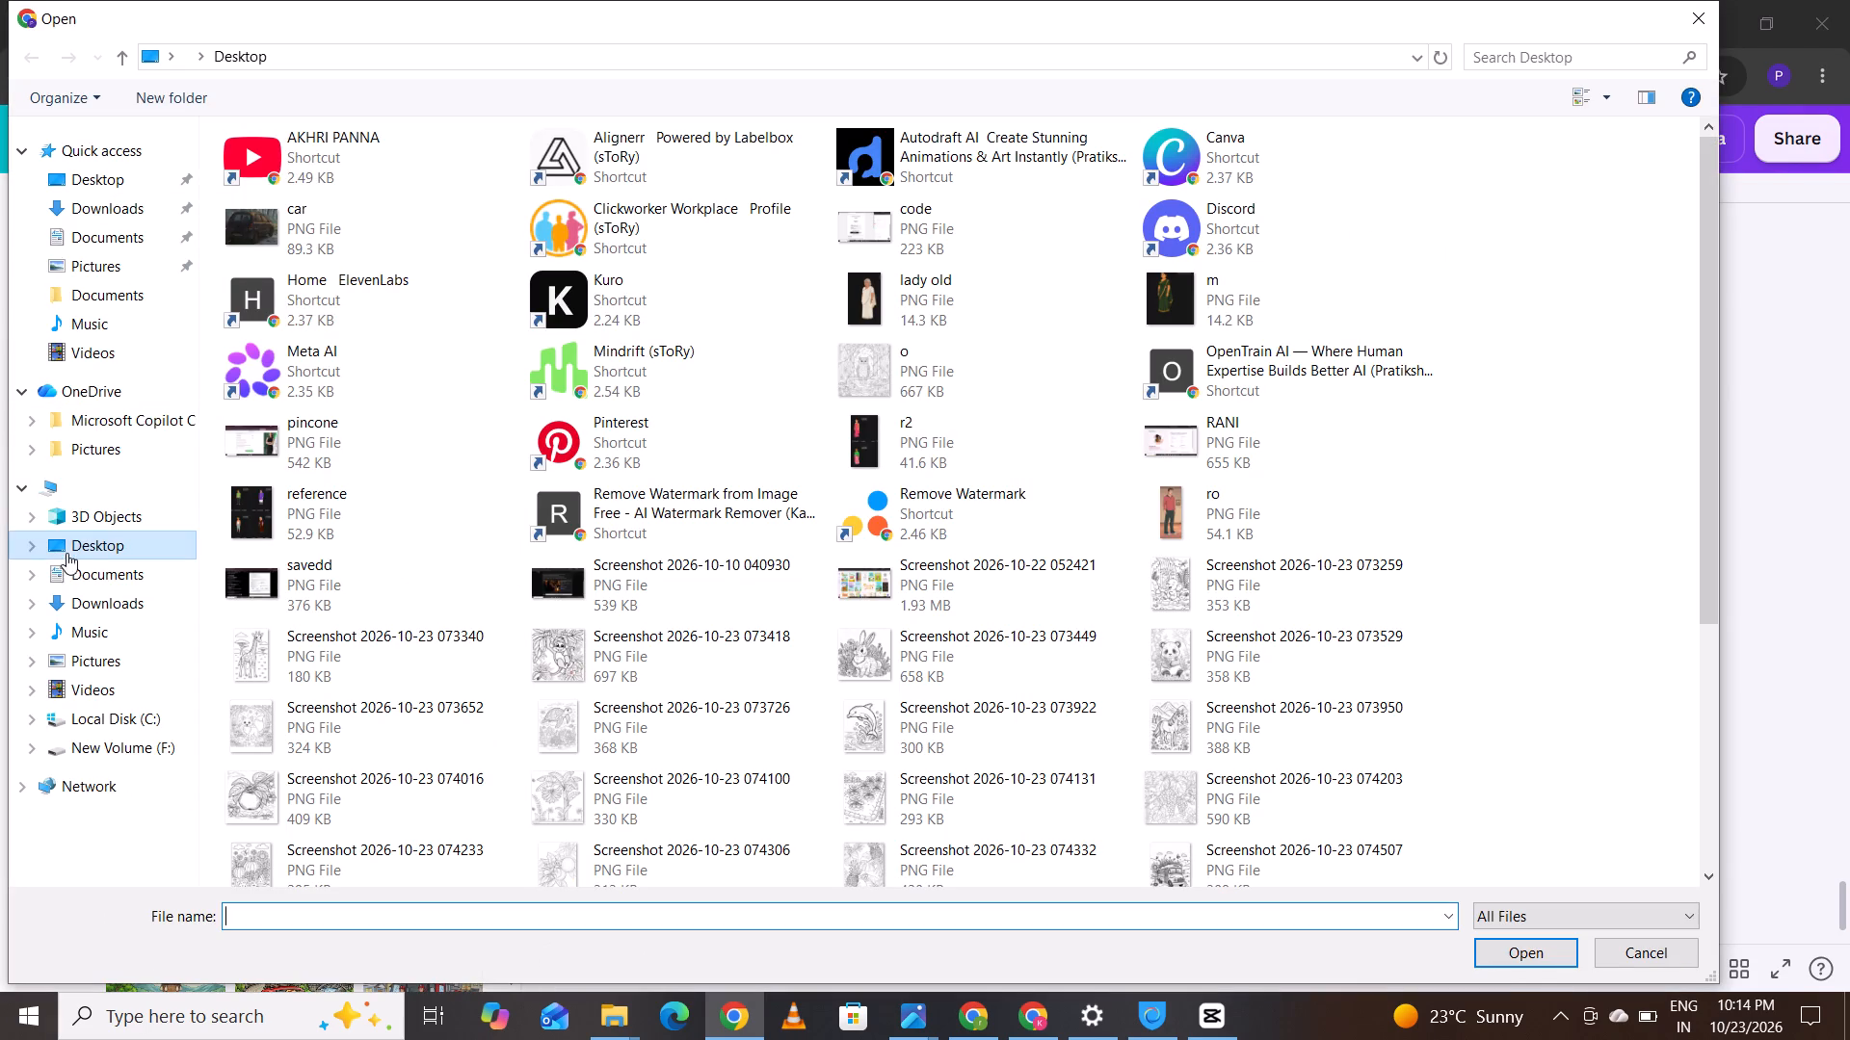
click(80, 209)
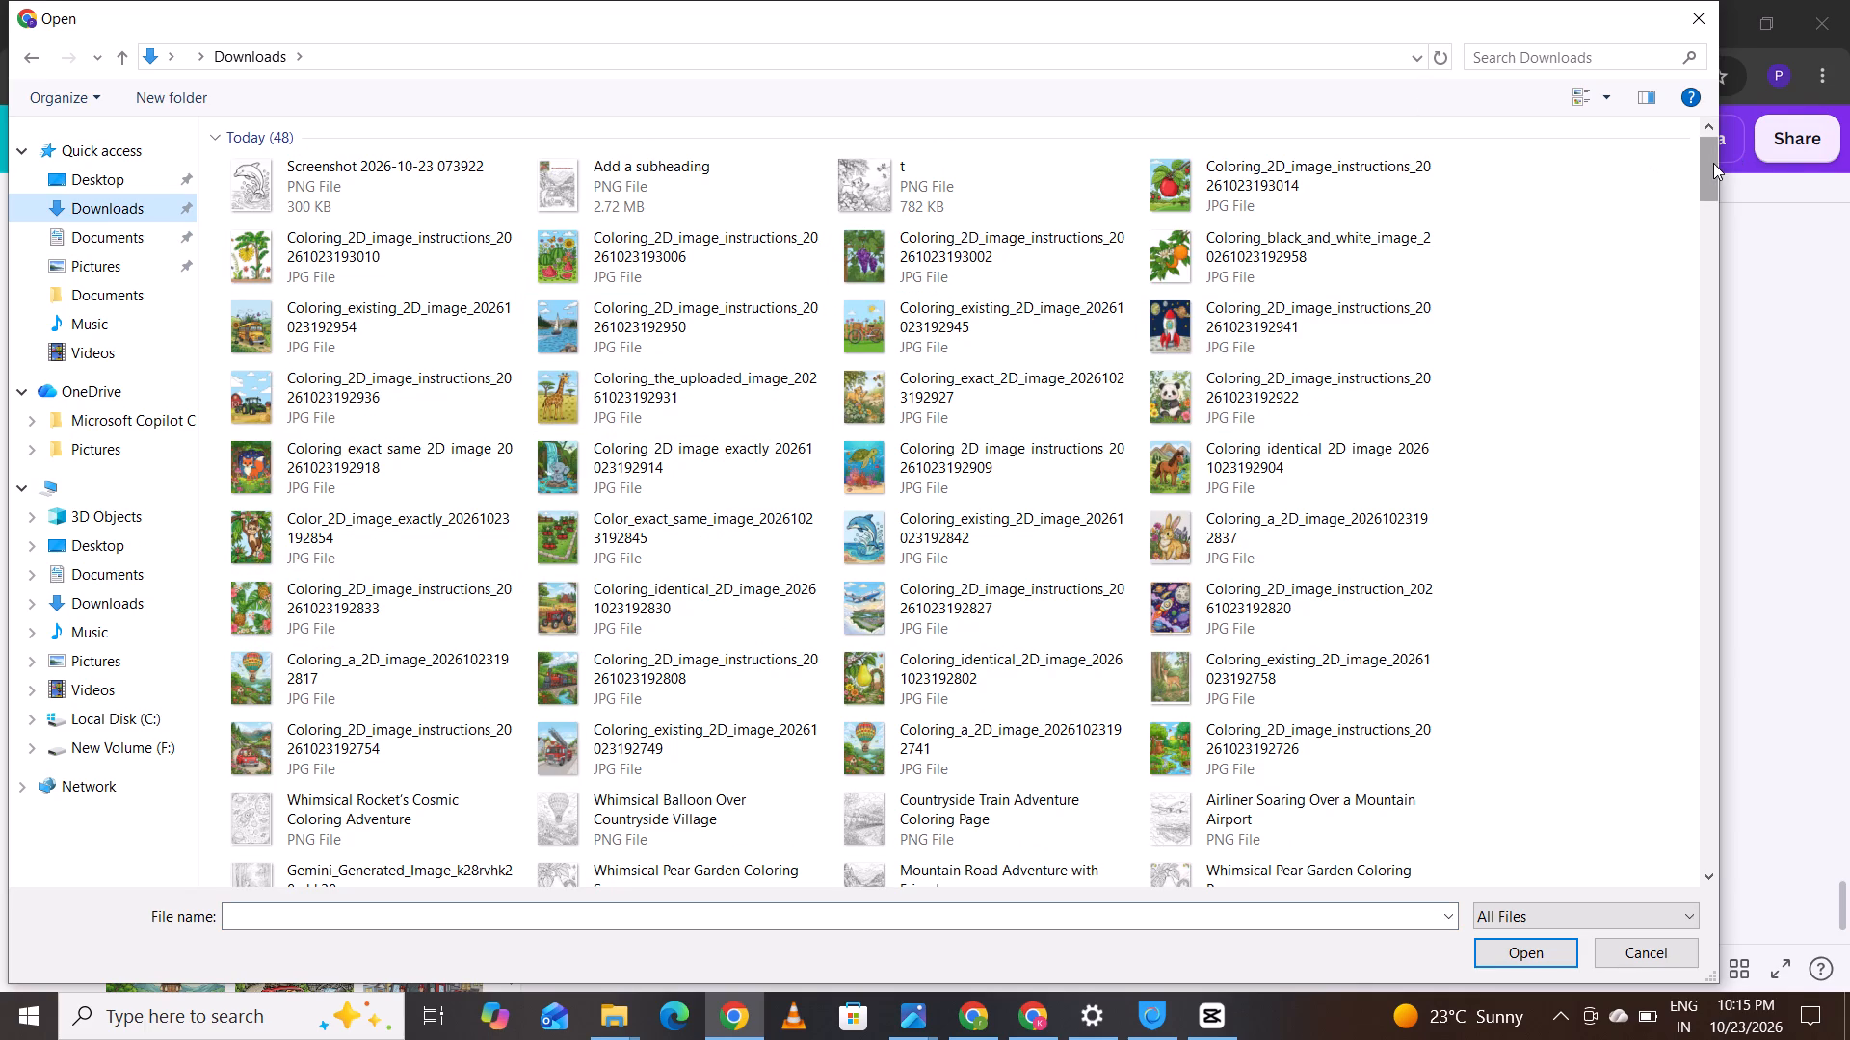
drag(1713, 163, 1717, 204)
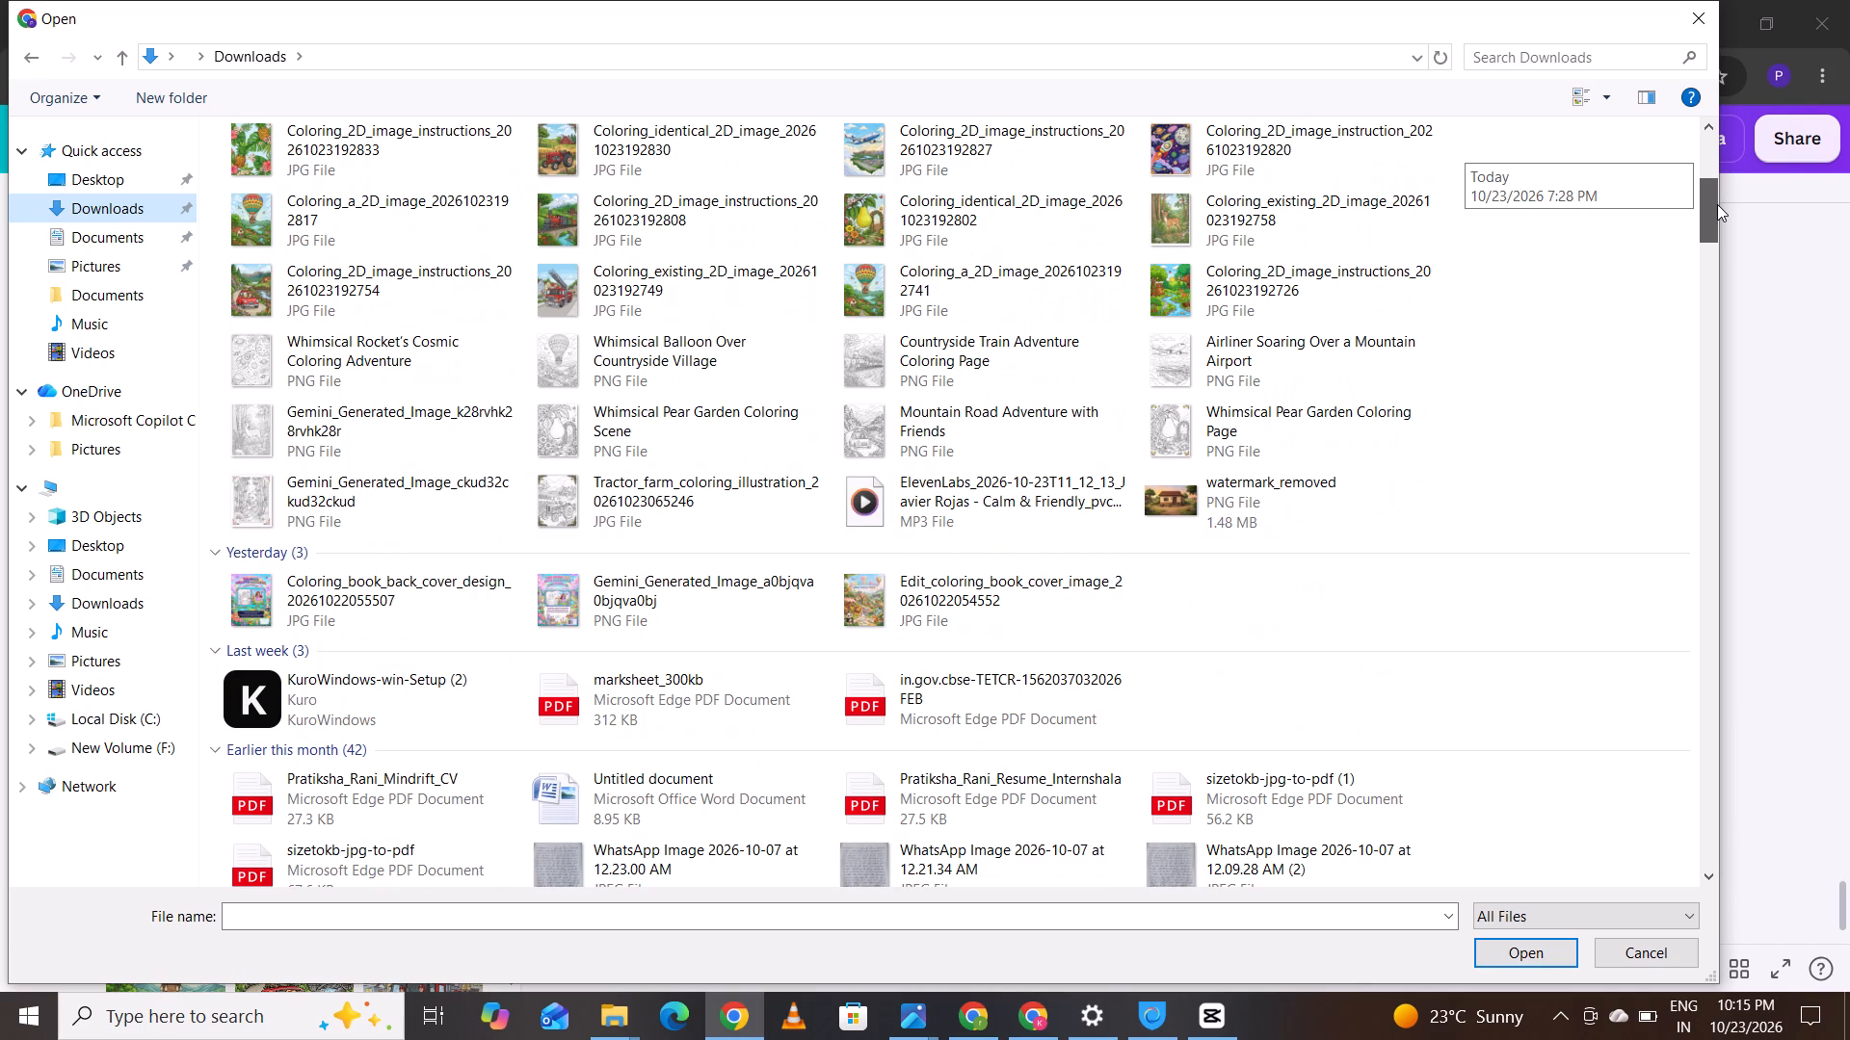
drag(1717, 204, 1717, 206)
double_click(1385, 304)
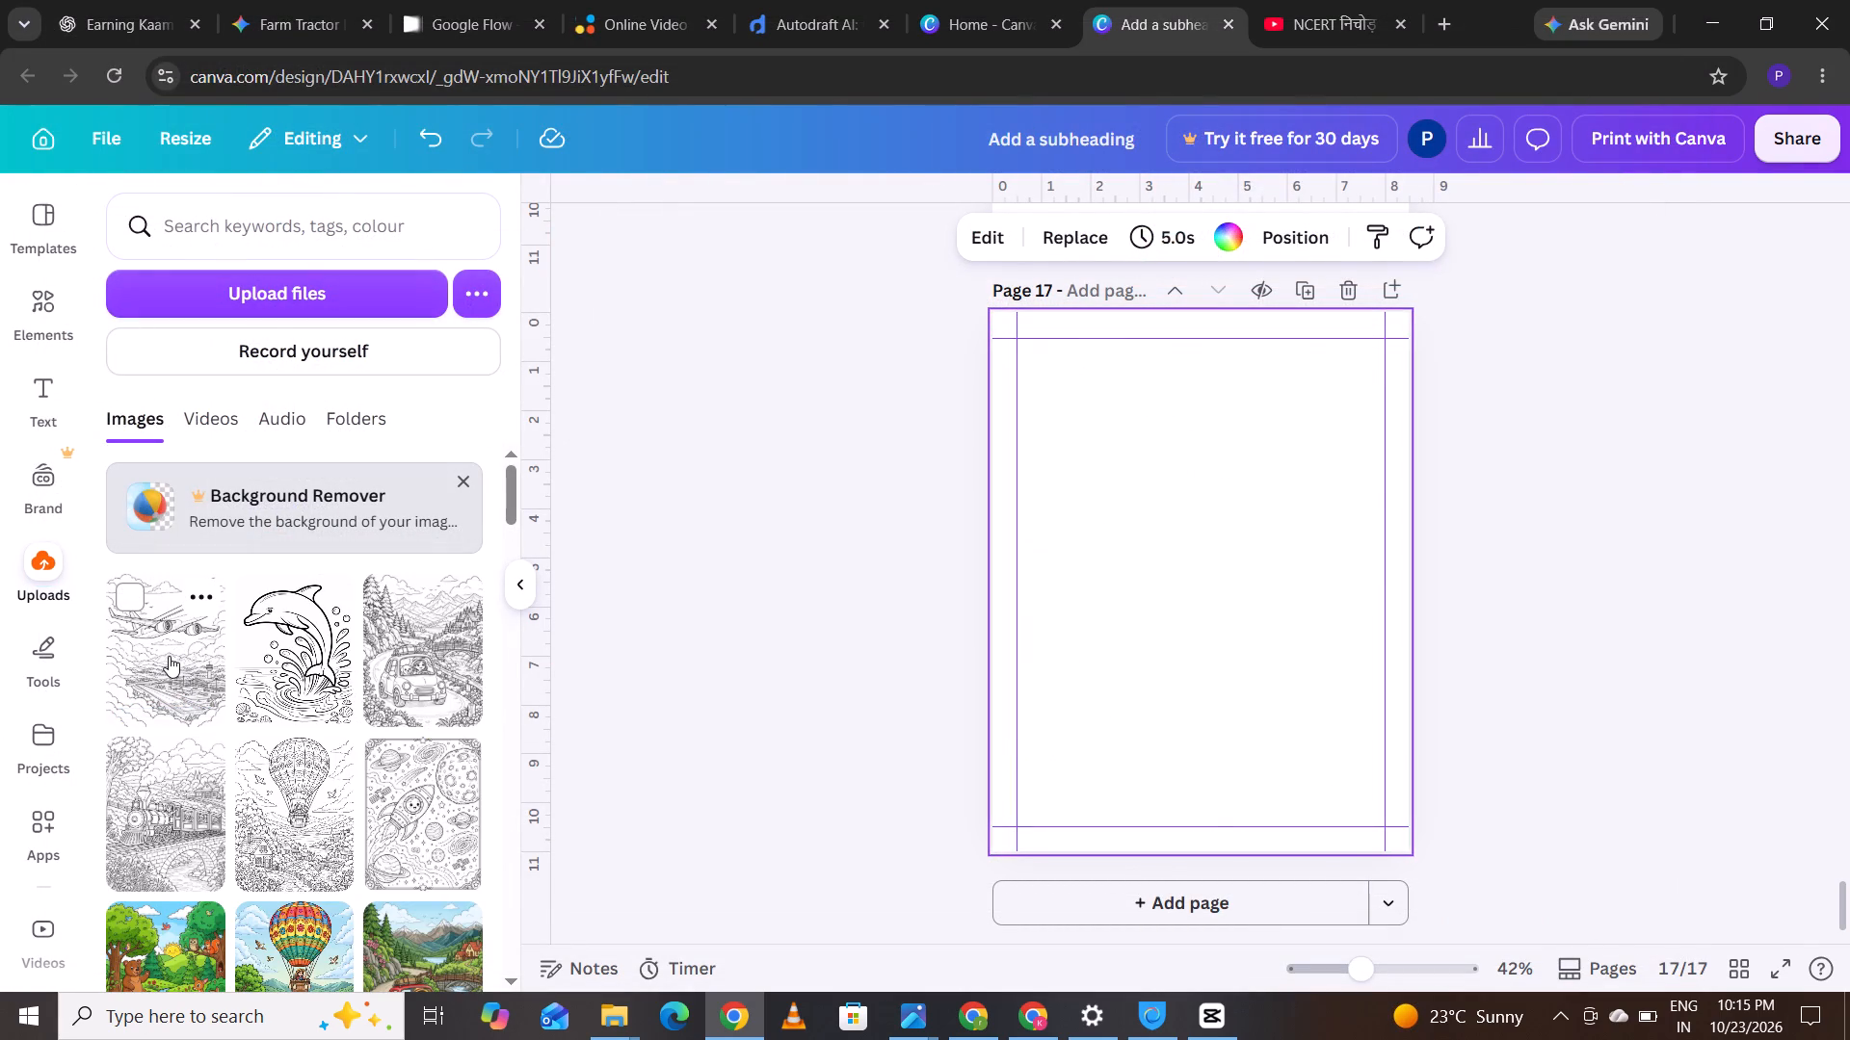
Place the airliner drawing on page 17 and enlarge it between the side margin guides down to the bottom guide, leaving title space above.
click(169, 656)
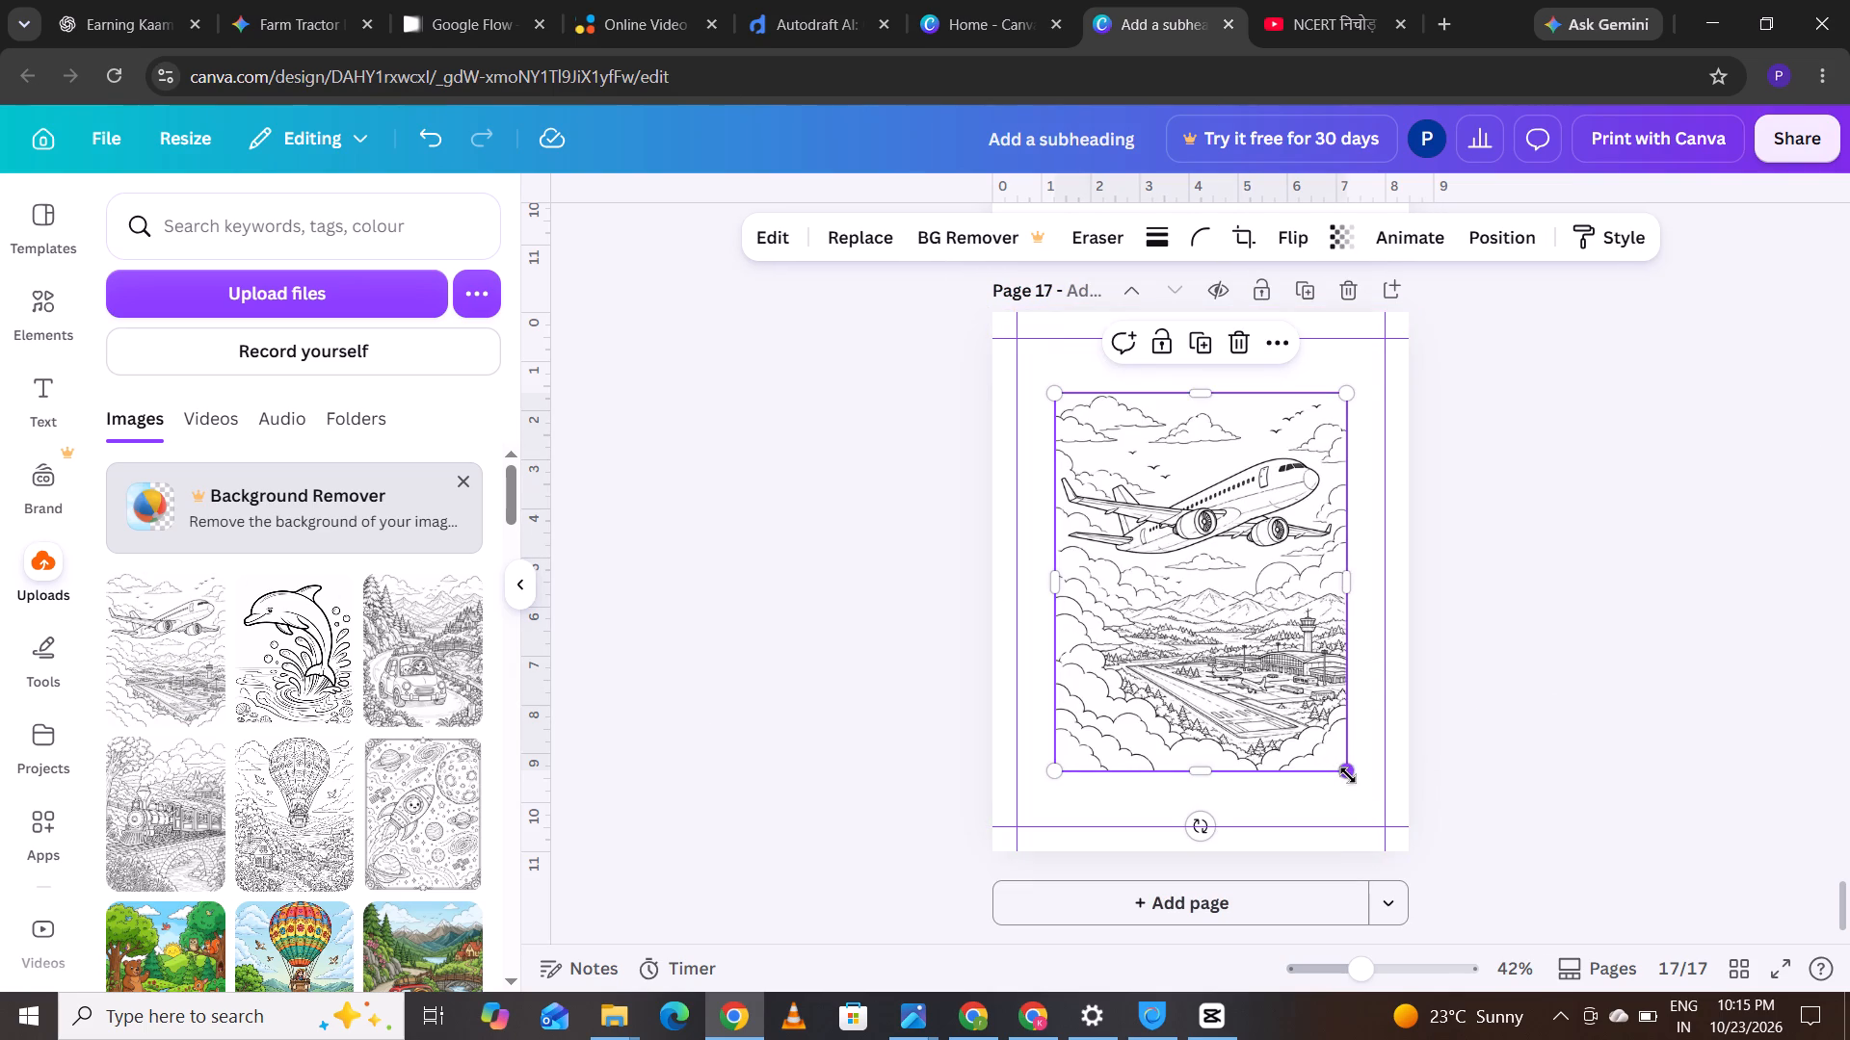
drag(1348, 775, 1345, 850)
drag(1239, 757, 1215, 755)
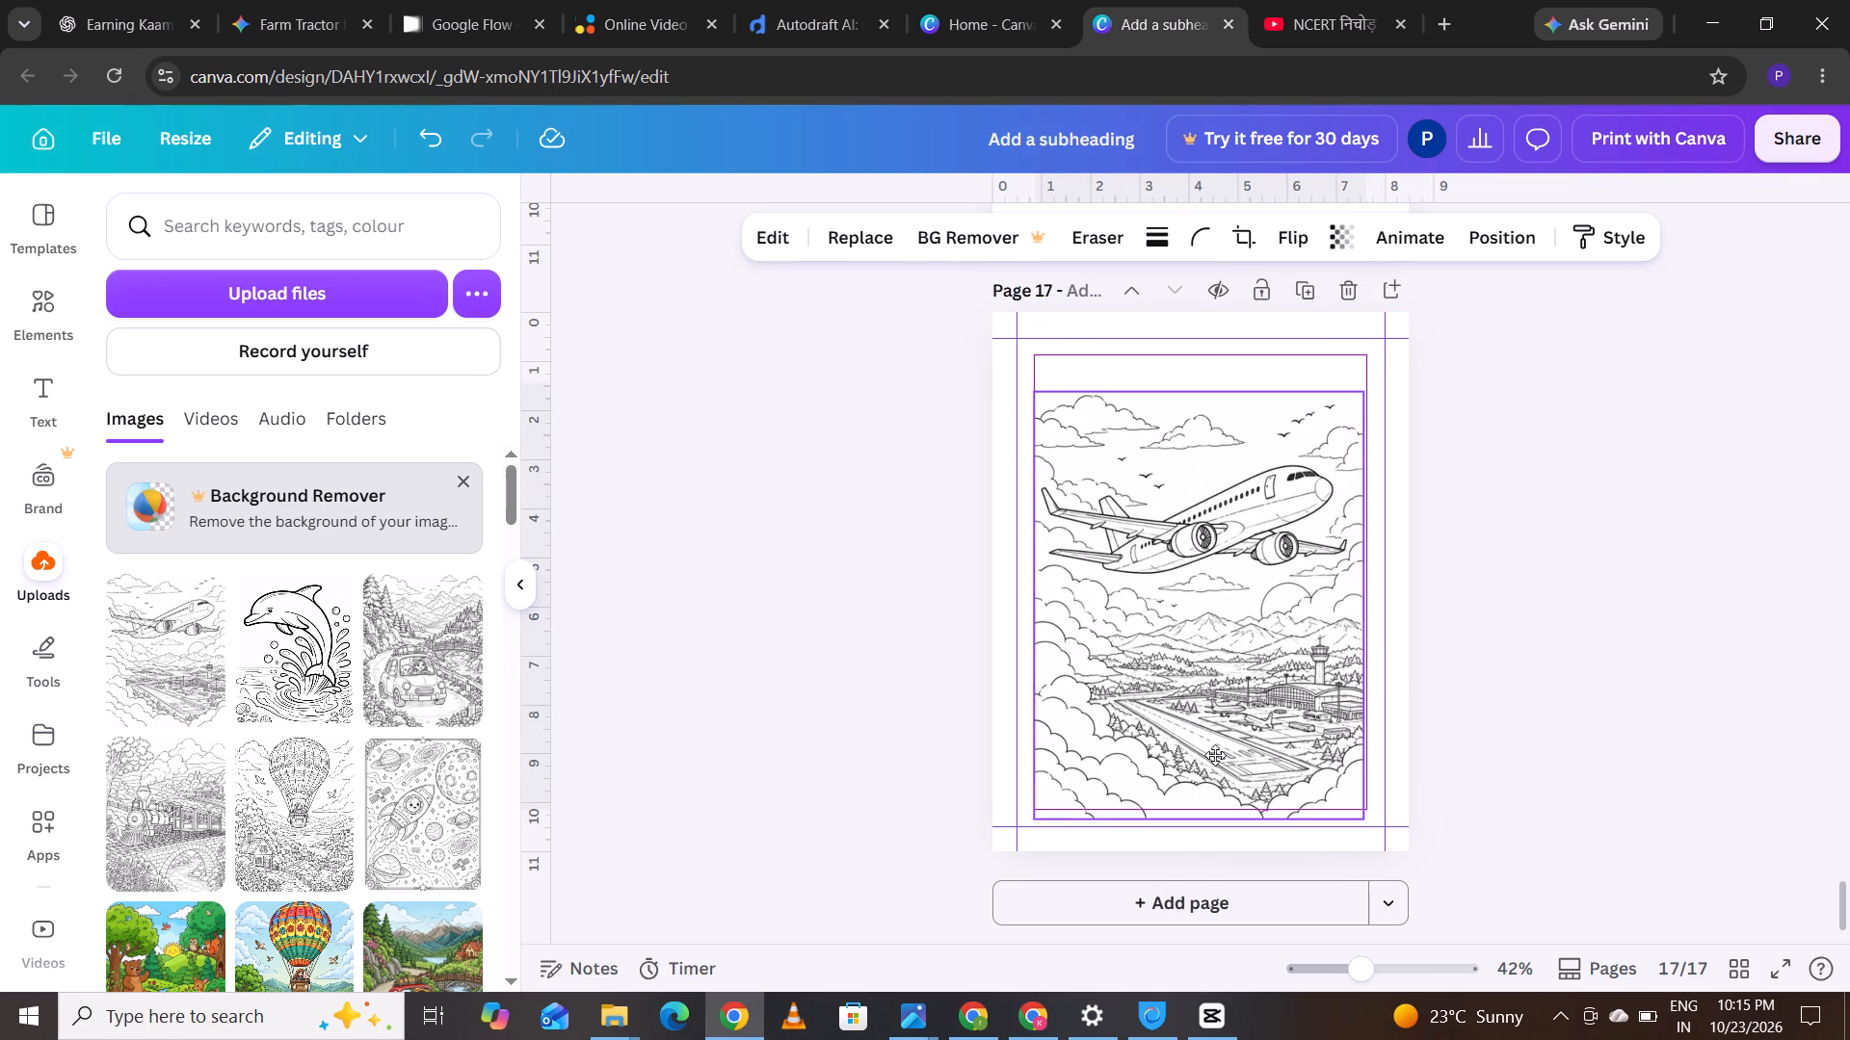
drag(1215, 755, 1223, 747)
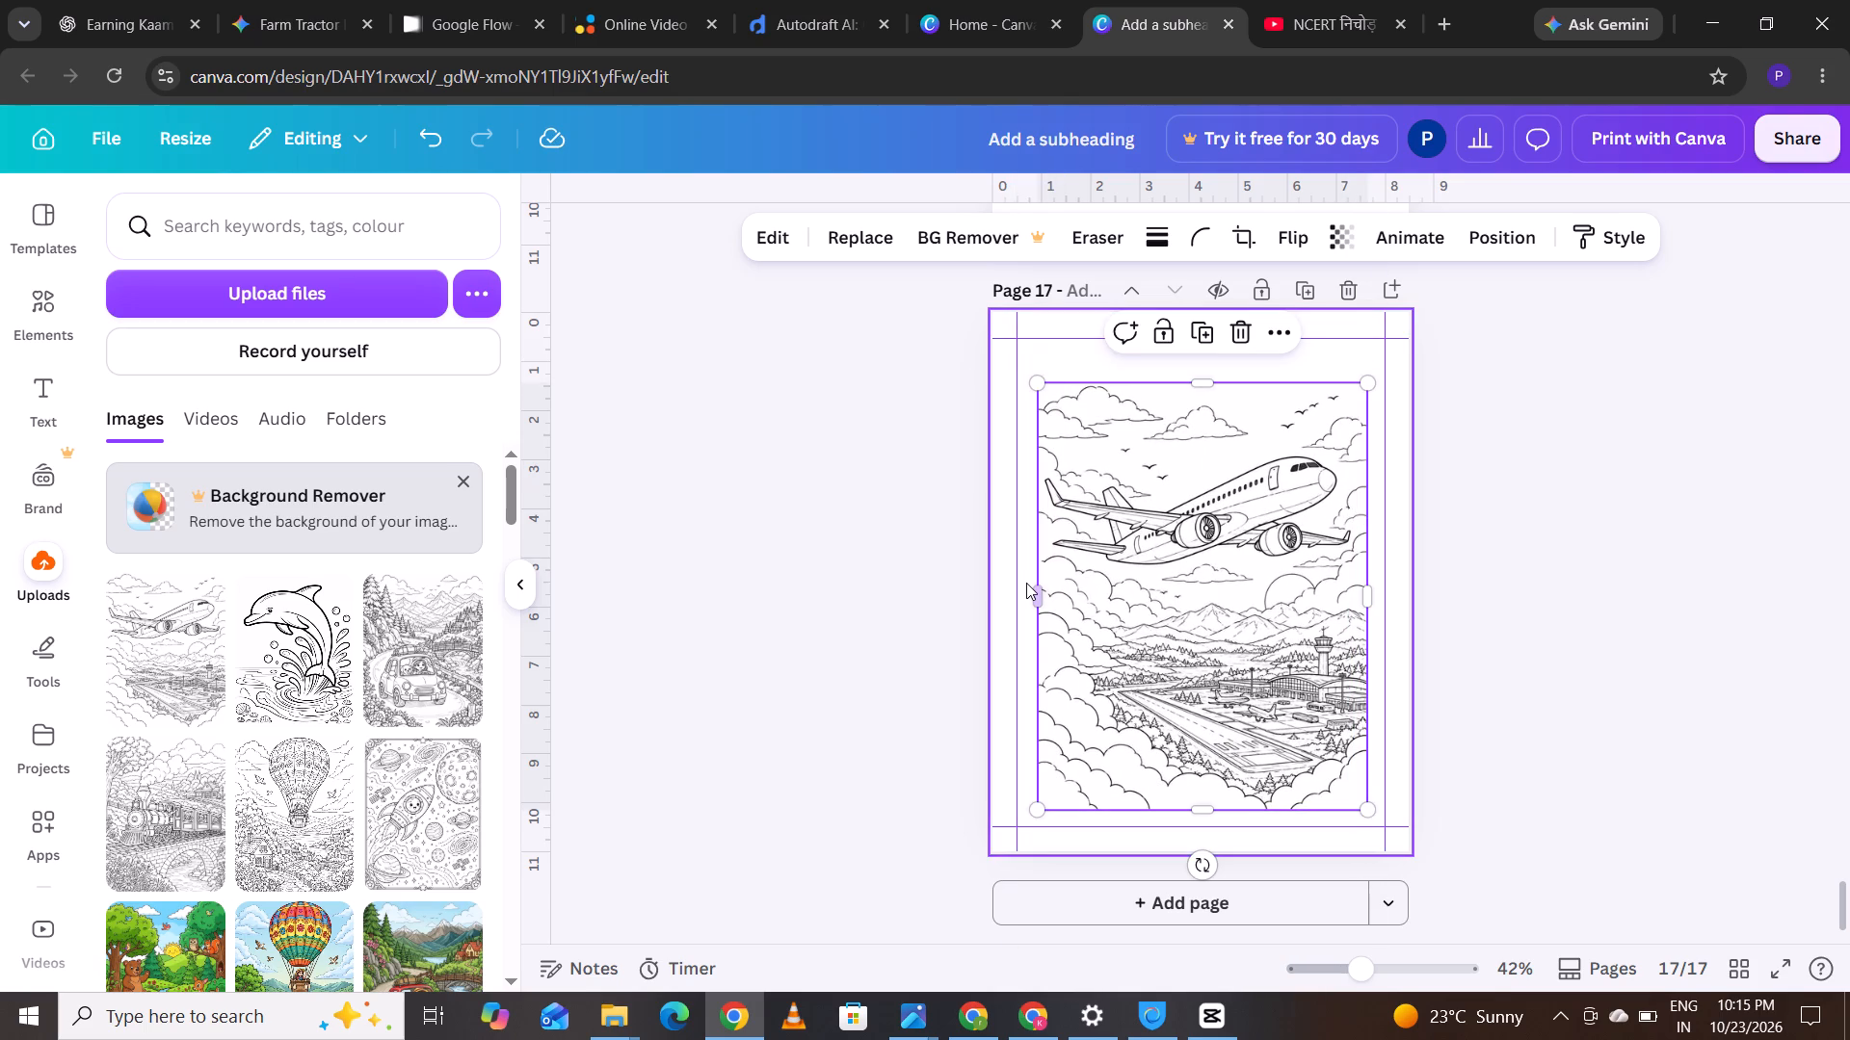
drag(1032, 587, 1017, 599)
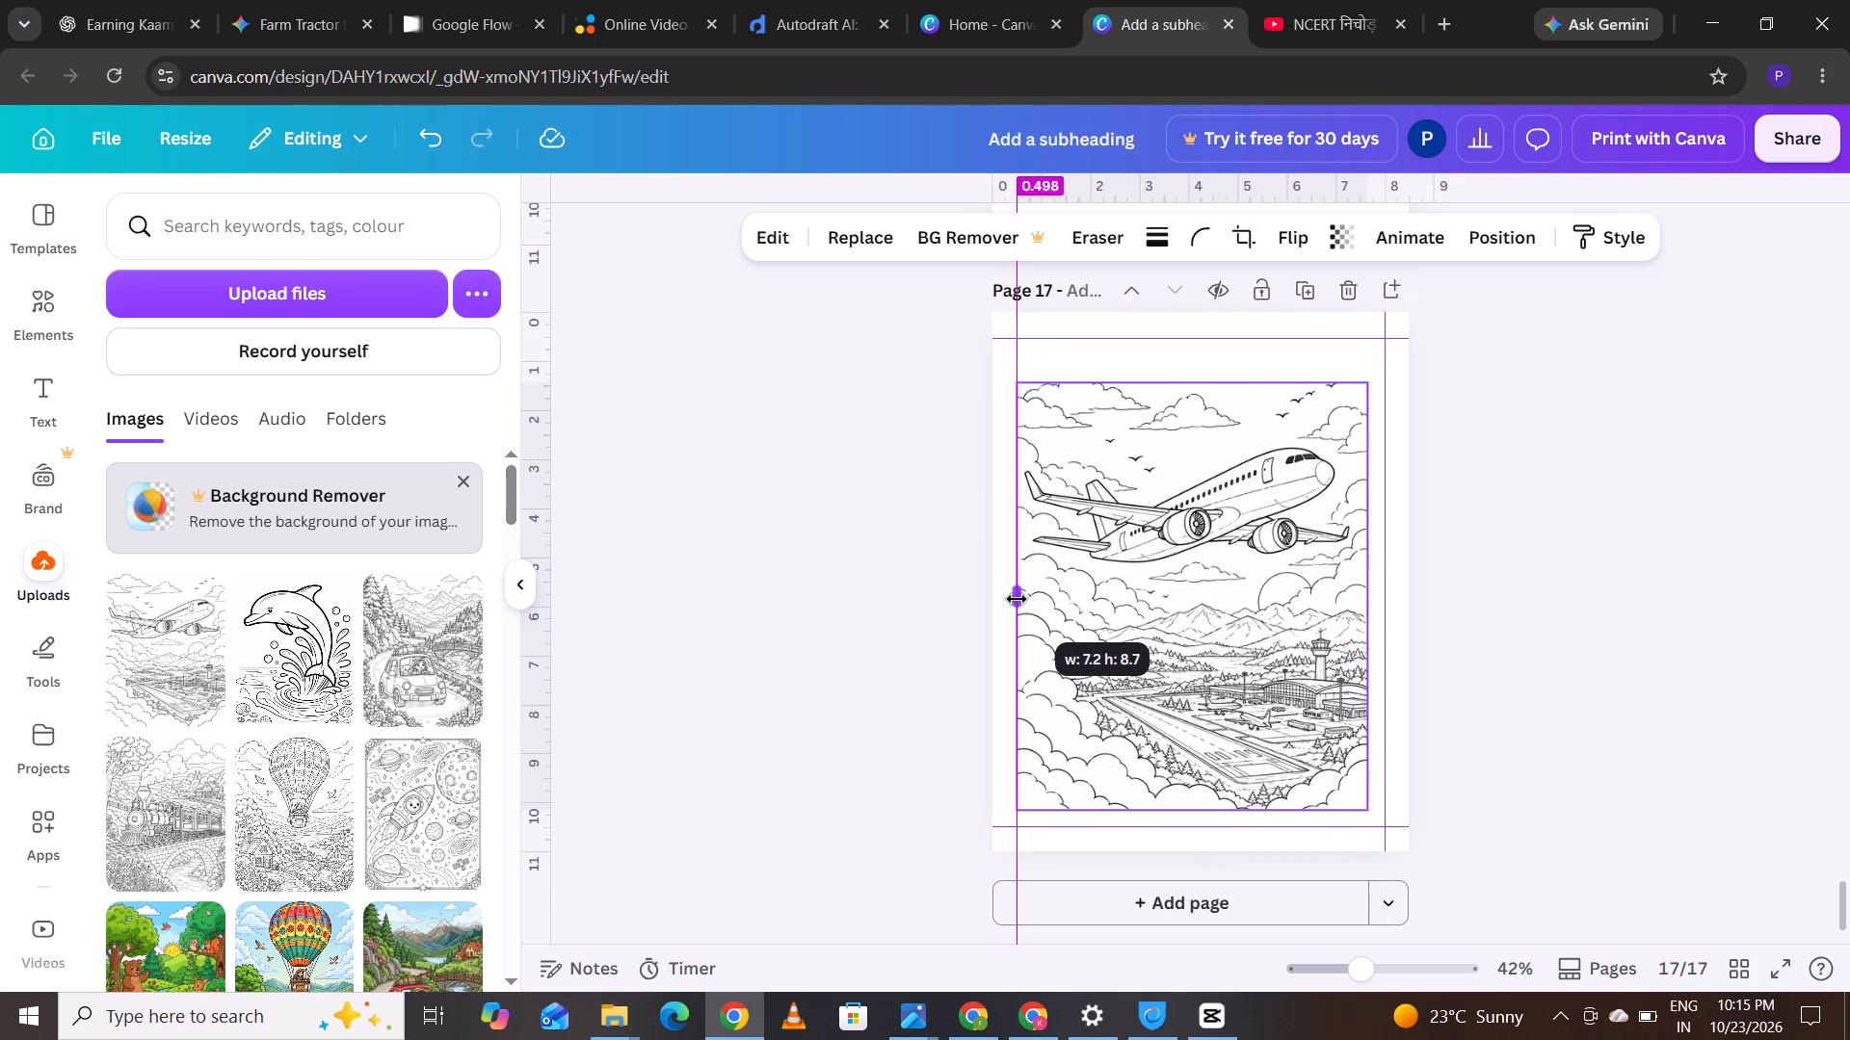
drag(1017, 599, 1020, 599)
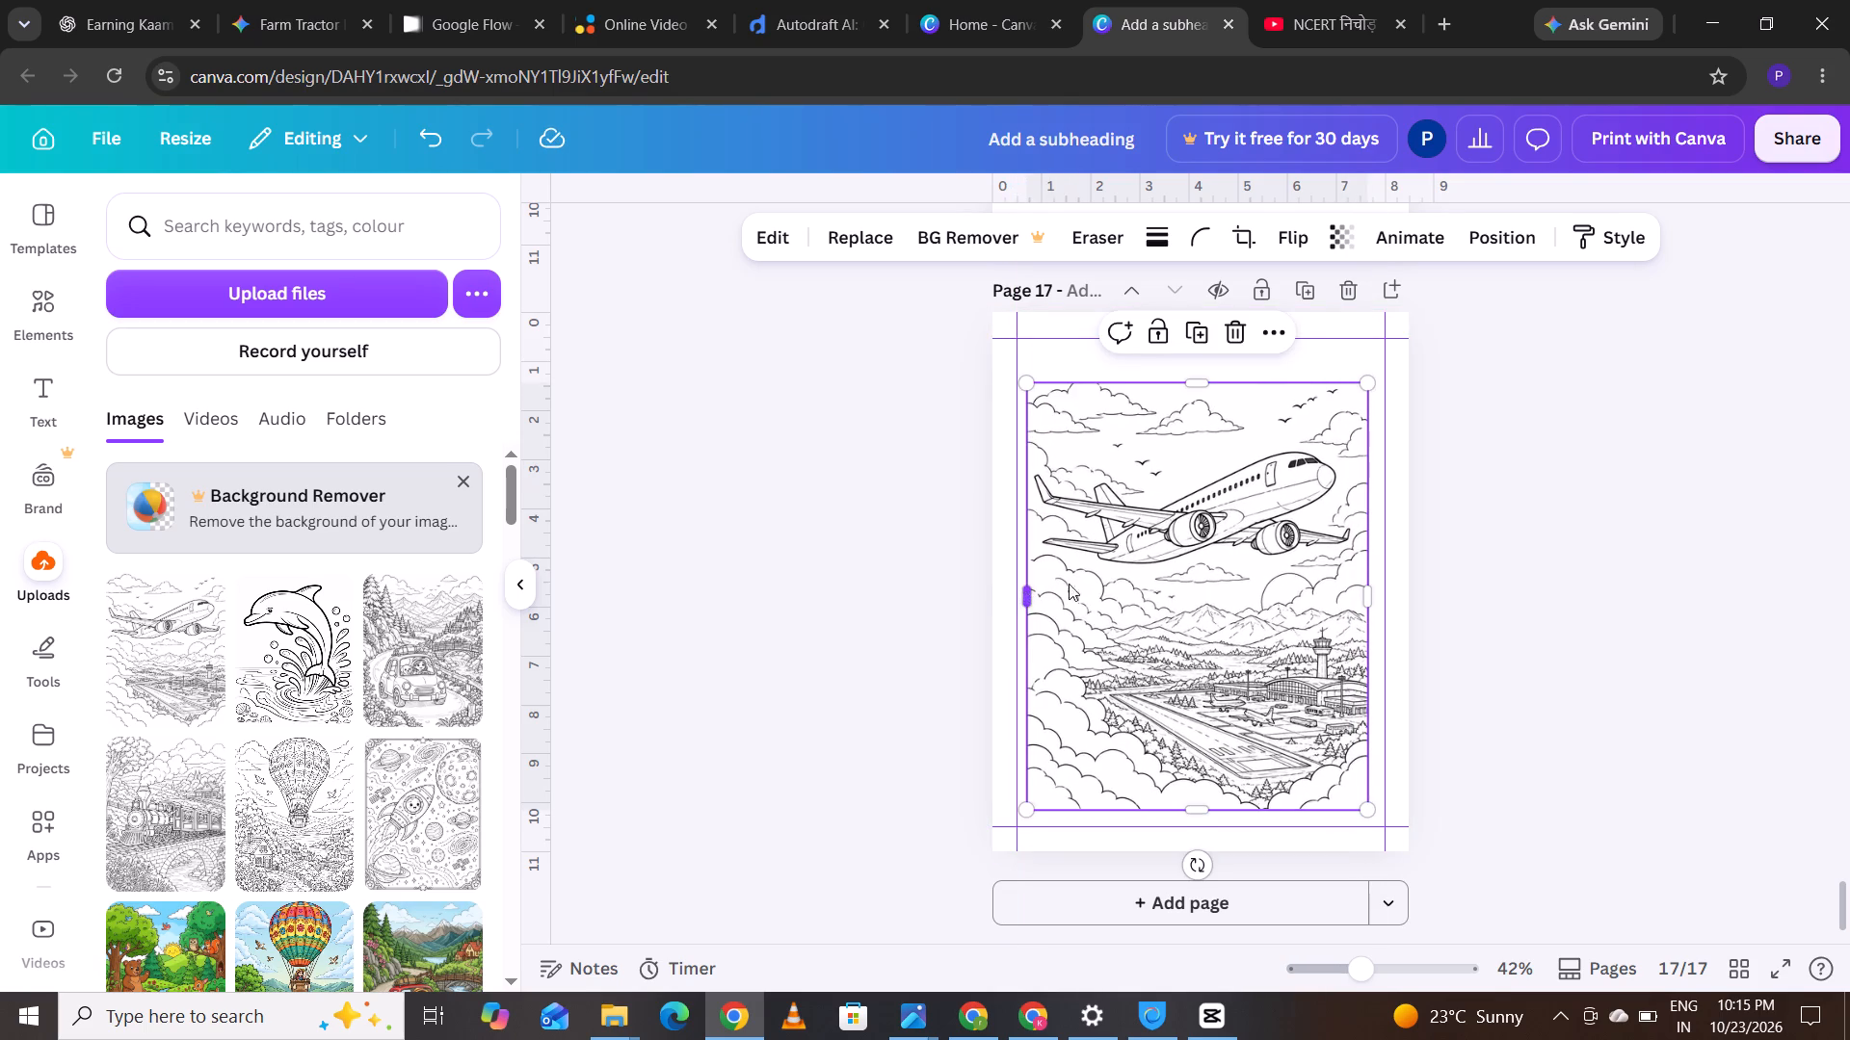
drag(1088, 582, 1097, 582)
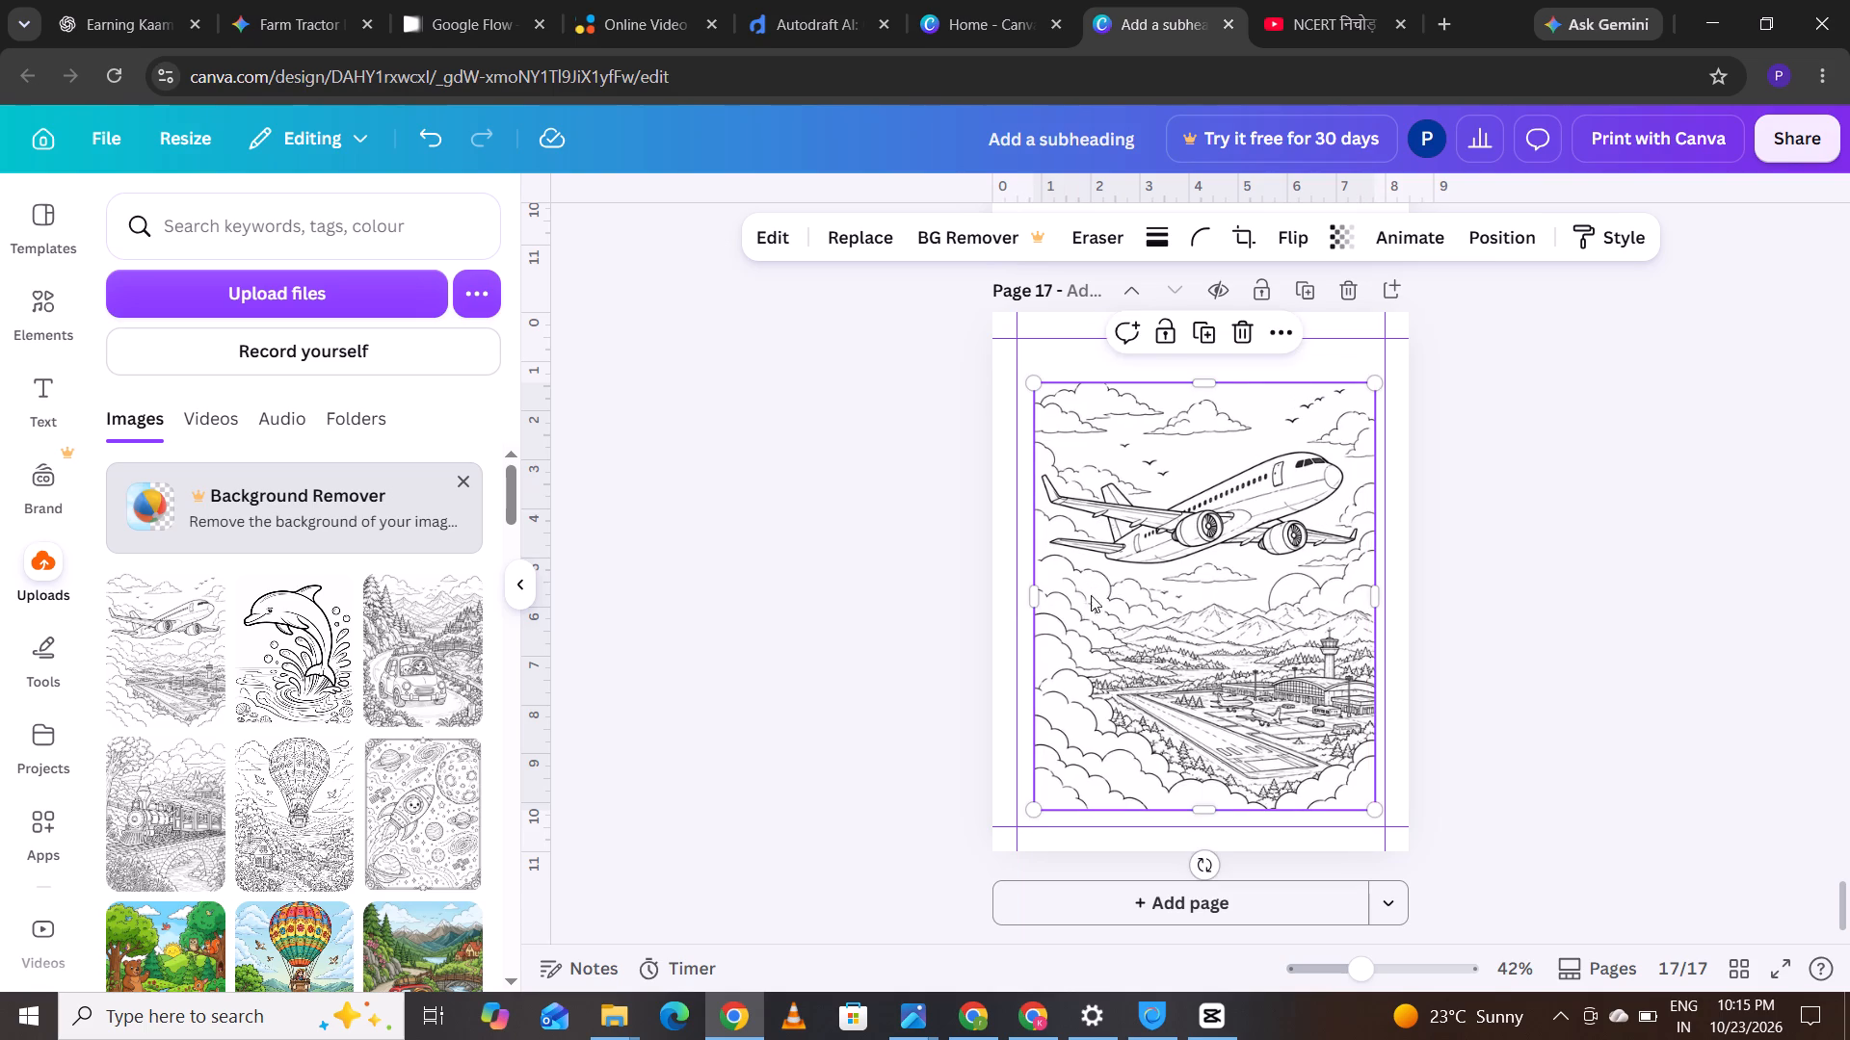
drag(1041, 812, 1039, 817)
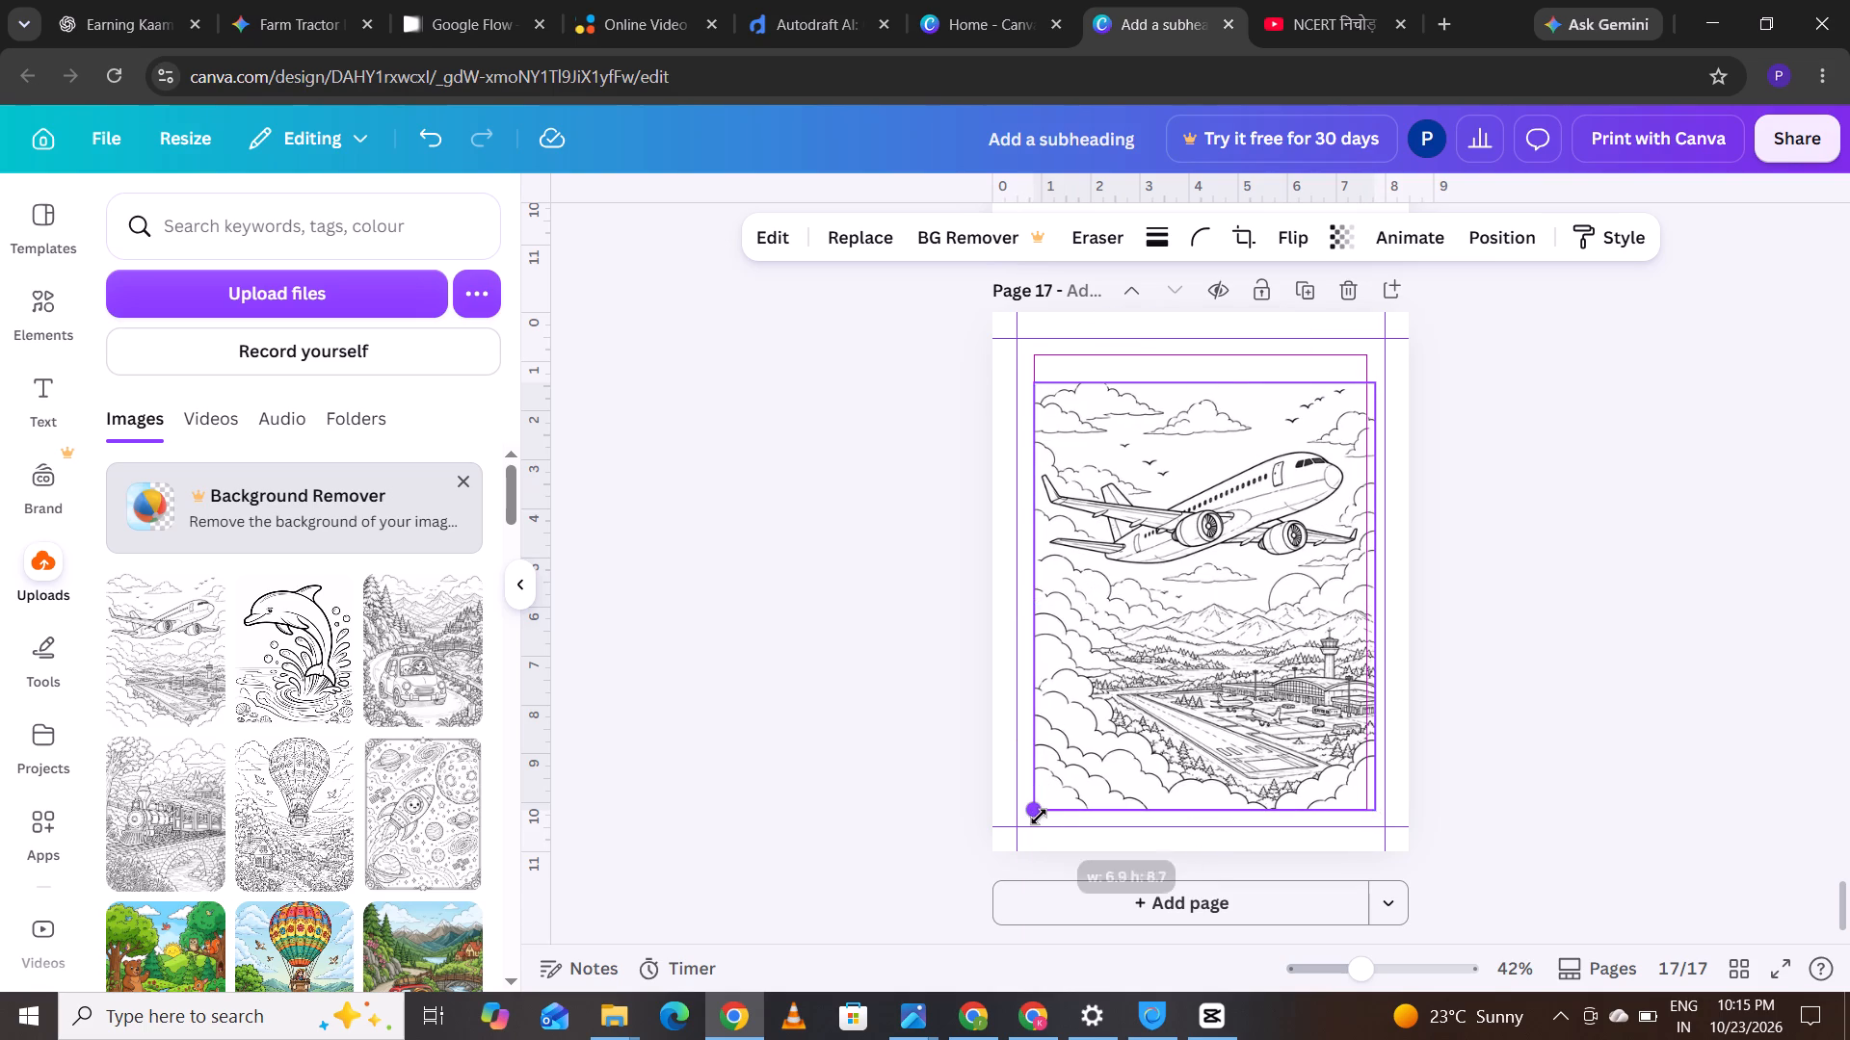
drag(1039, 817, 1034, 823)
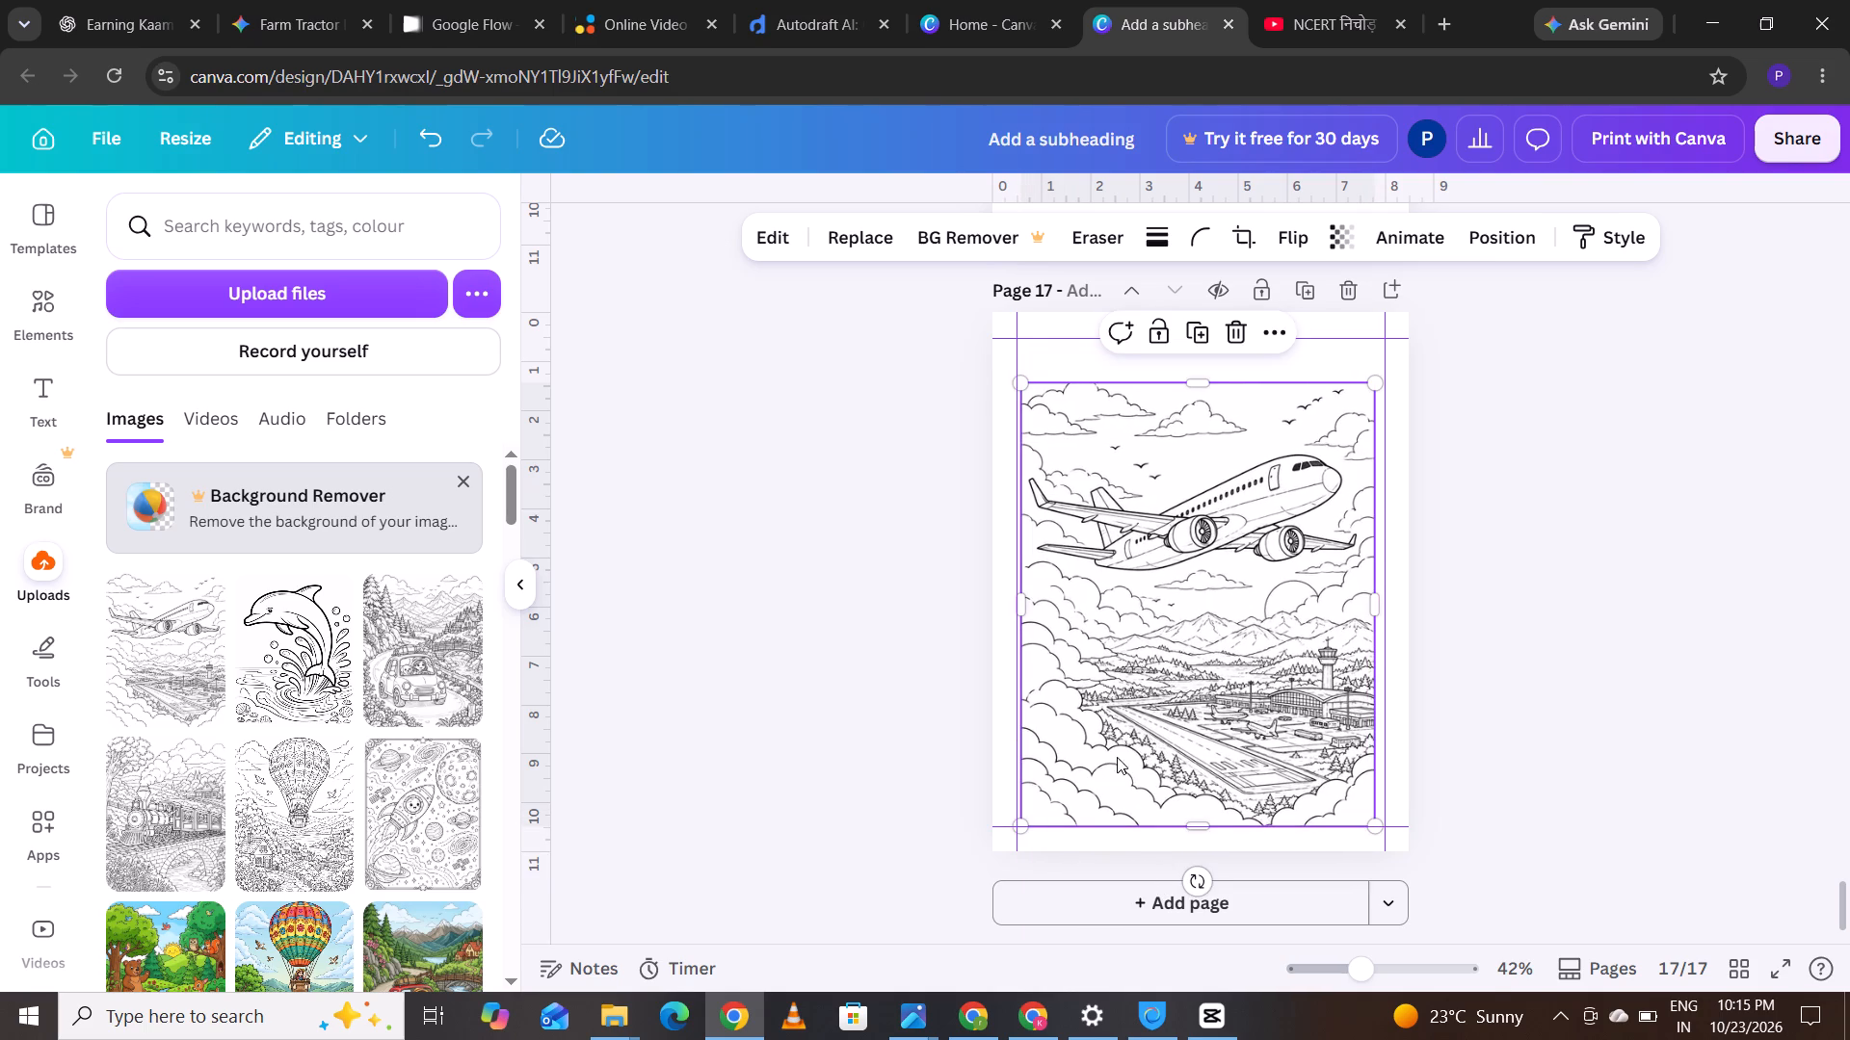
click(1137, 729)
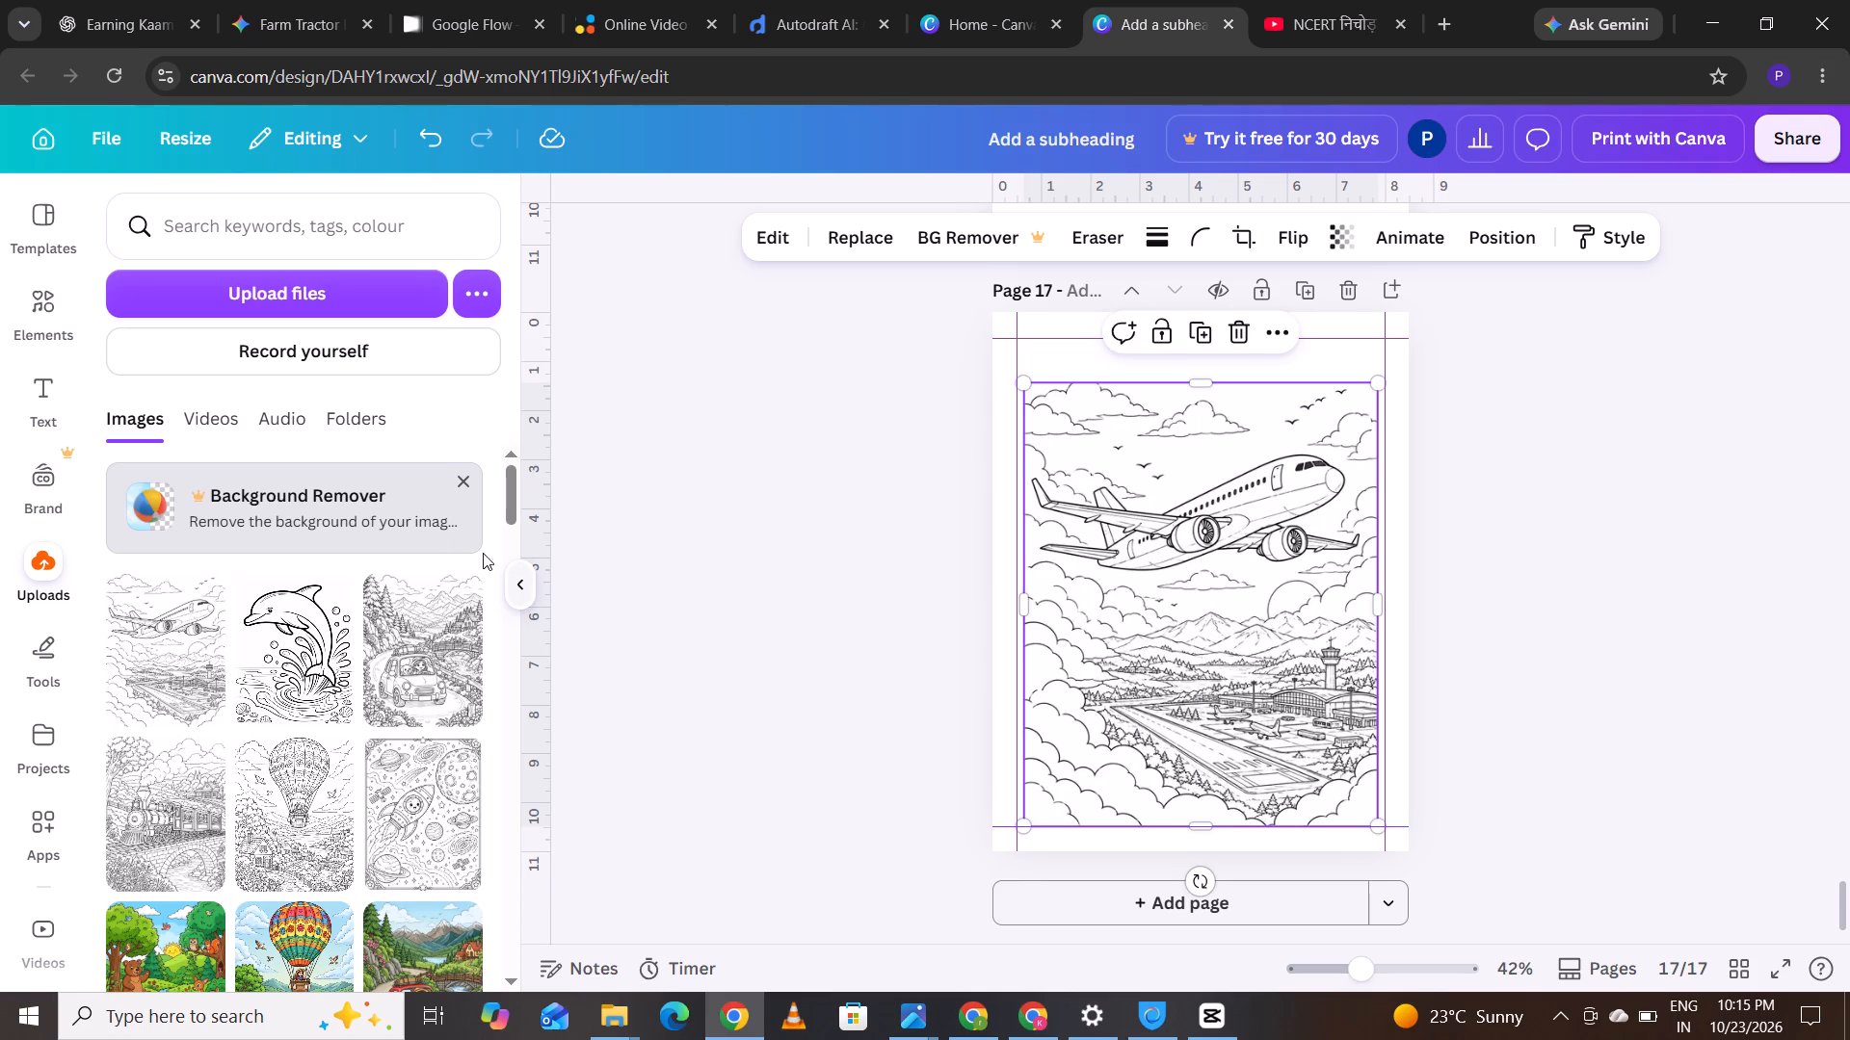
click(51, 376)
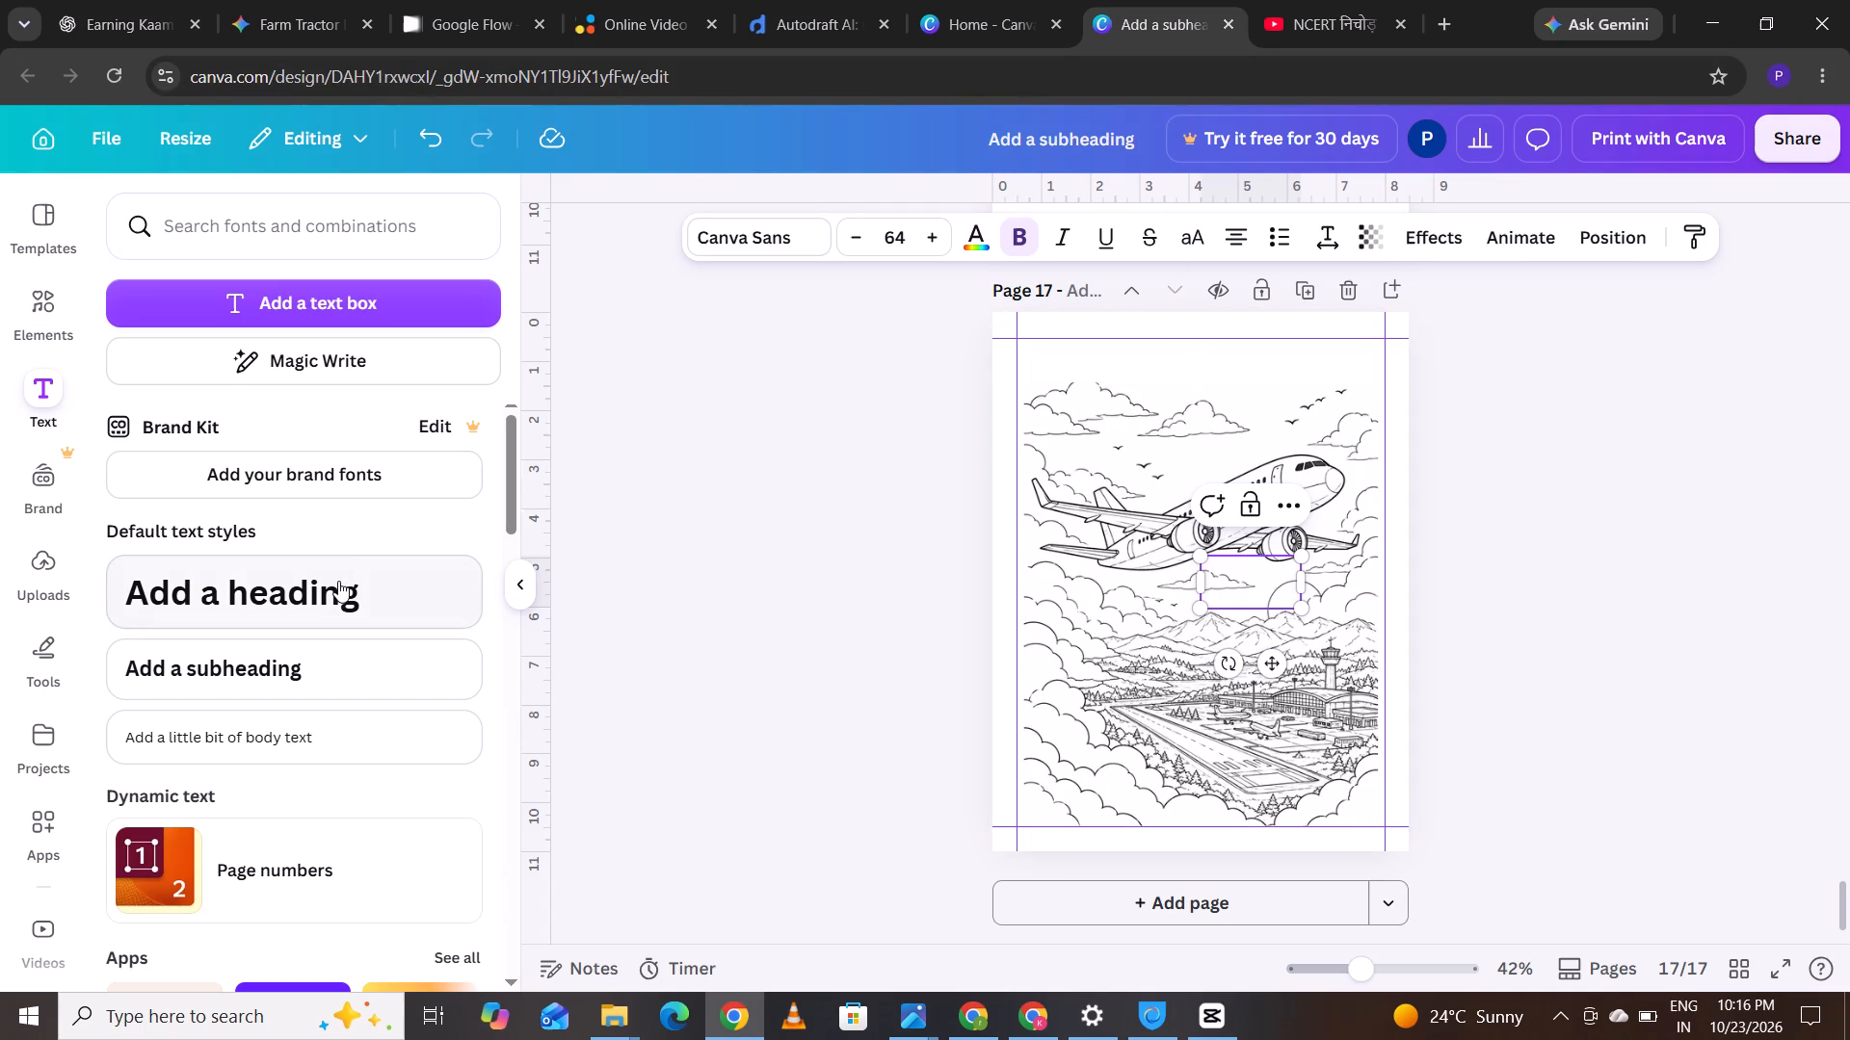
right_click(1249, 583)
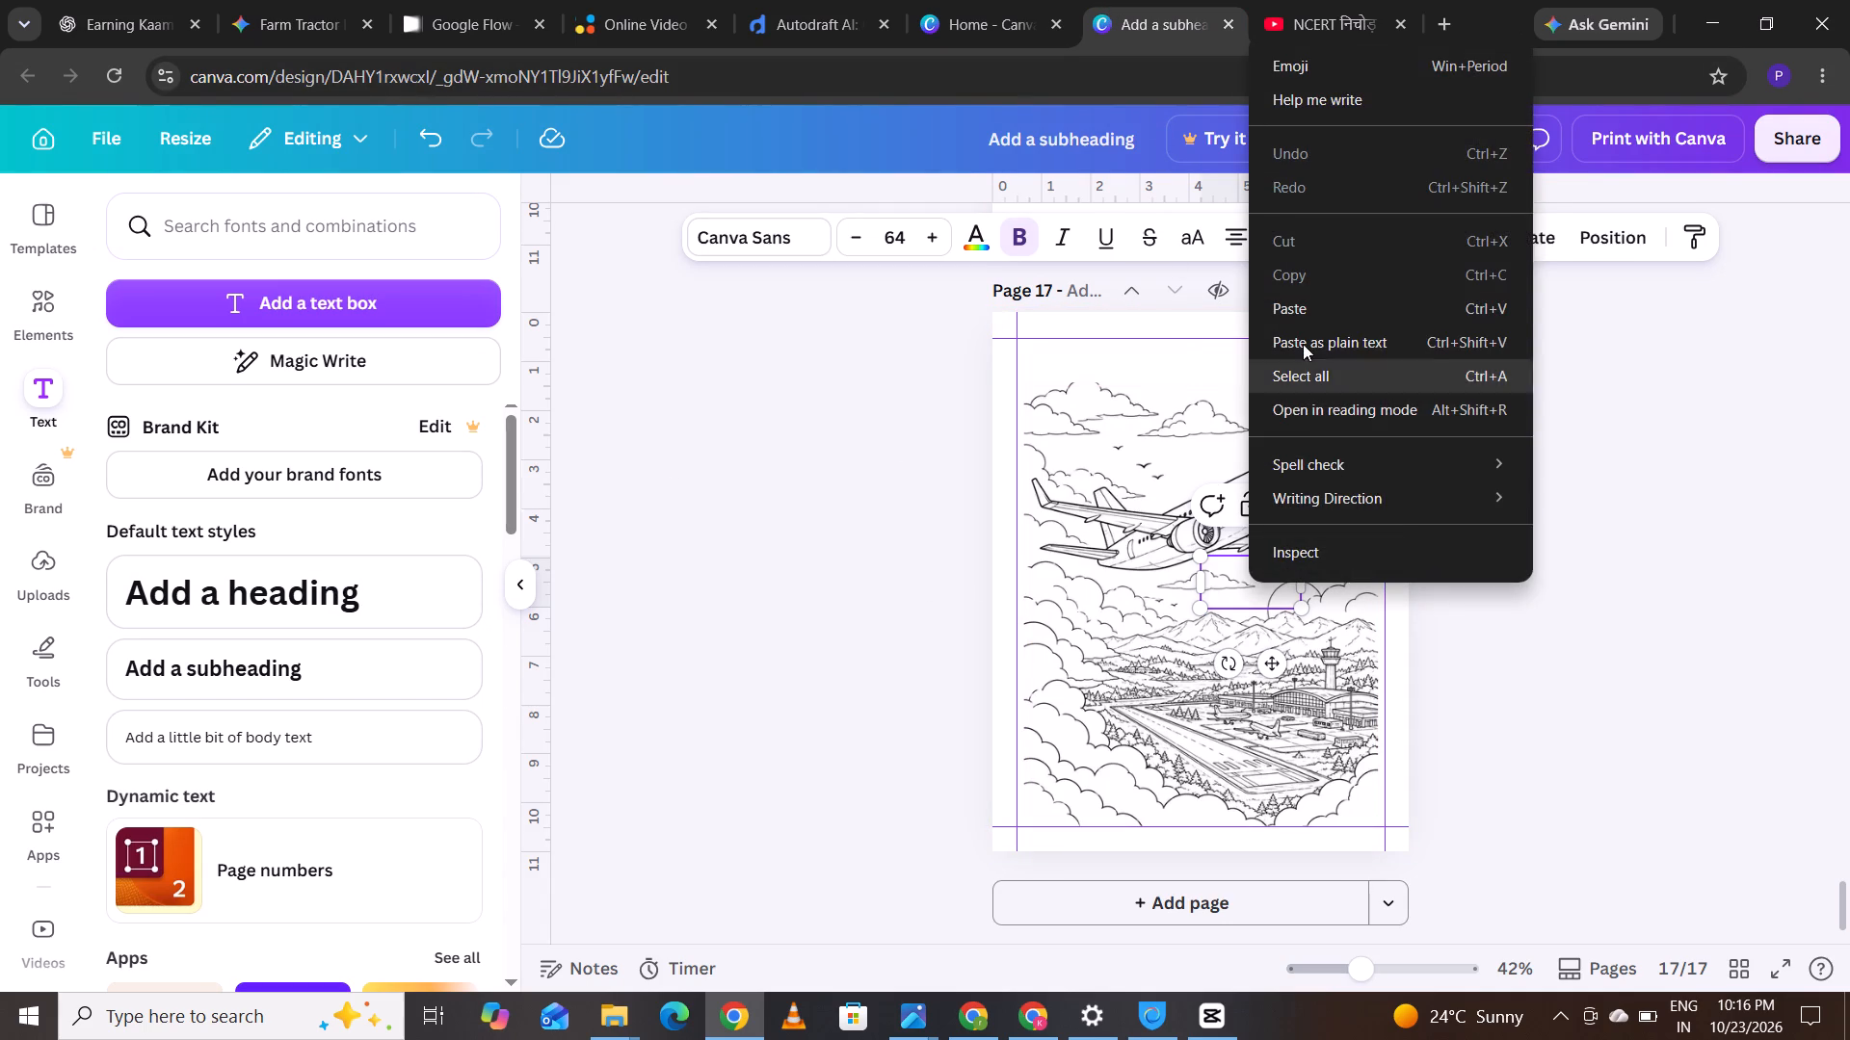
click(1305, 305)
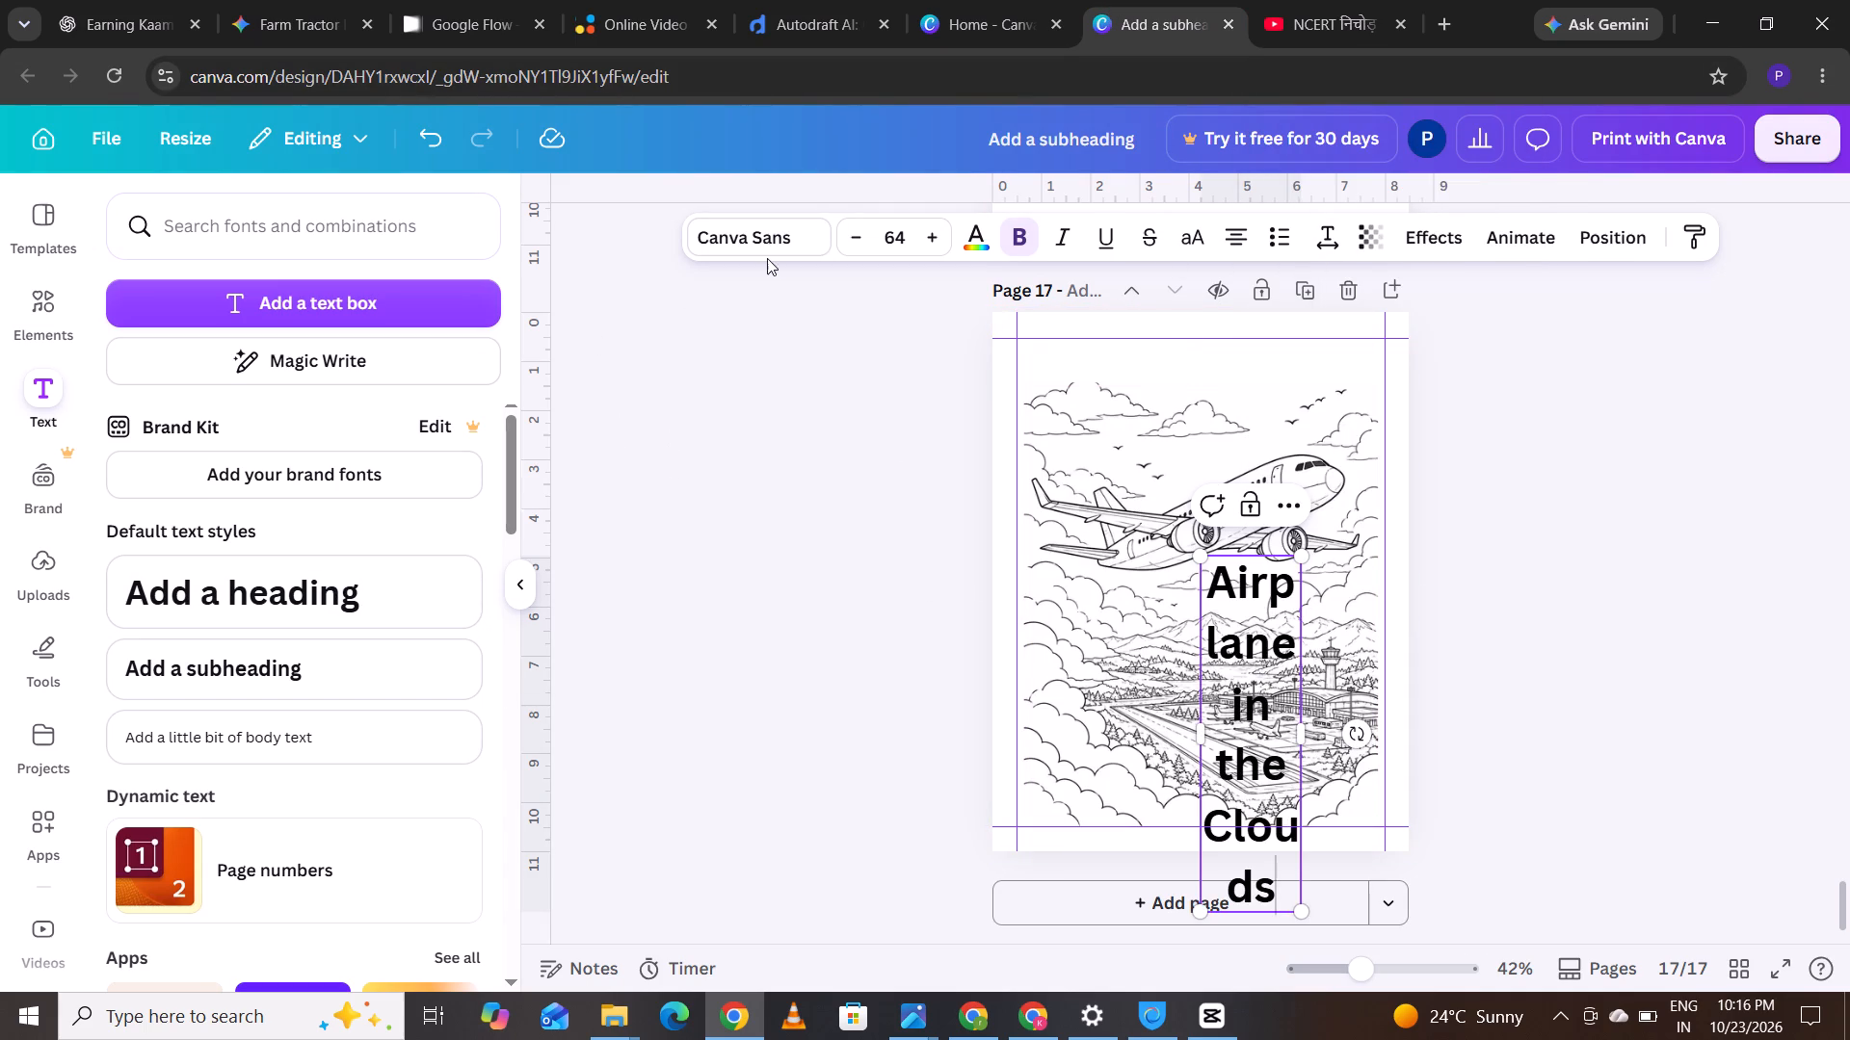
triple_click(851, 244)
triple_click(851, 244)
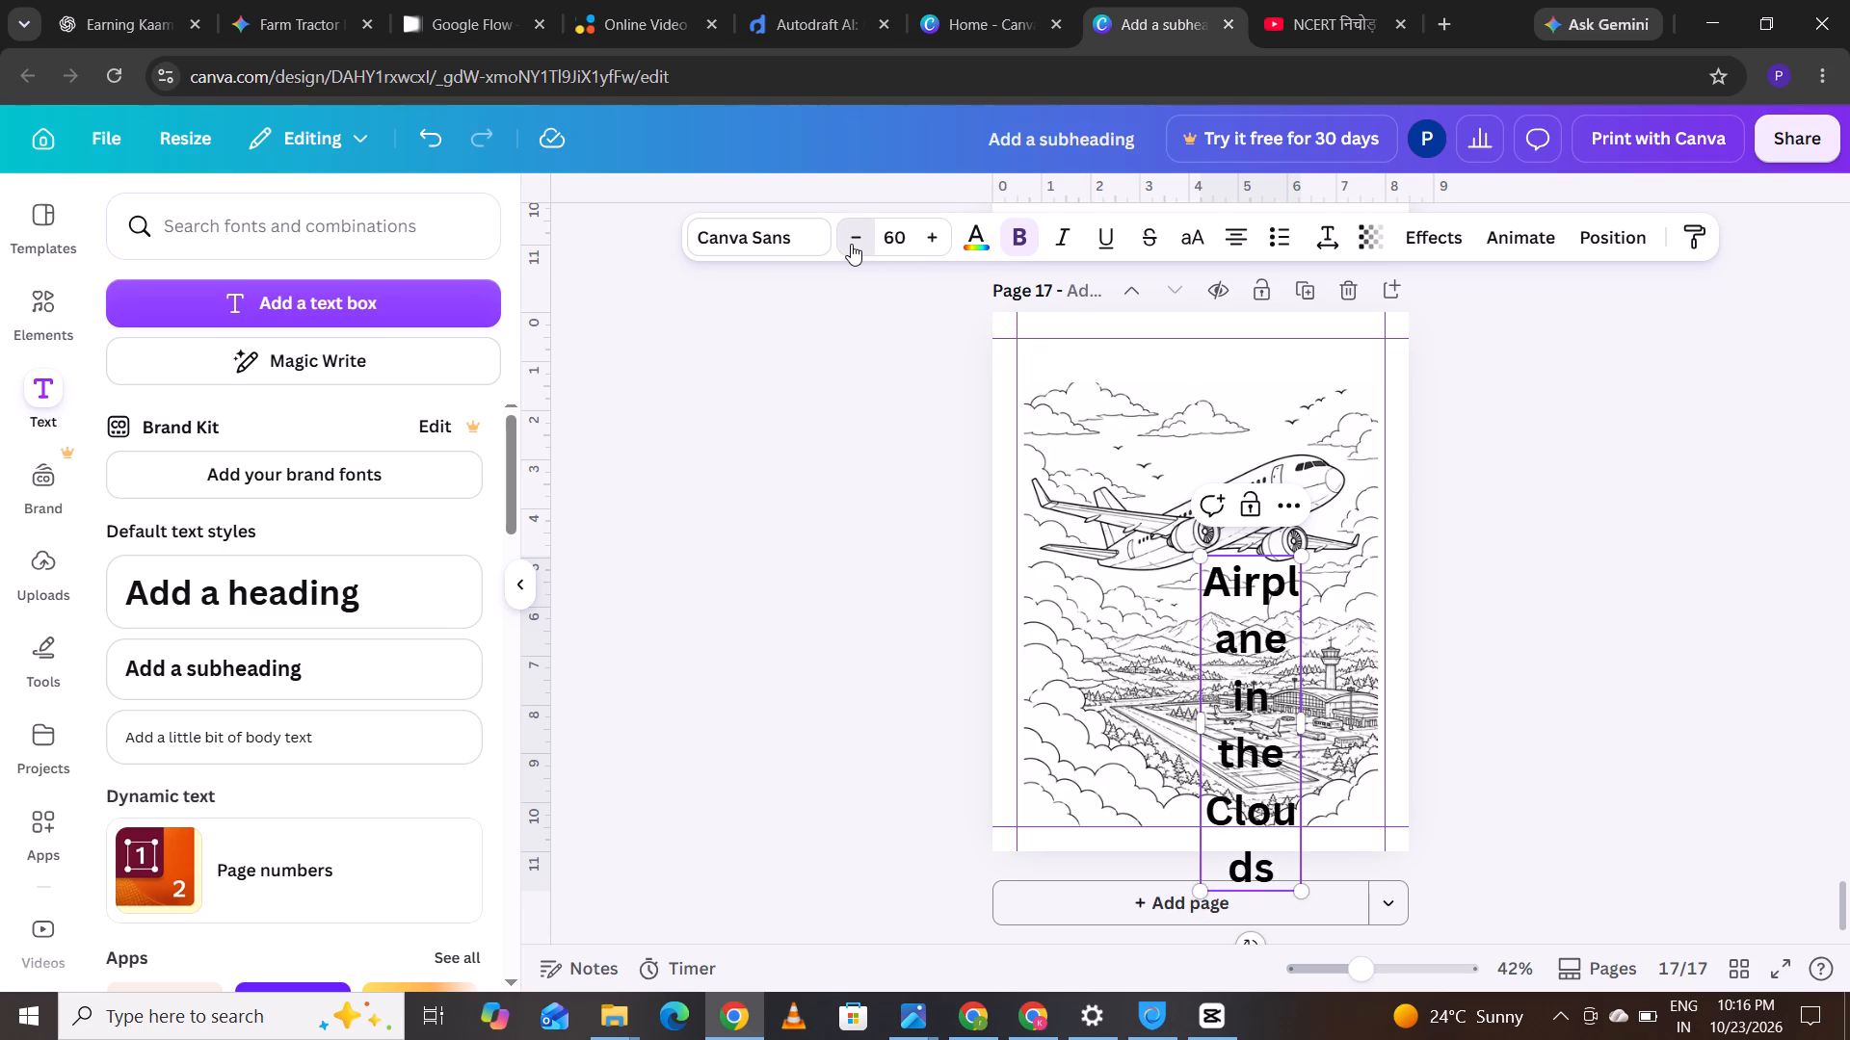
triple_click(851, 244)
triple_click(851, 244)
triple_click(851, 248)
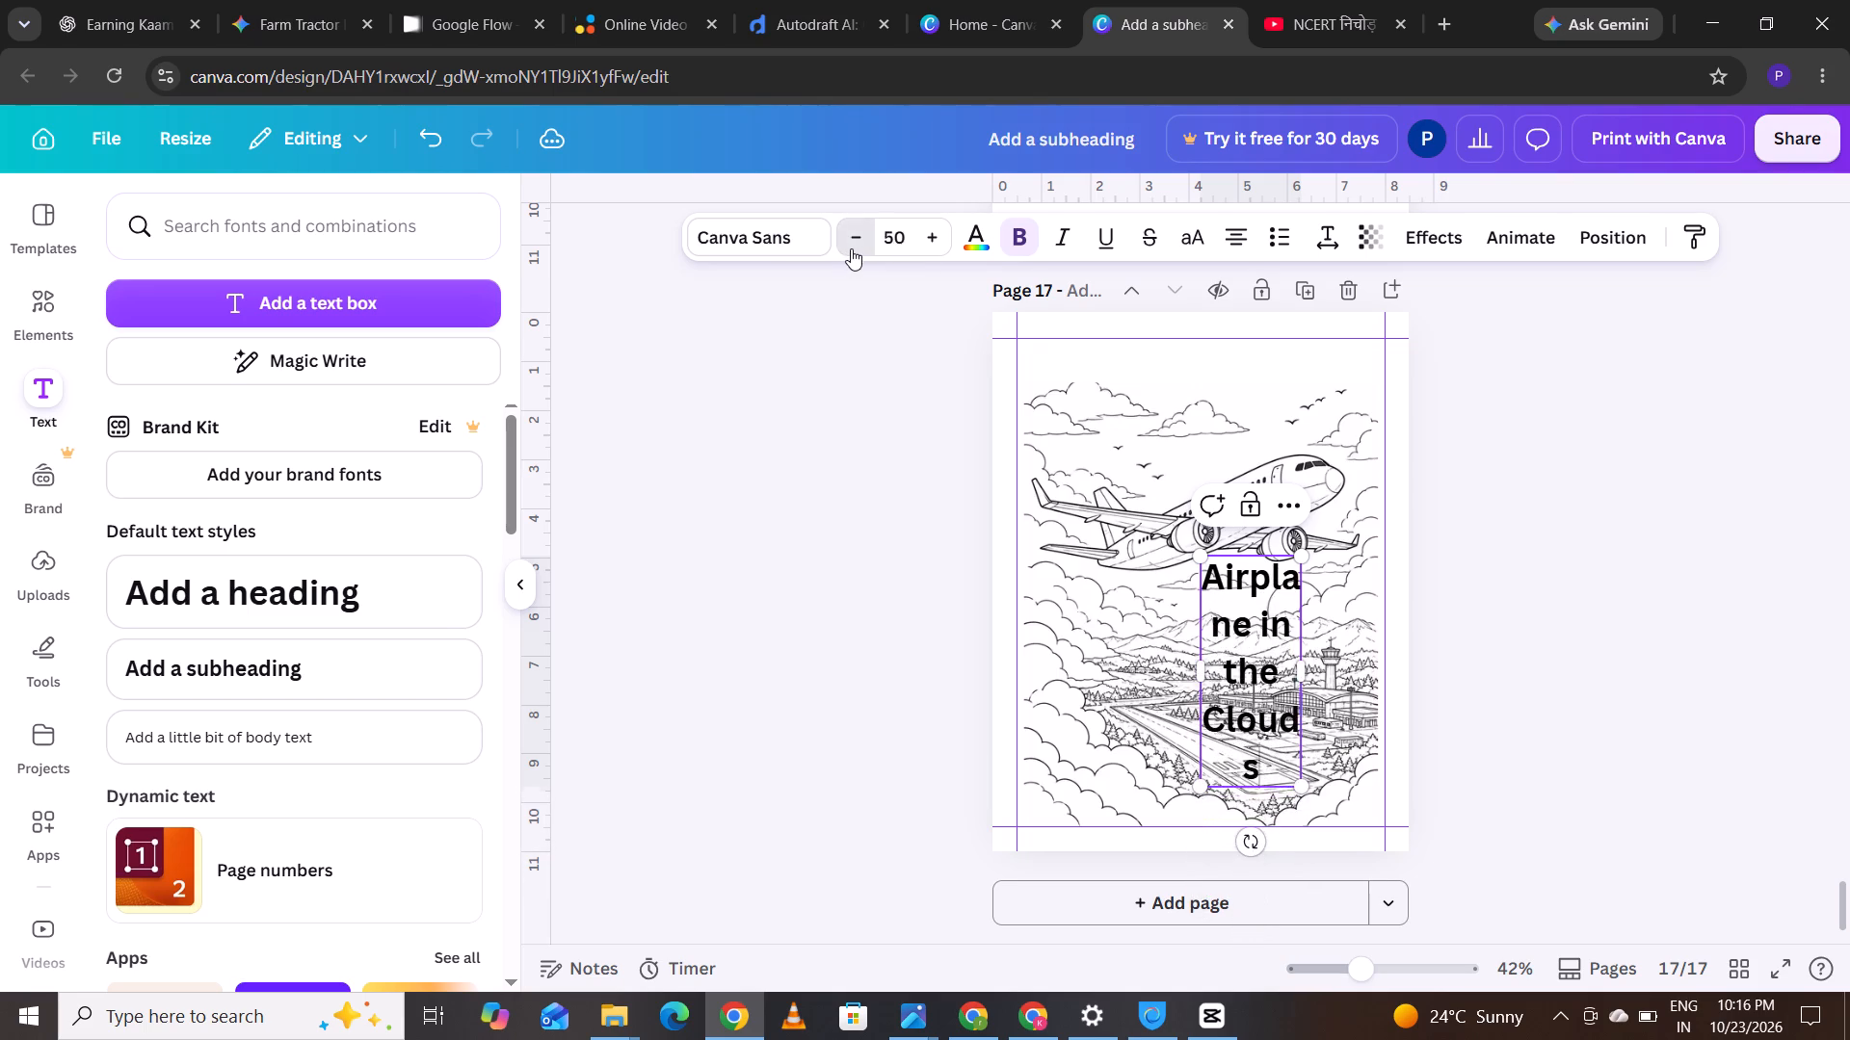
click(851, 248)
Apply the Hollow effect to page 17's title and widen its text box towards the left margin guide.
click(1418, 237)
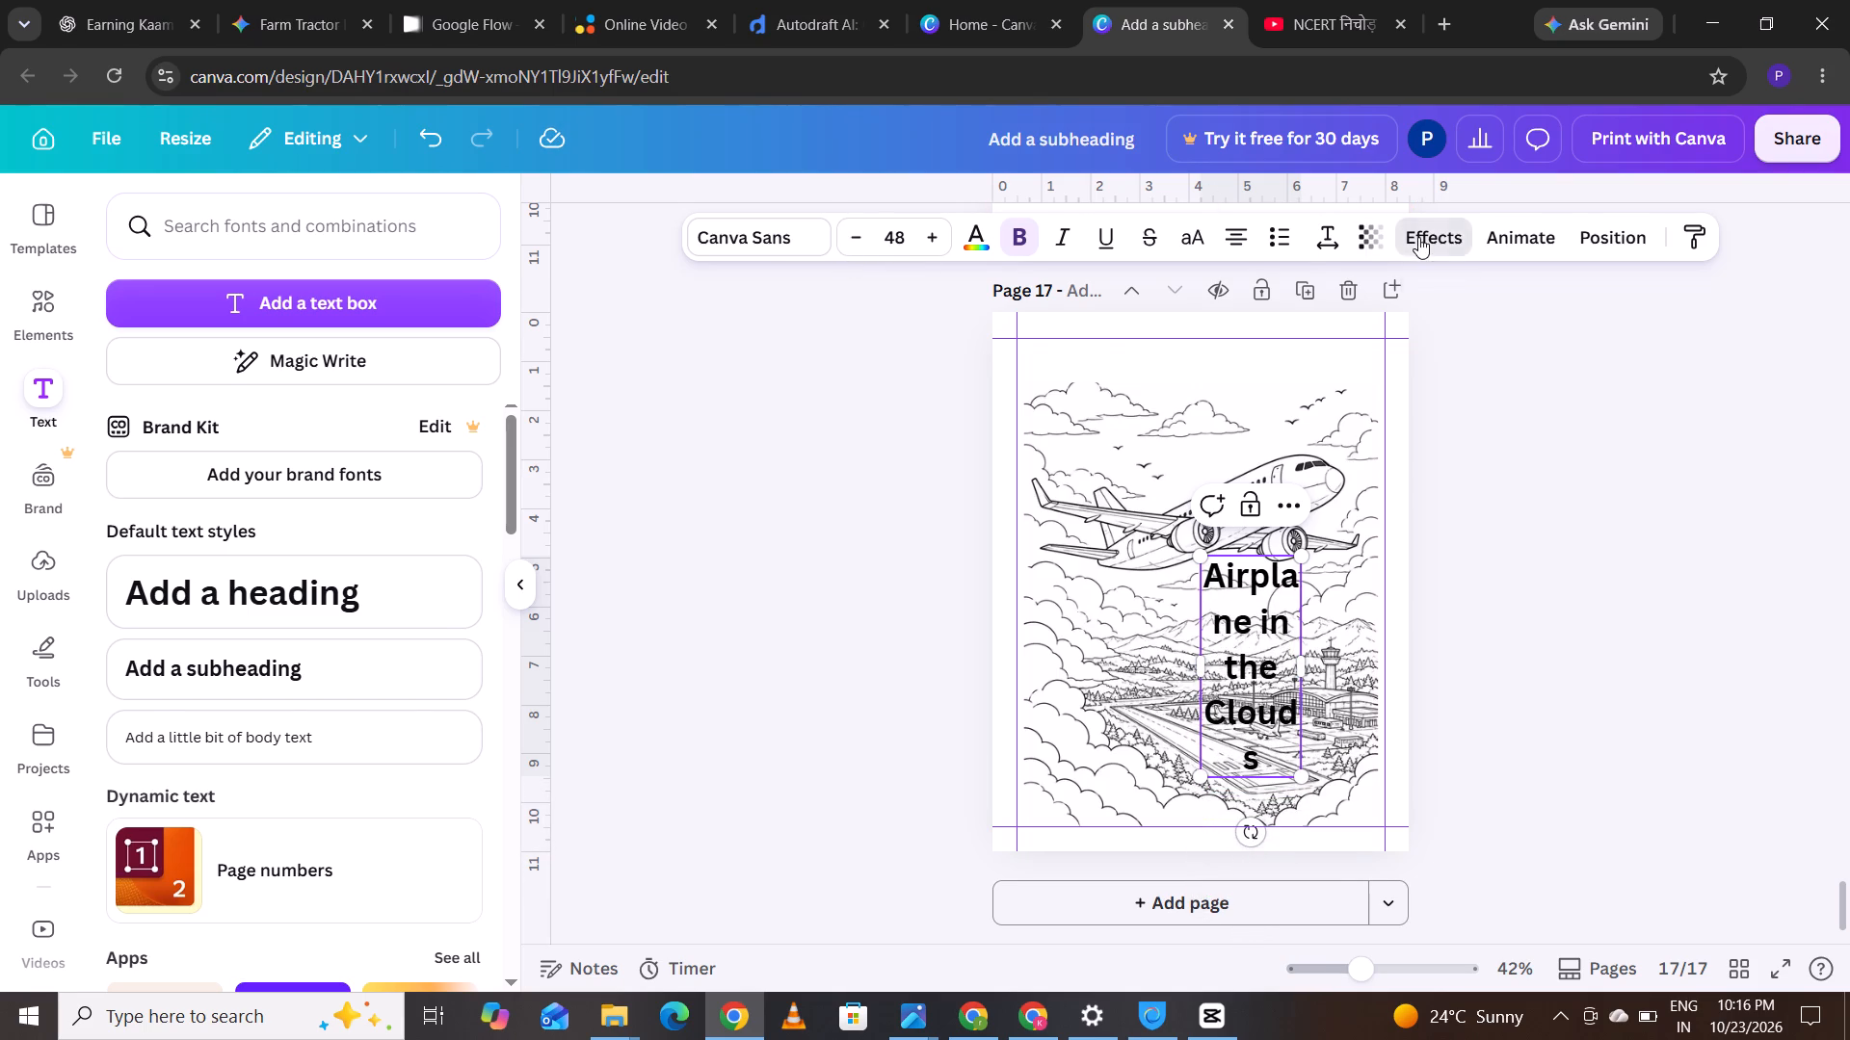
click(201, 651)
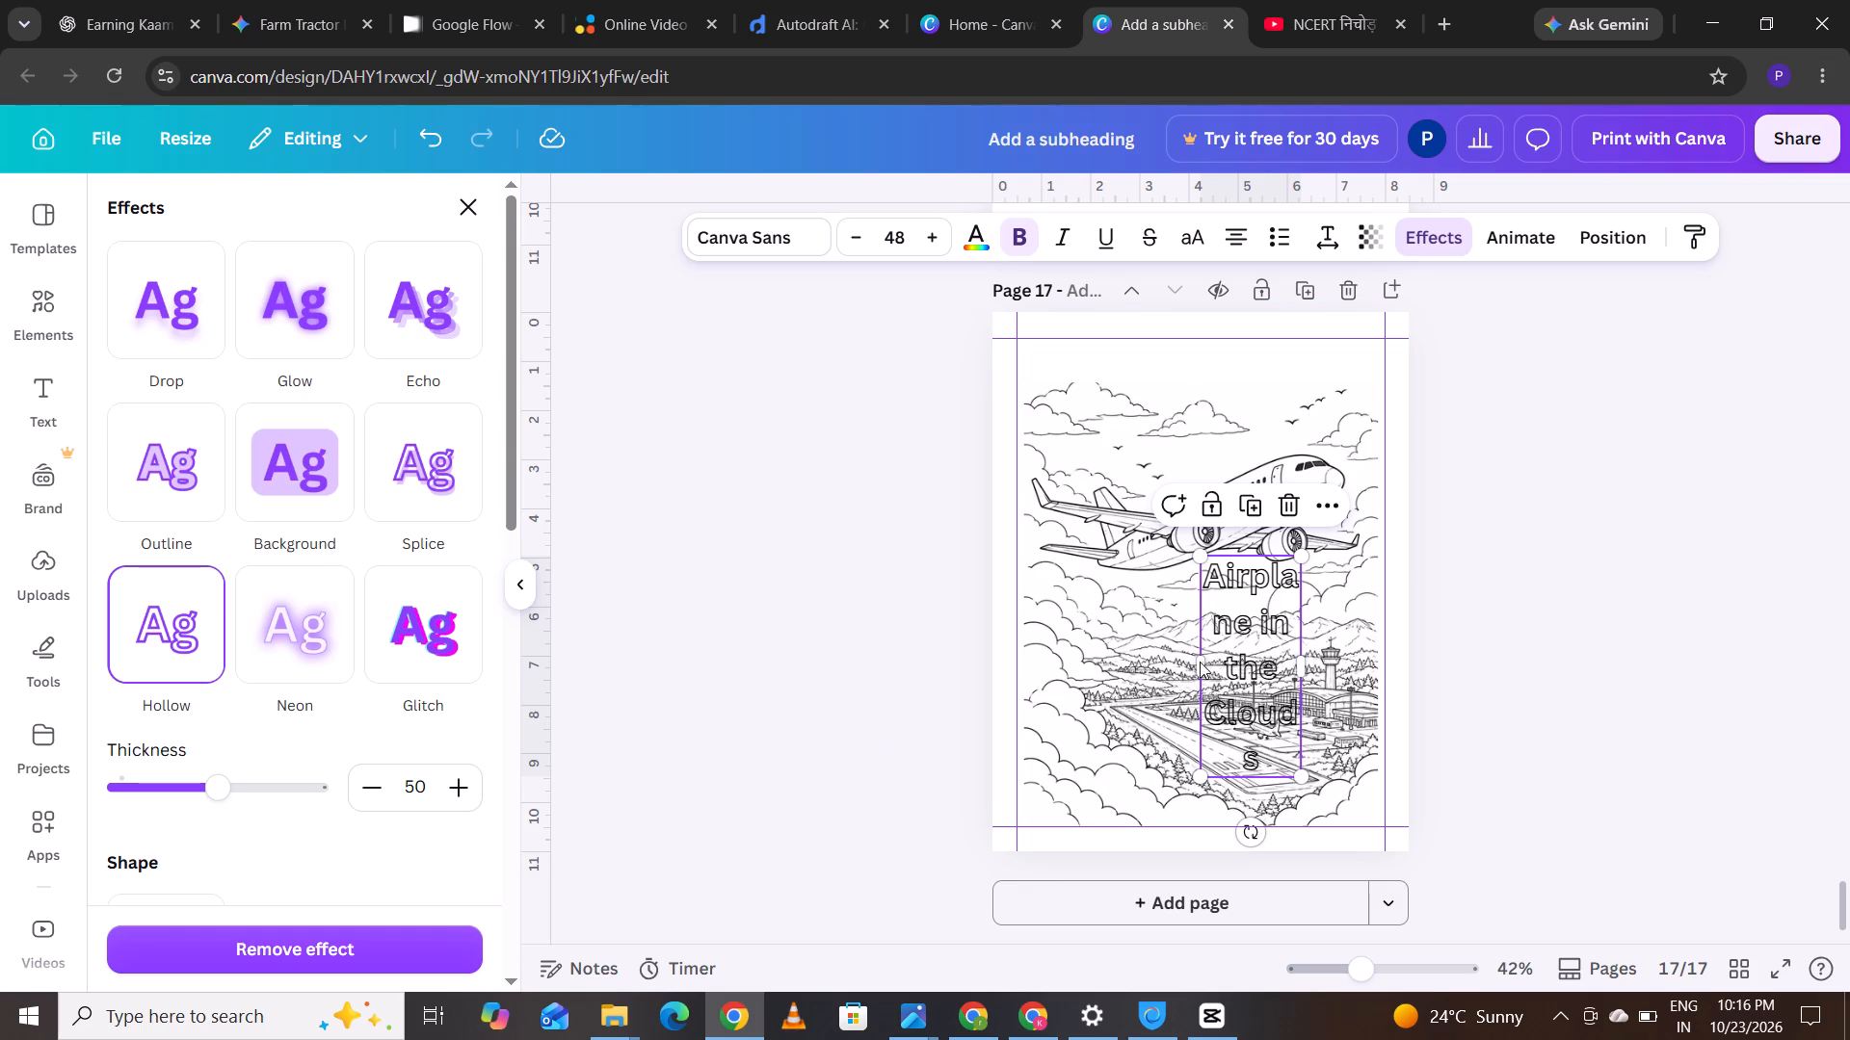
drag(1195, 668, 1041, 668)
Shorten page 17's title to "Airplane" by deleting the words after it.
click(1247, 616)
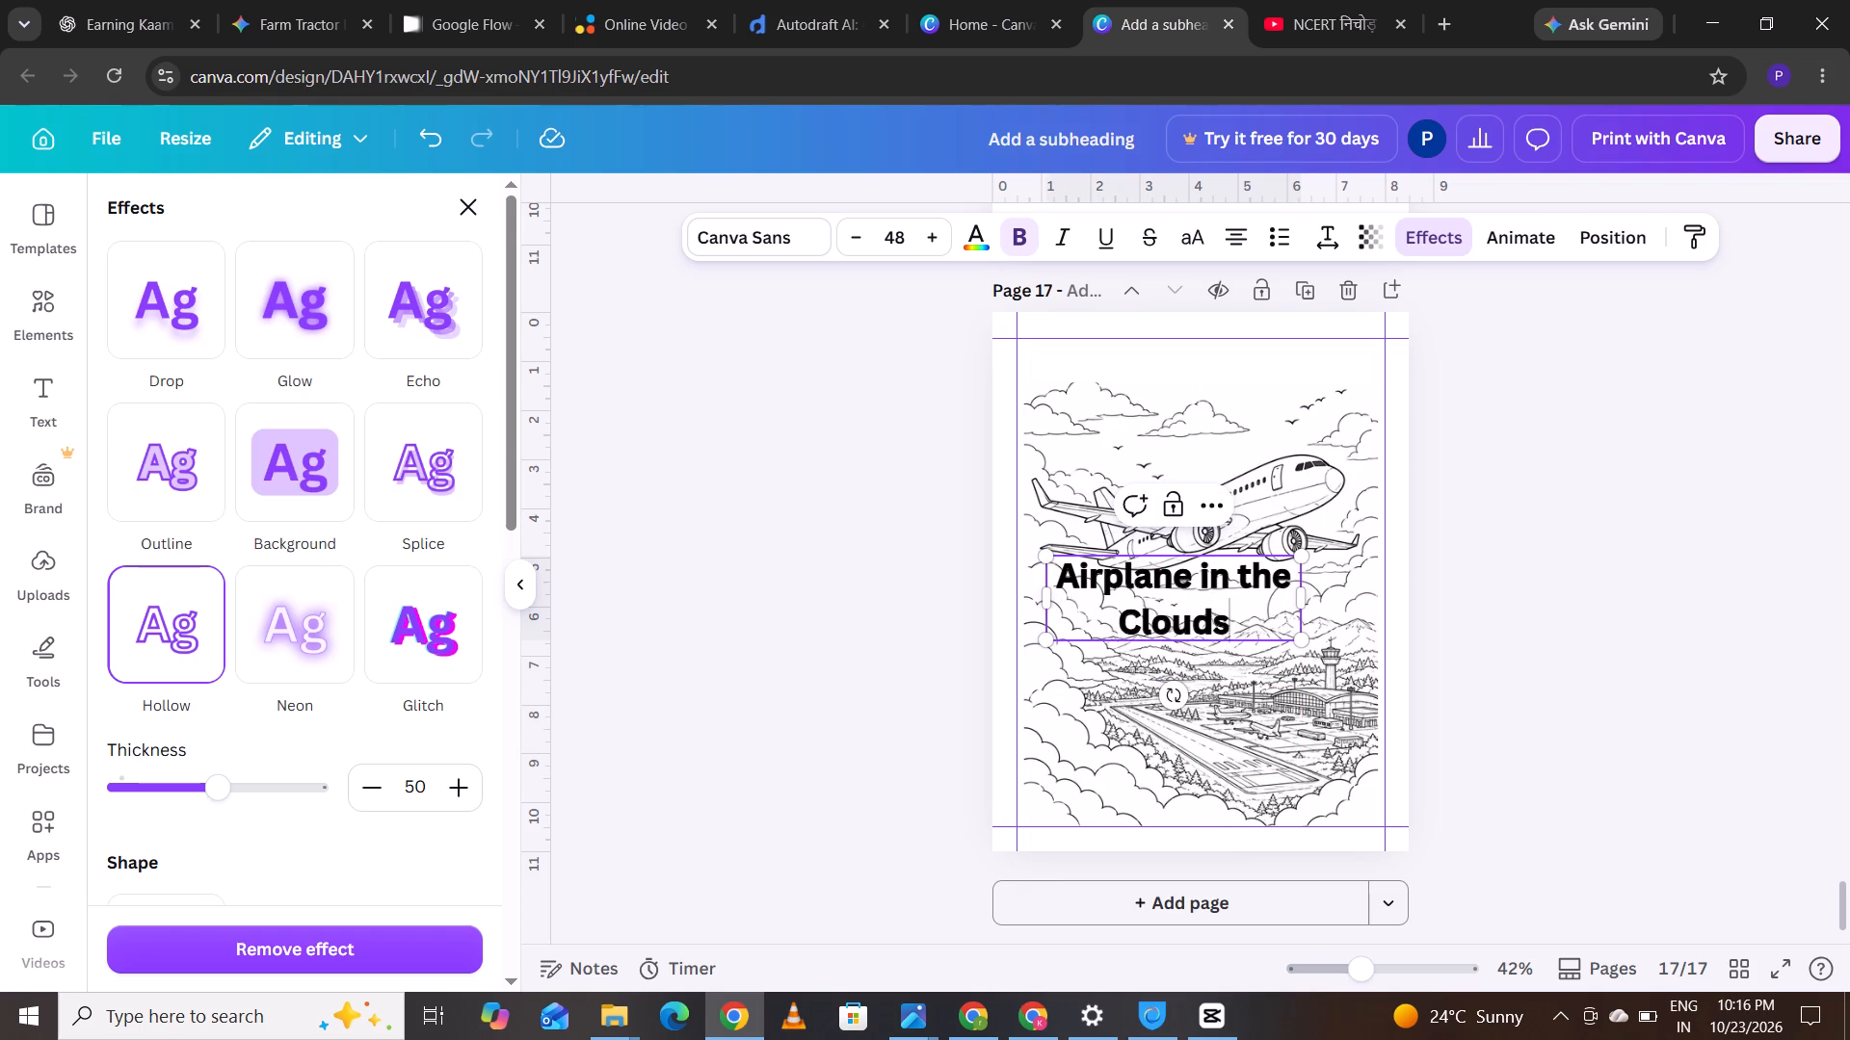
click(1247, 616)
key(BackSpace)
key(BackSpace)
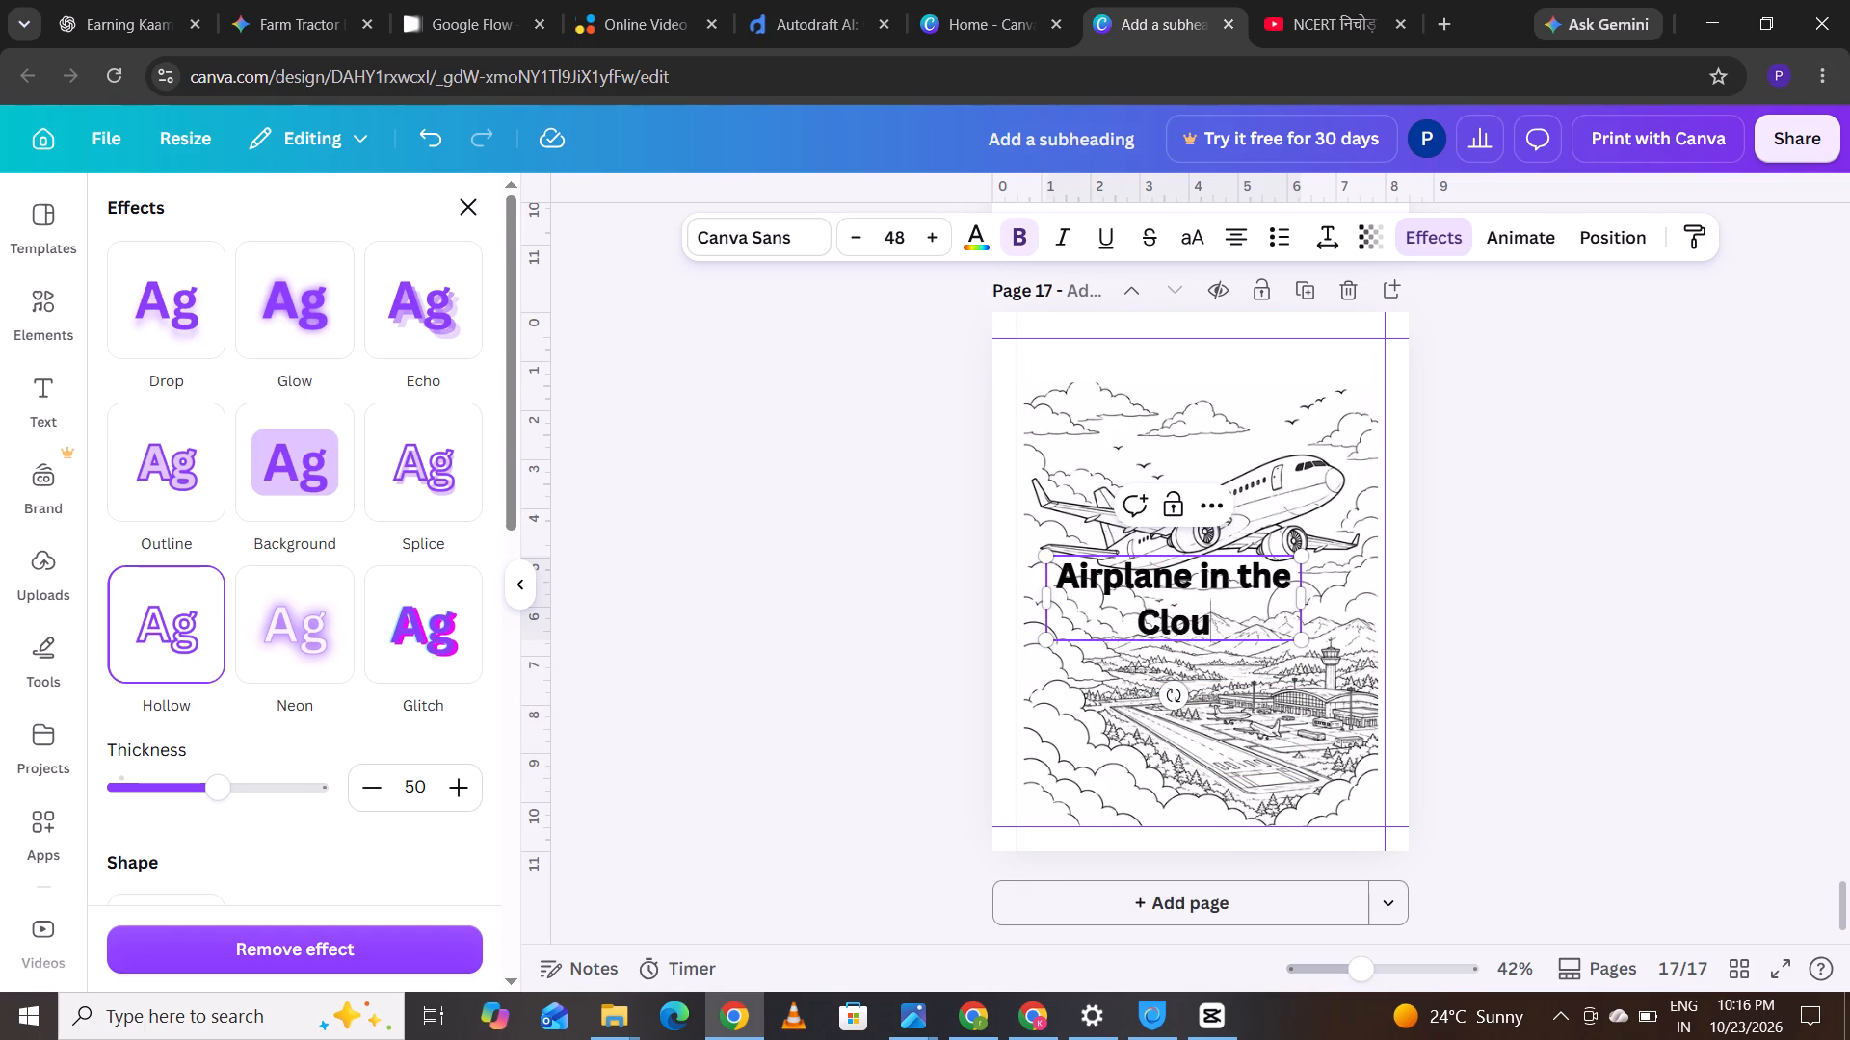
key(BackSpace)
key(BackSpace)
key(BackSpace)
key(BackSpace)
key(BackSpace)
key(BackSpace)
key(BackSpace)
key(BackSpace)
key(BackSpace)
key(BackSpace)
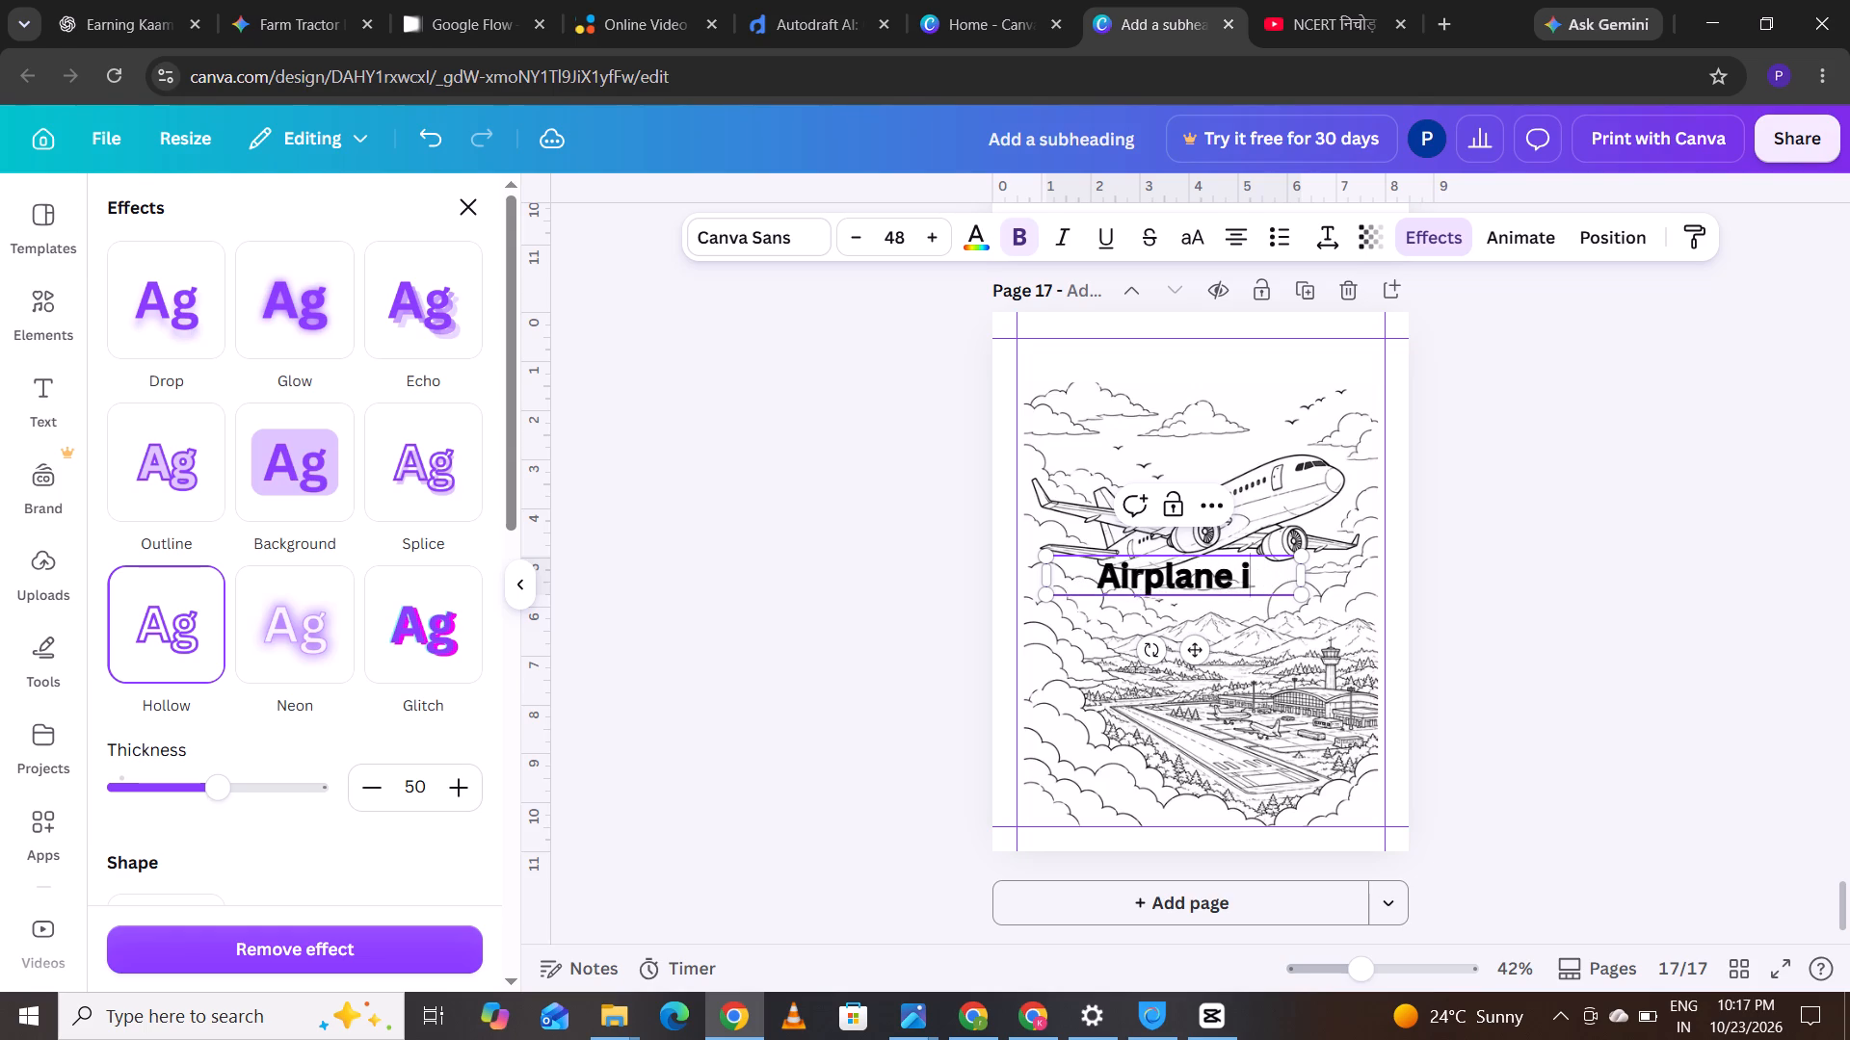
key(BackSpace)
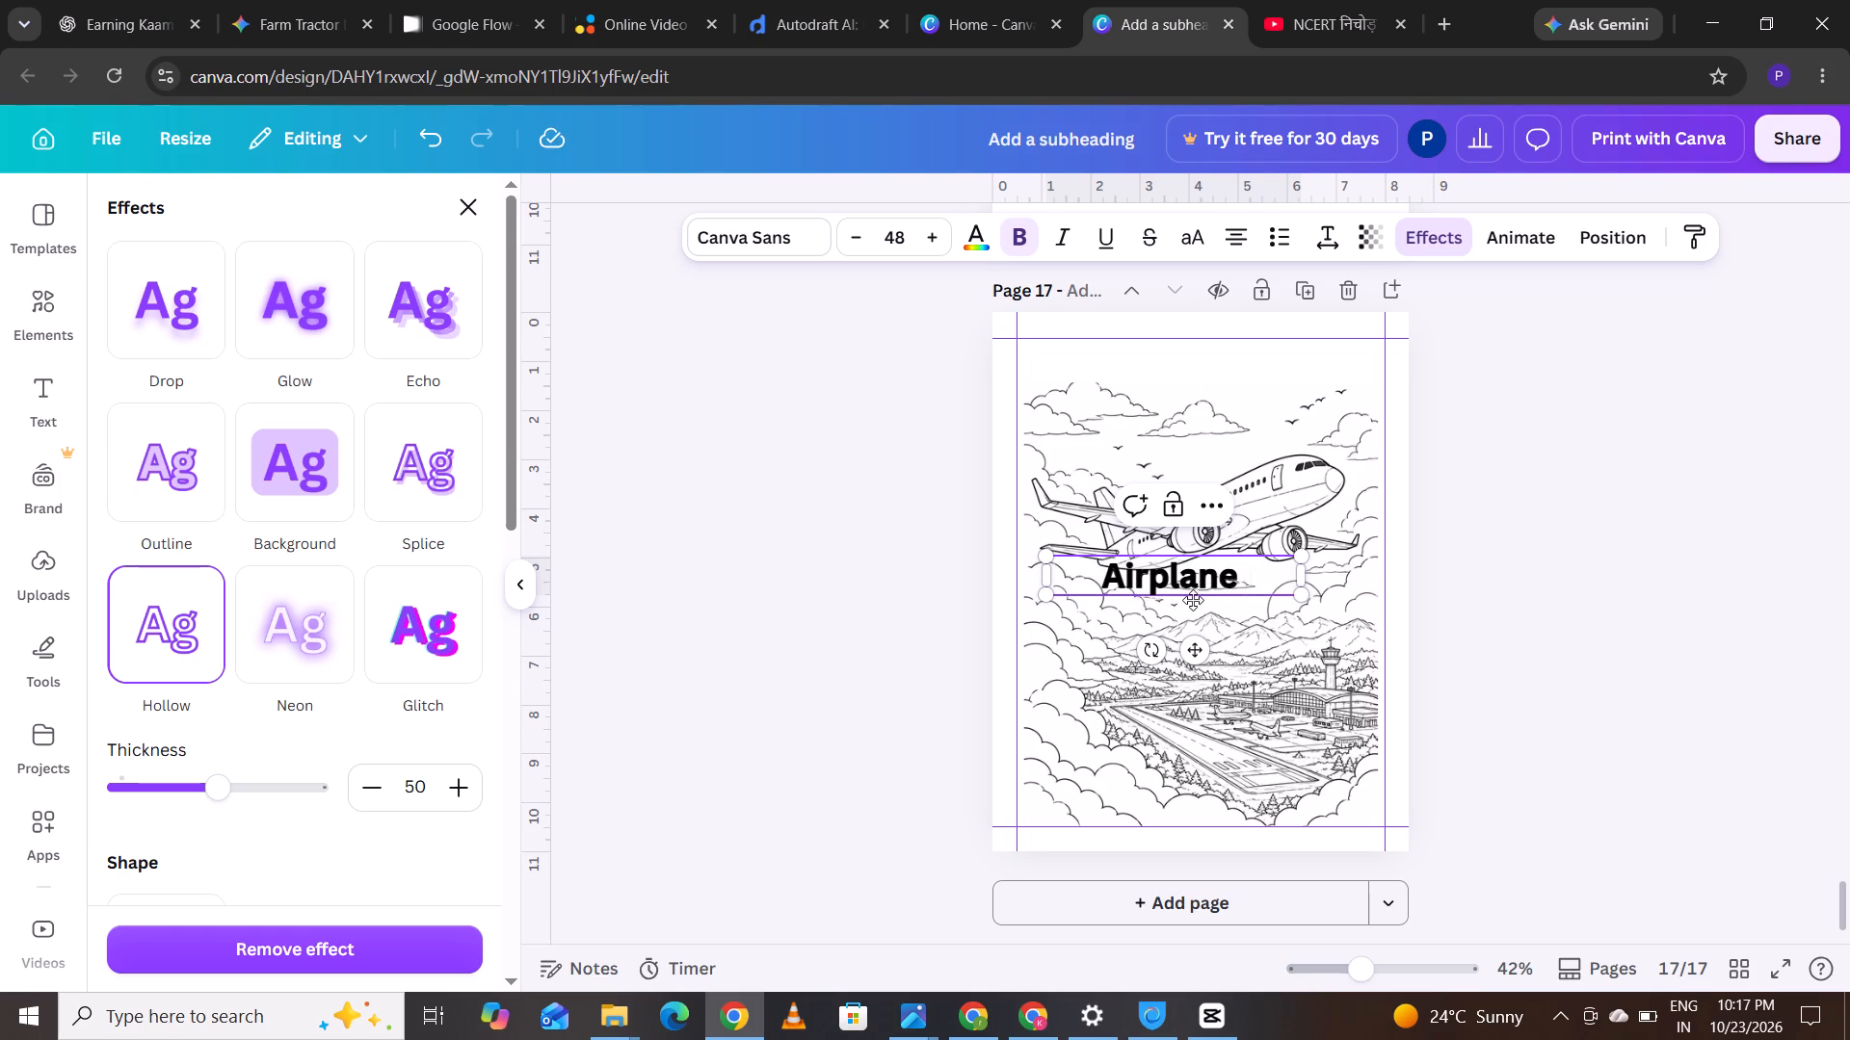
Reapply the Hollow effect to the "Airplane" title and set its font size to 56.
click(1421, 230)
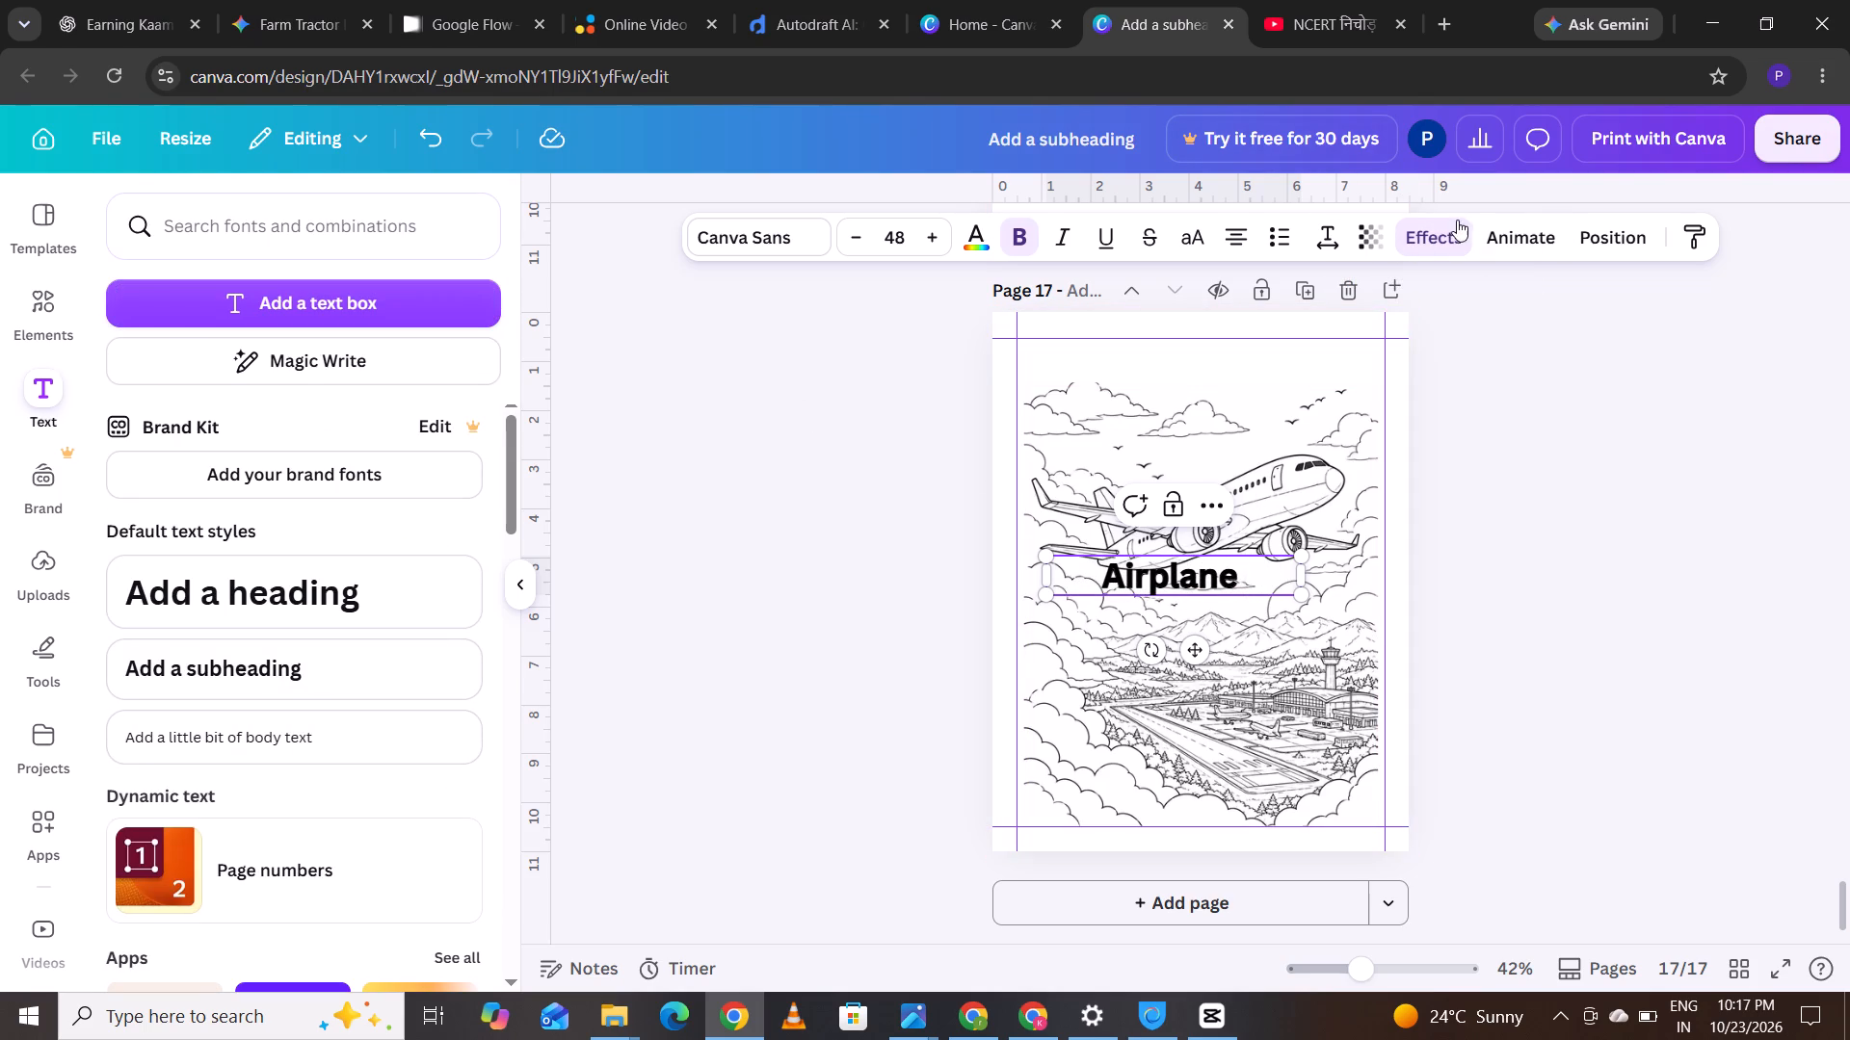
click(1447, 224)
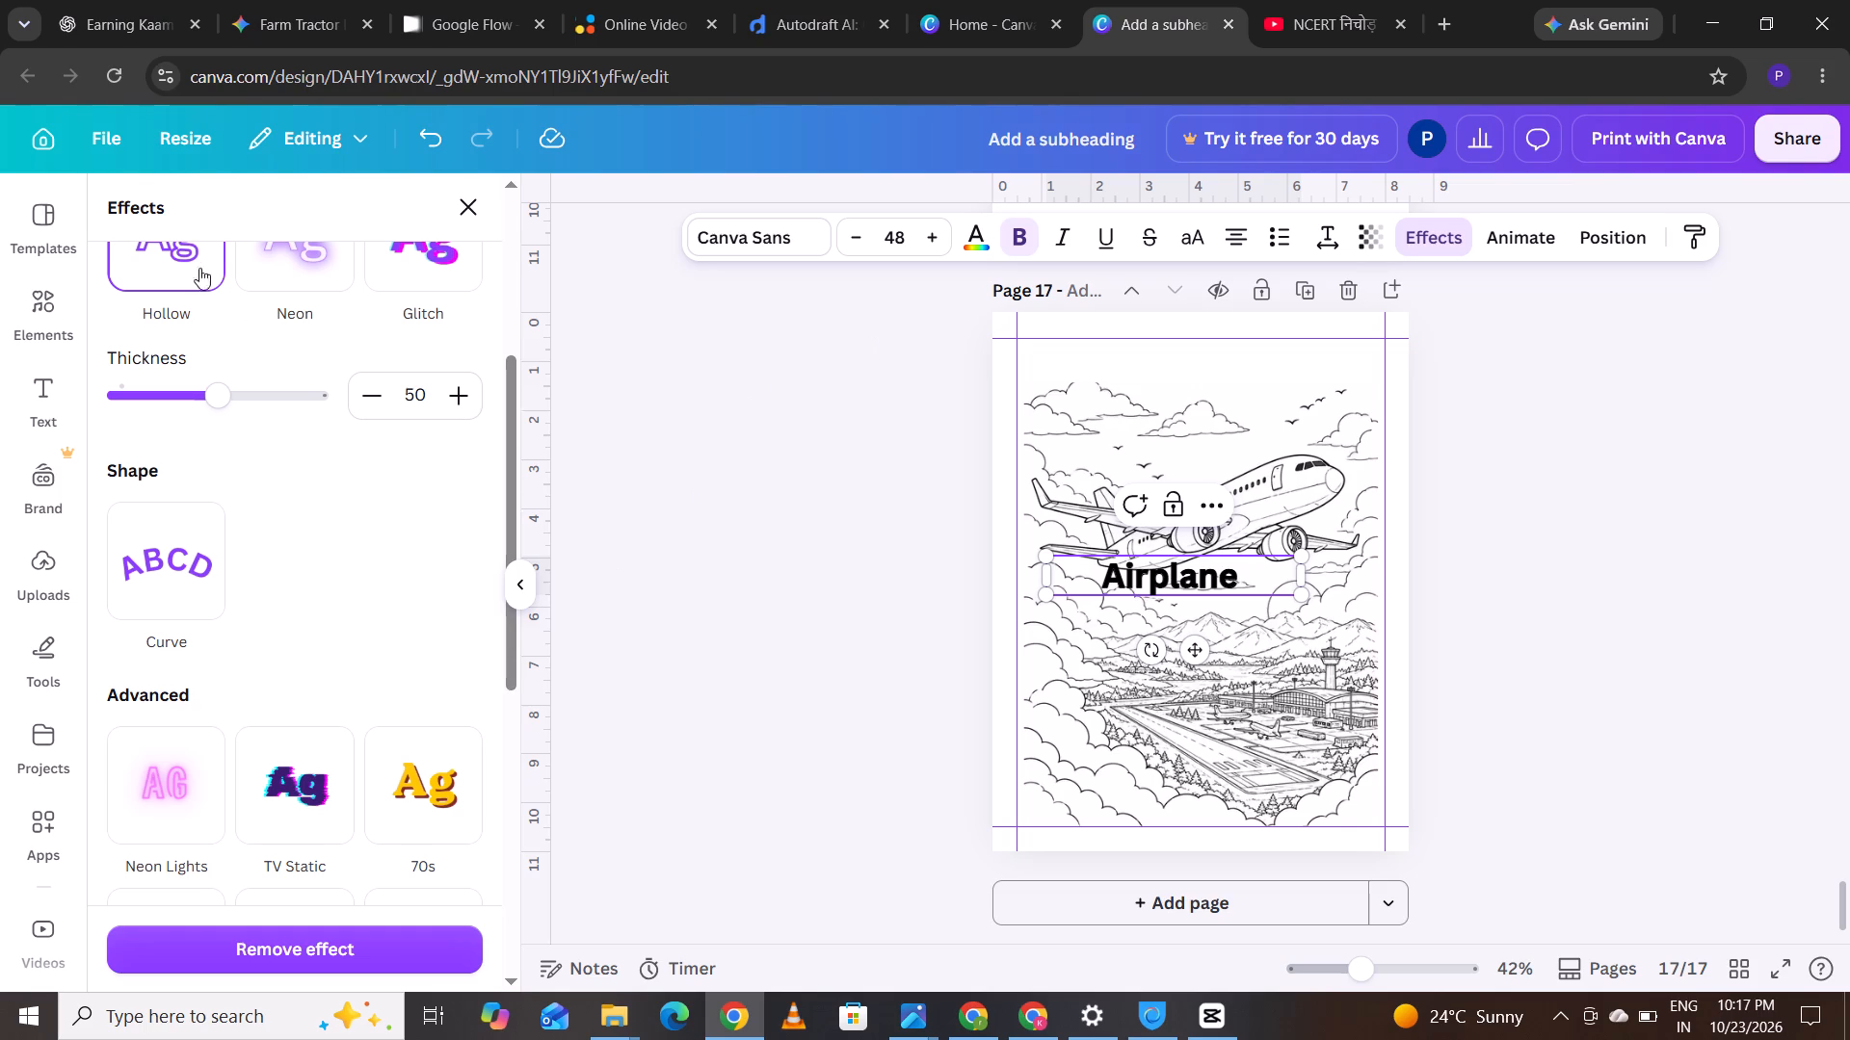
click(183, 254)
click(183, 255)
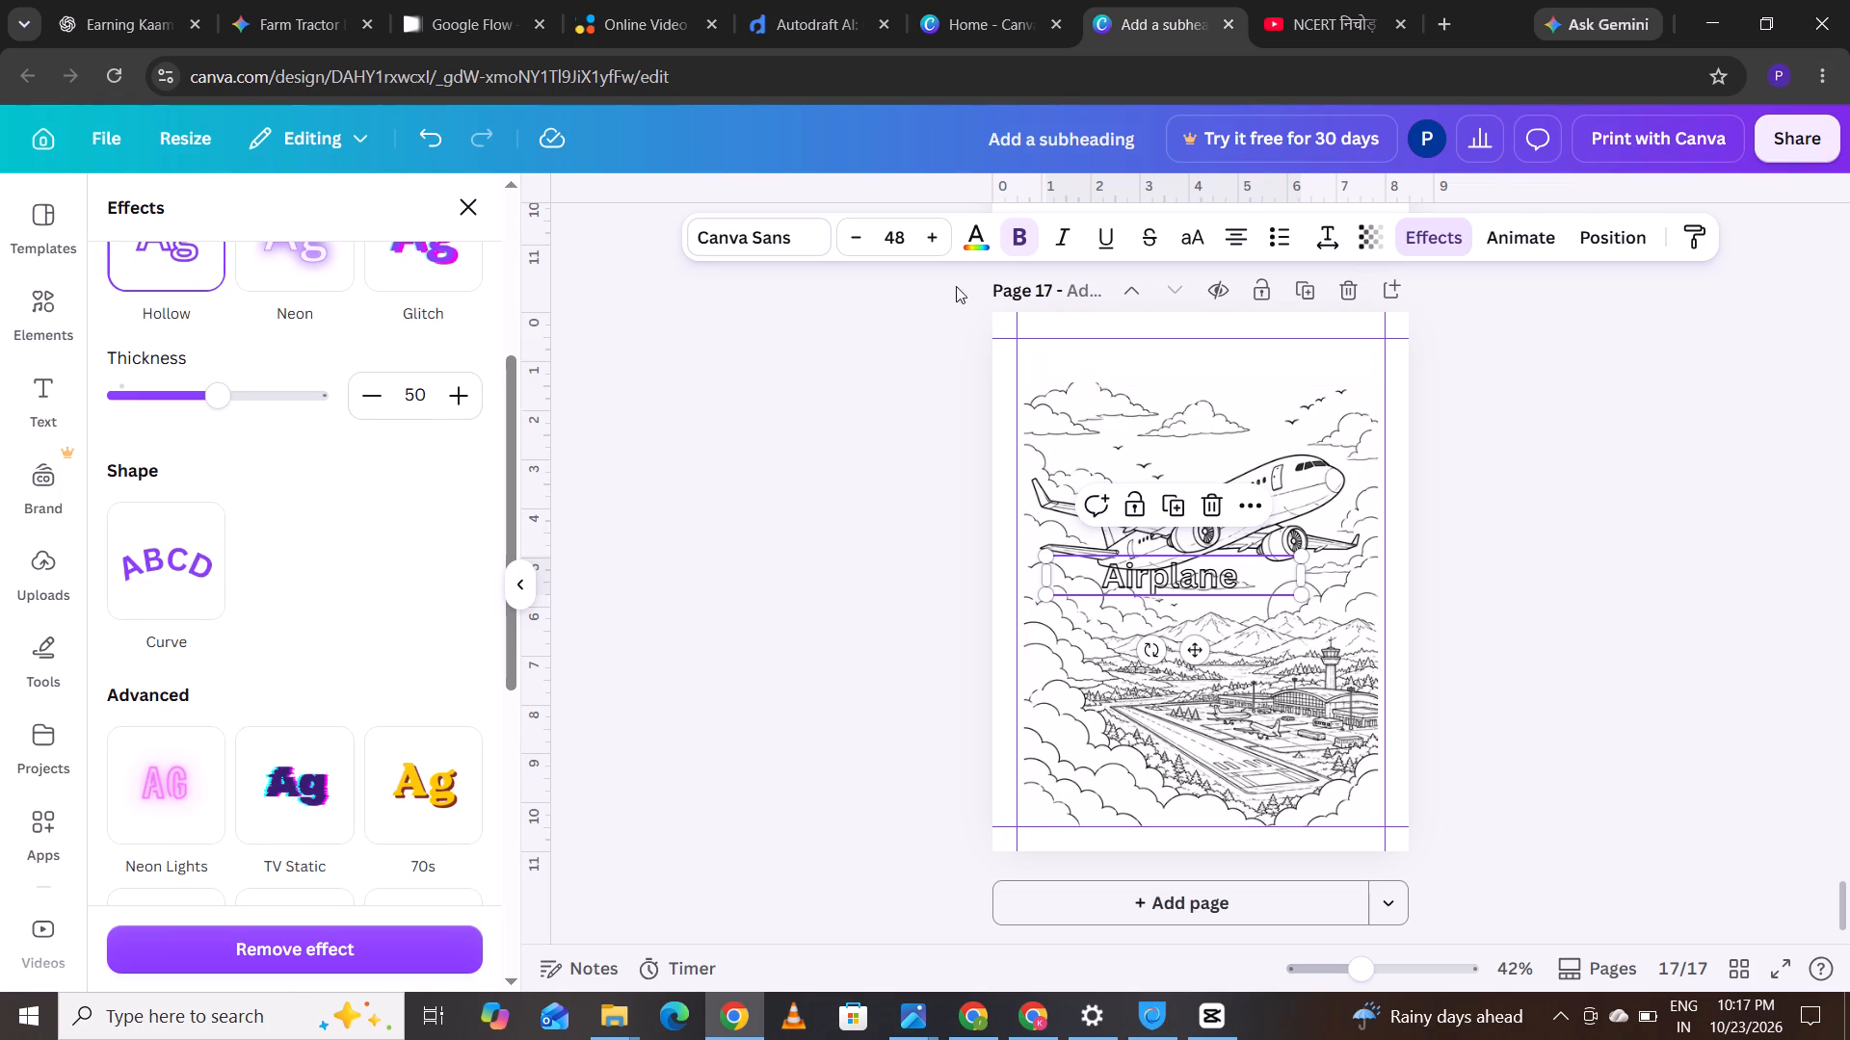
triple_click(932, 240)
triple_click(932, 240)
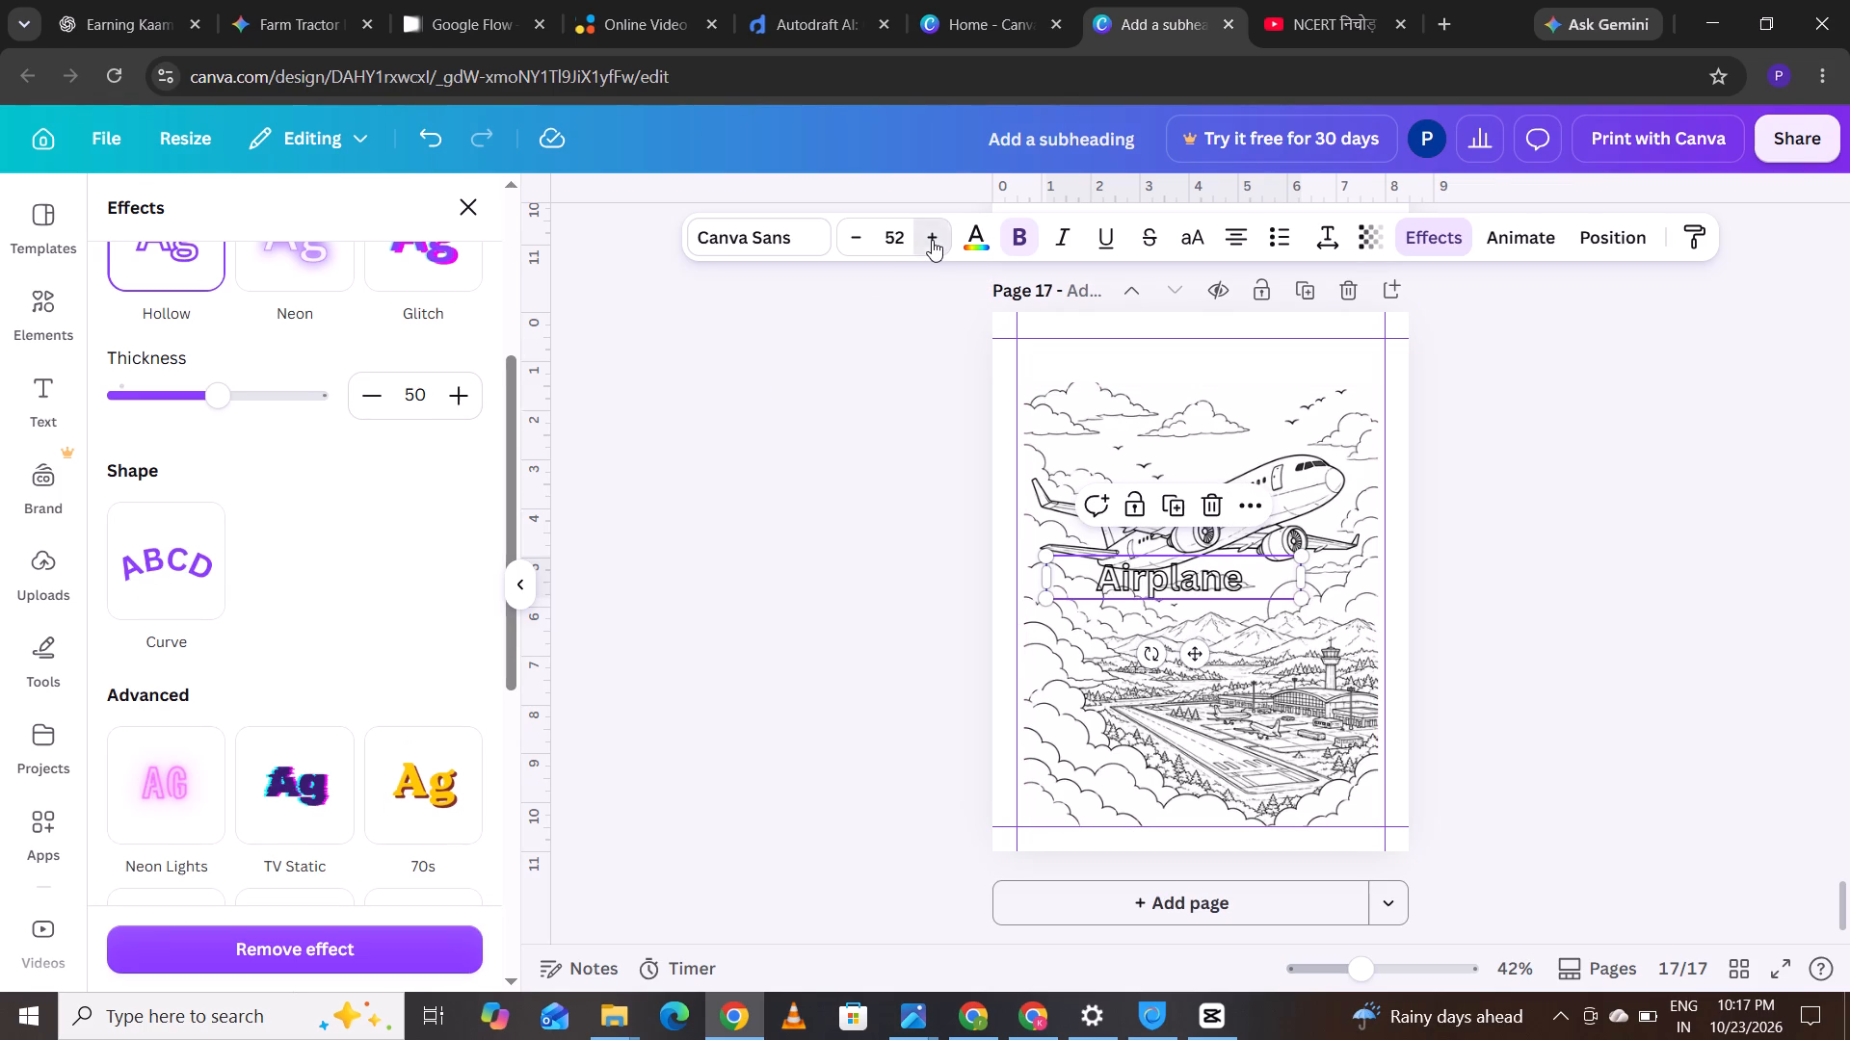
click(932, 240)
click(932, 240)
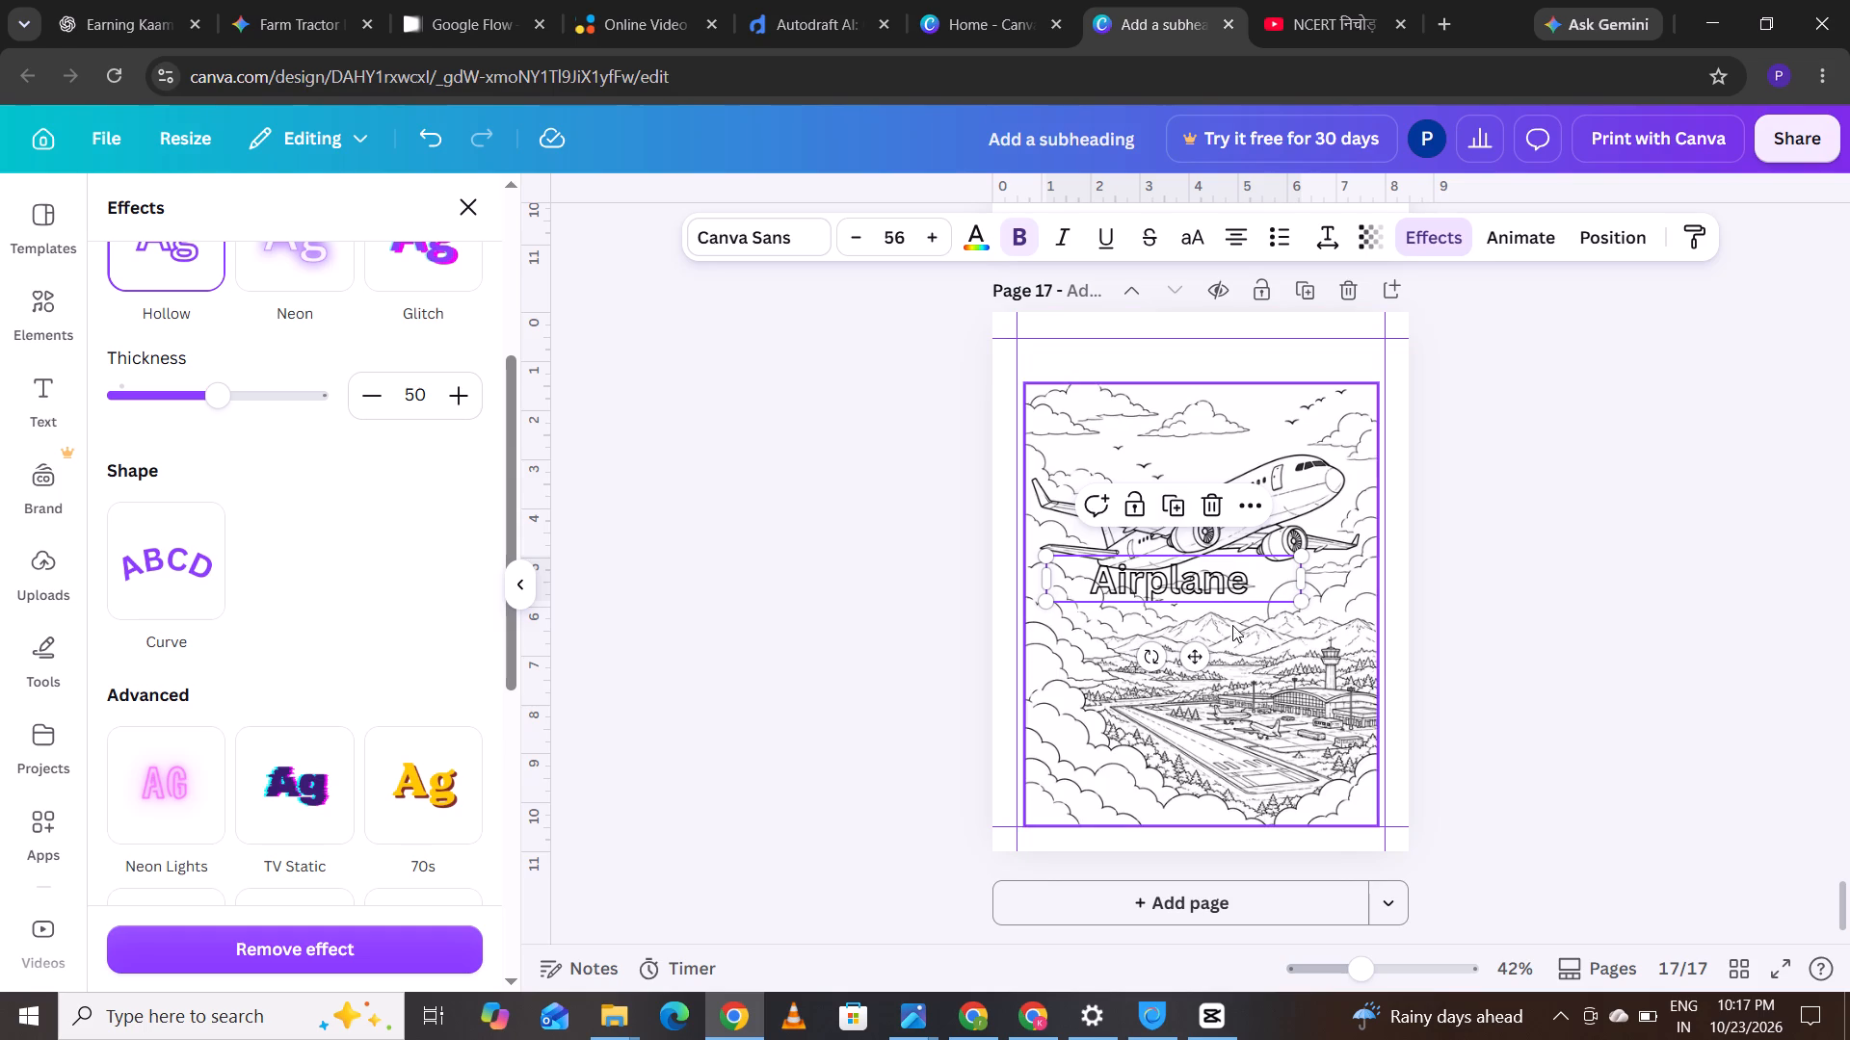
Move the "Airplane" title above the drawing, centred on the page just below the top margin guide.
drag(1201, 658, 1223, 463)
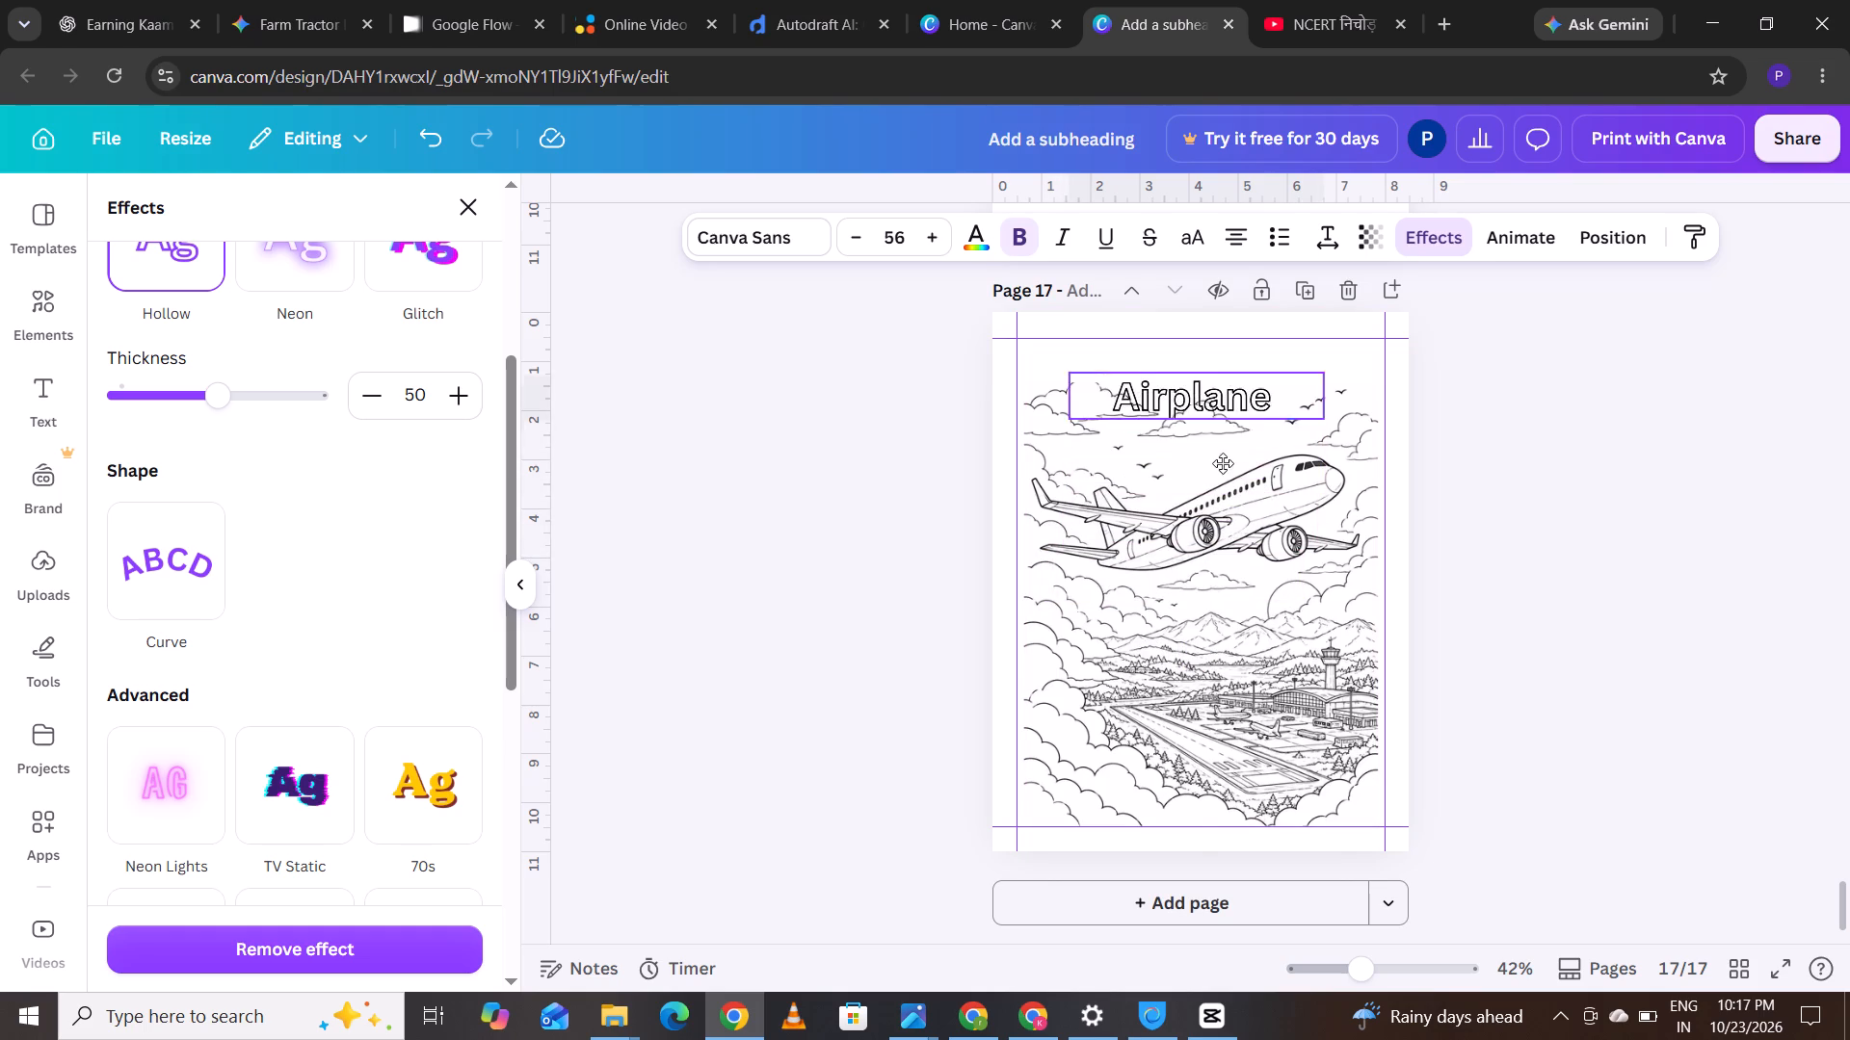
drag(1223, 463, 1226, 432)
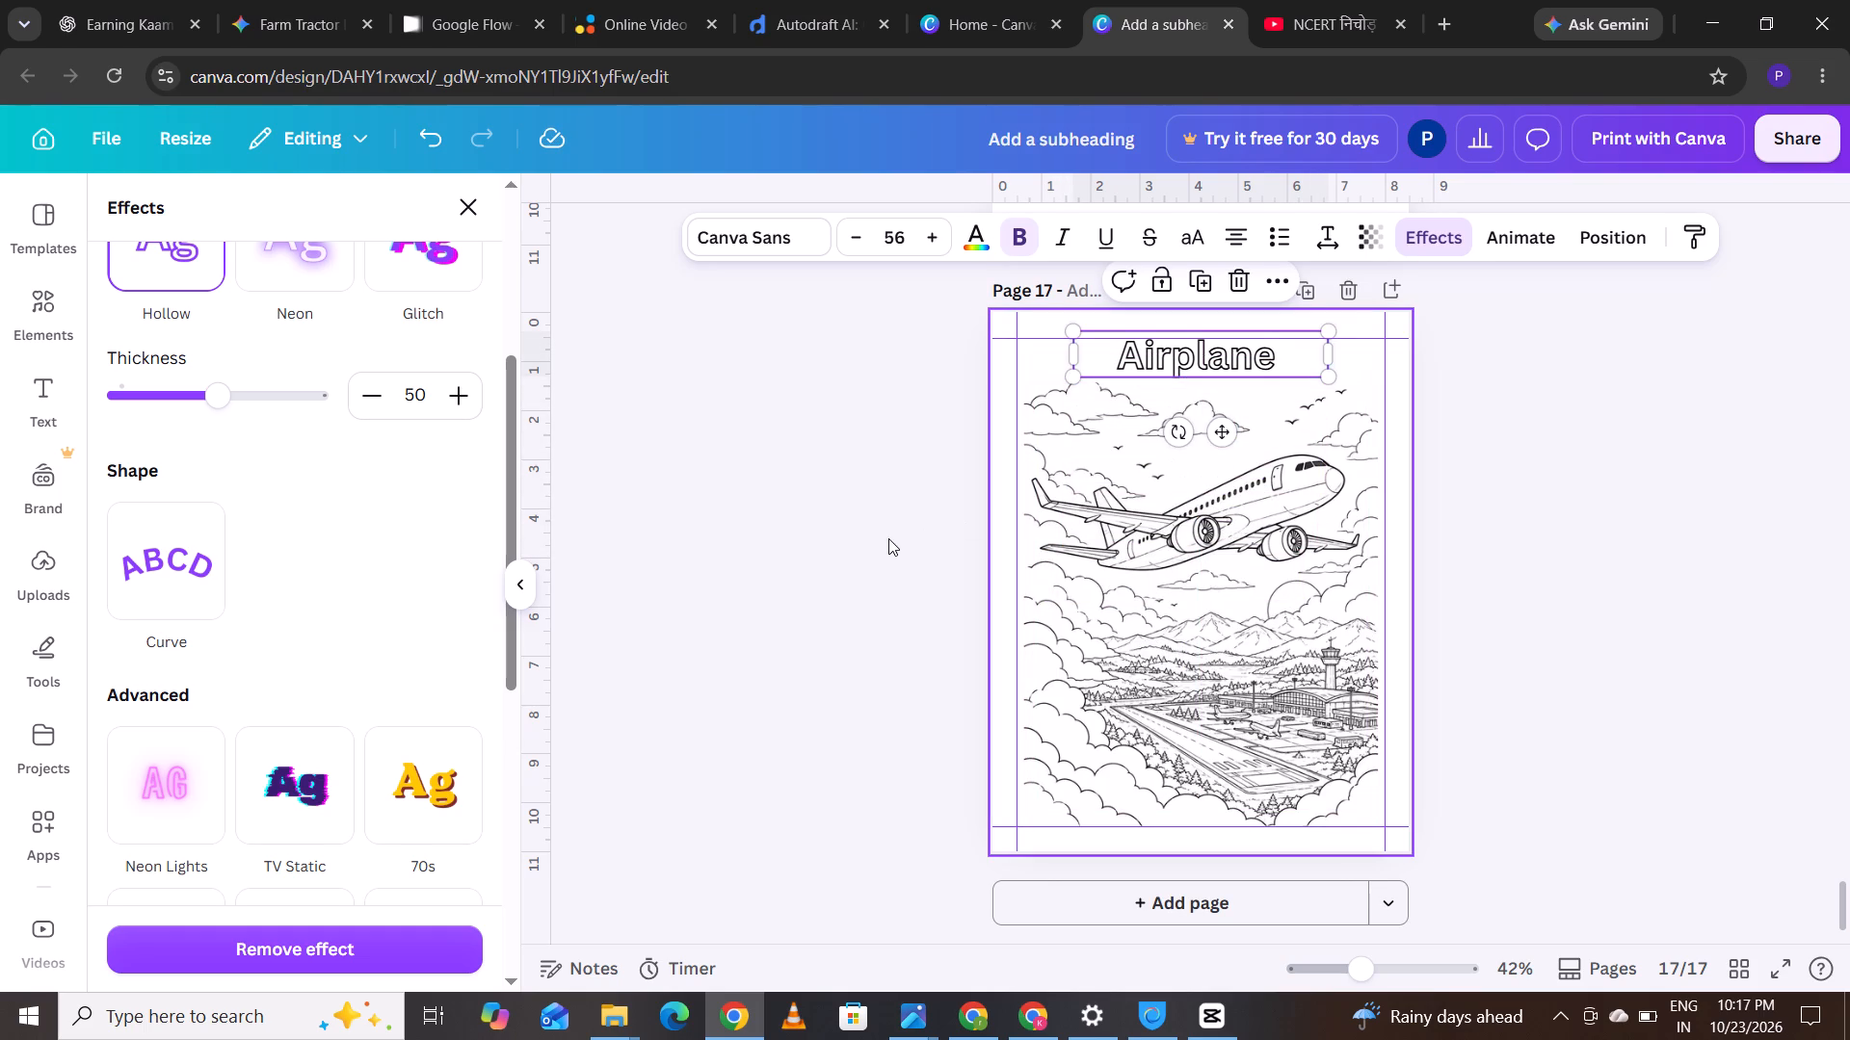
click(1230, 436)
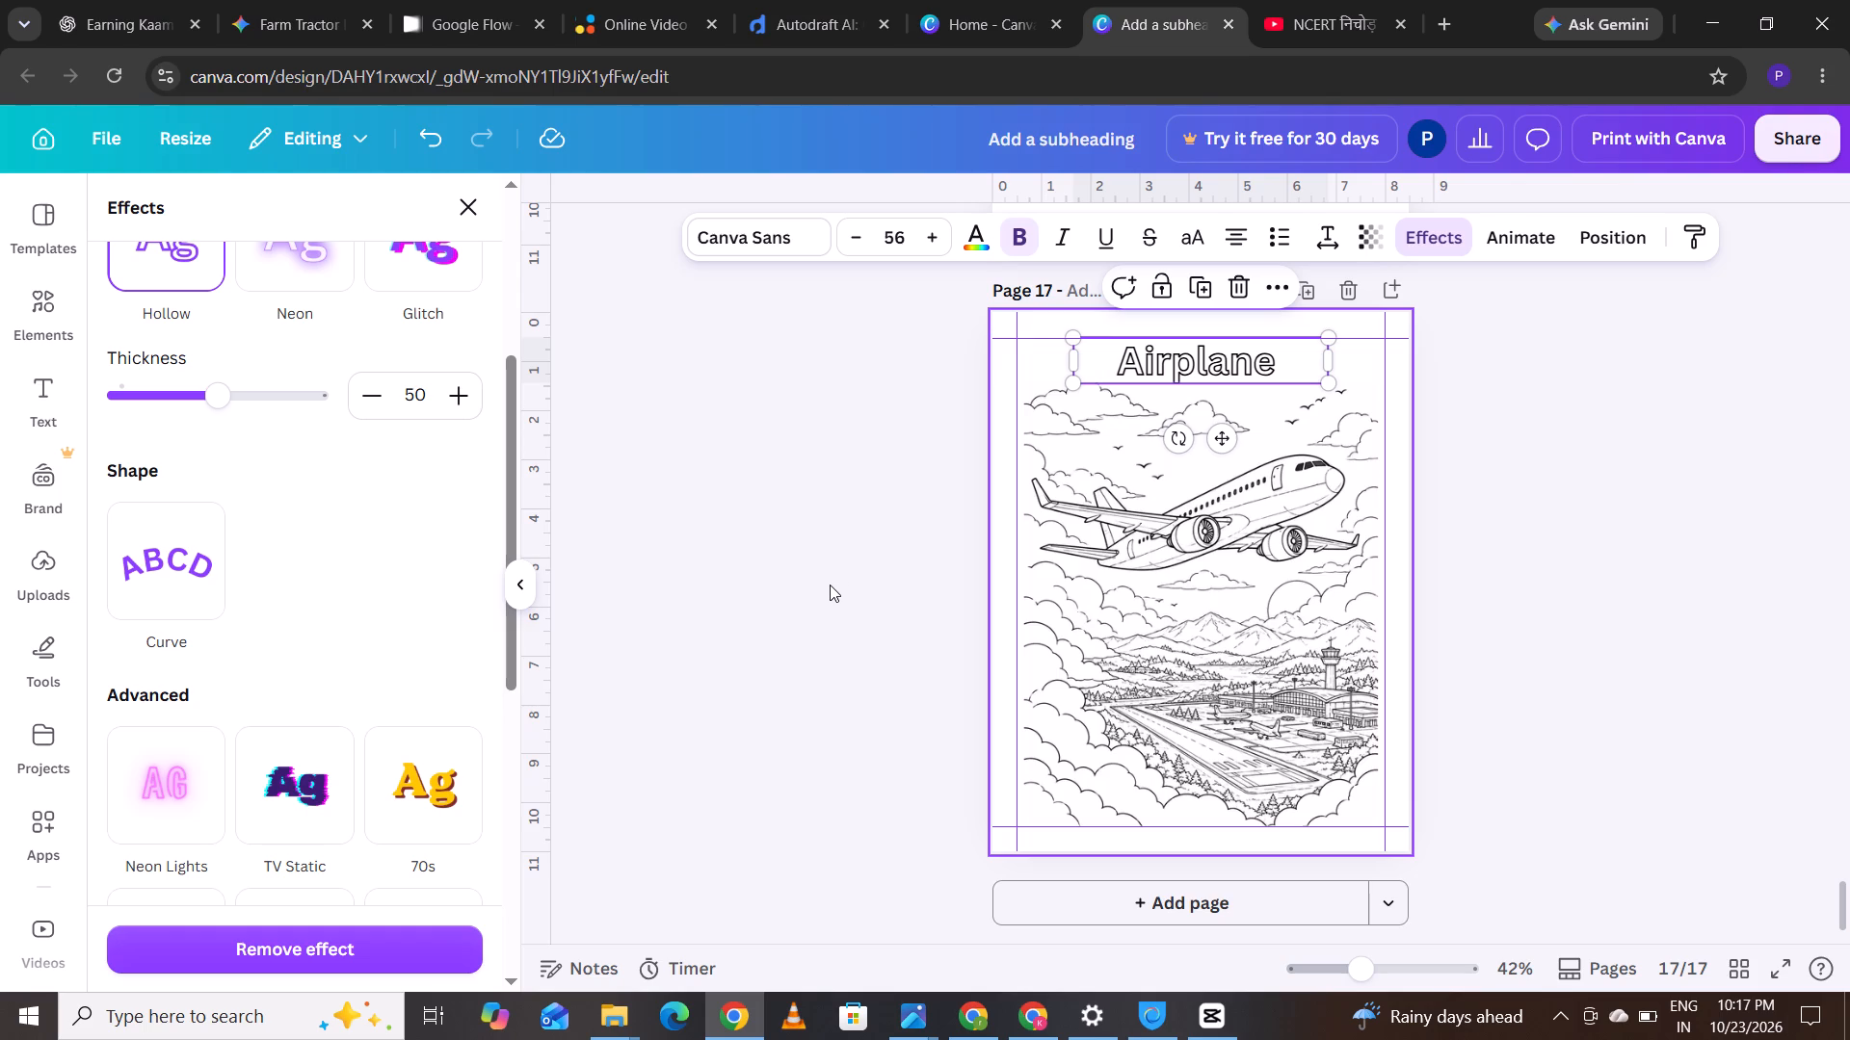
Add two new pages after page 17, leaving page 18 blank and page 19 for the next drawing.
click(1163, 895)
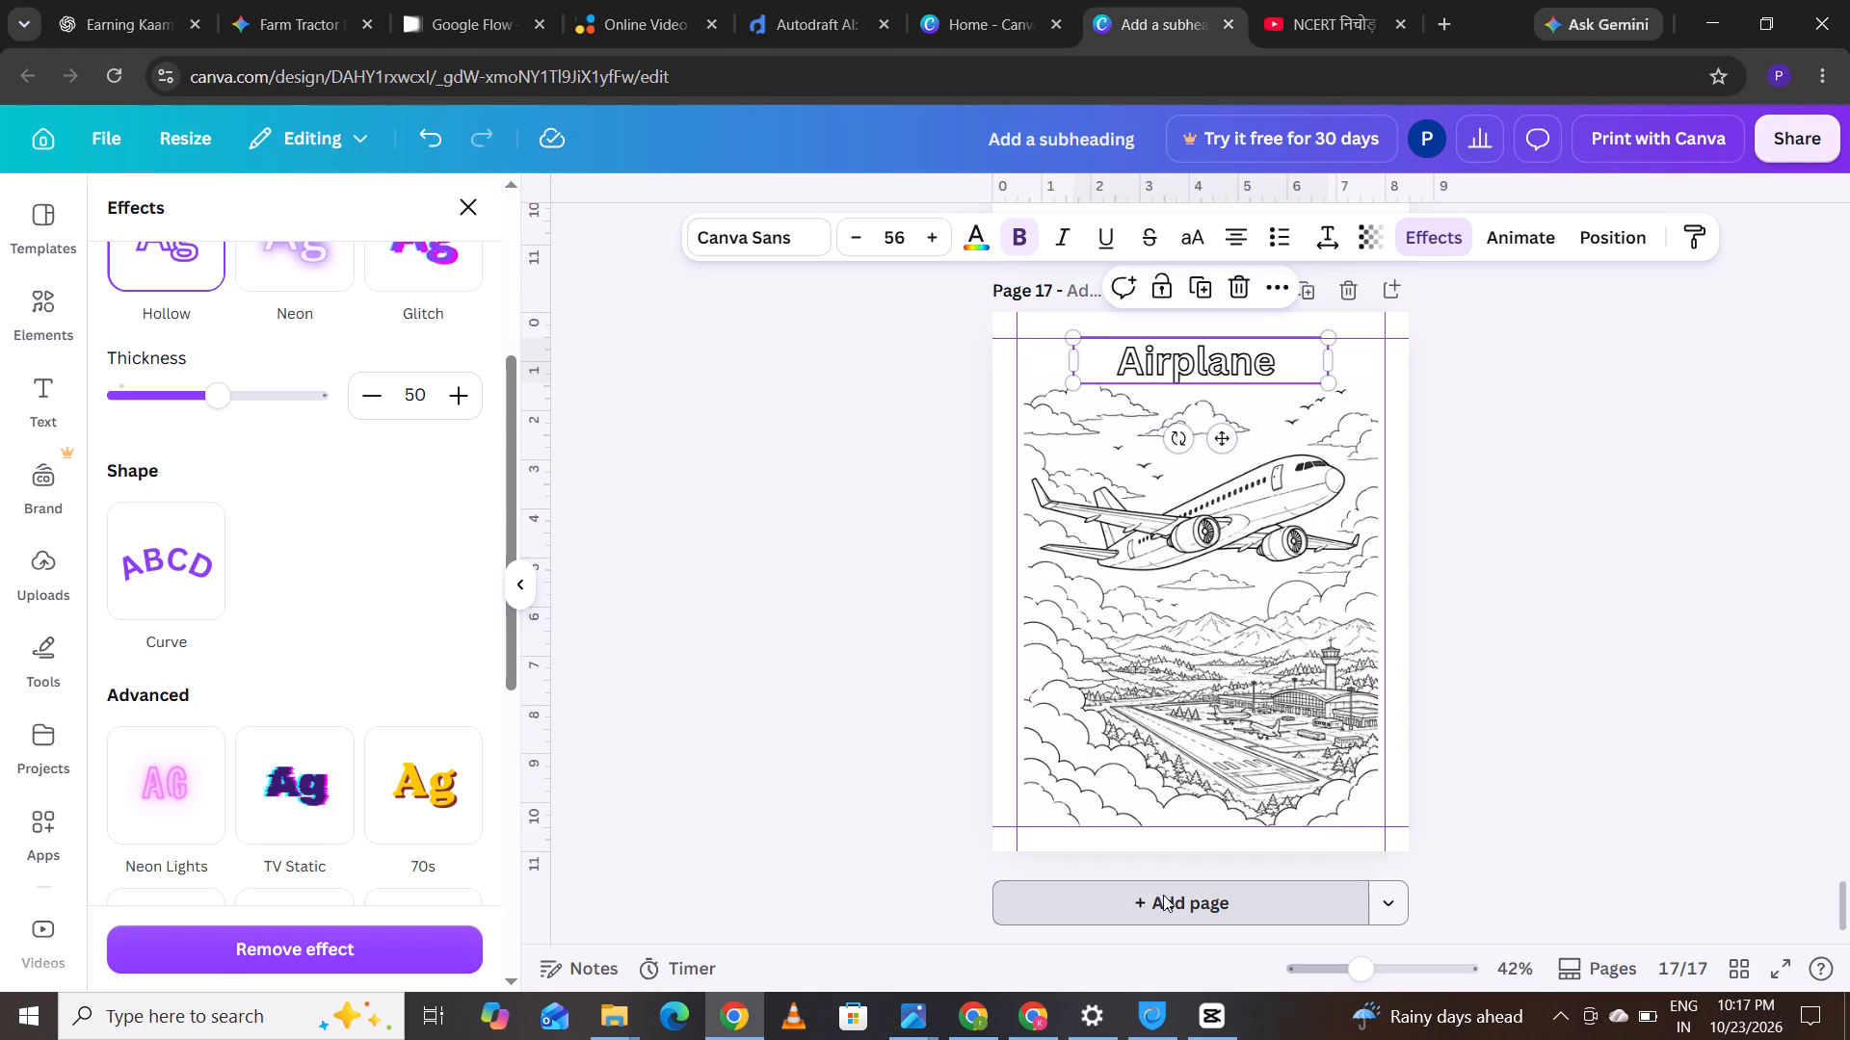
click(1159, 897)
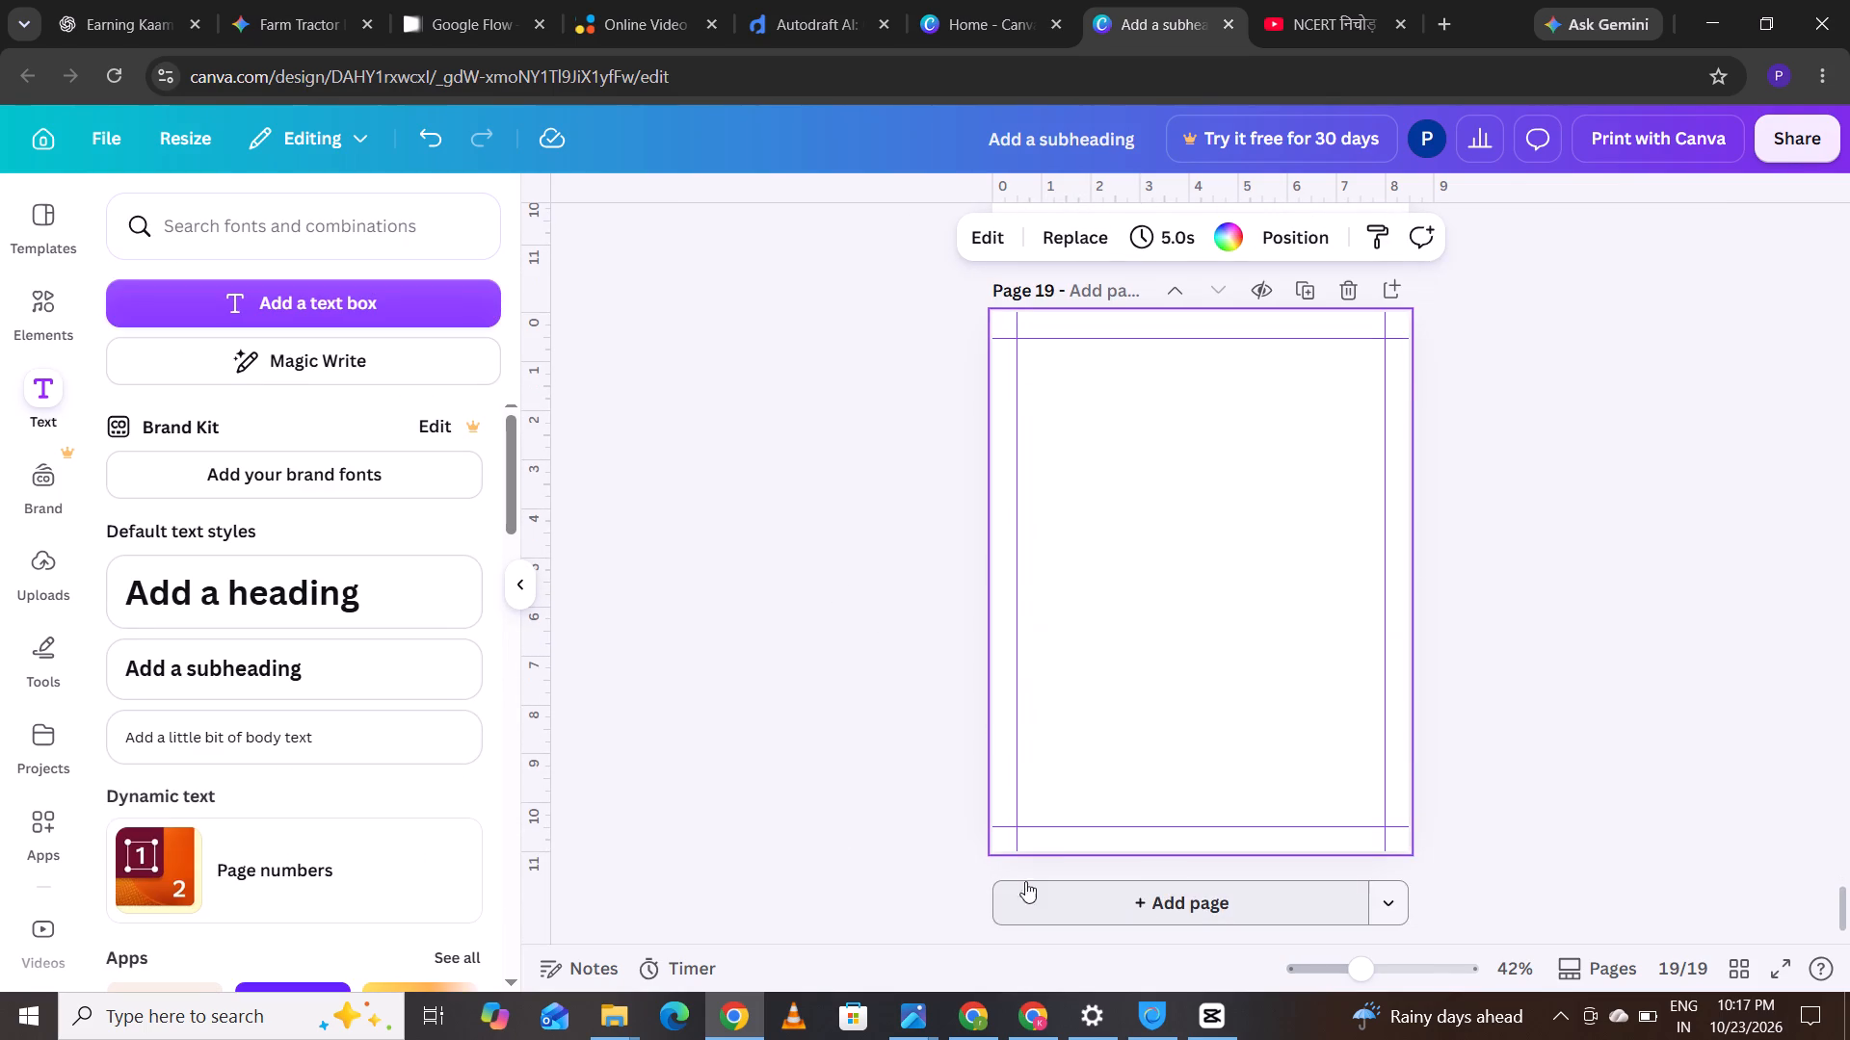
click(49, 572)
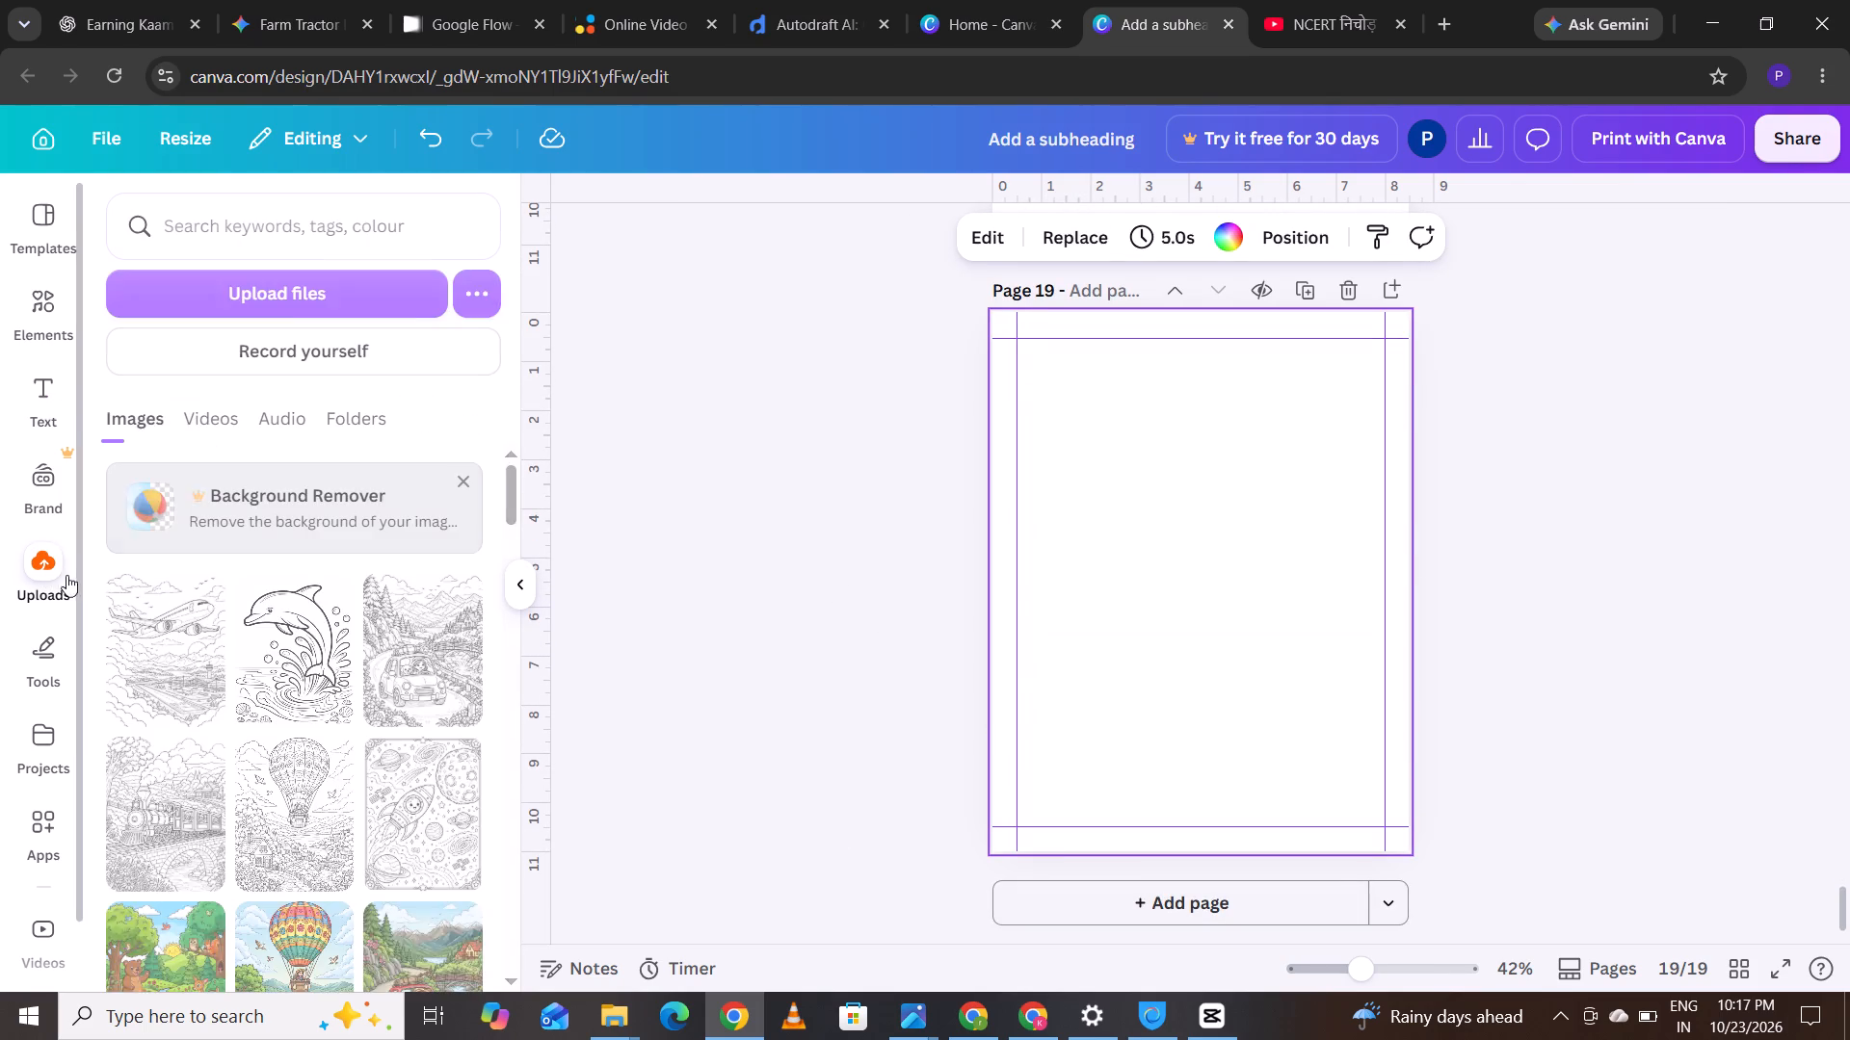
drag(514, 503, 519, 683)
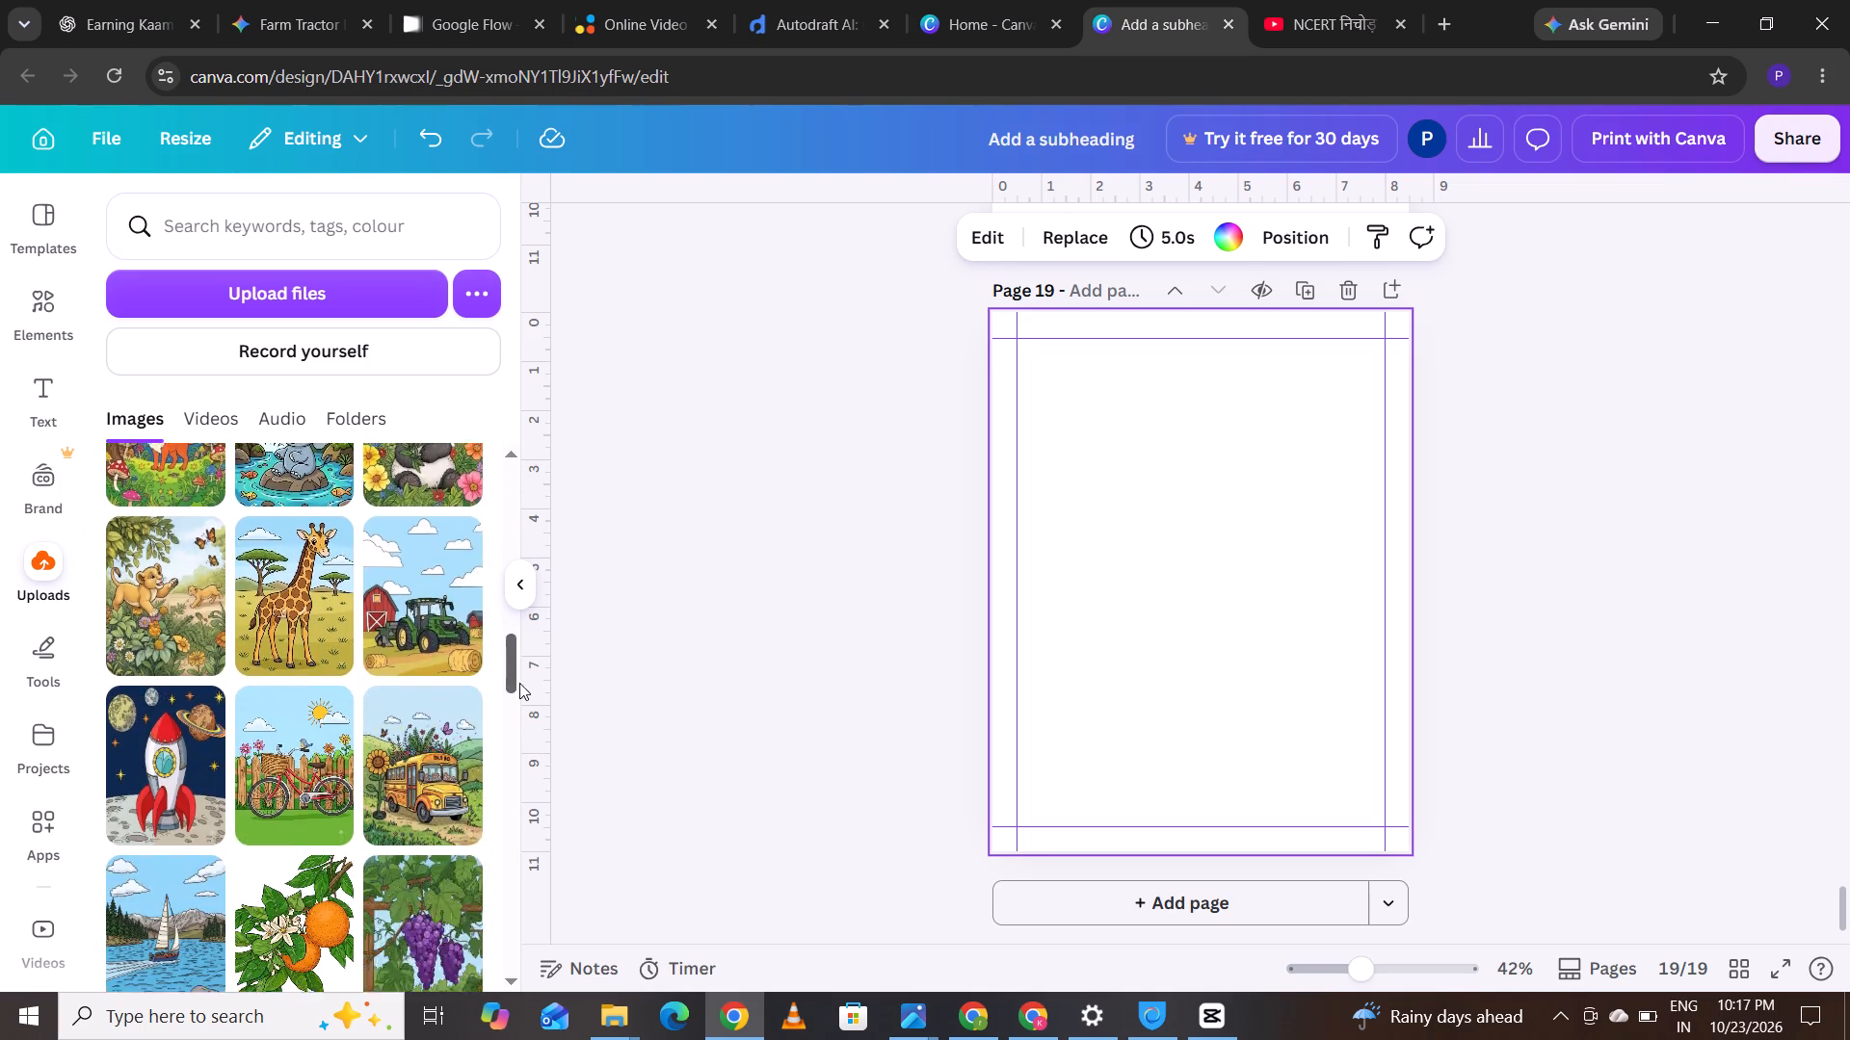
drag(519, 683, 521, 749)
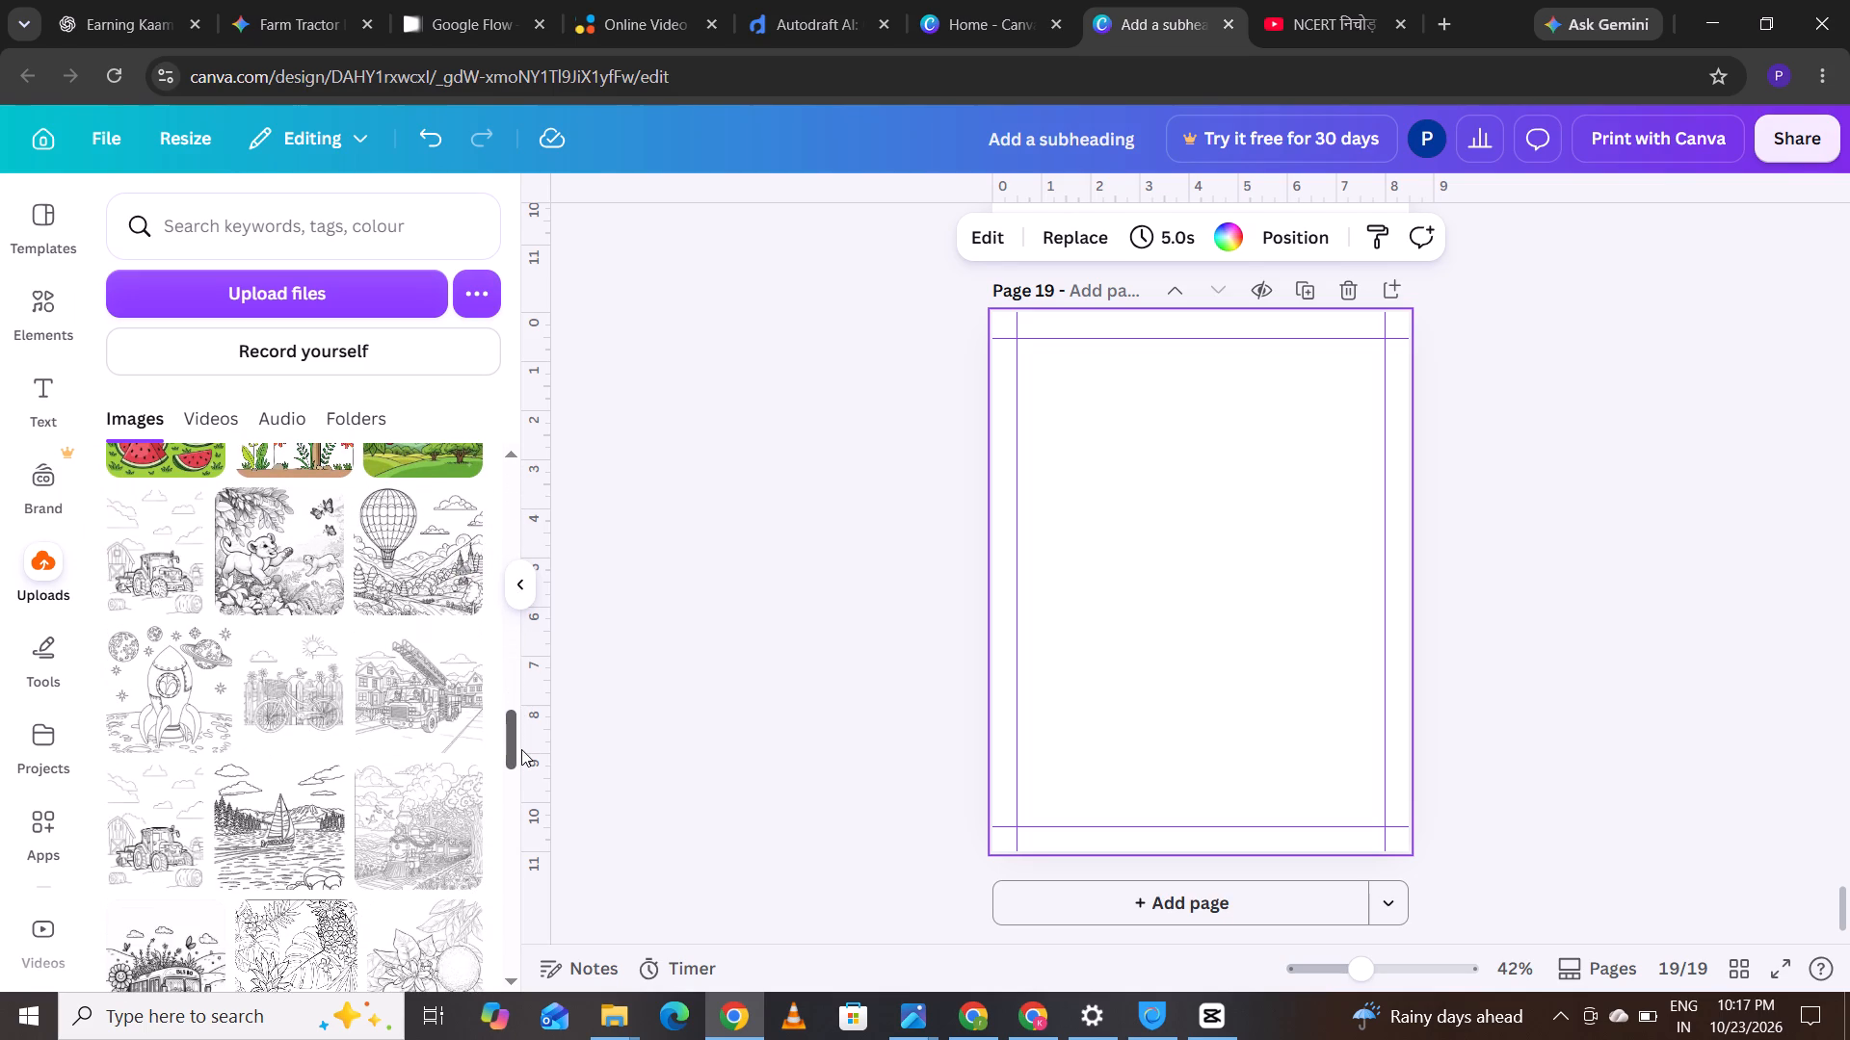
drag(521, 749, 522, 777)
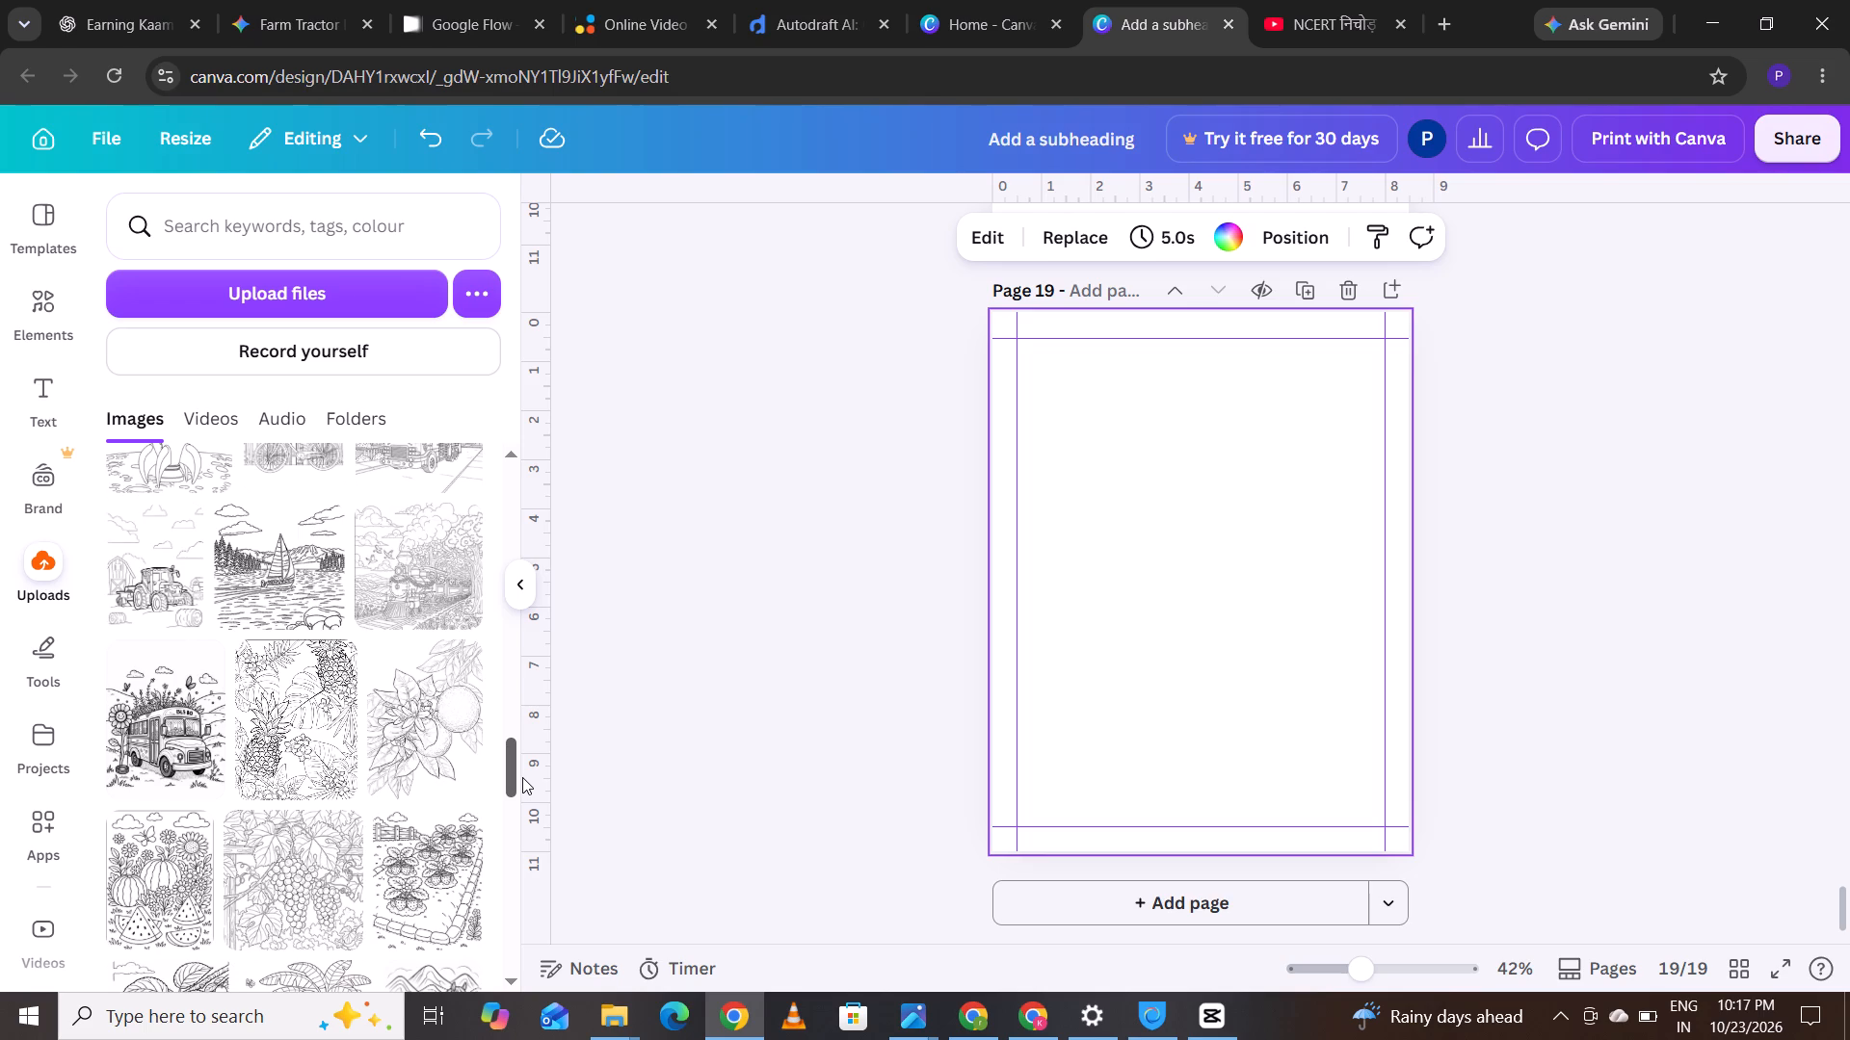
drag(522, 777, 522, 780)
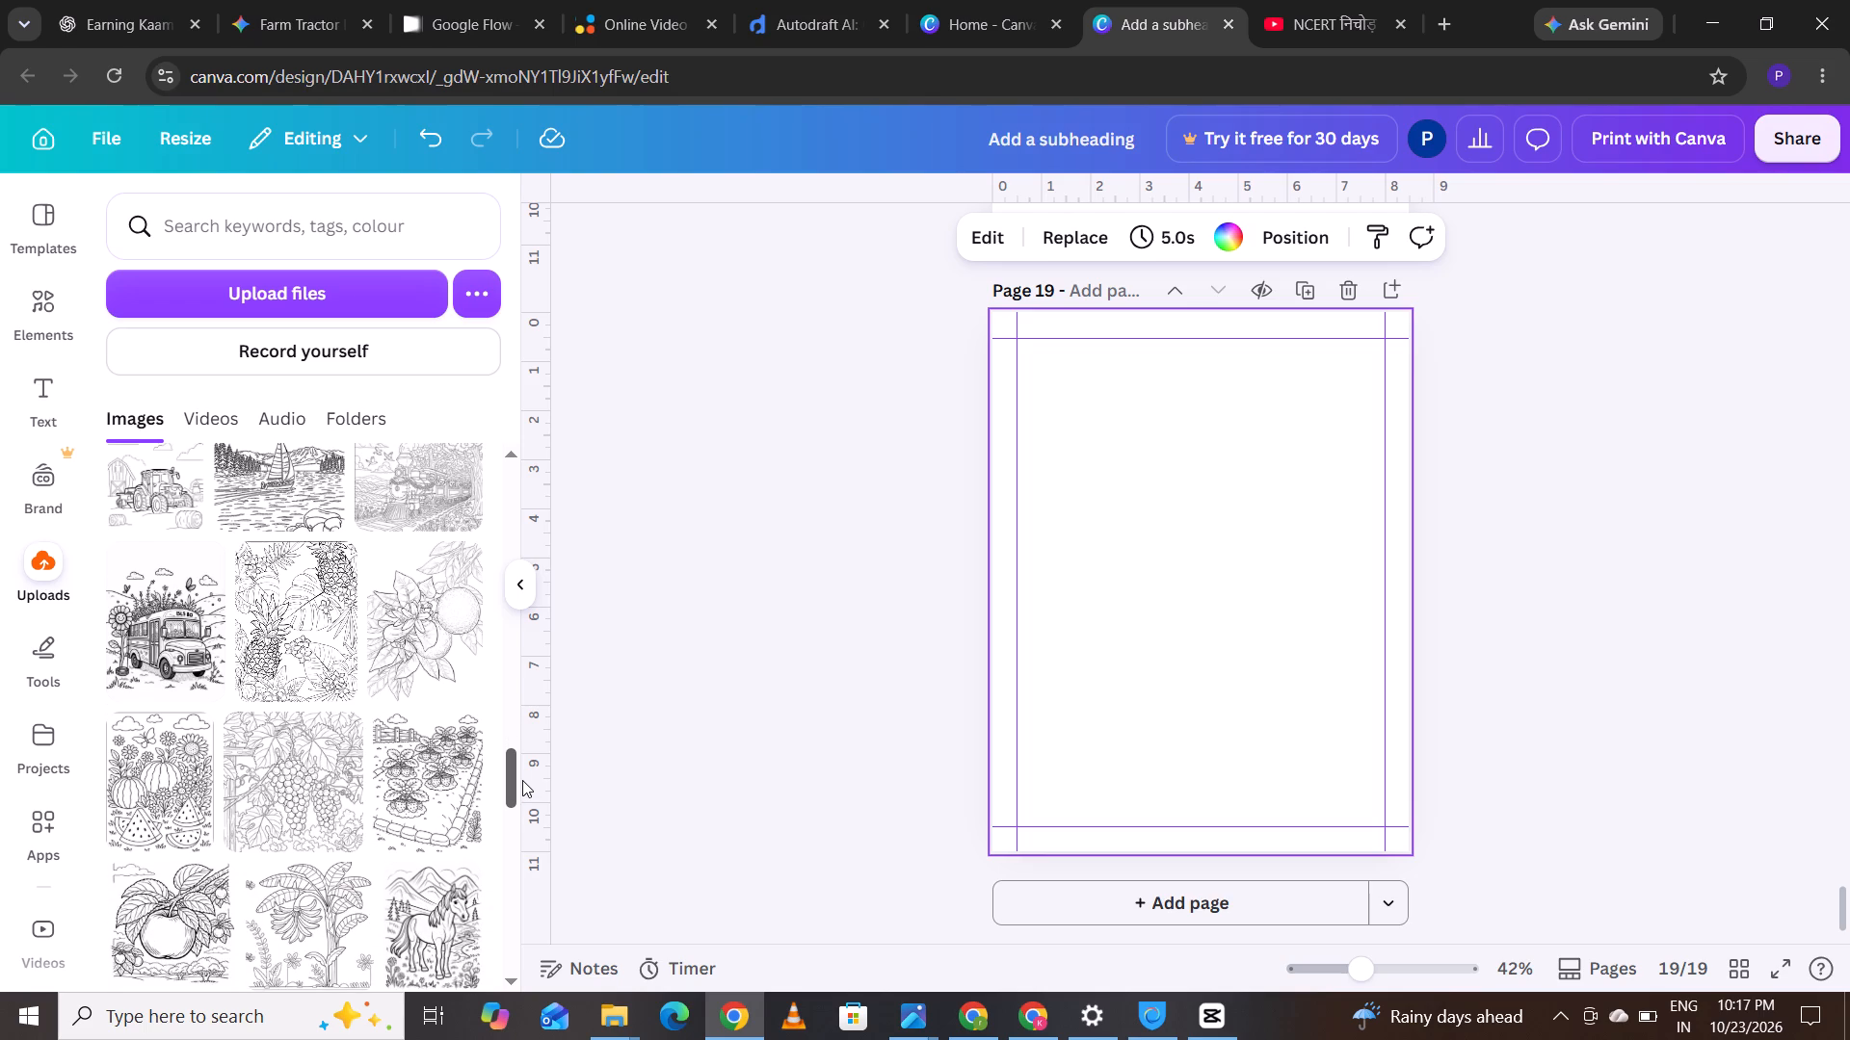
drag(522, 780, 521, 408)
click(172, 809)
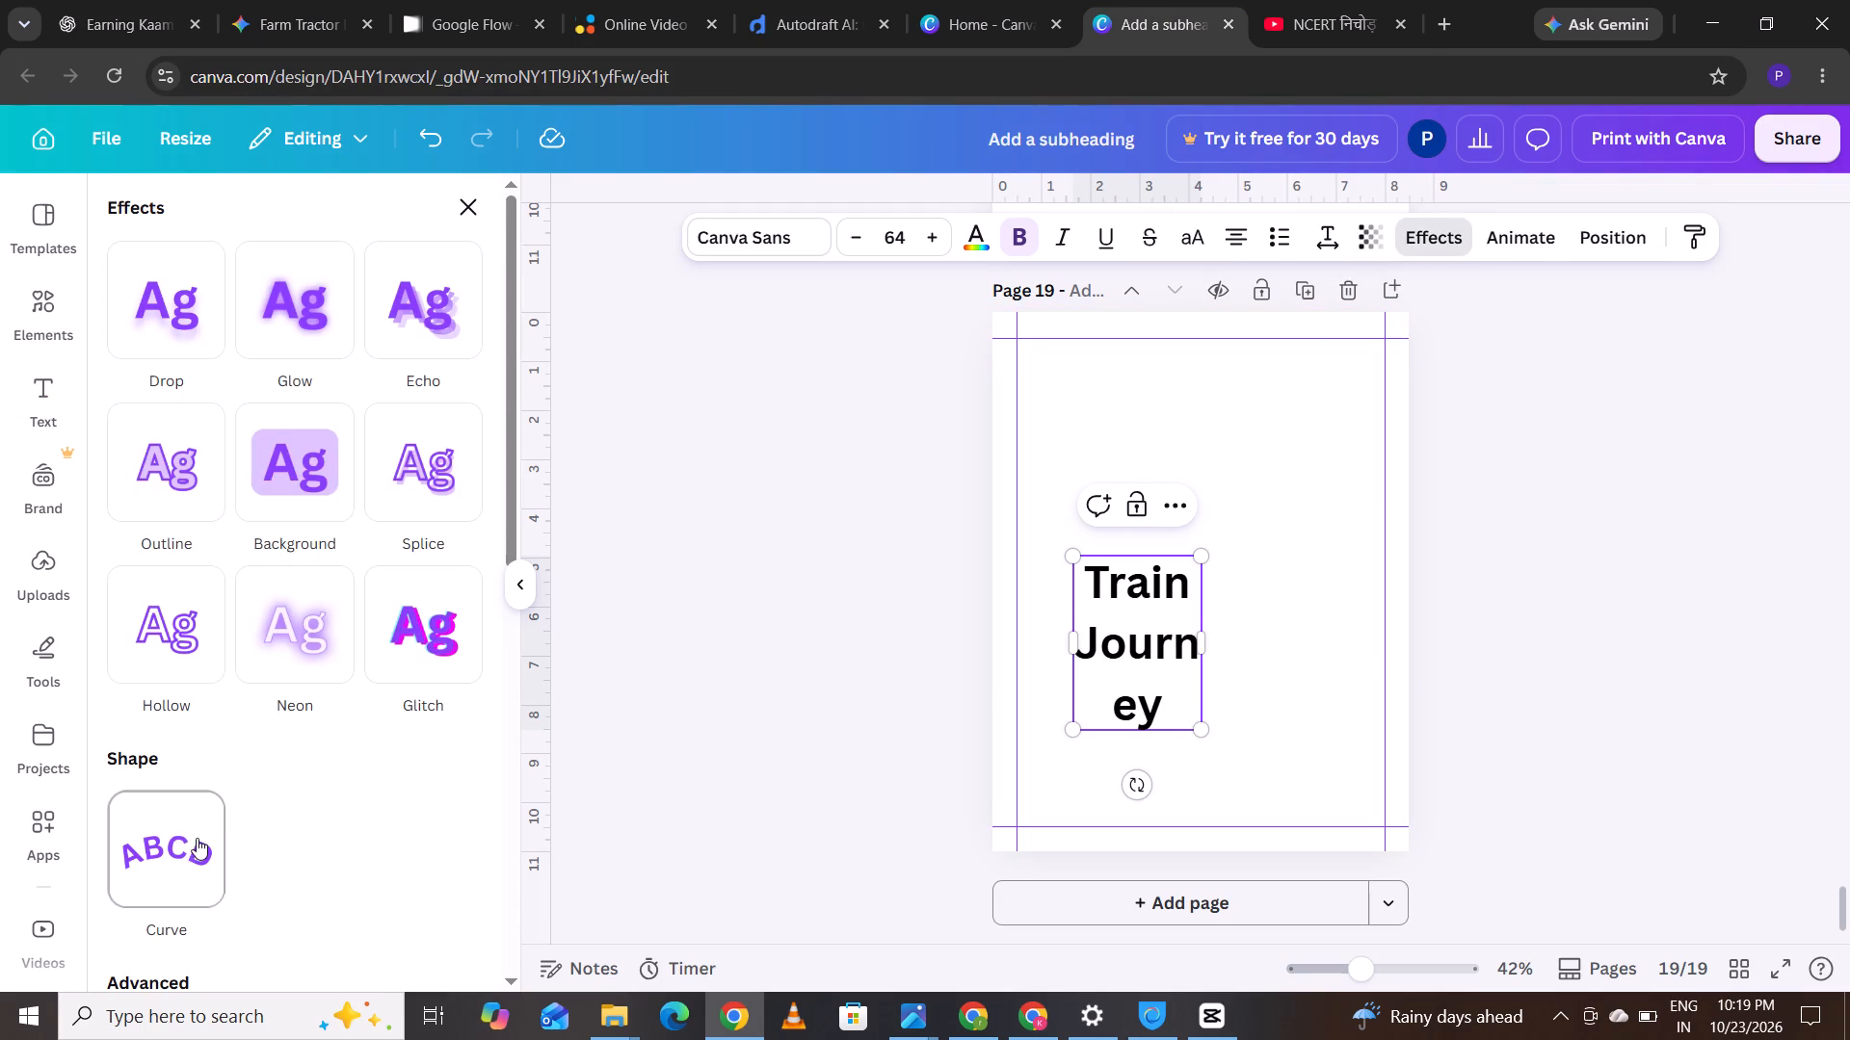
click(153, 657)
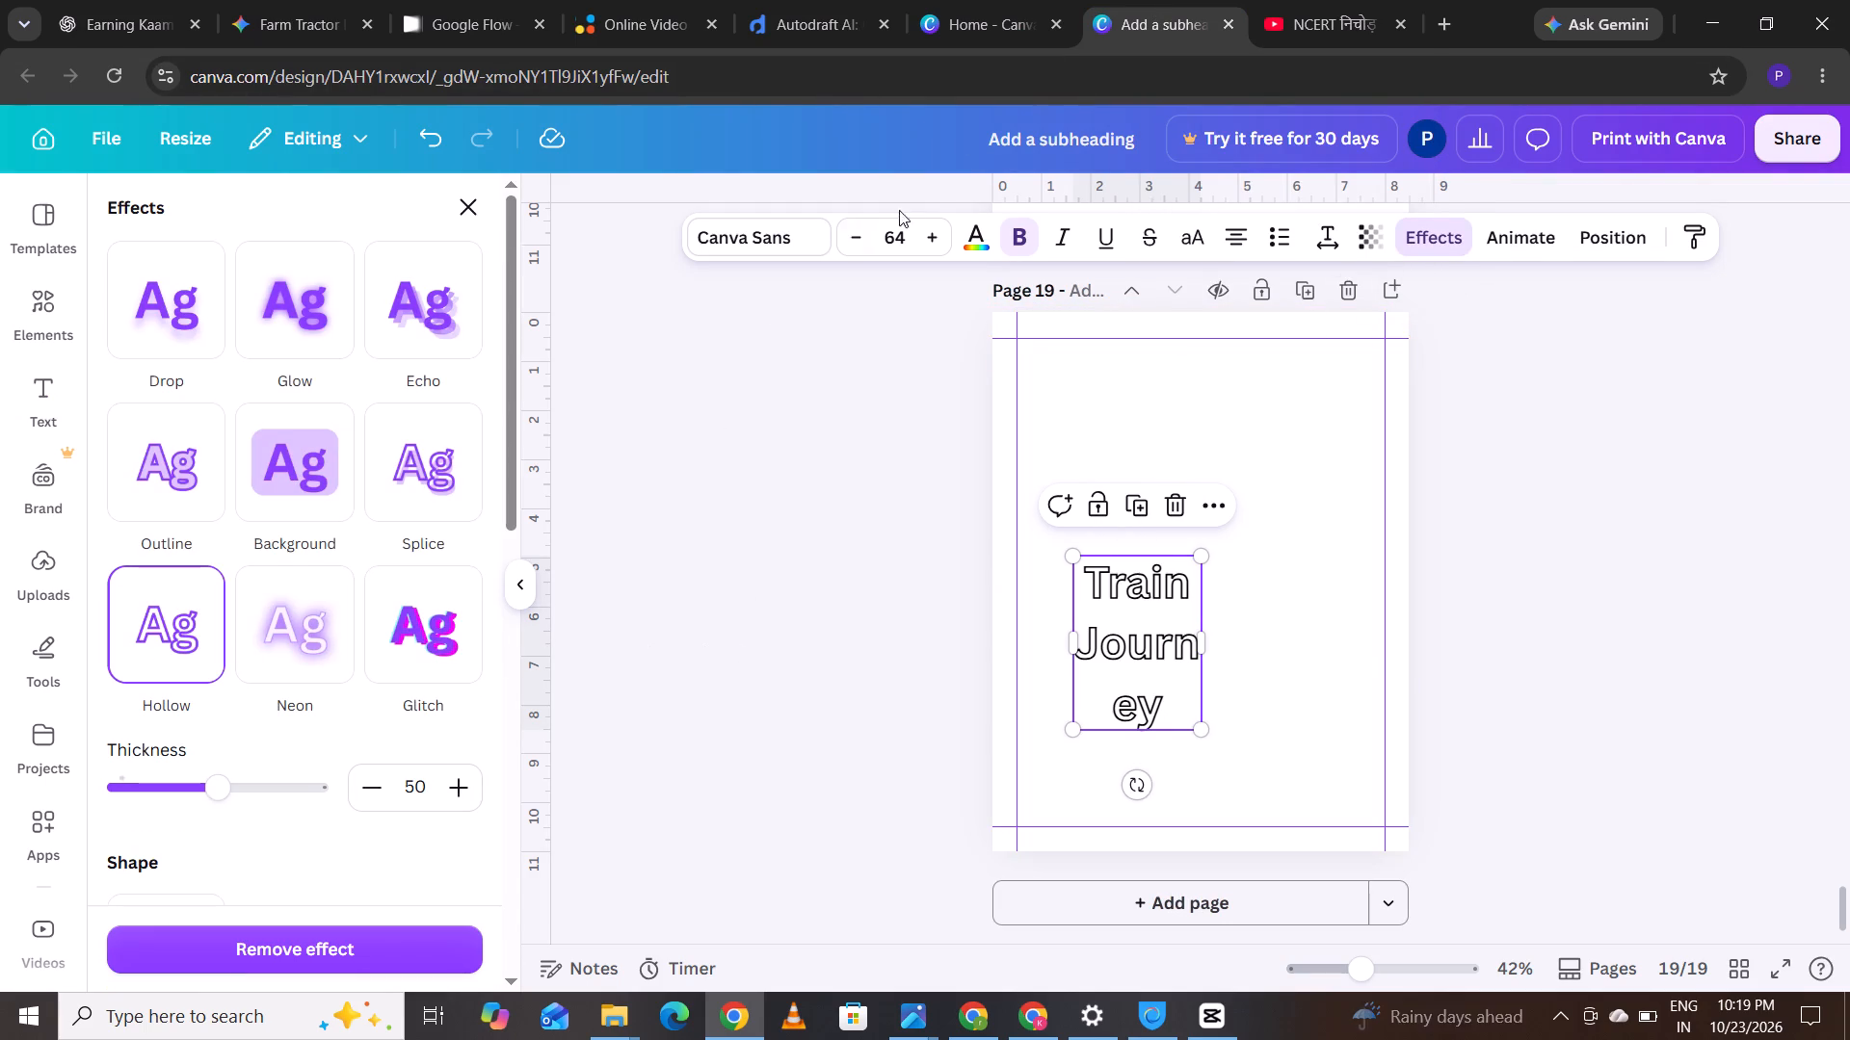
triple_click(859, 247)
triple_click(859, 247)
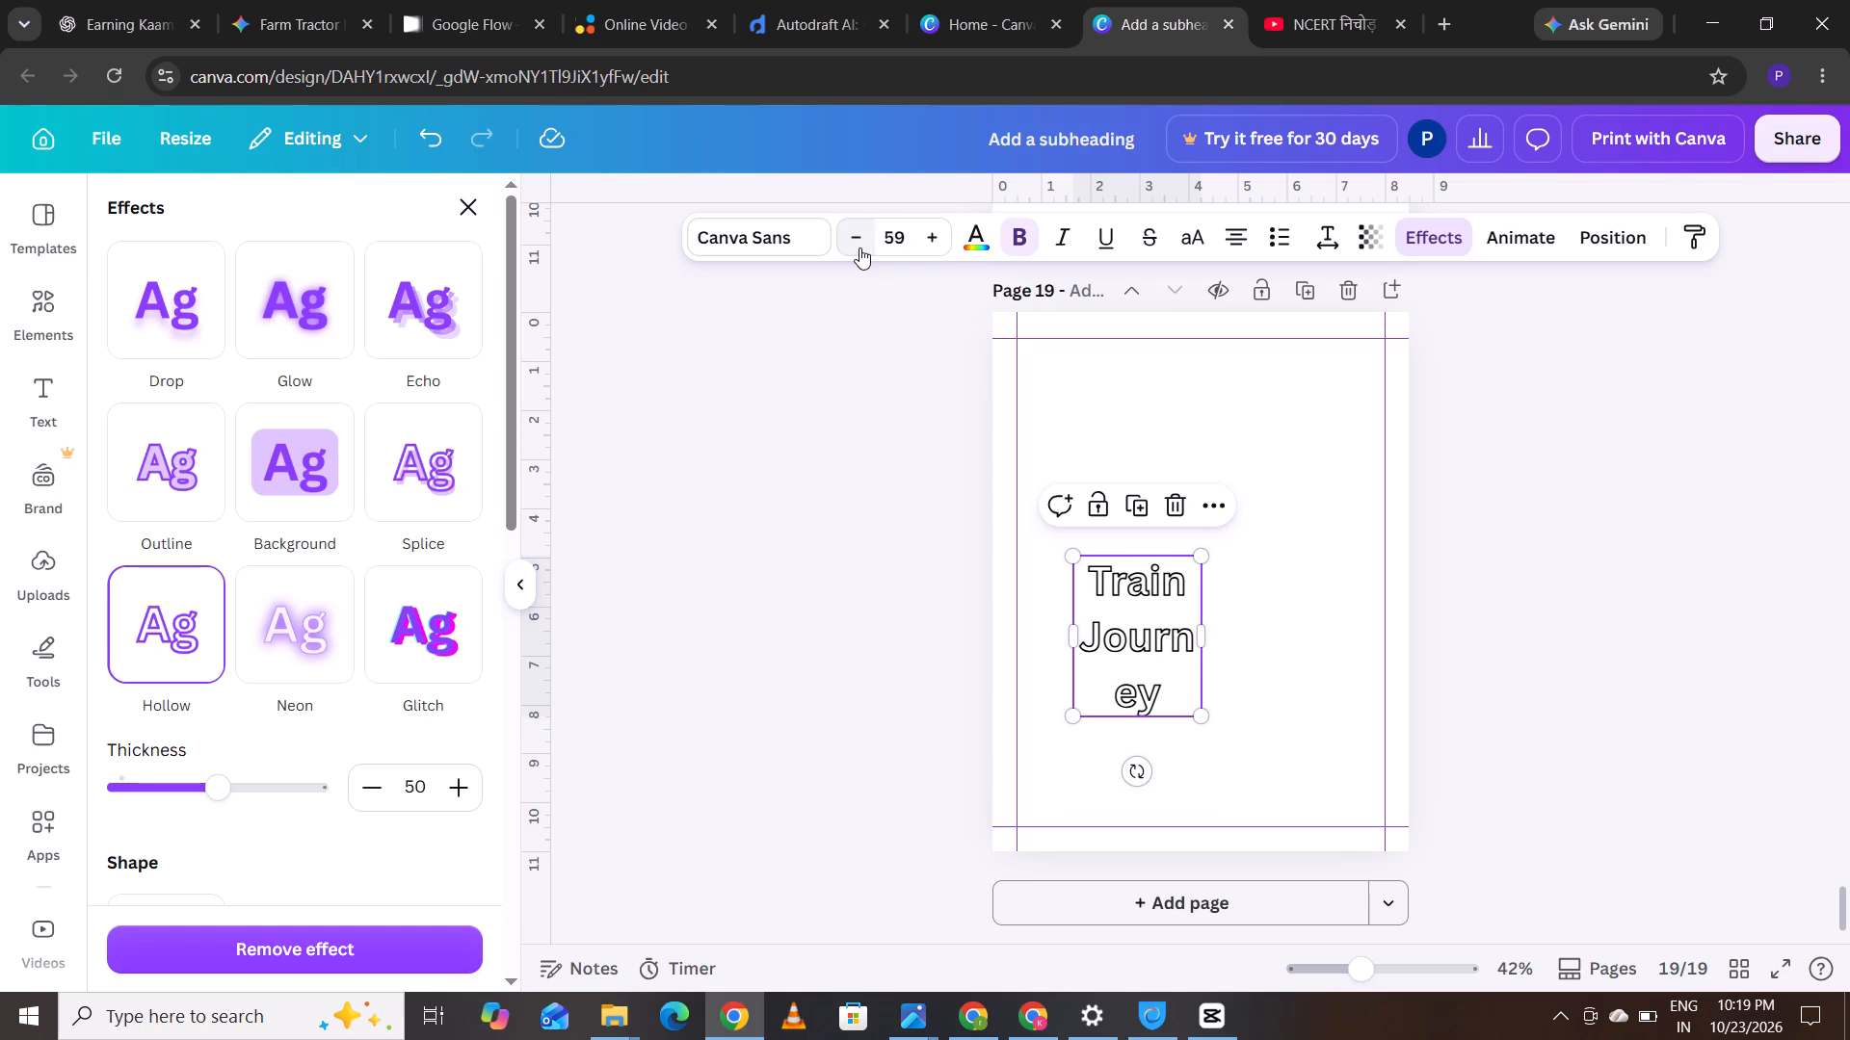
click(859, 247)
click(843, 246)
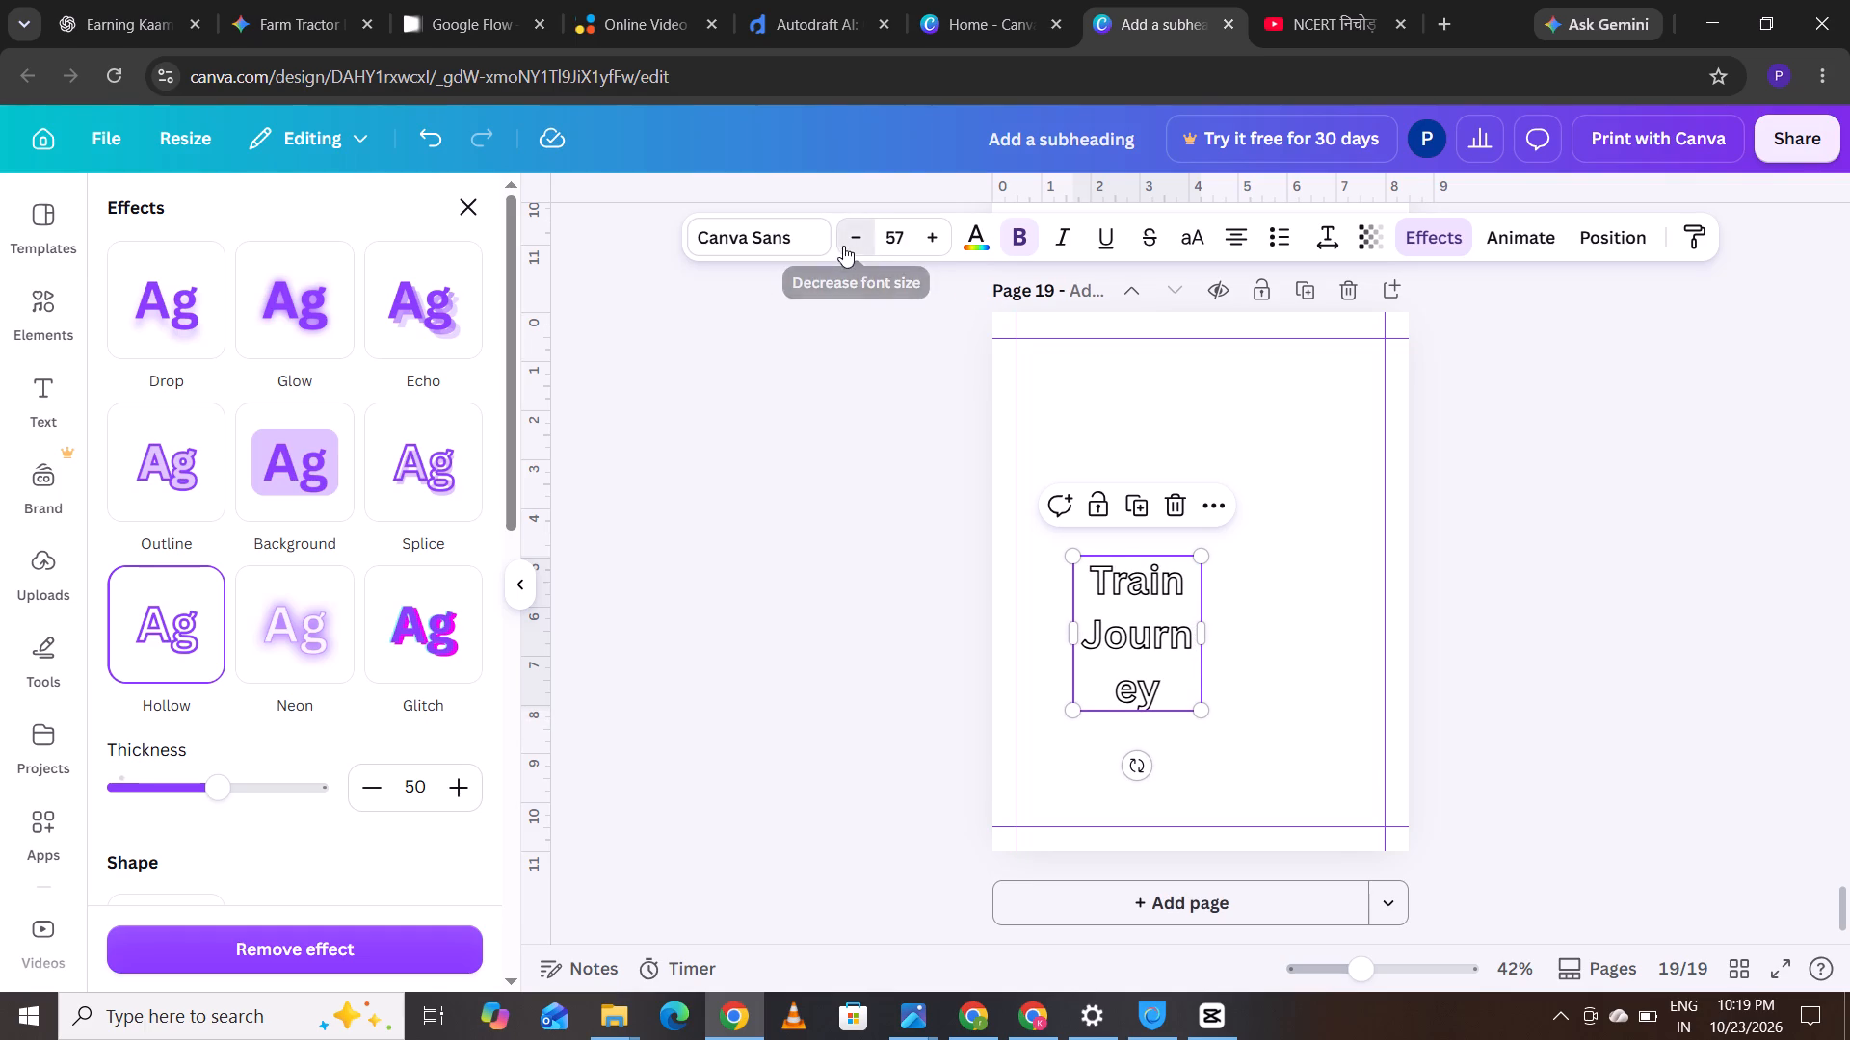
click(1199, 624)
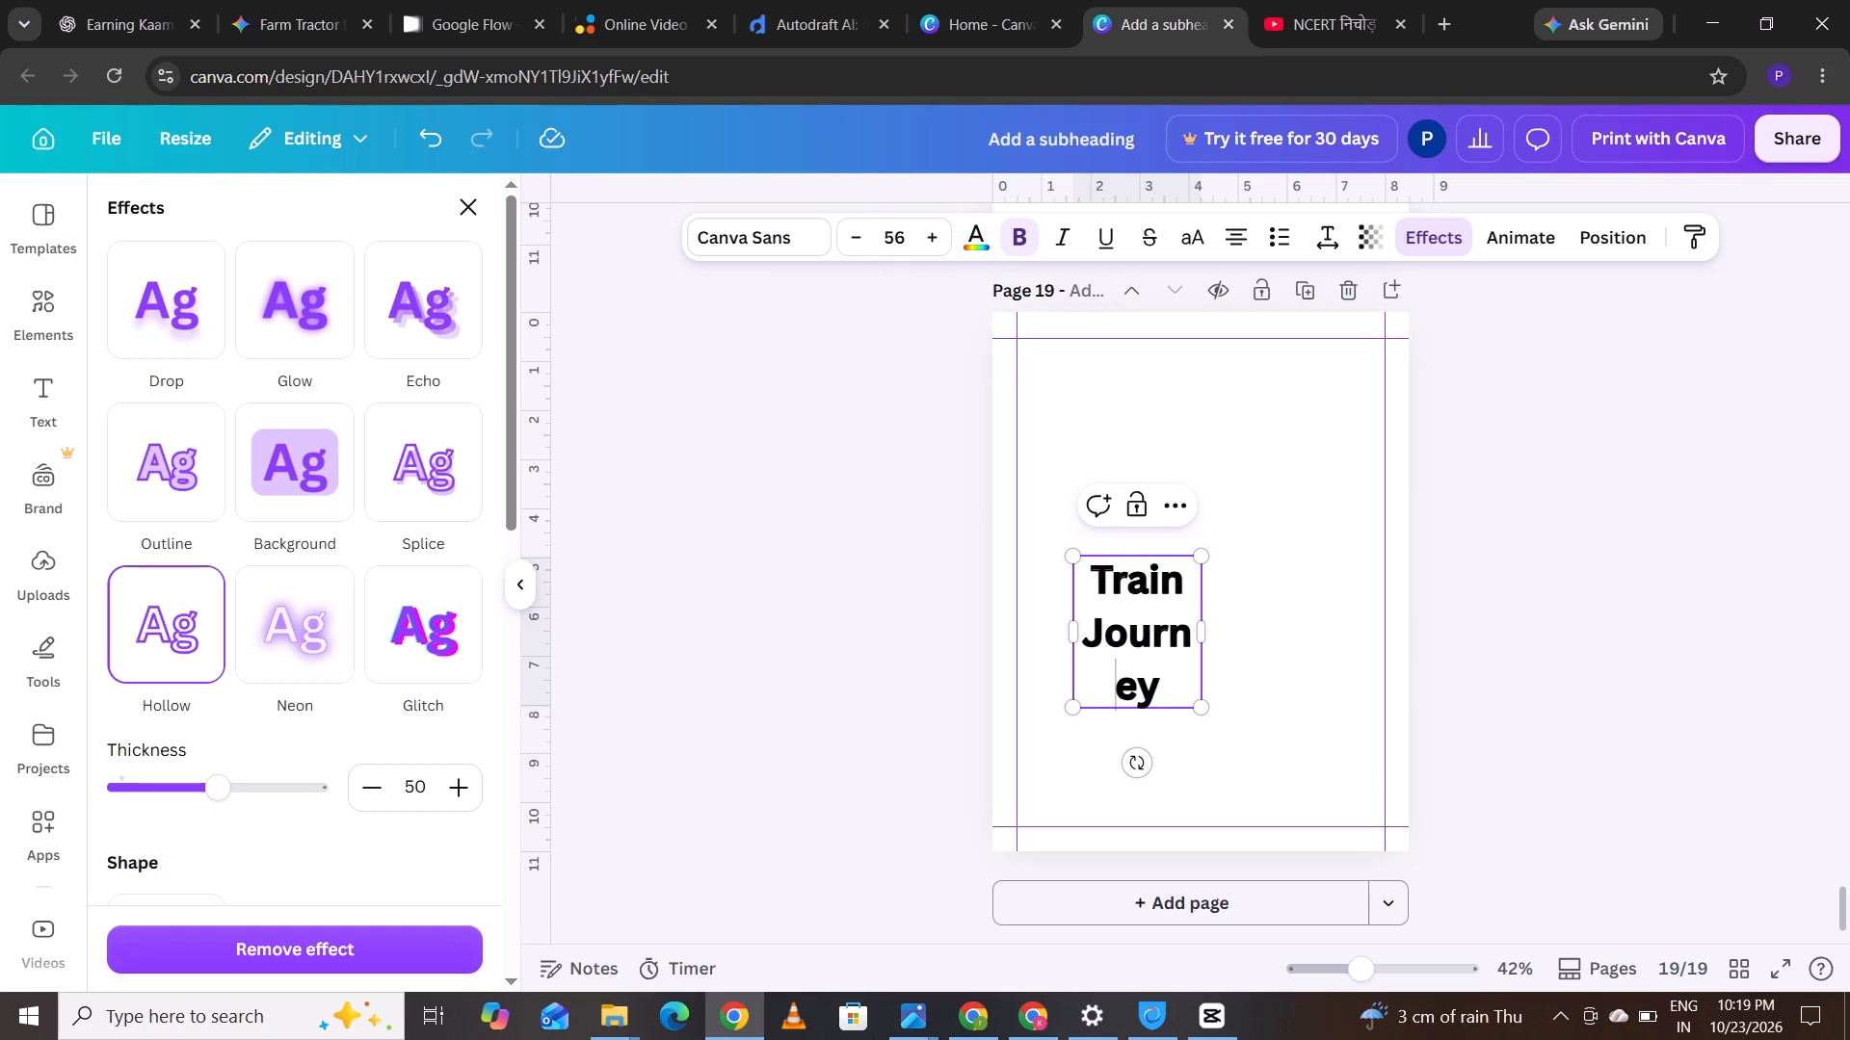
click(182, 609)
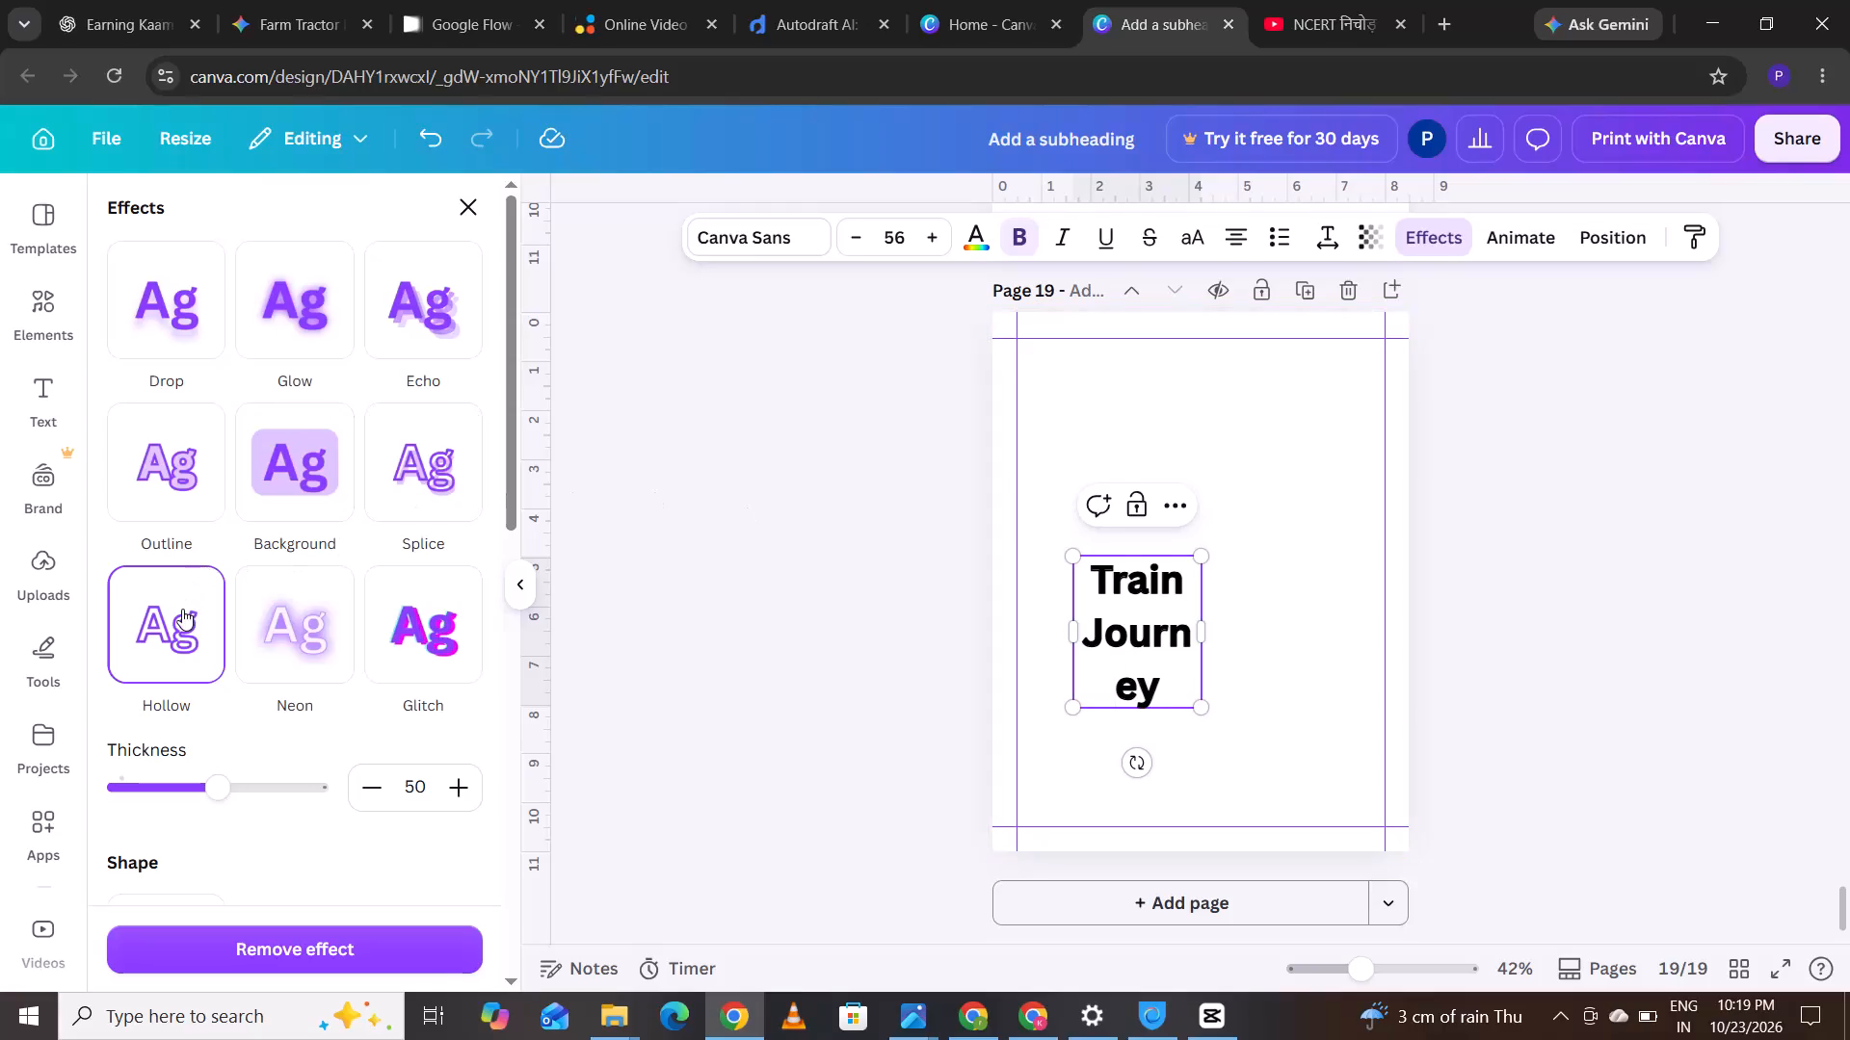
click(182, 609)
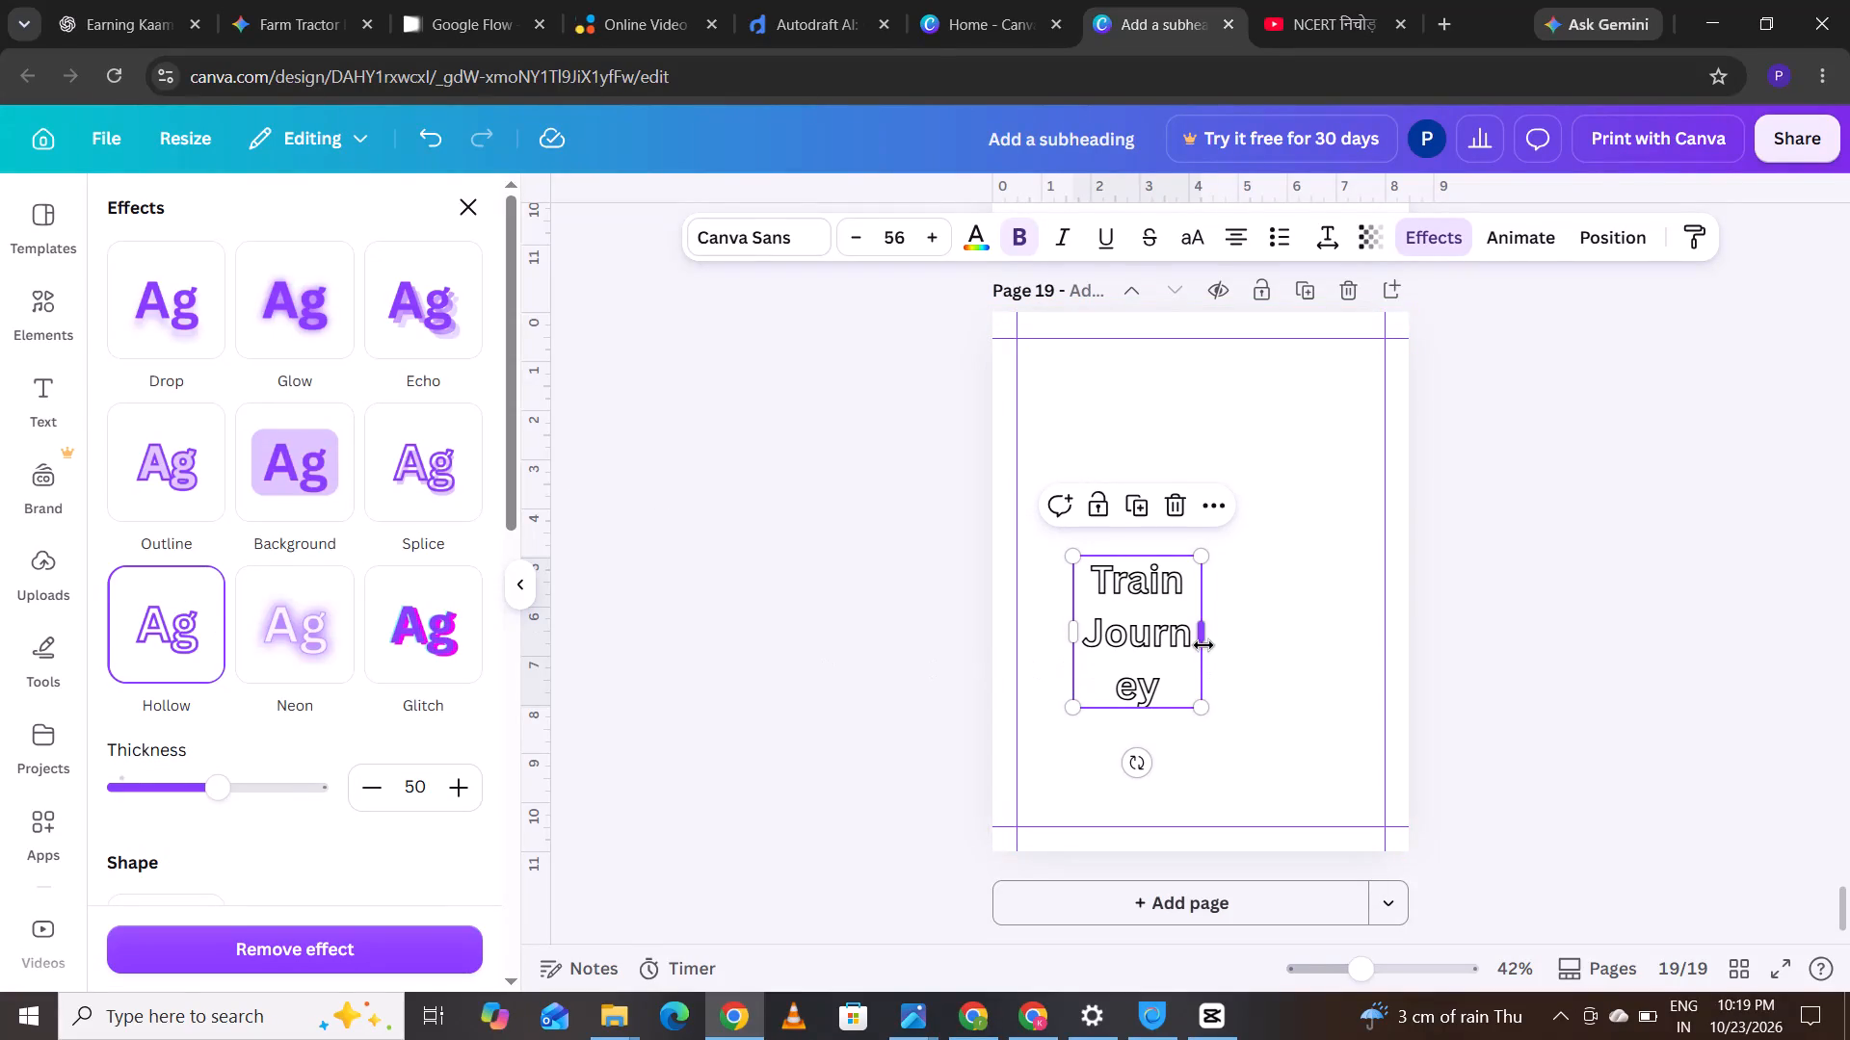
Widen the "Train Journey" text box to fit one line and centre it just under page 19's top margin guide.
drag(1203, 638, 1365, 627)
drag(1246, 660, 1211, 440)
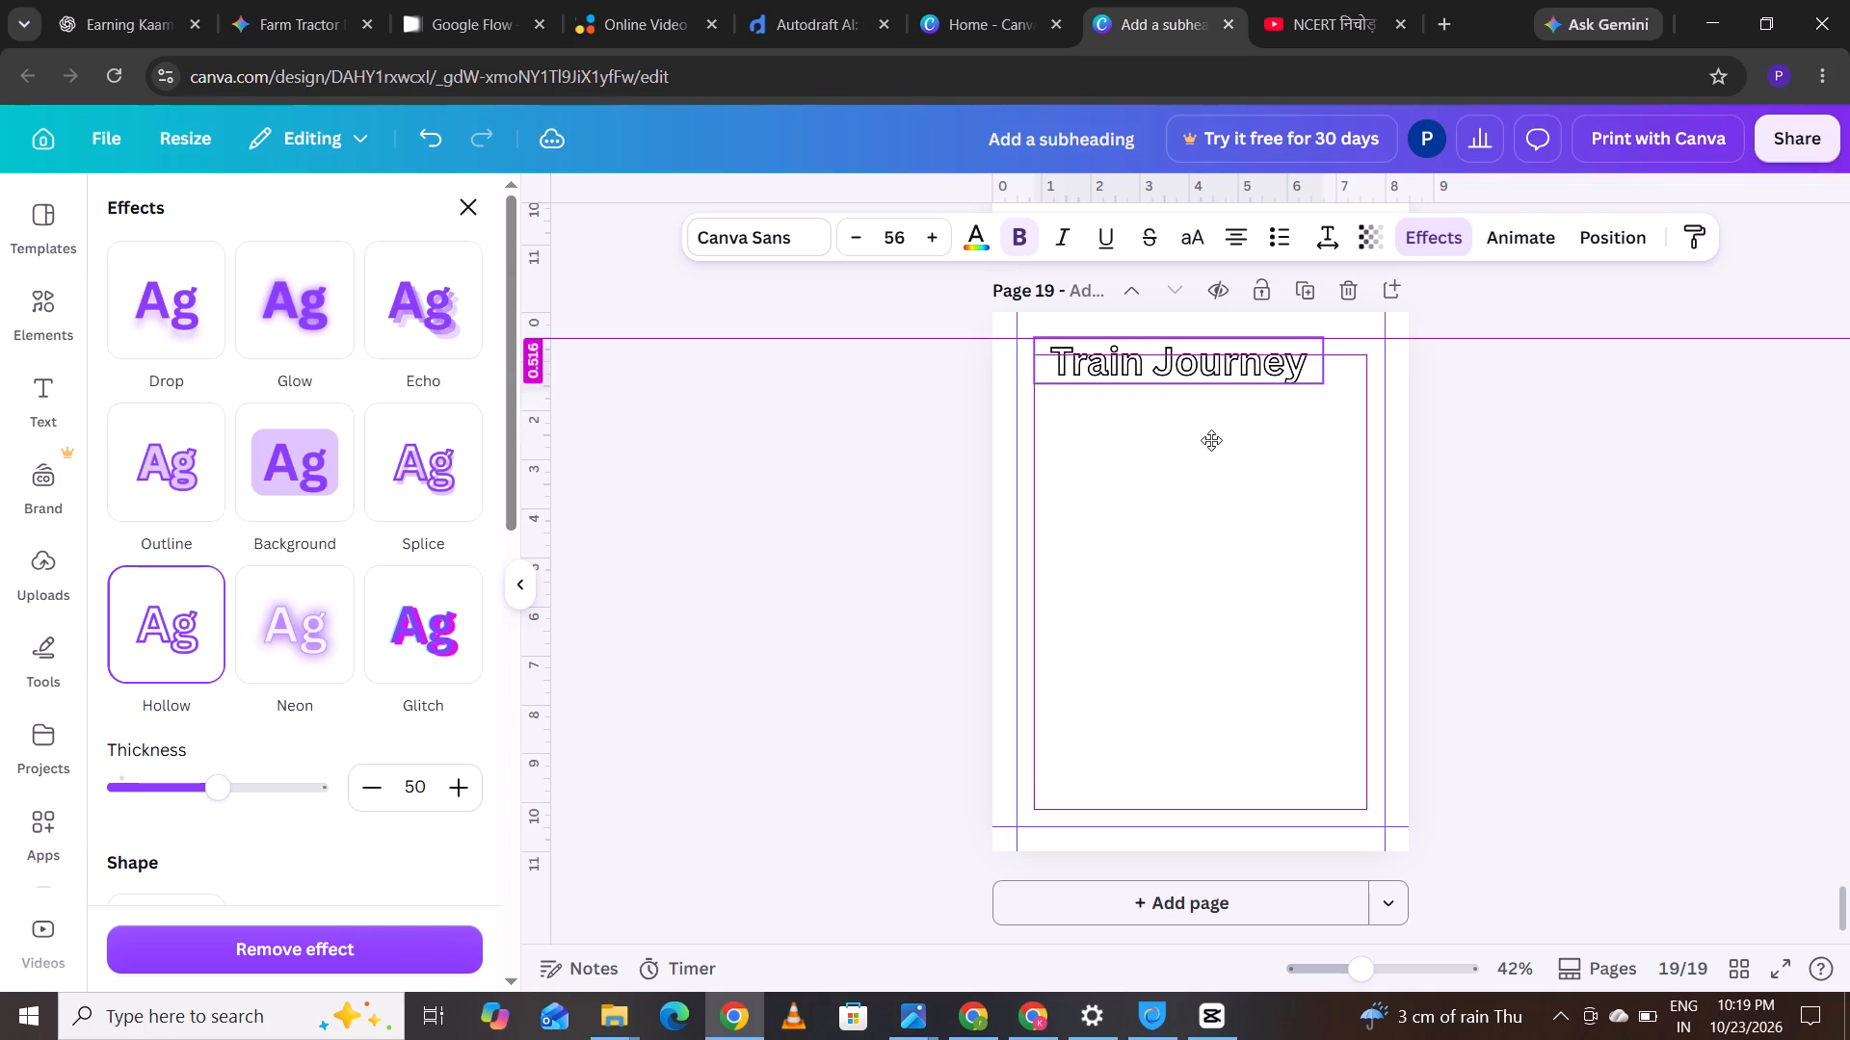
drag(1211, 440, 1212, 450)
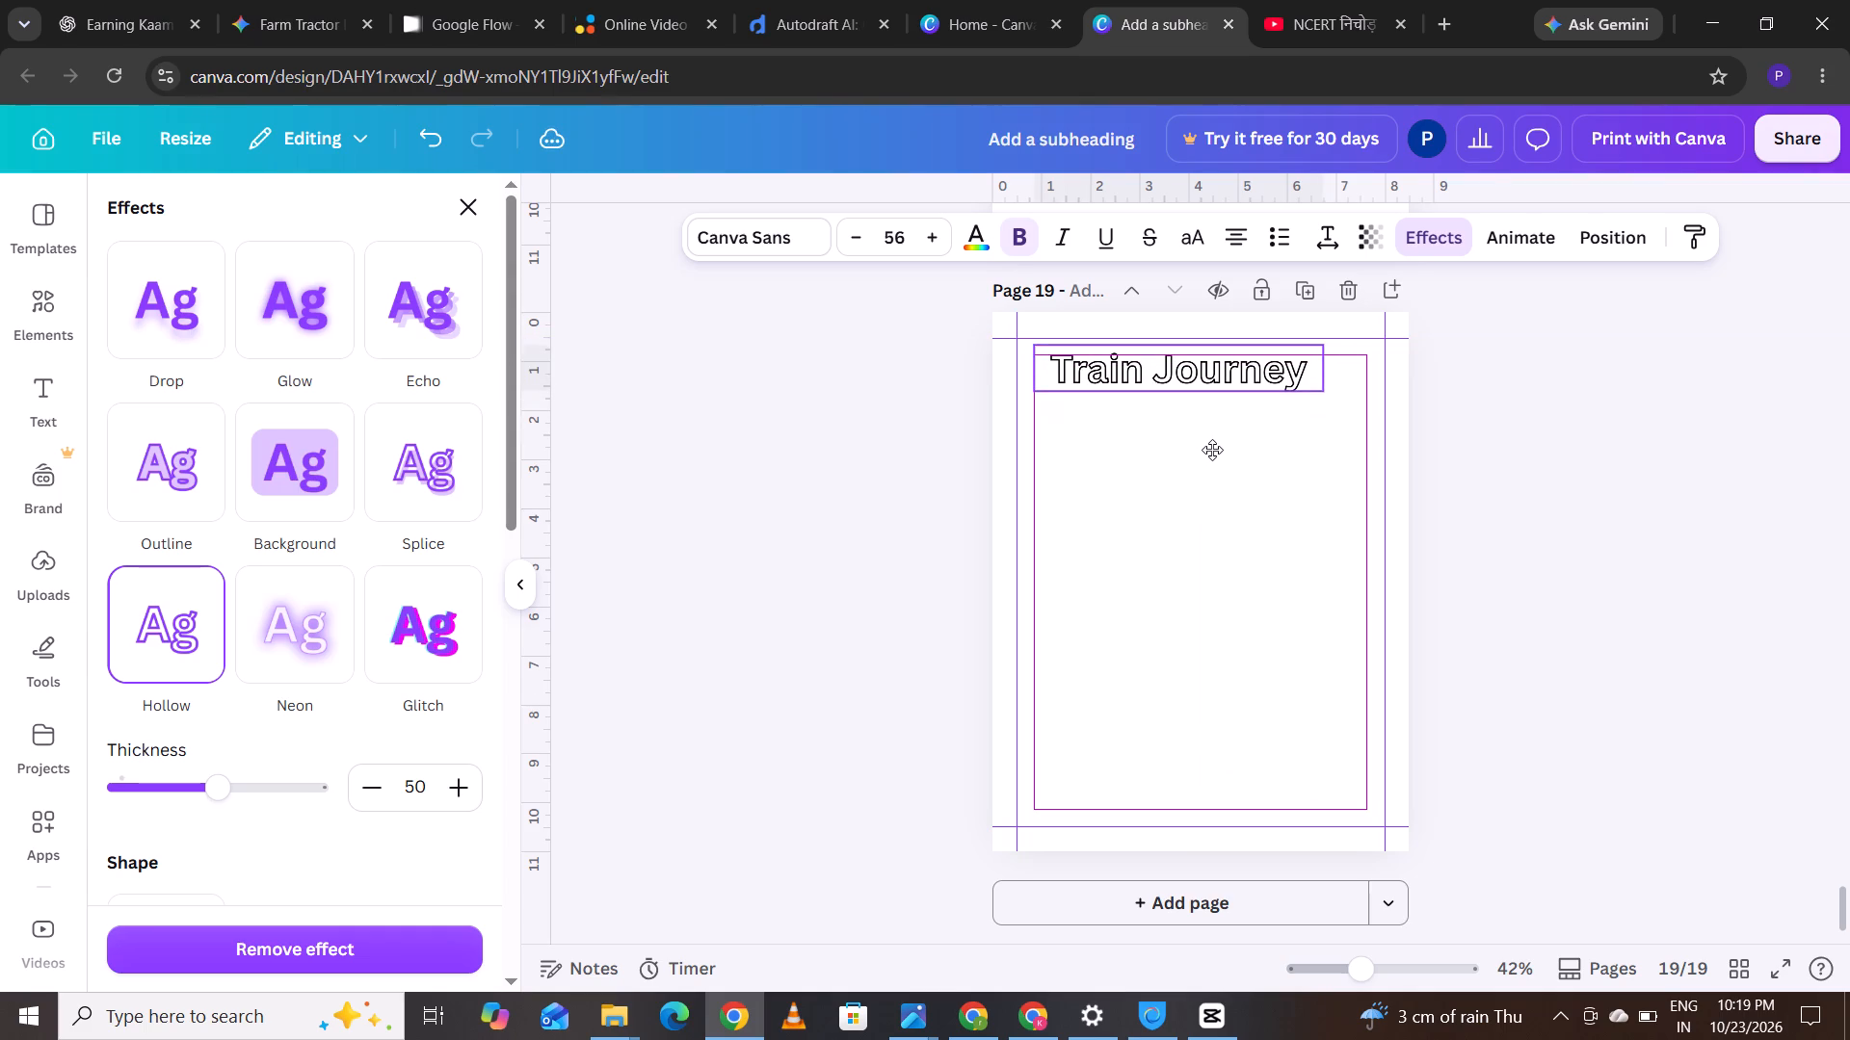
drag(1212, 450, 1222, 449)
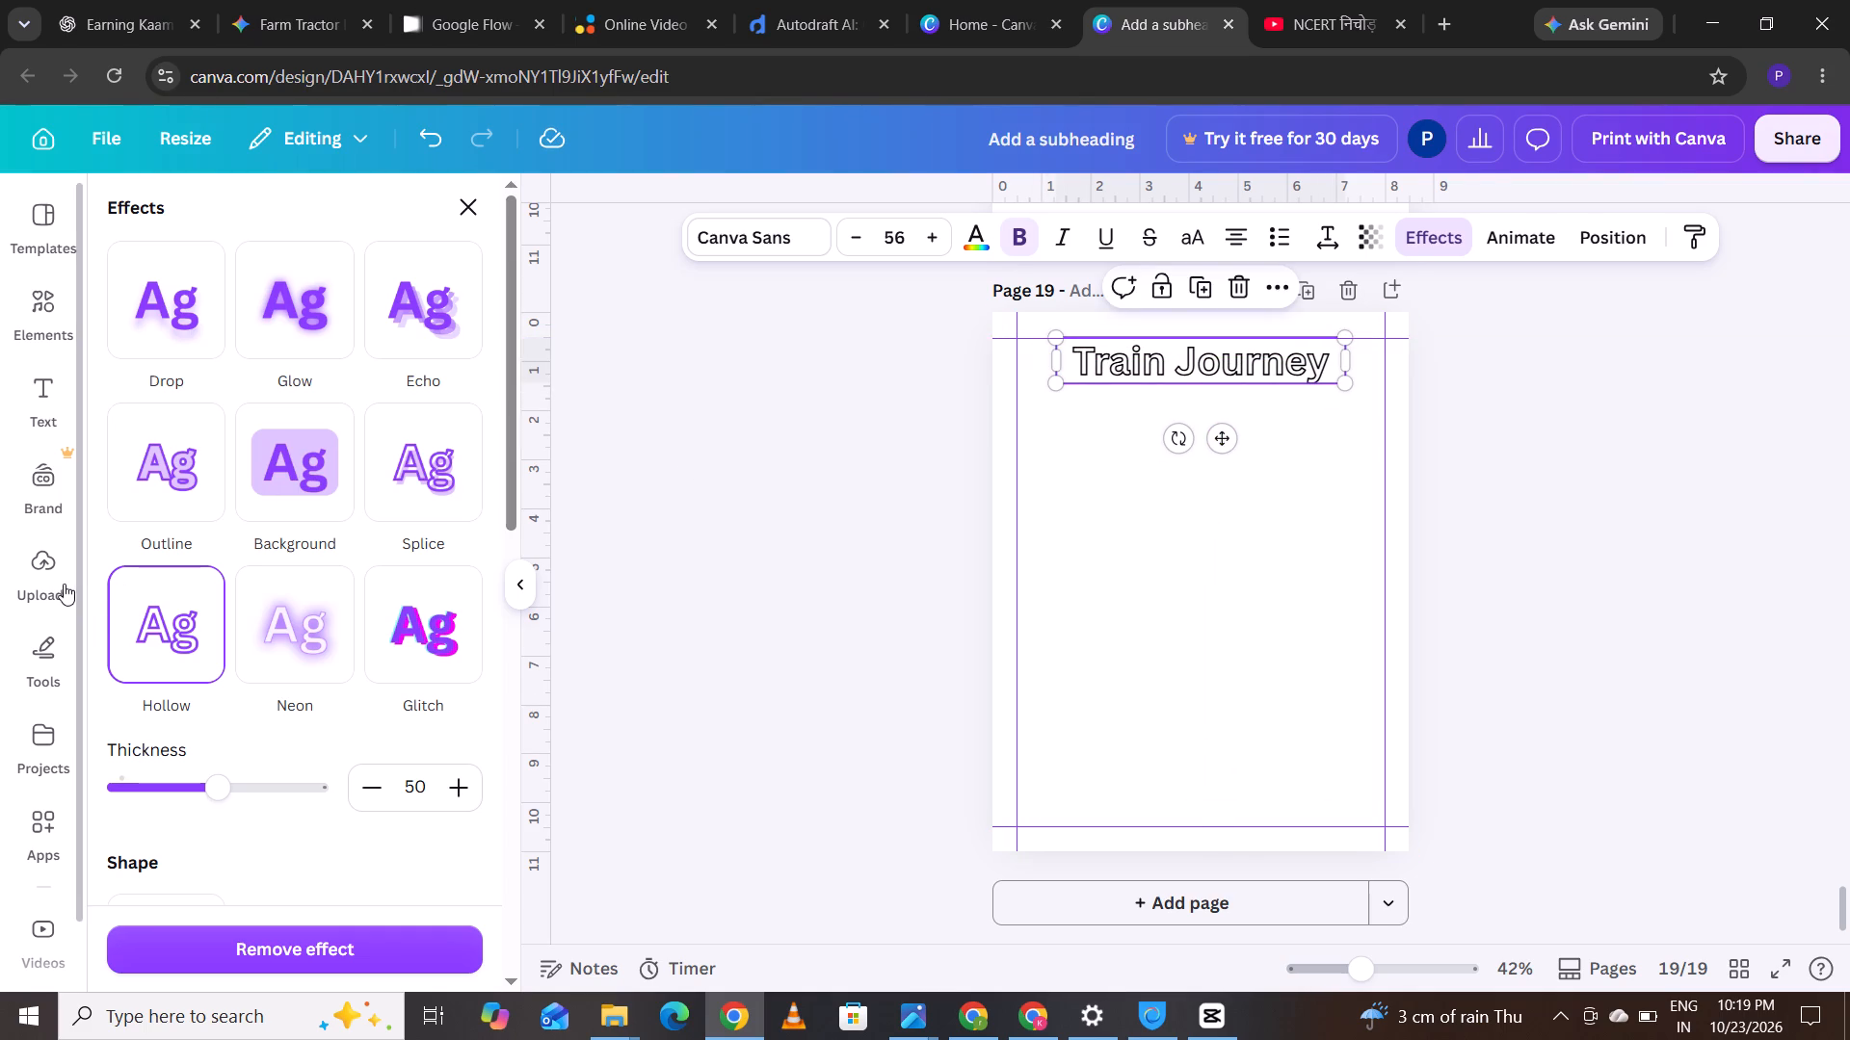
Add the uploaded black-and-white train drawing to page 19, enlarge it to about 7.1 × 9.2 in, and centre it below the title.
click(61, 583)
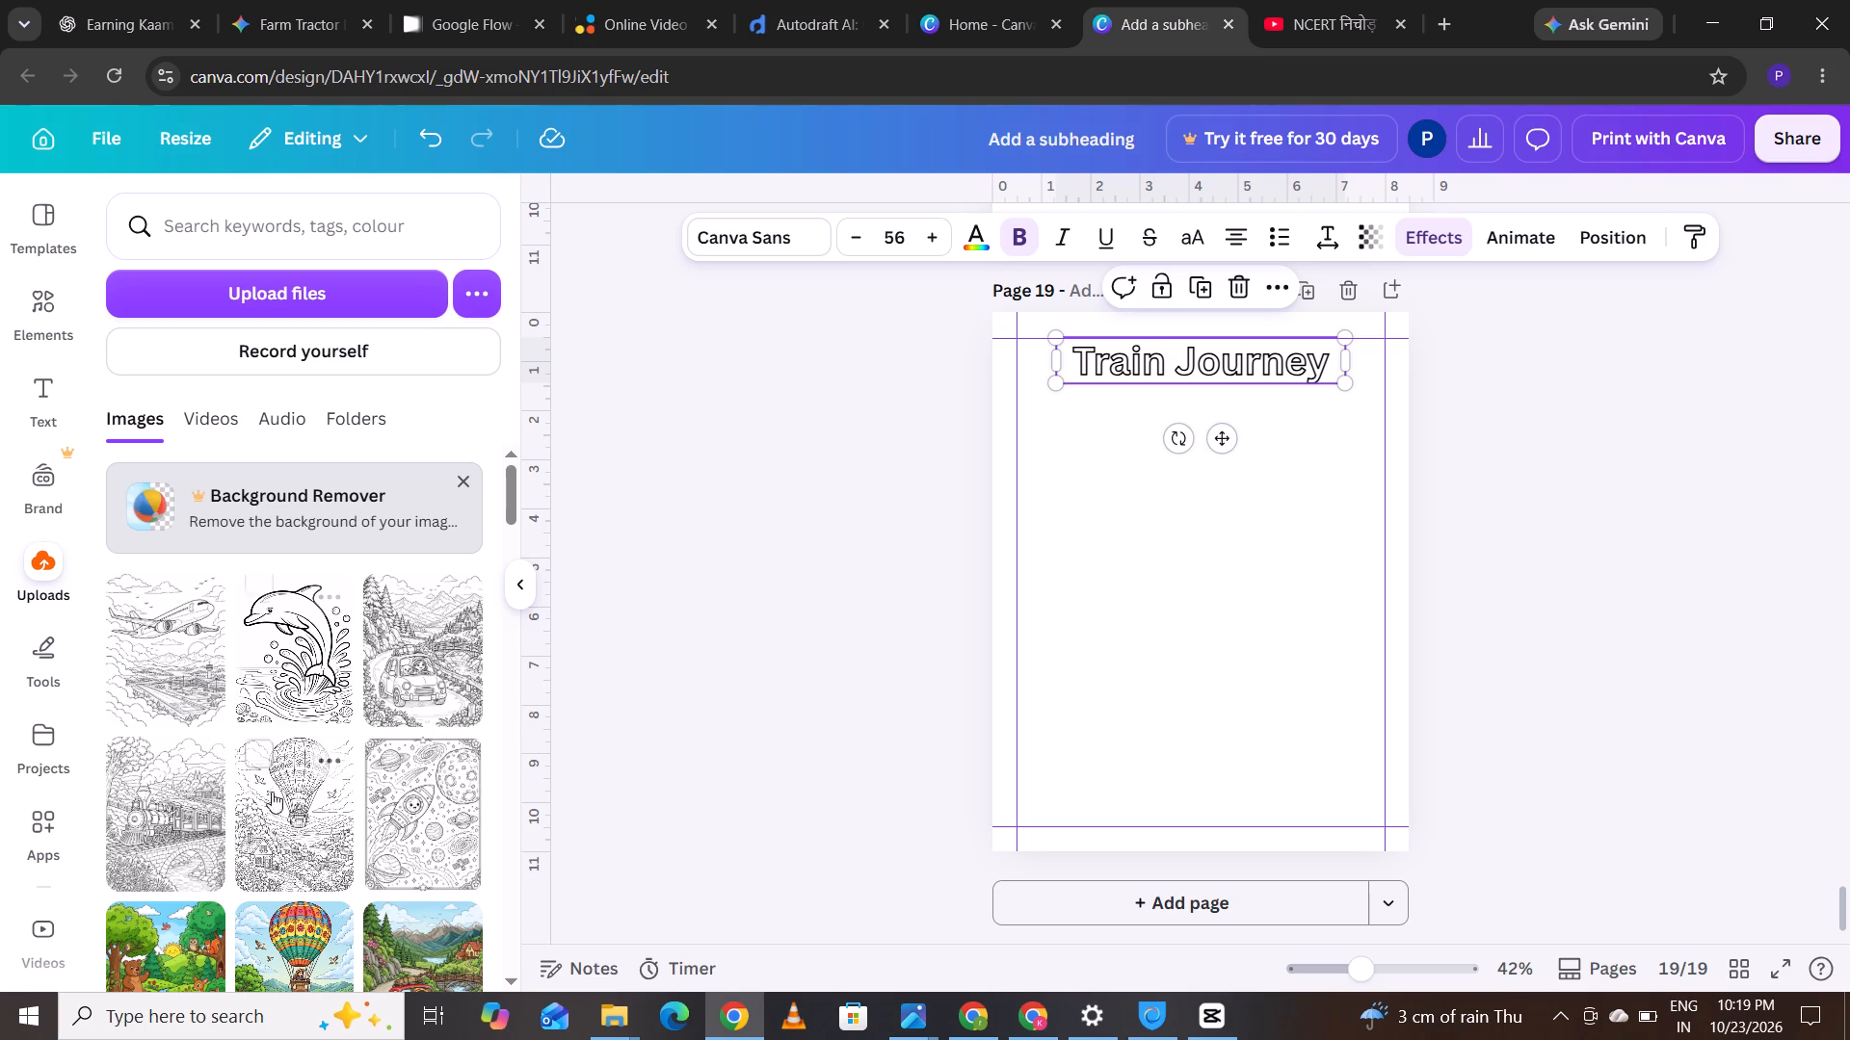
click(165, 818)
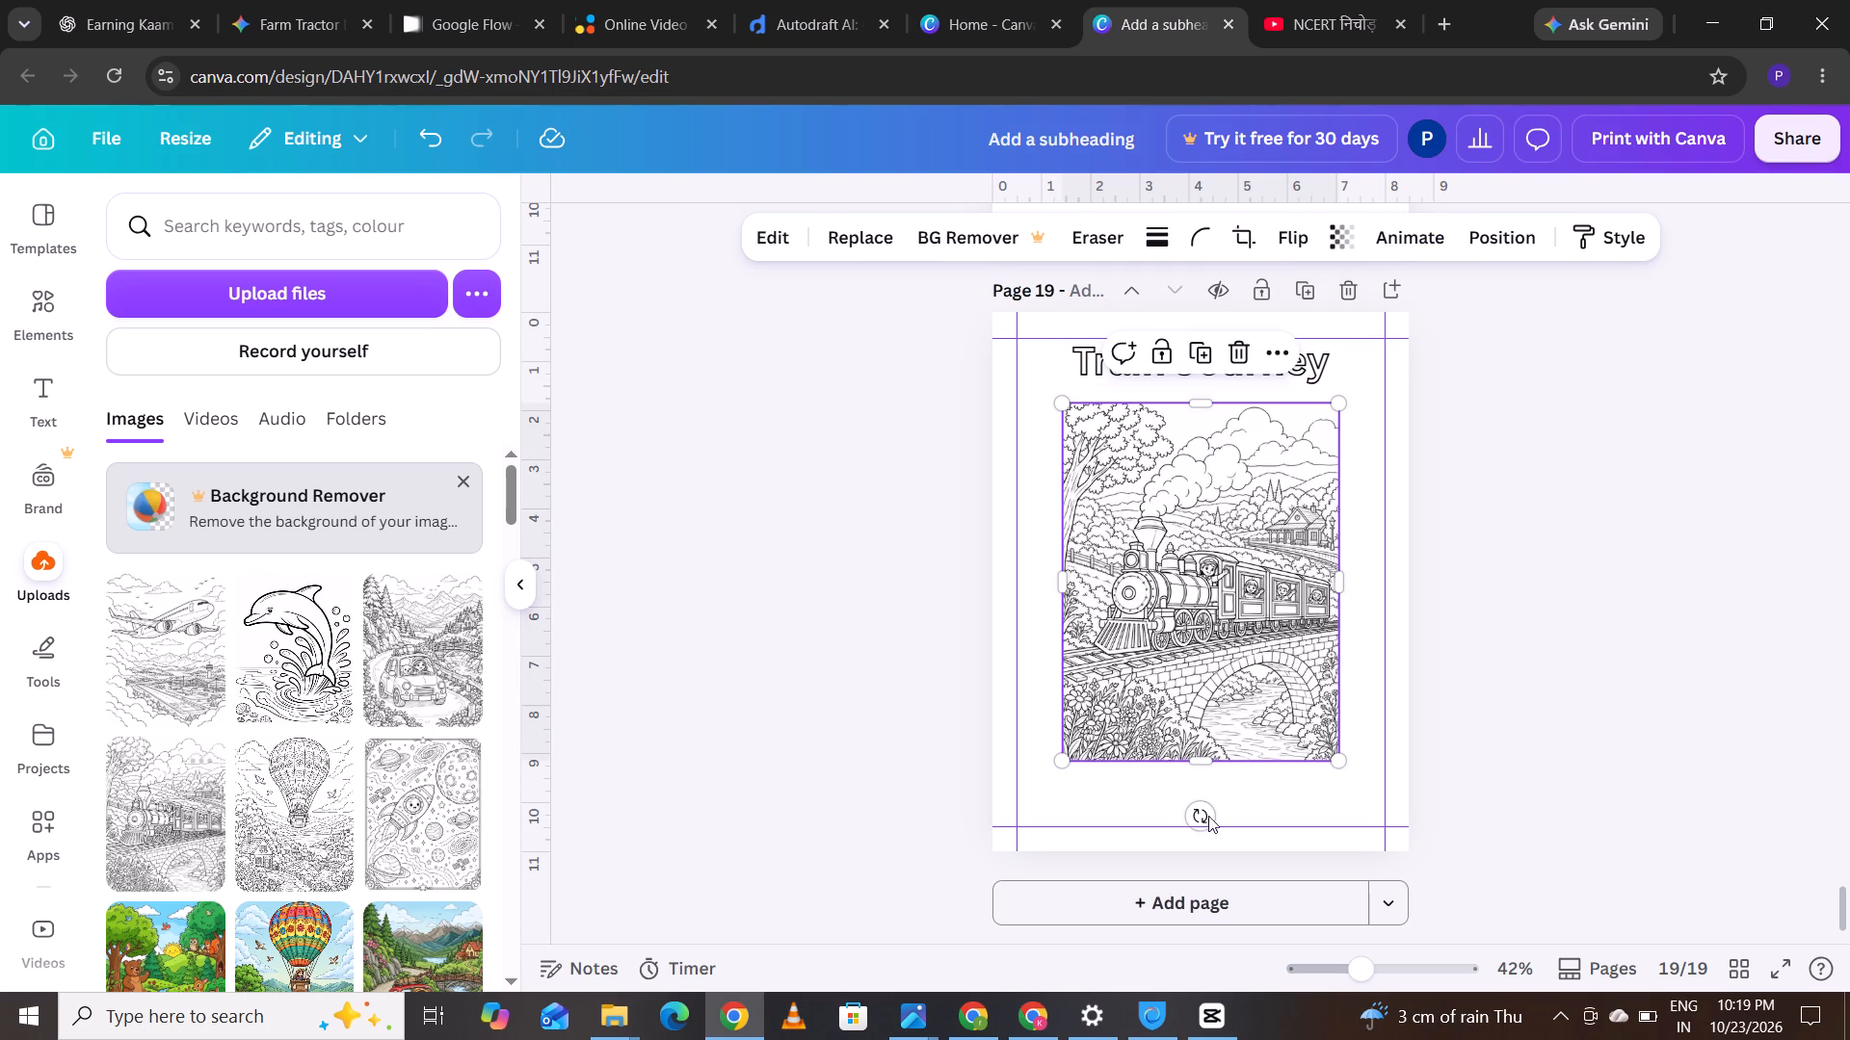
drag(1338, 762, 1357, 812)
drag(1357, 812, 1358, 855)
drag(1228, 715, 1226, 714)
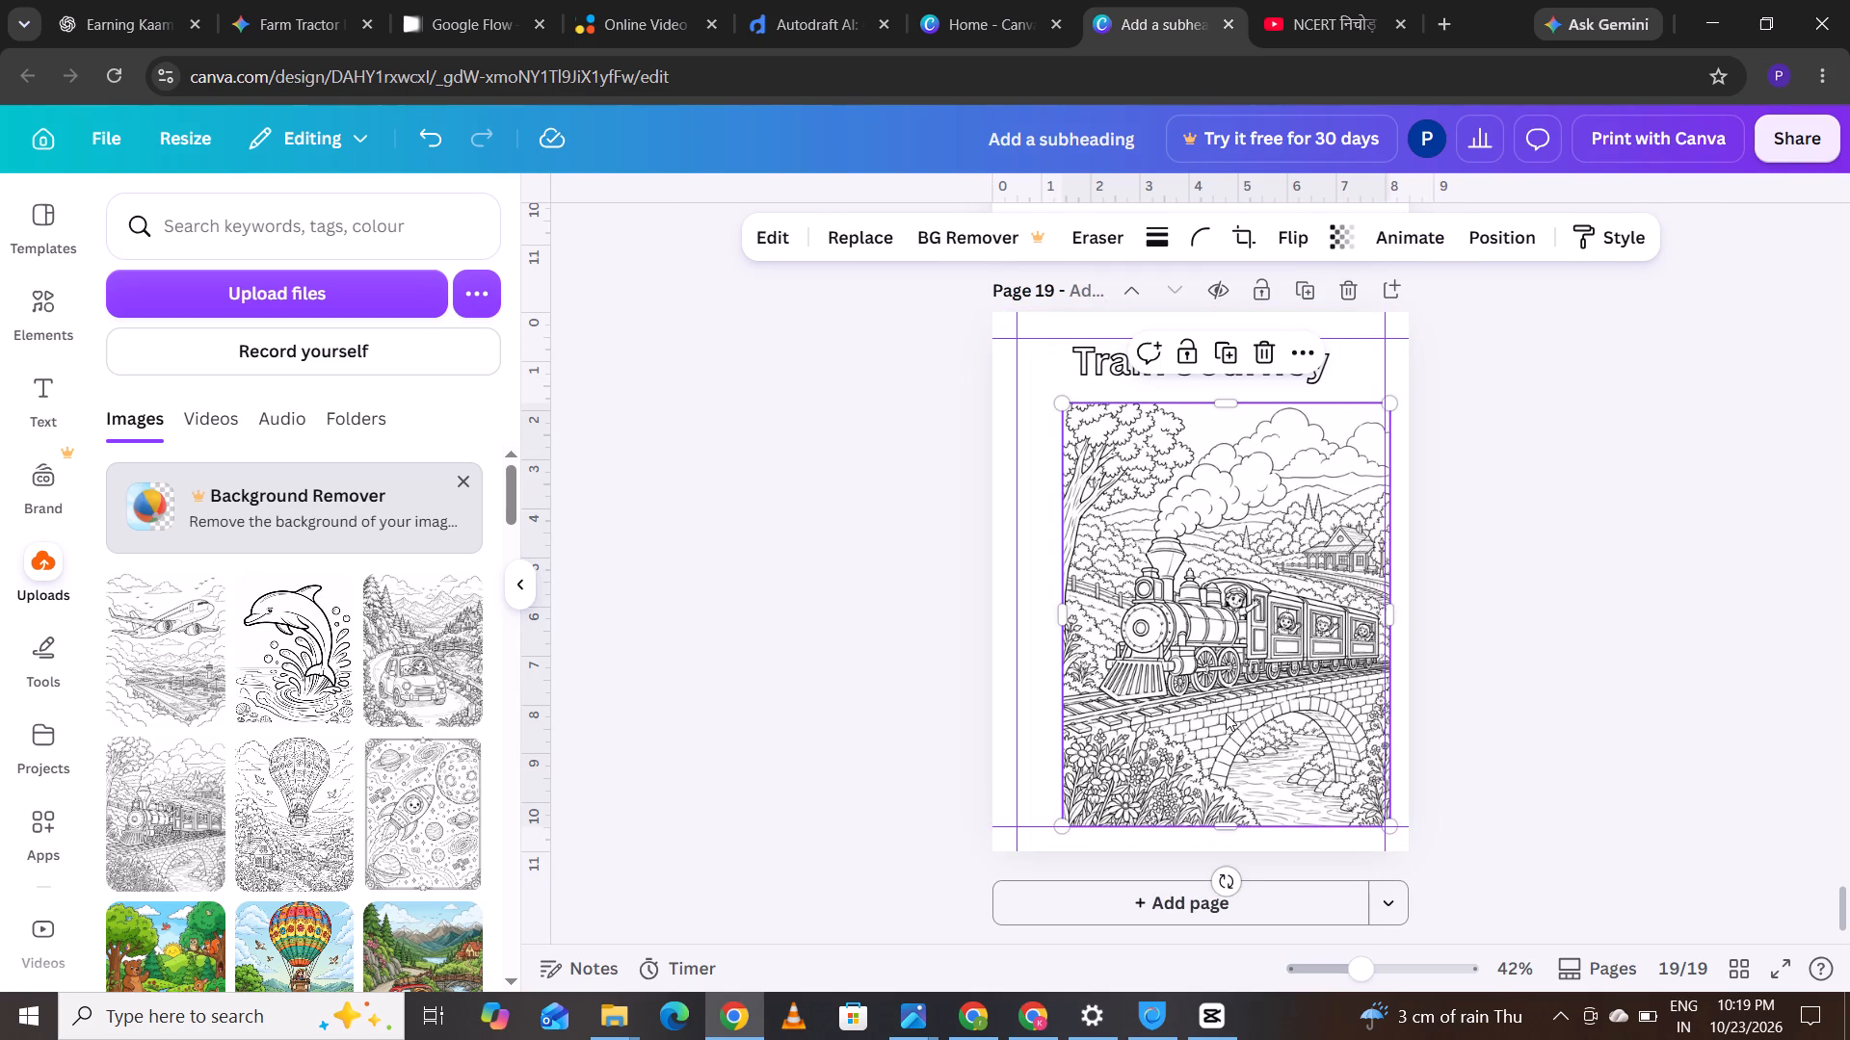
drag(1226, 714, 1199, 702)
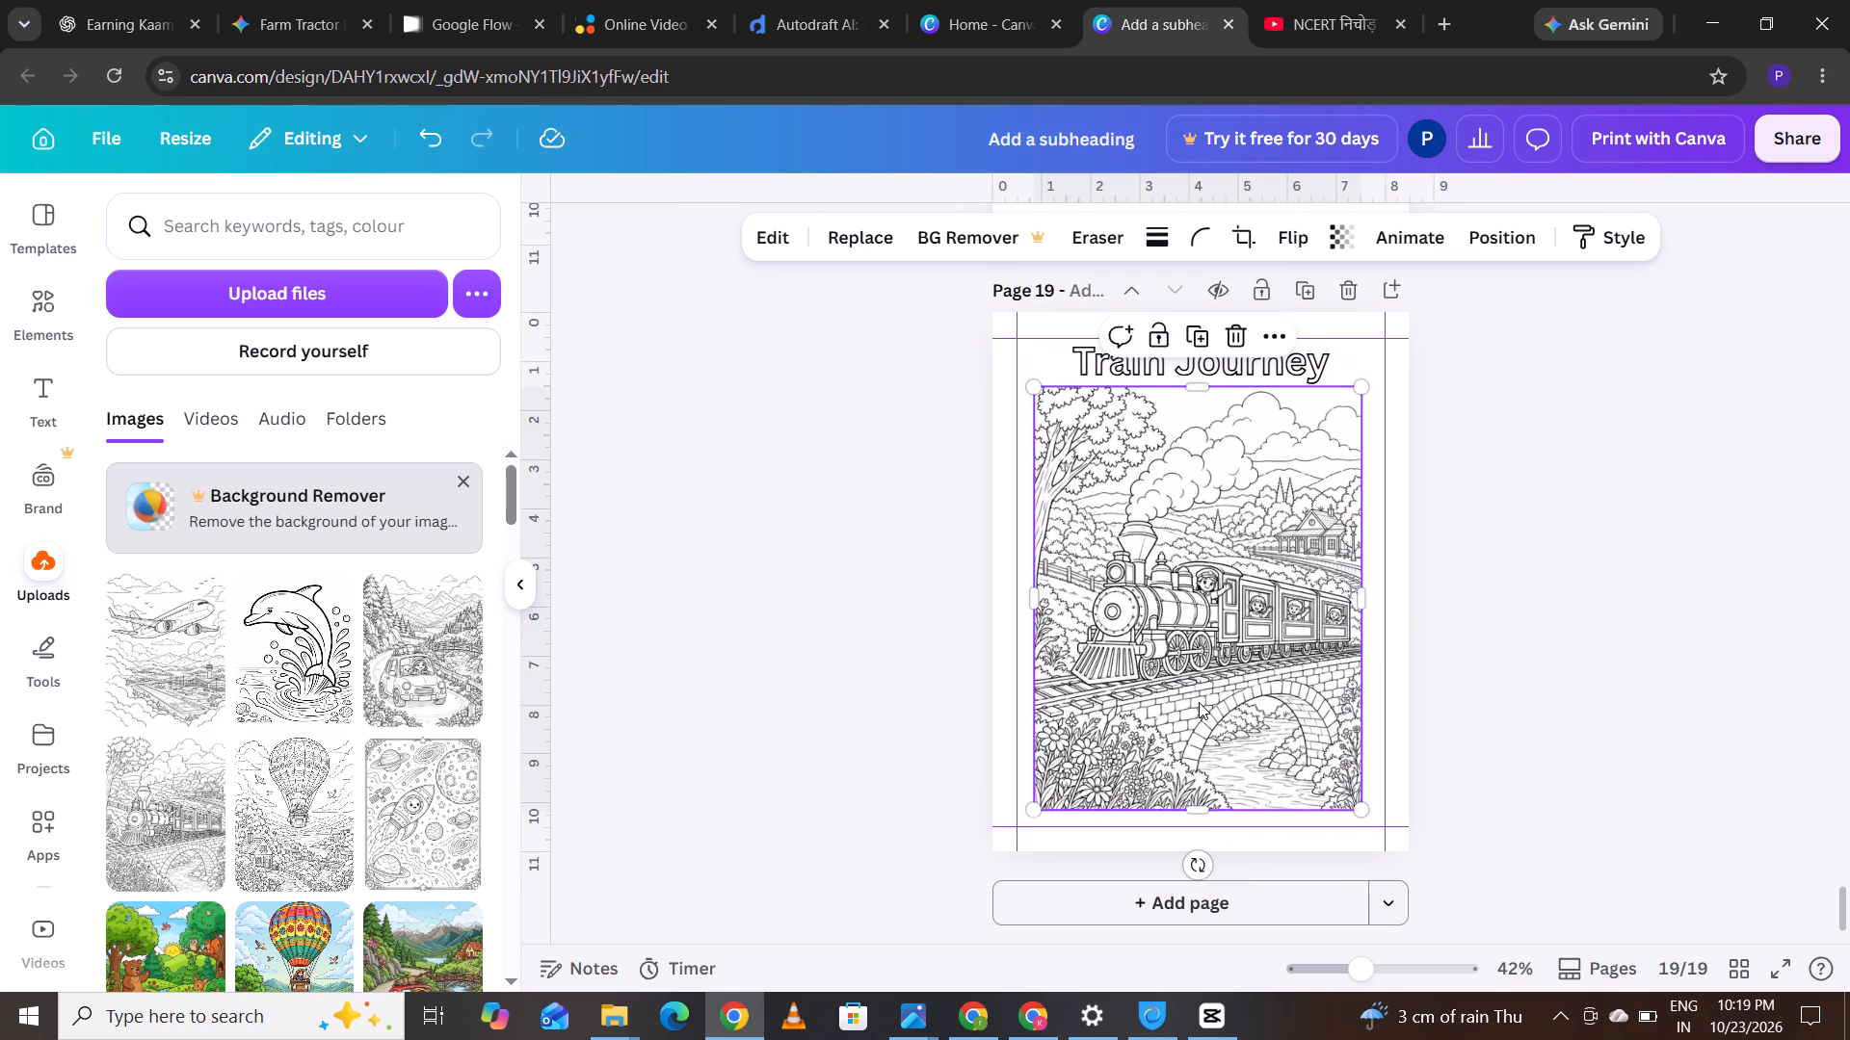
drag(1361, 813, 1367, 837)
drag(1247, 731, 1242, 719)
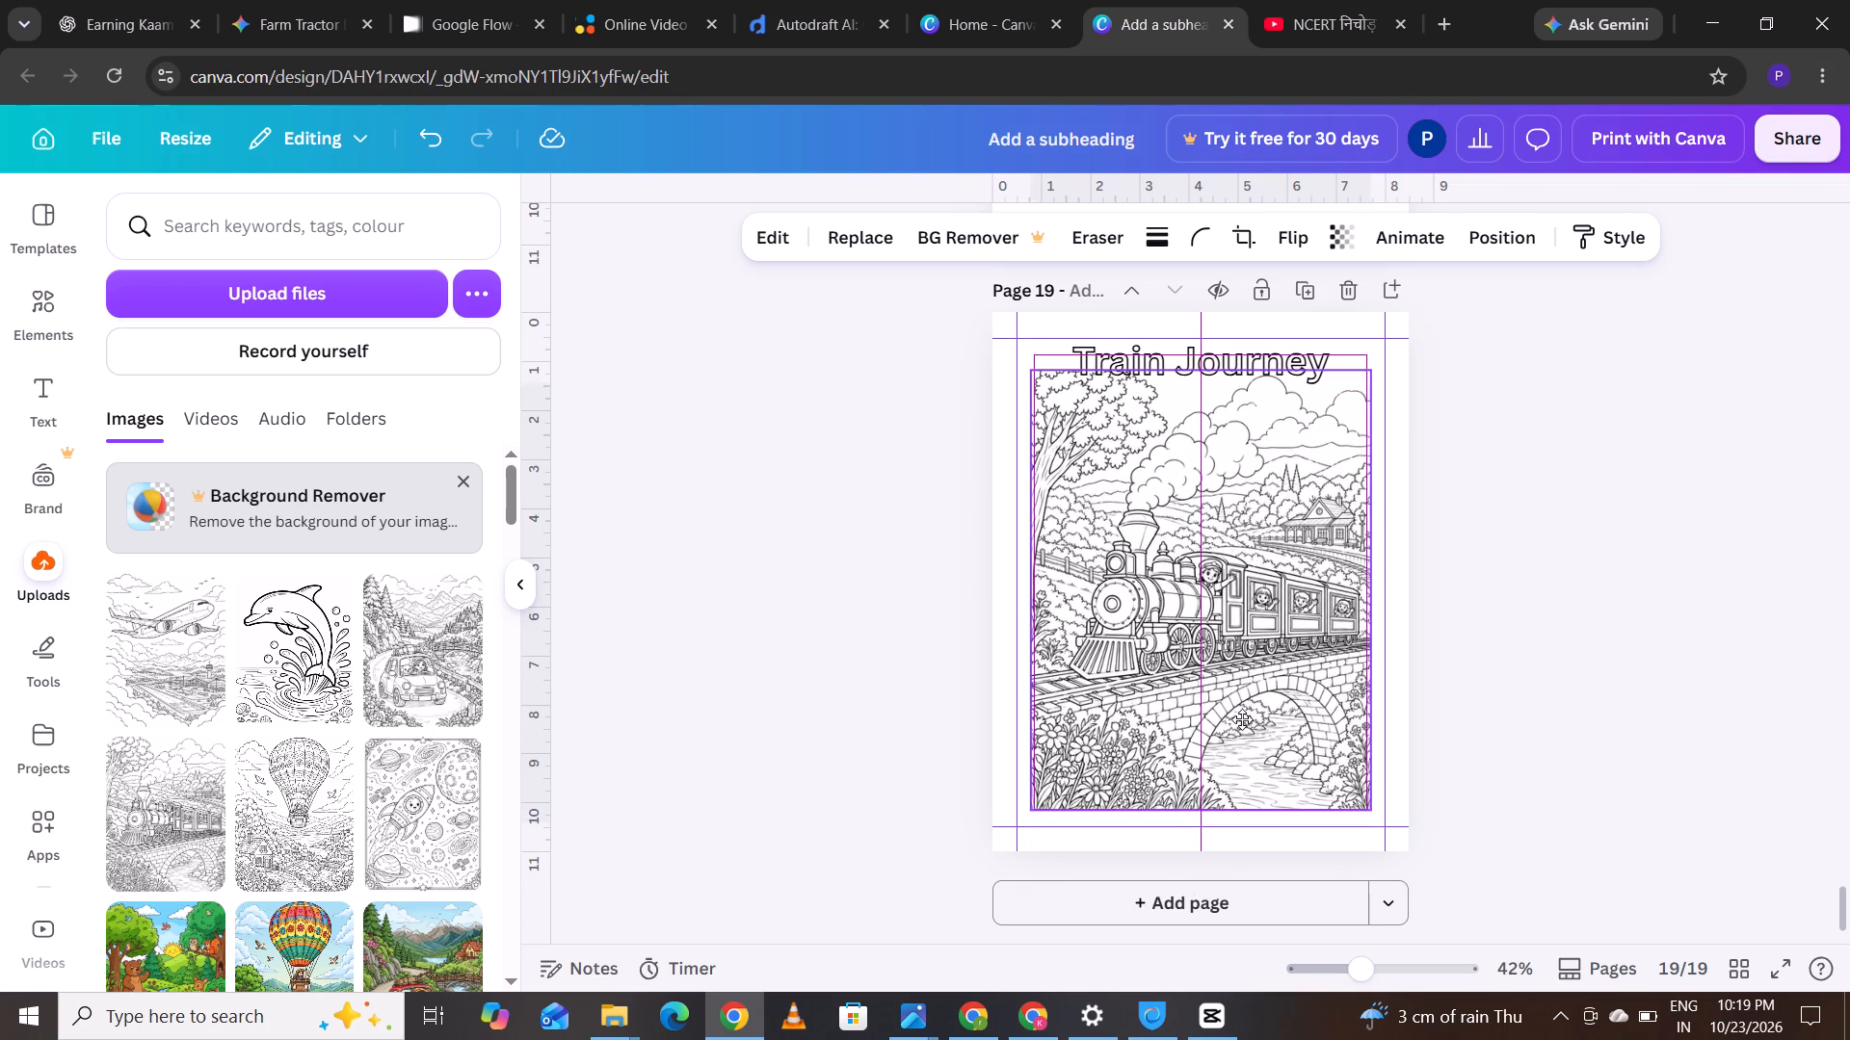
drag(1242, 719, 1240, 716)
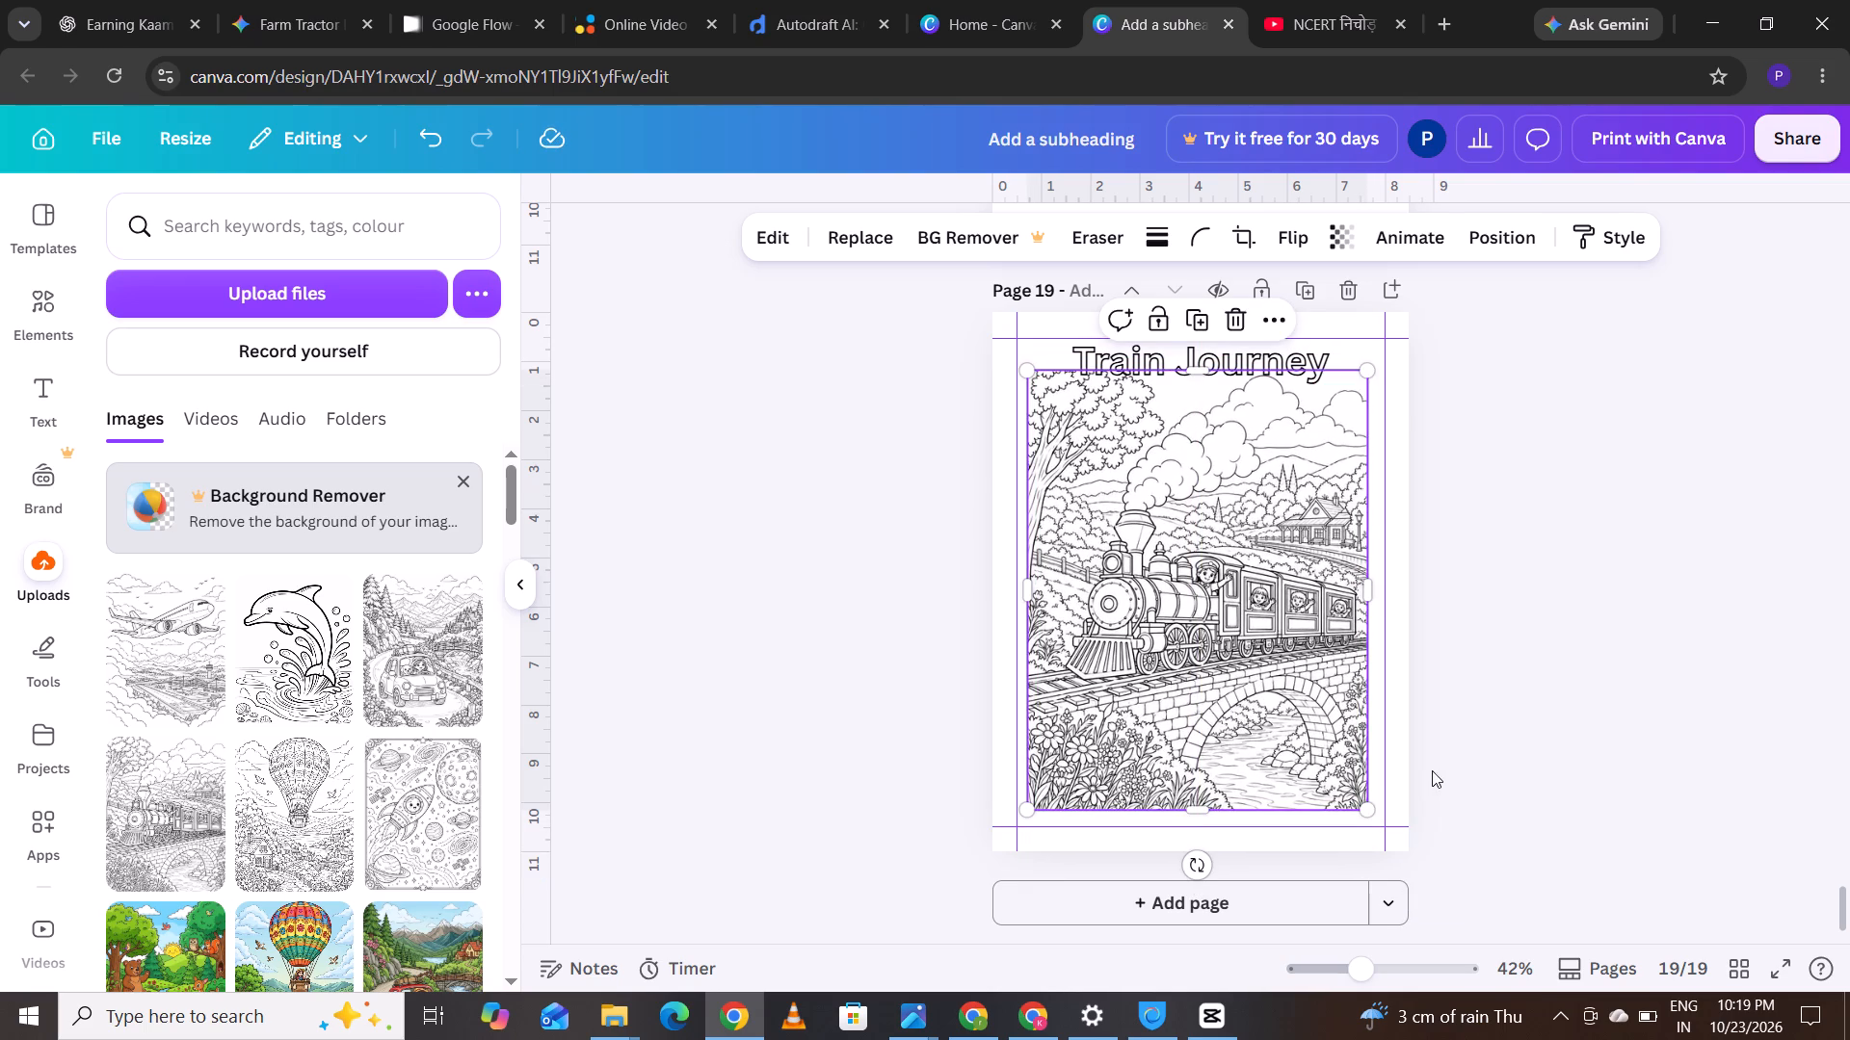
drag(1370, 813, 1371, 829)
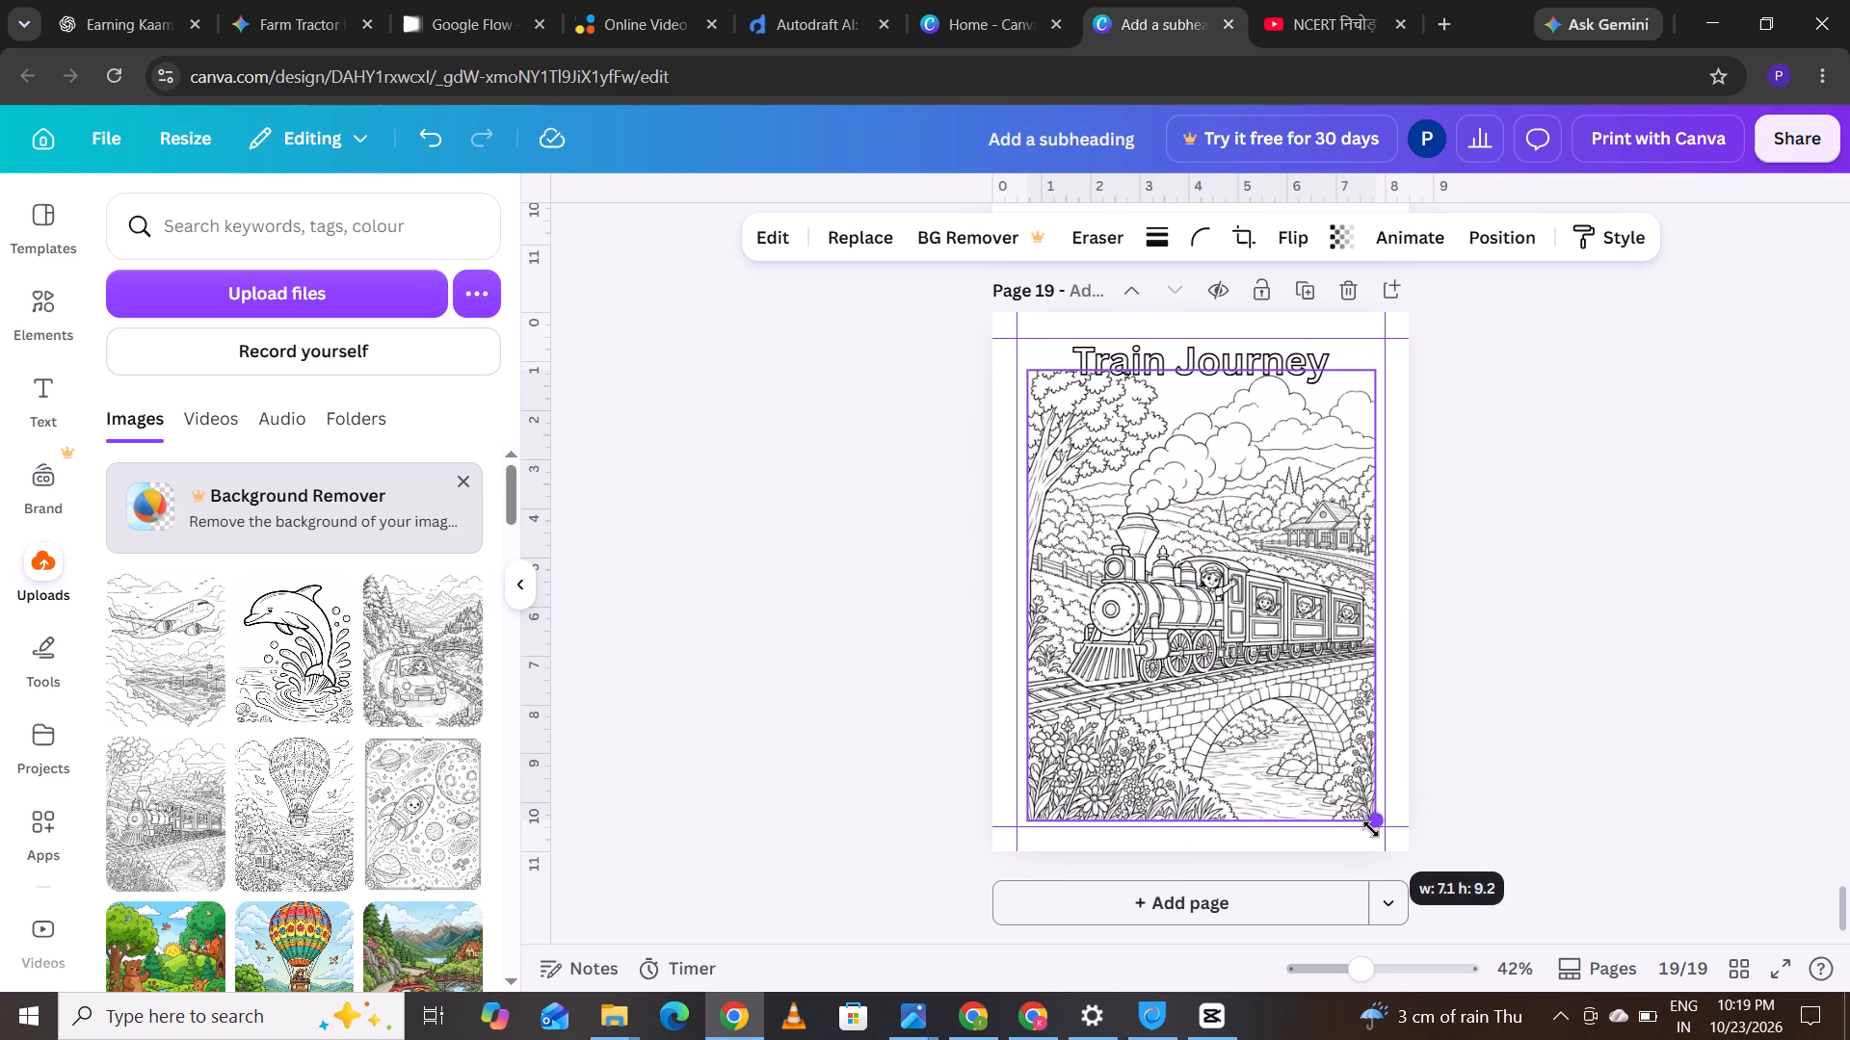
drag(1371, 829, 1370, 829)
click(1252, 744)
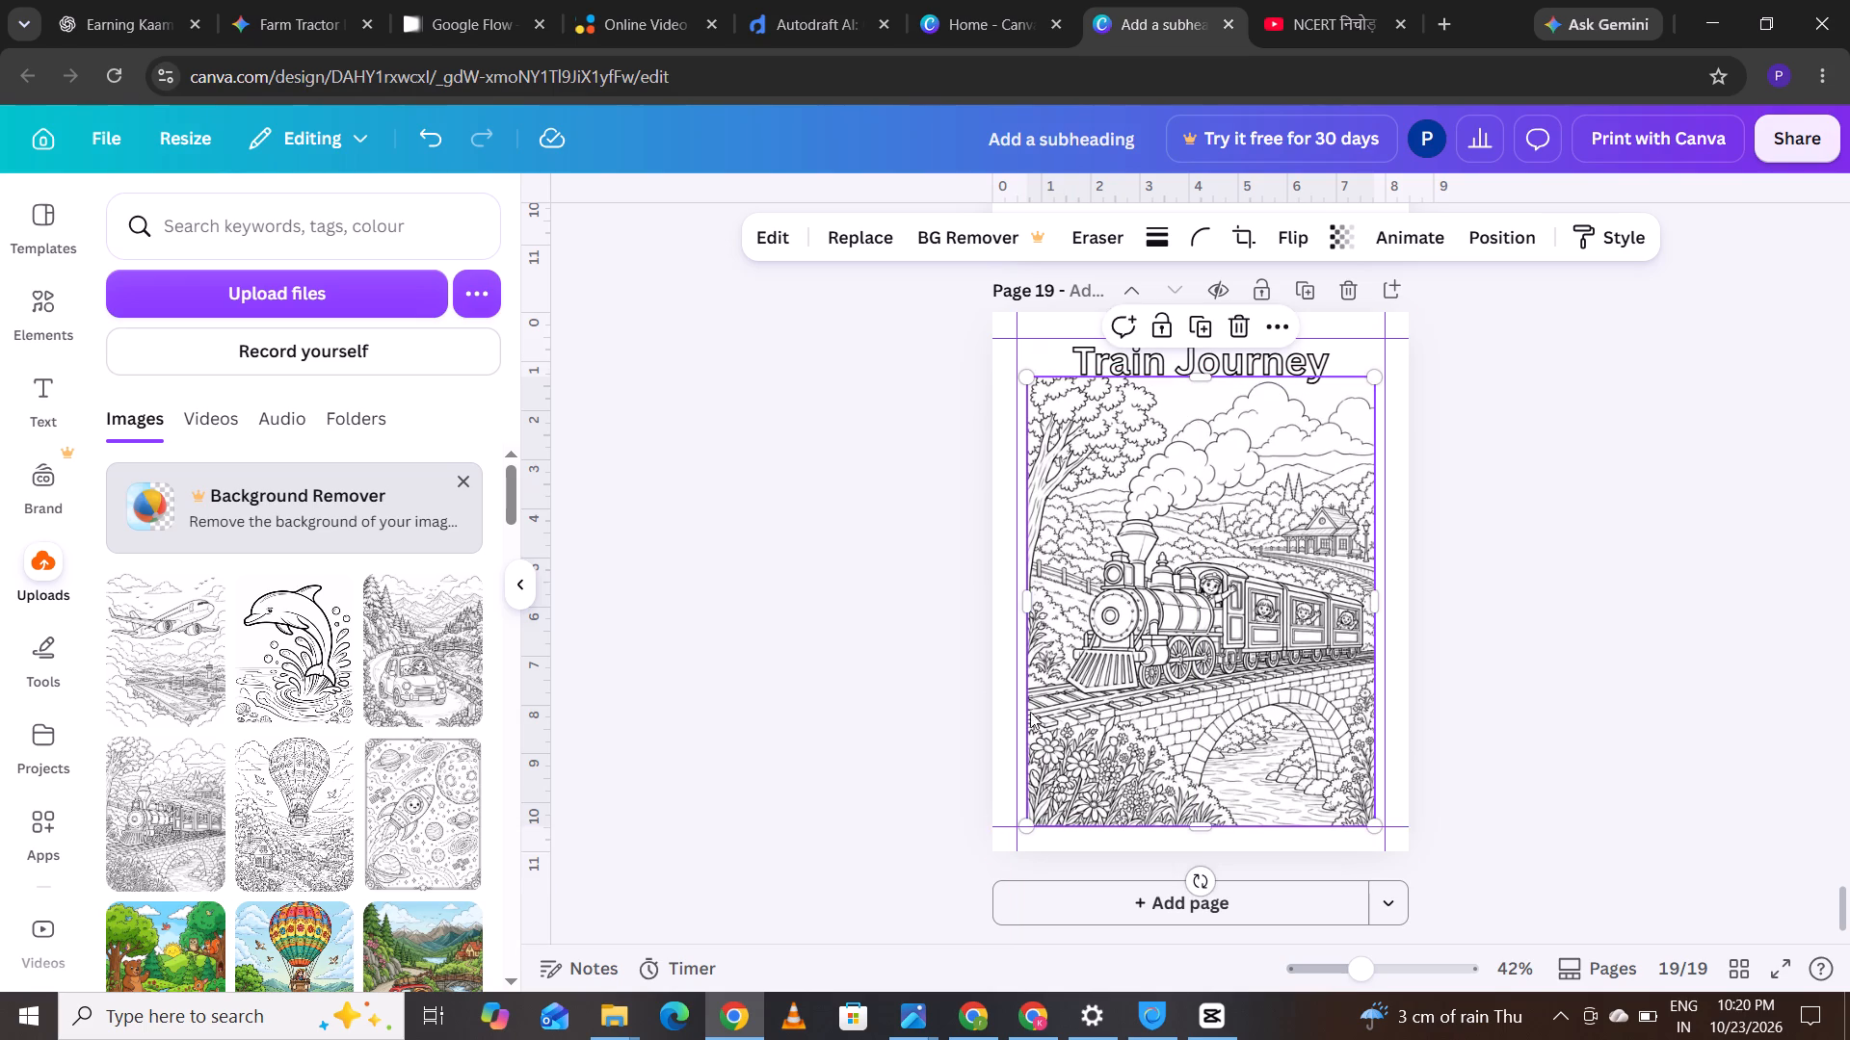
click(889, 659)
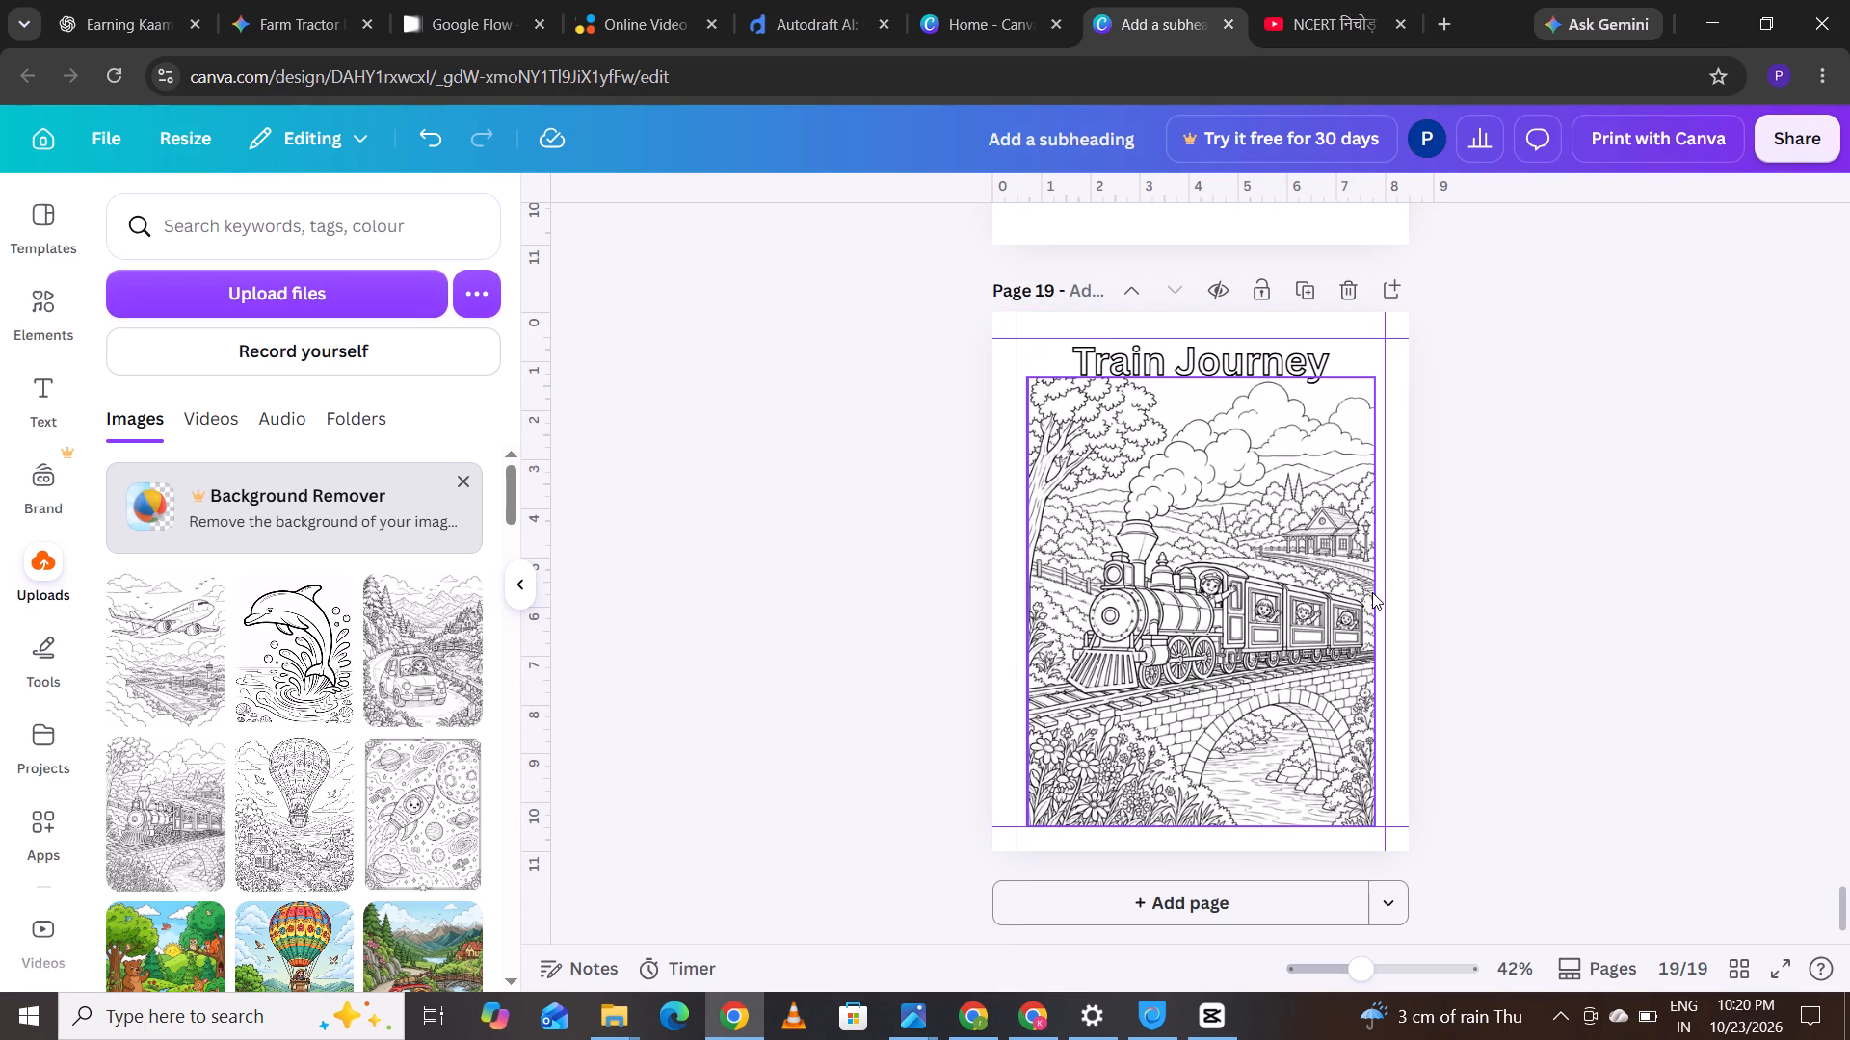
Stretch the train drawing's two side edges out to the left and right margin guides of page 19.
click(1335, 608)
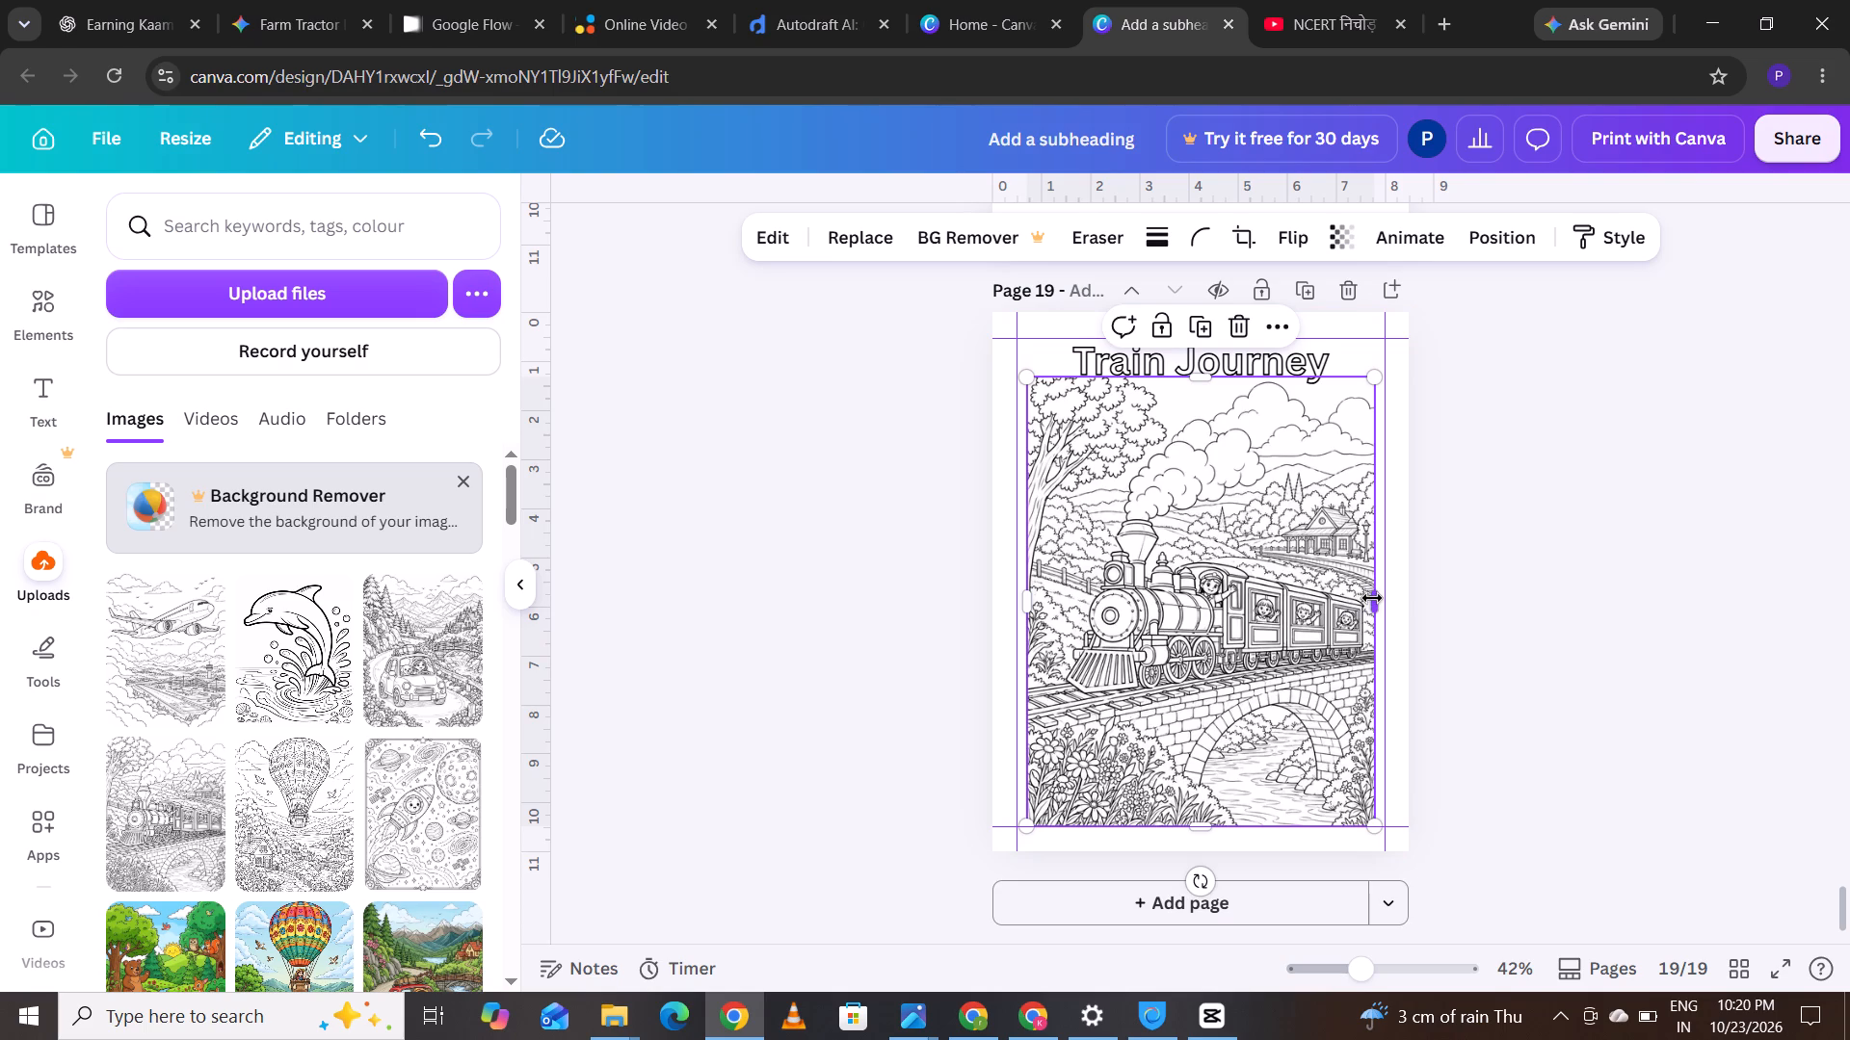
drag(1372, 598, 1384, 598)
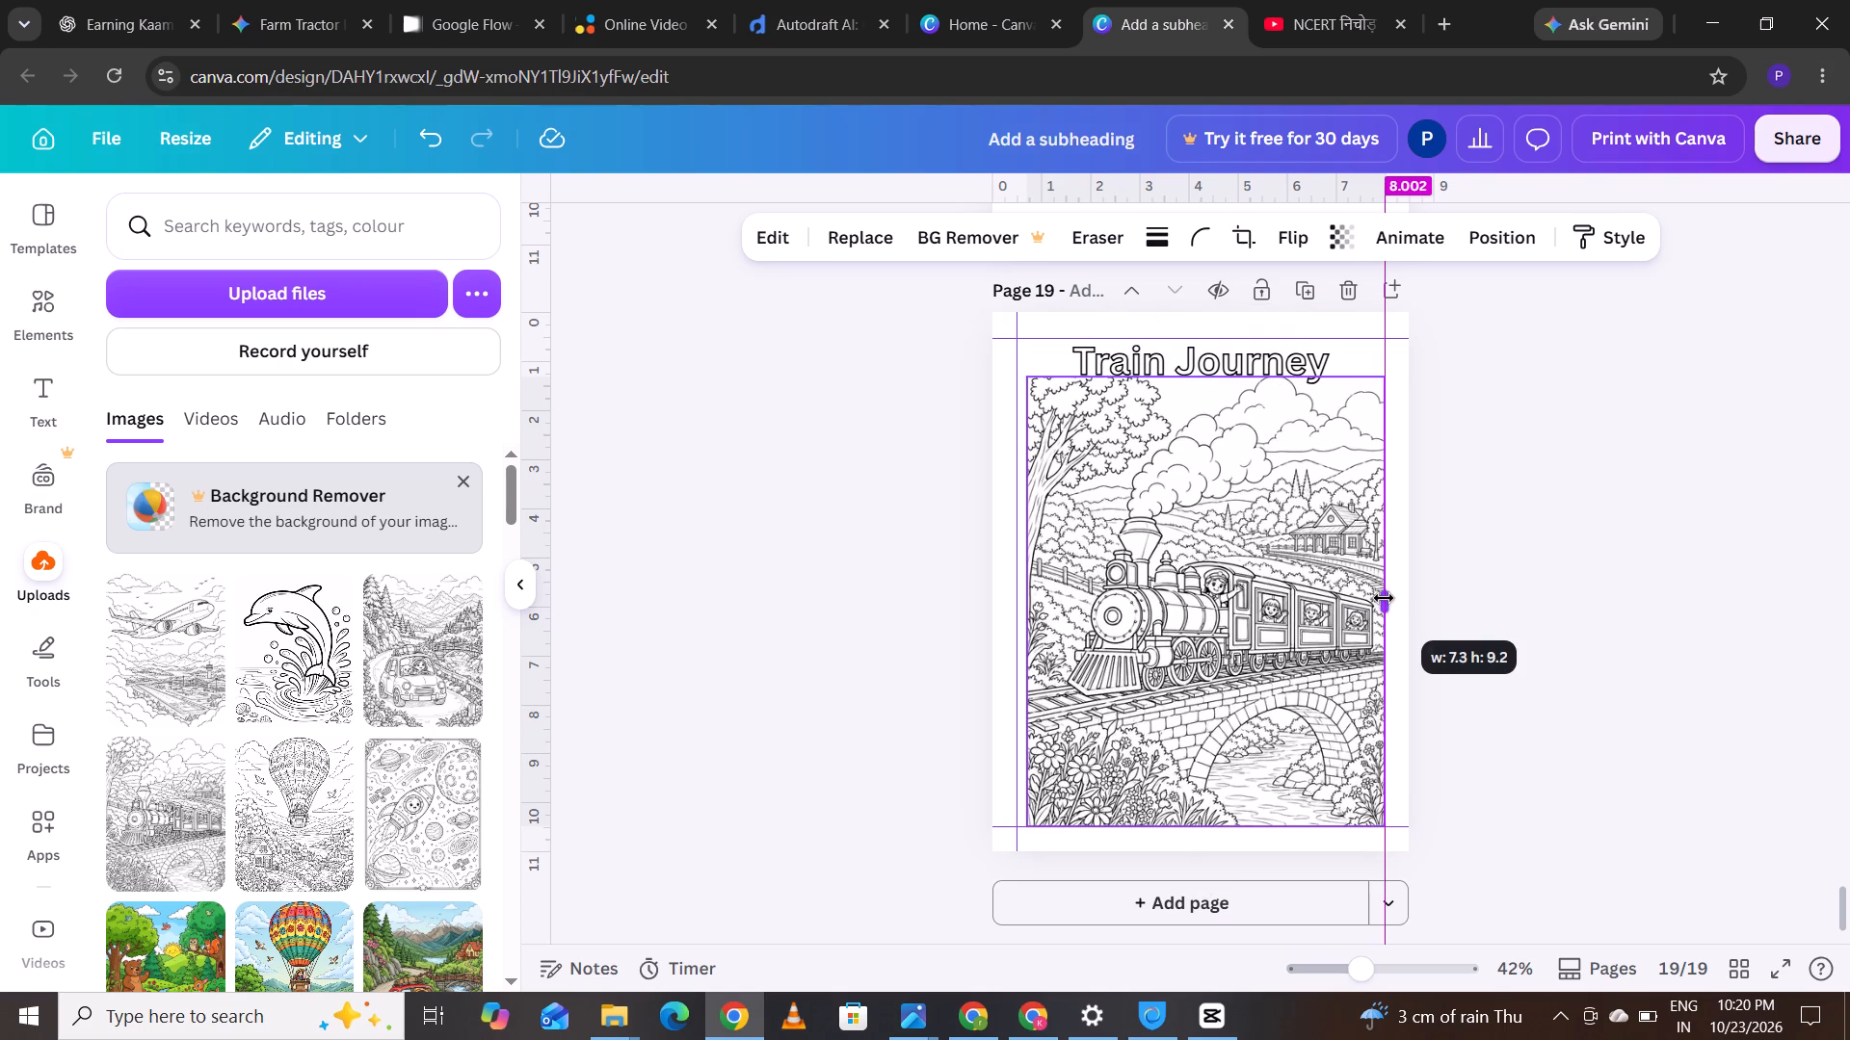
drag(1384, 598, 1372, 598)
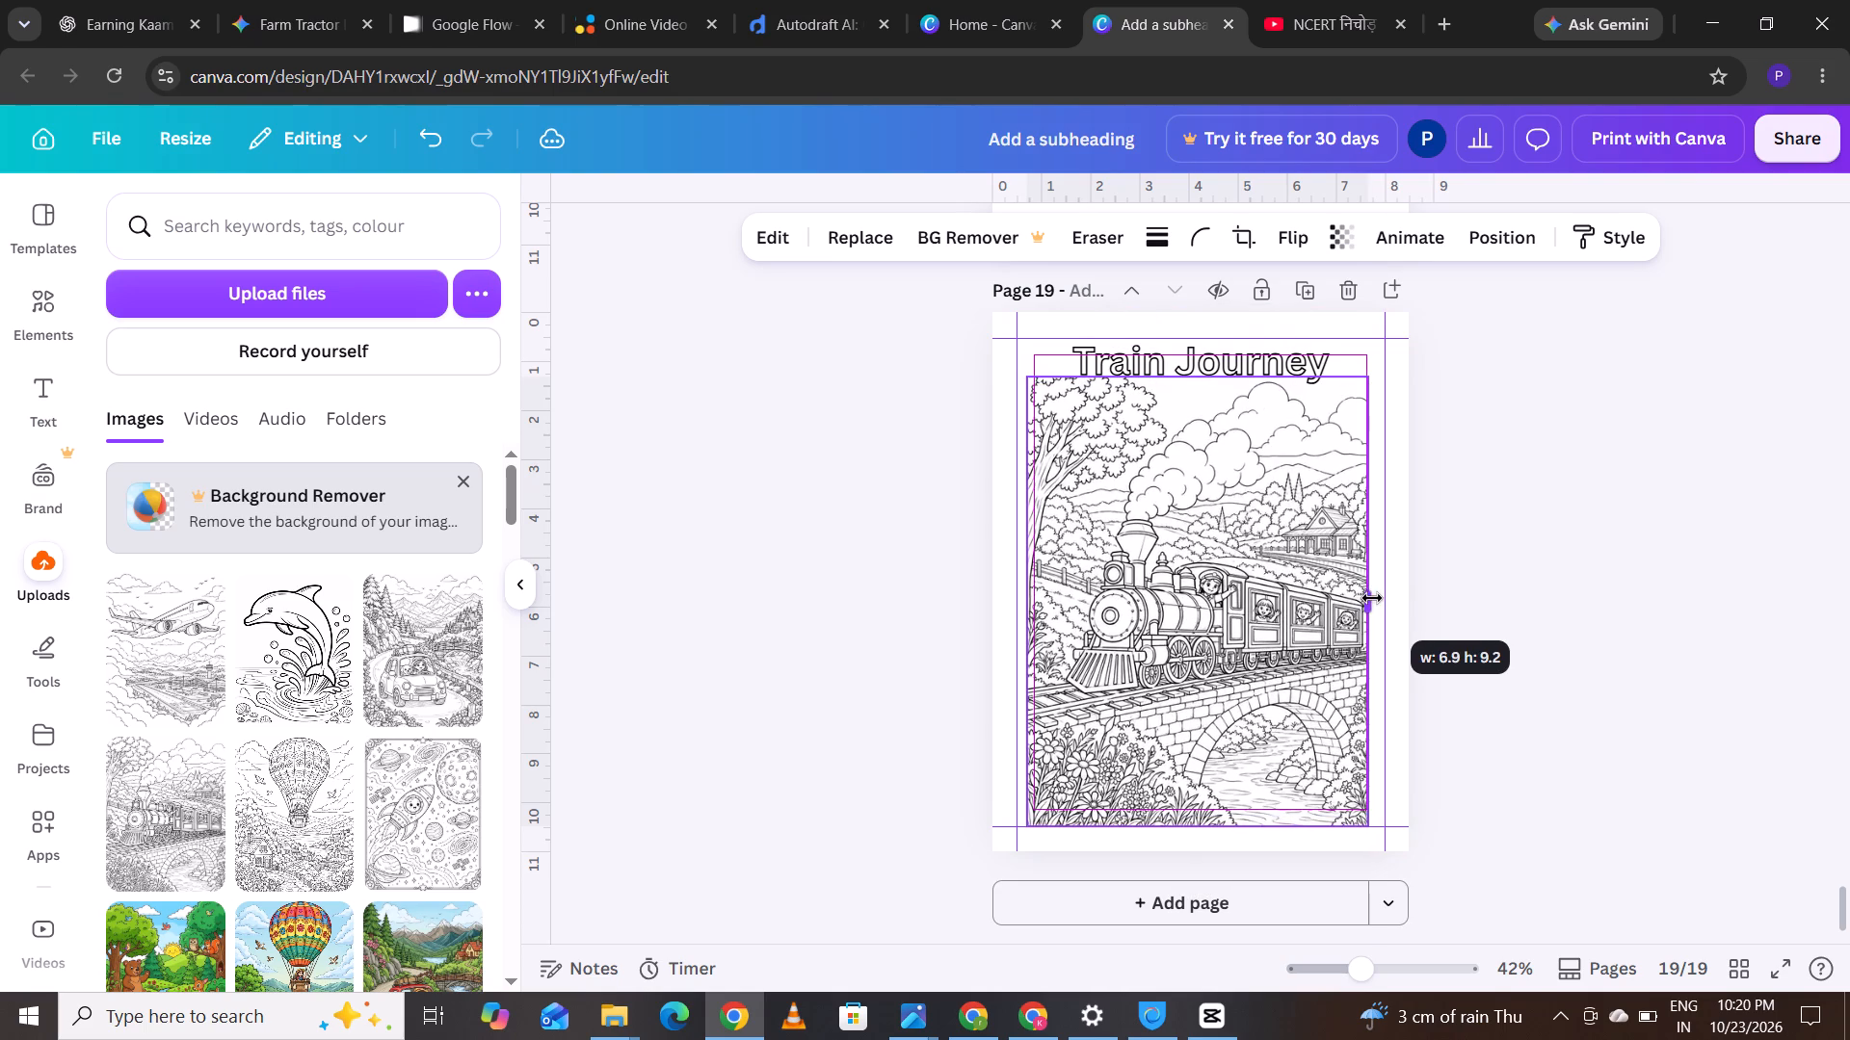
drag(1372, 598, 1387, 598)
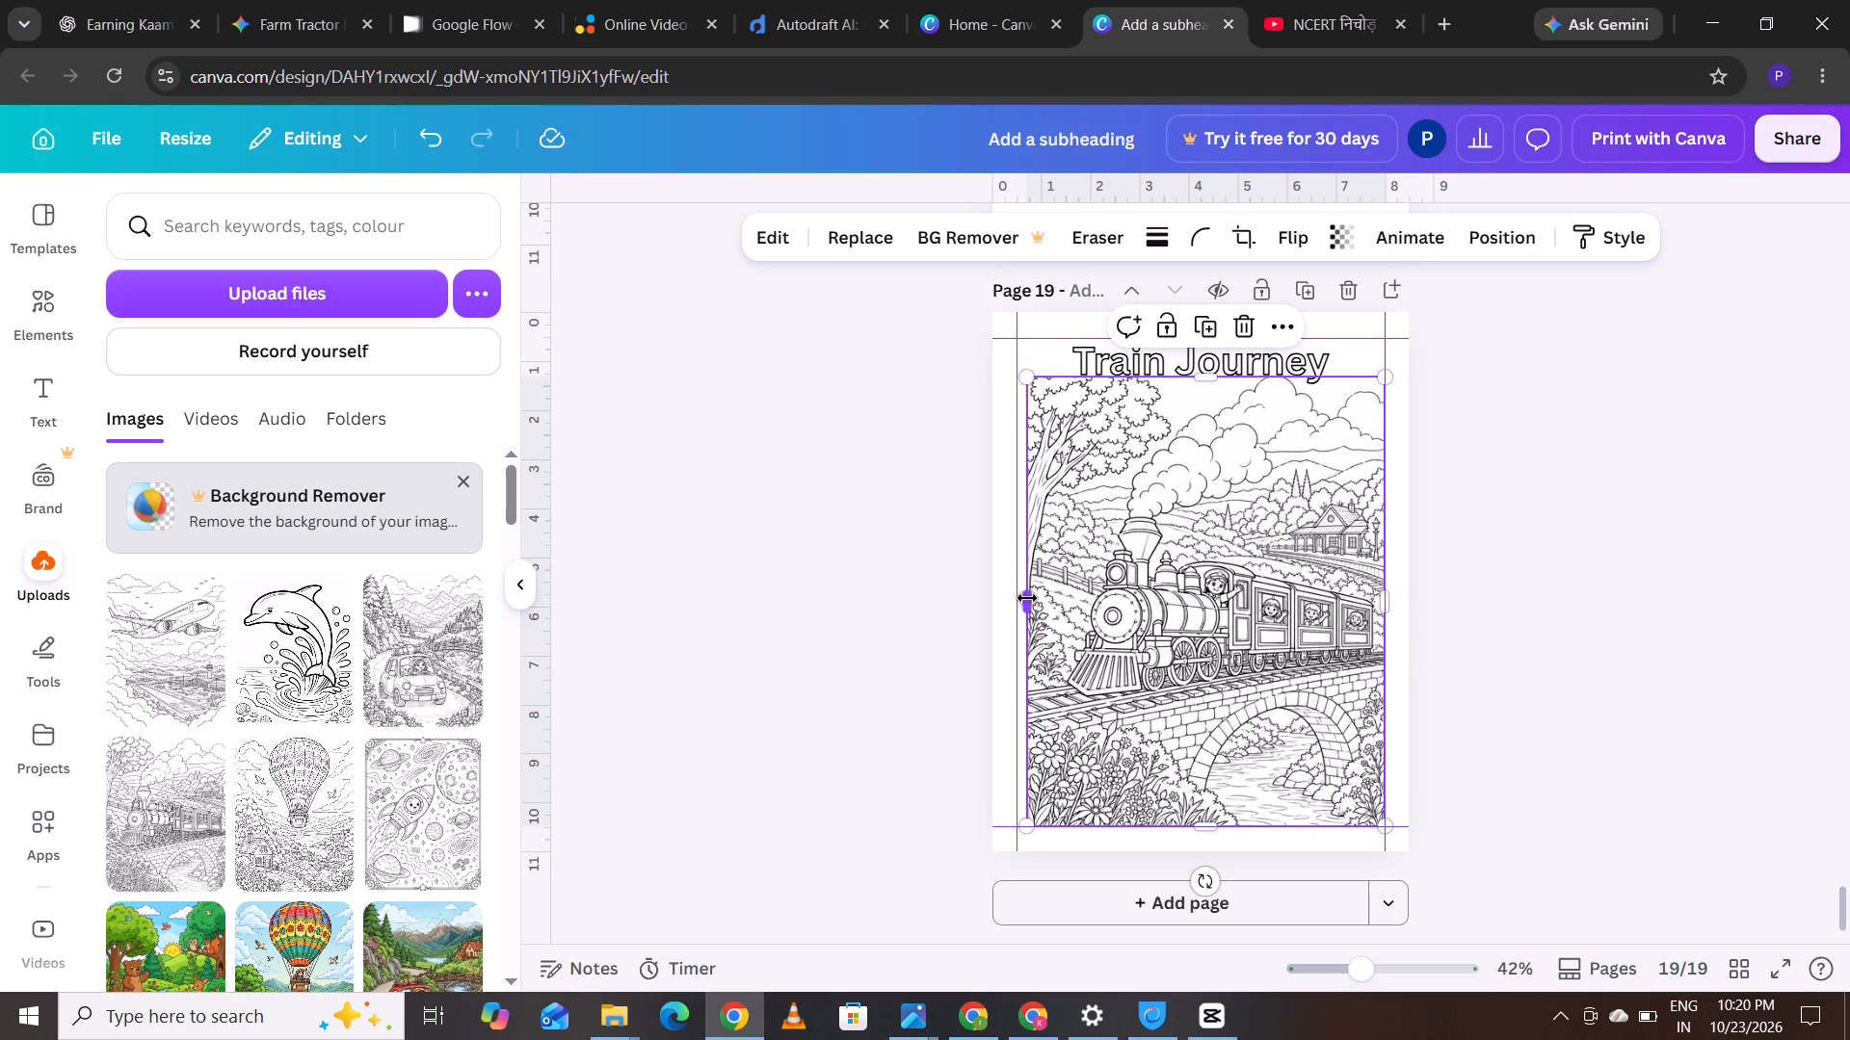
click(1027, 598)
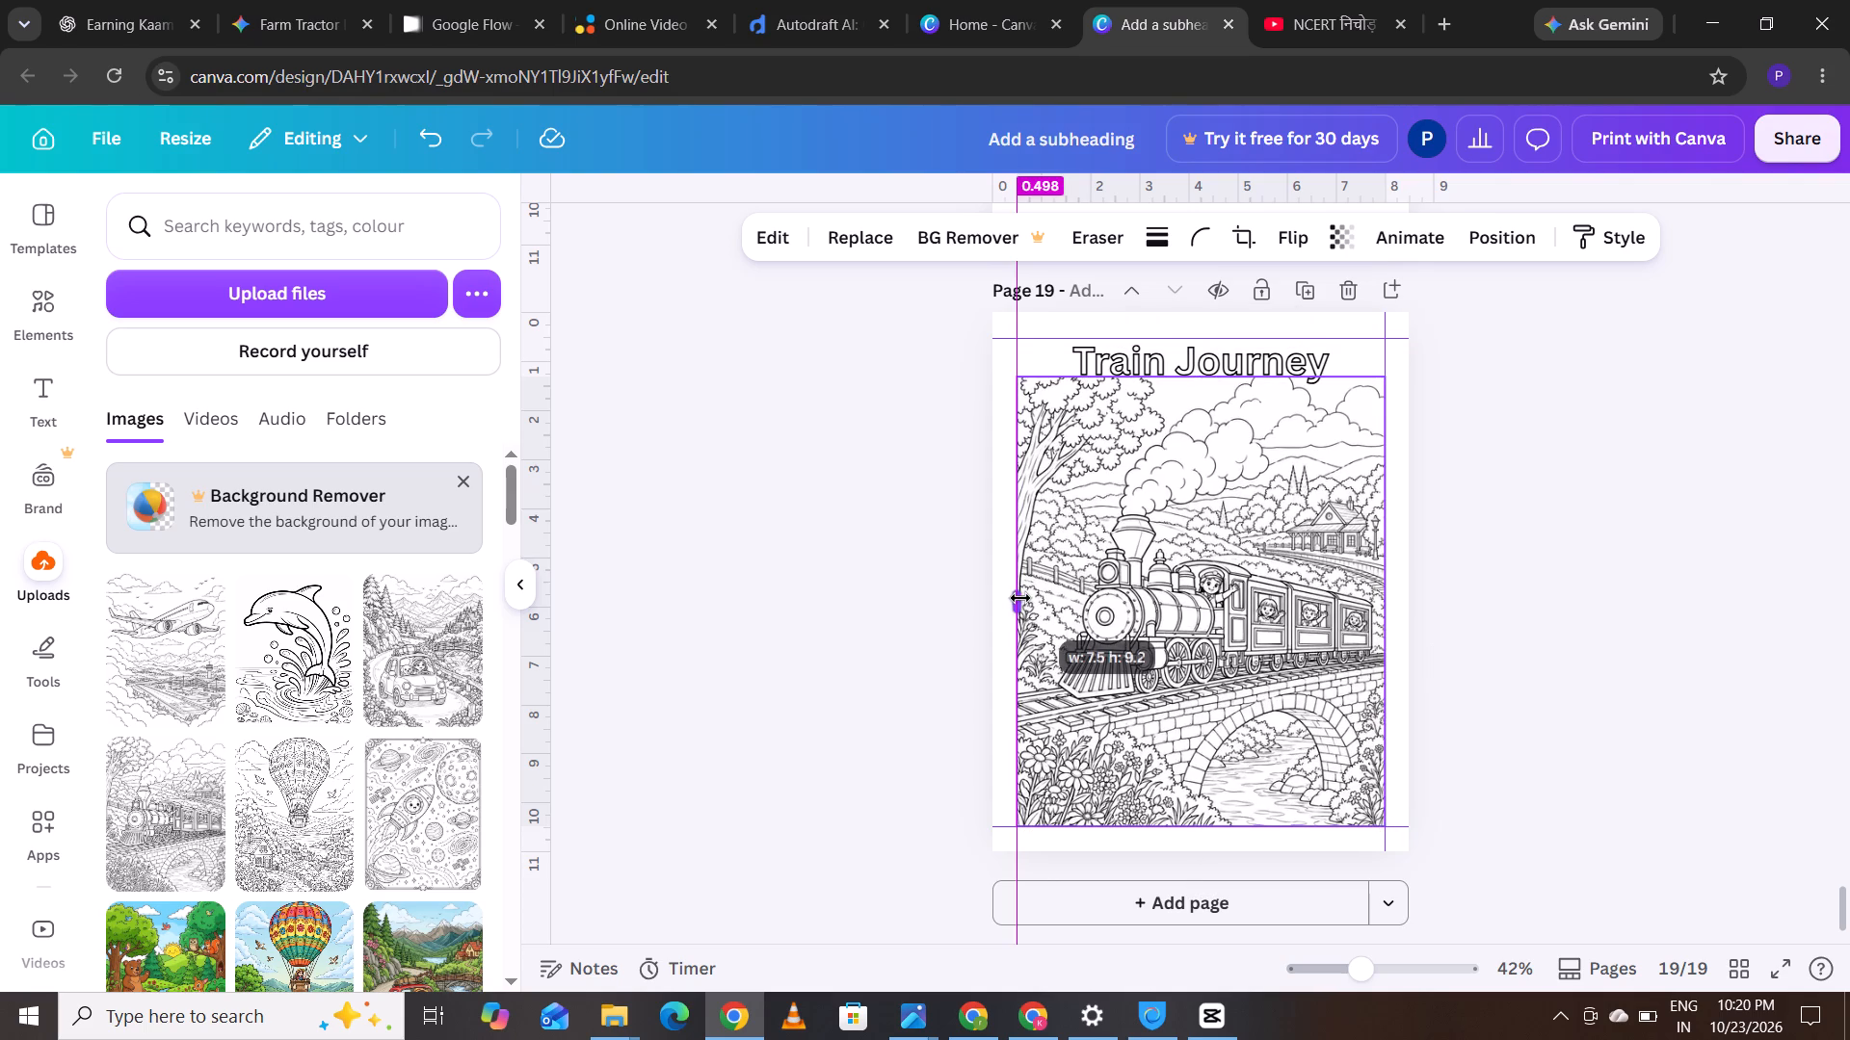
click(907, 620)
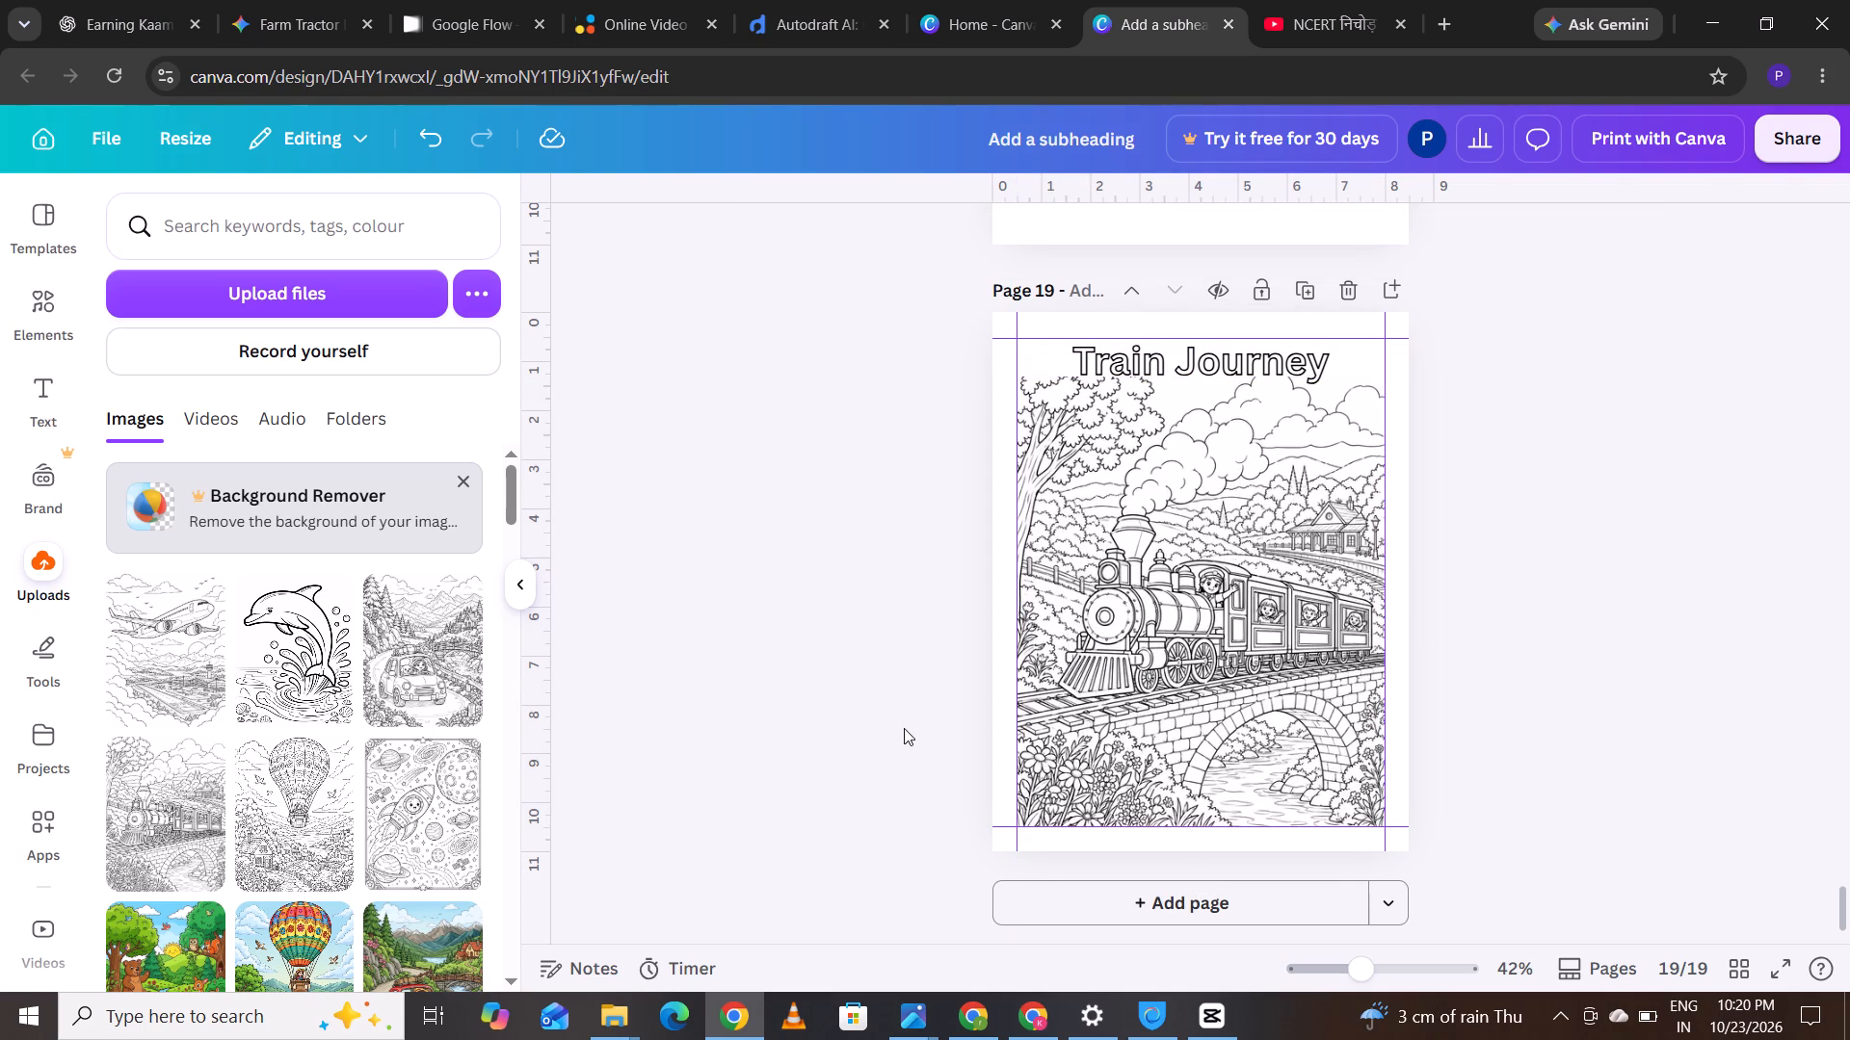
click(1040, 592)
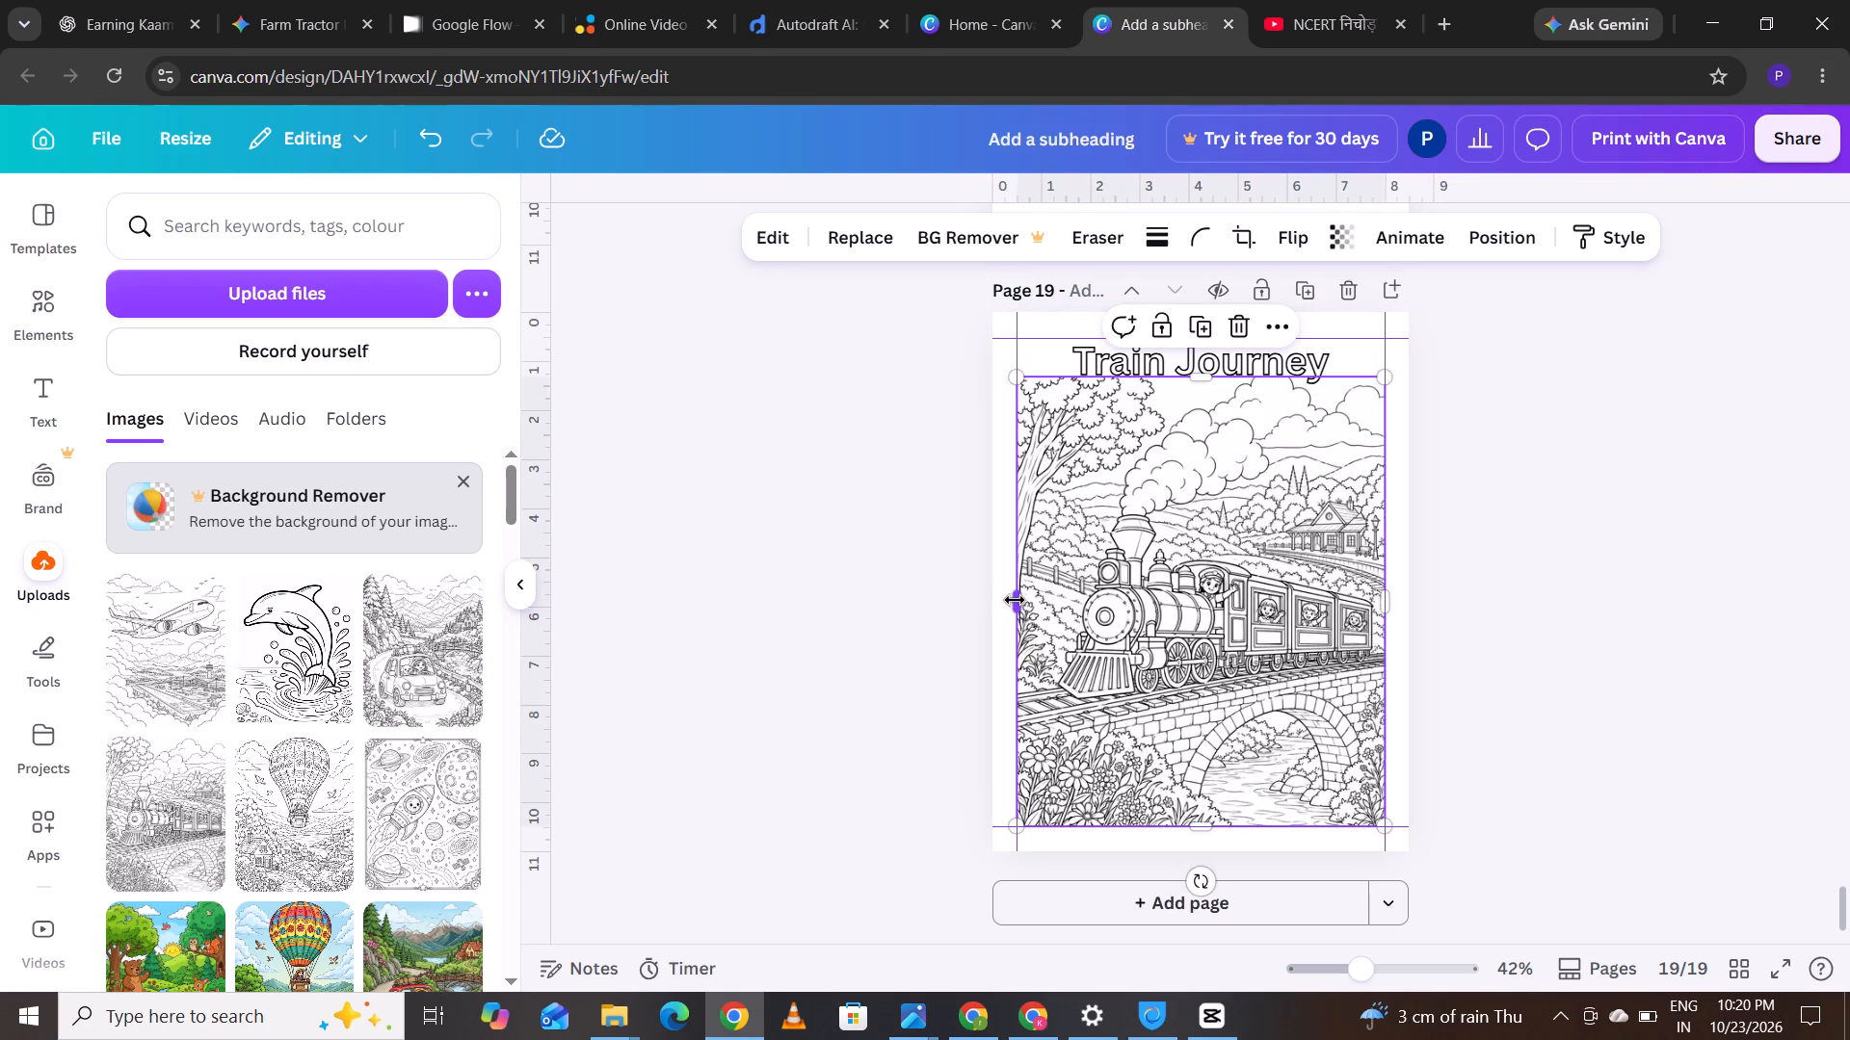
click(1015, 600)
Add two blank pages after the train page, as pages 20 and 21.
click(1188, 910)
click(1188, 910)
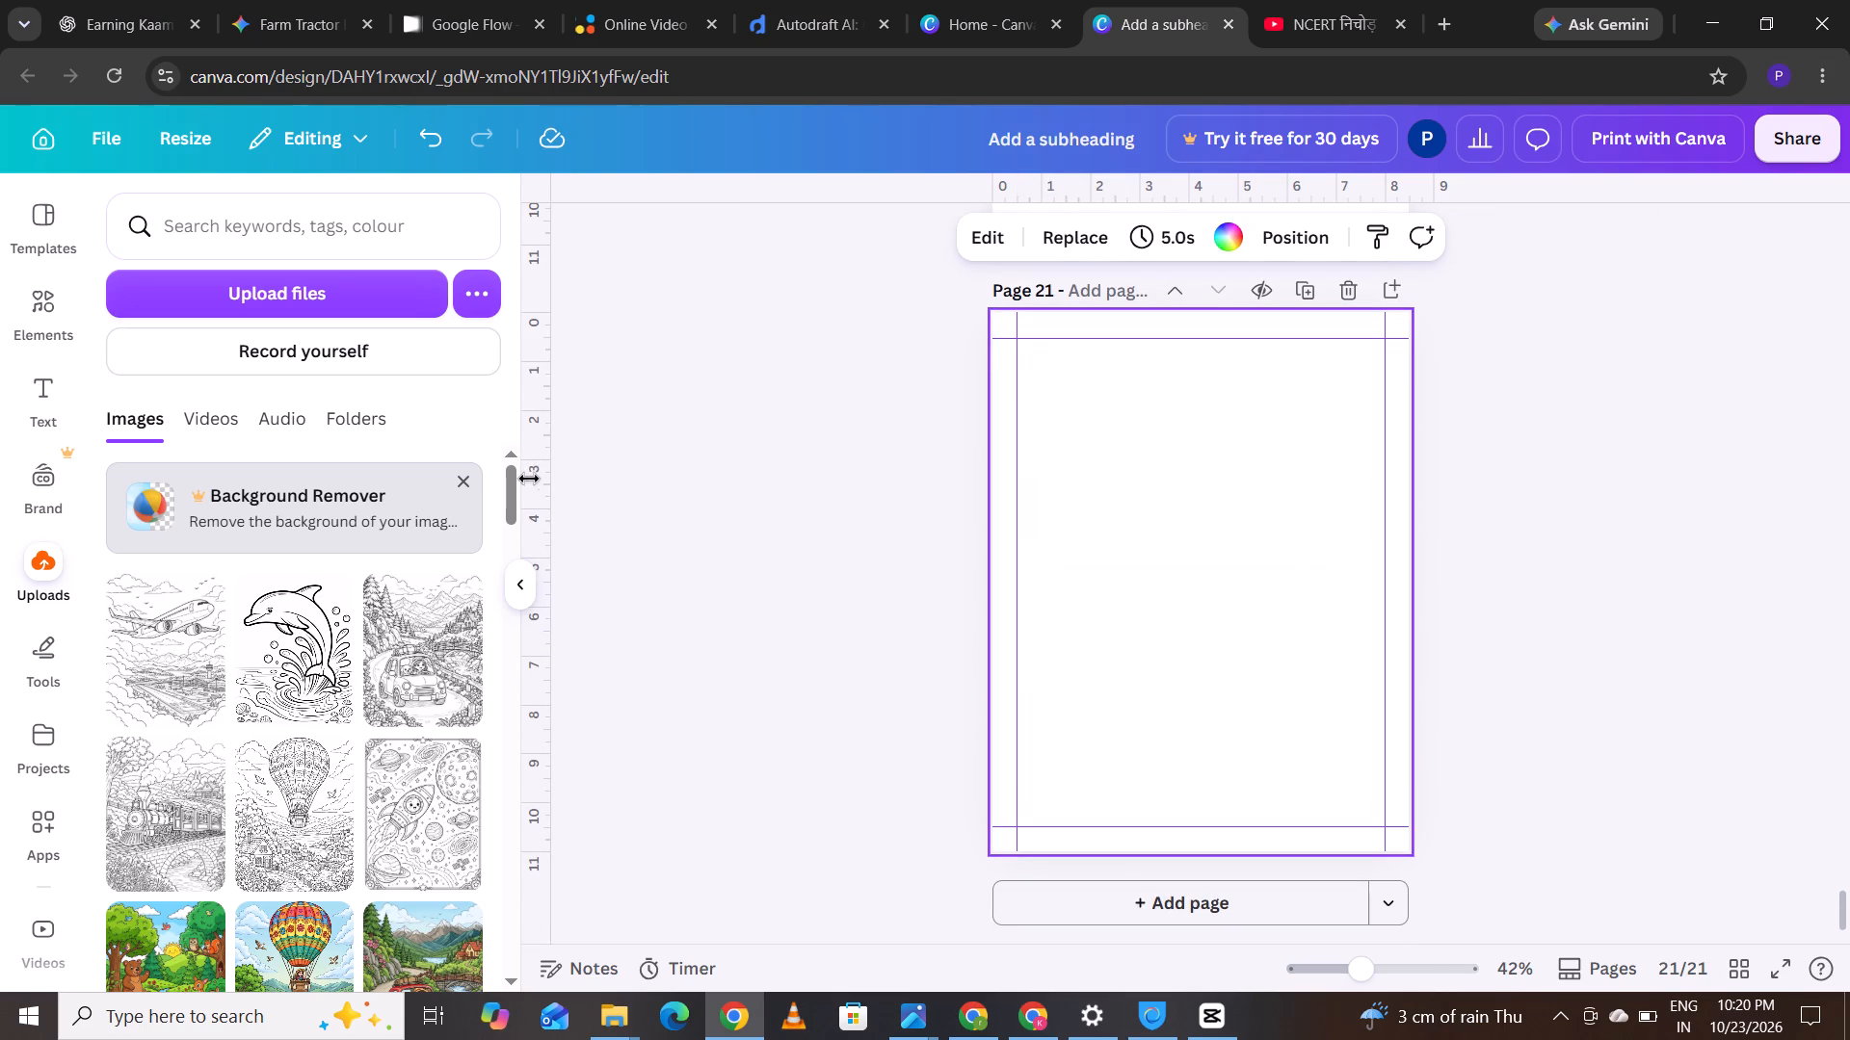
Look through the uploaded images for a drawing to use on page 21.
drag(510, 500, 506, 561)
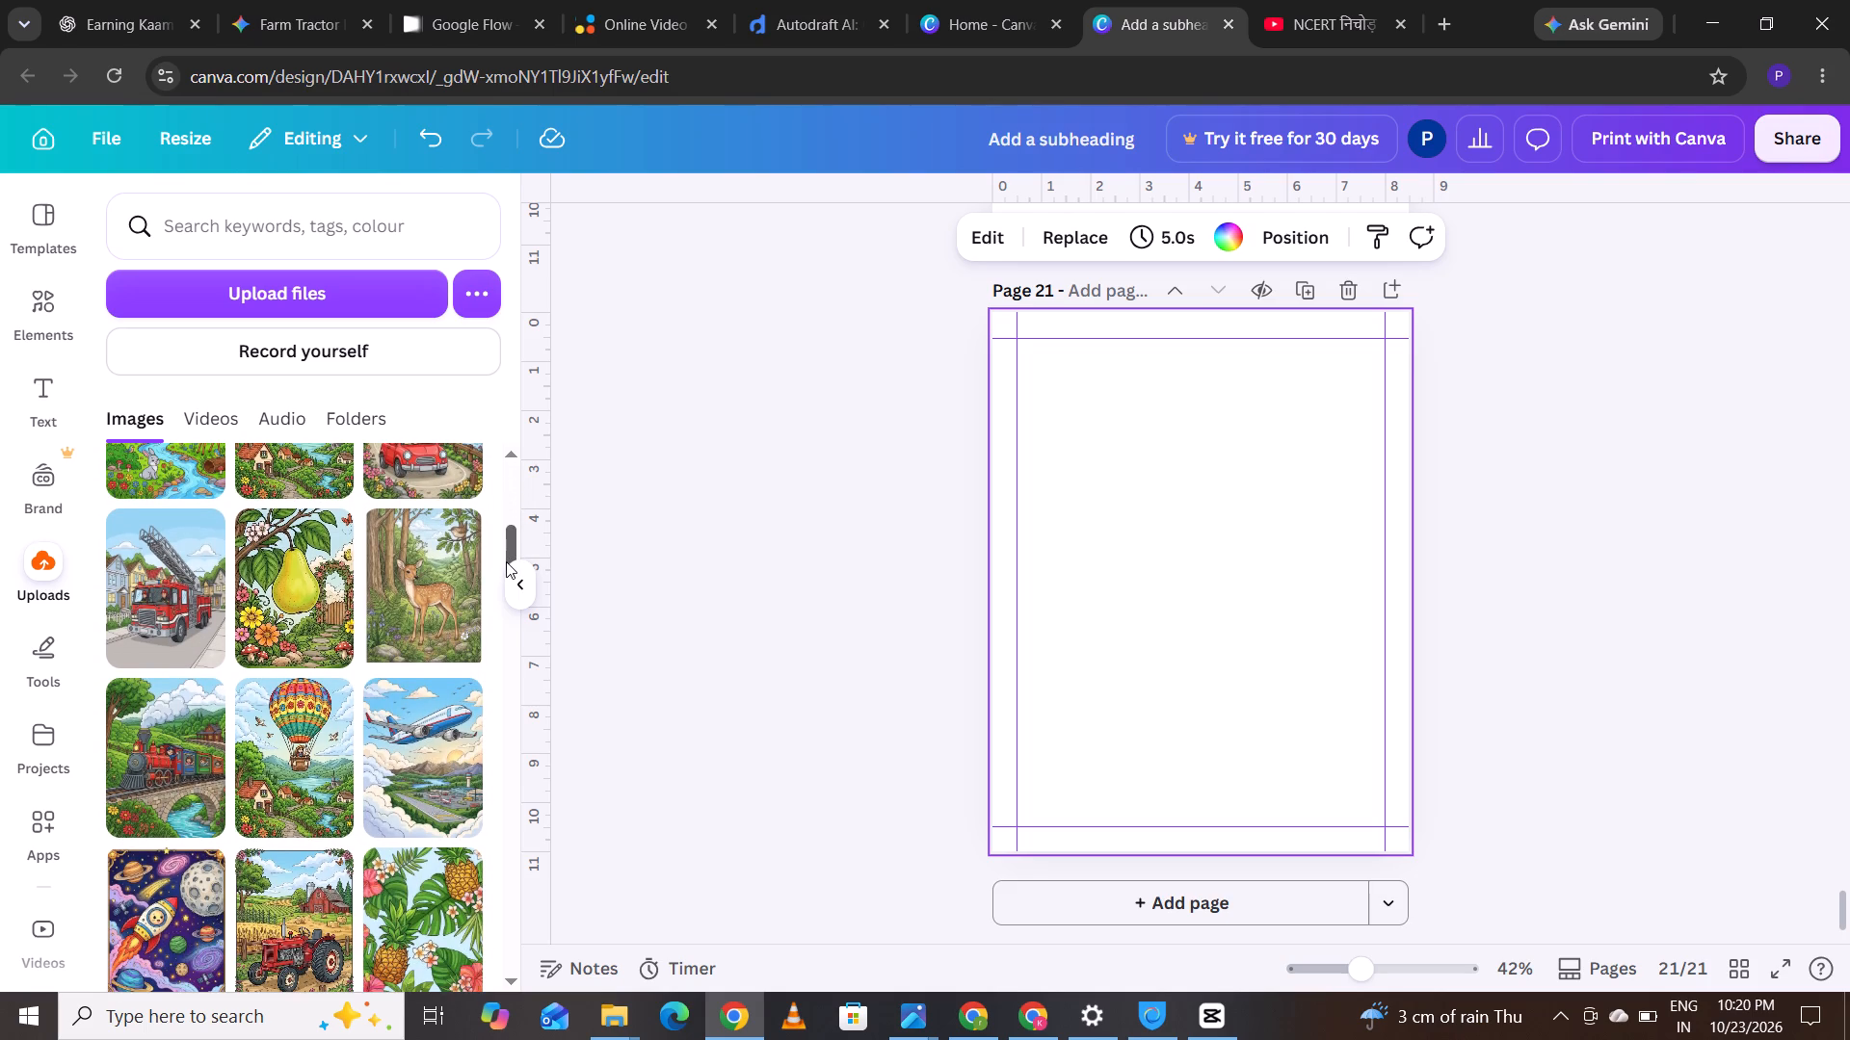
drag(506, 561, 537, 569)
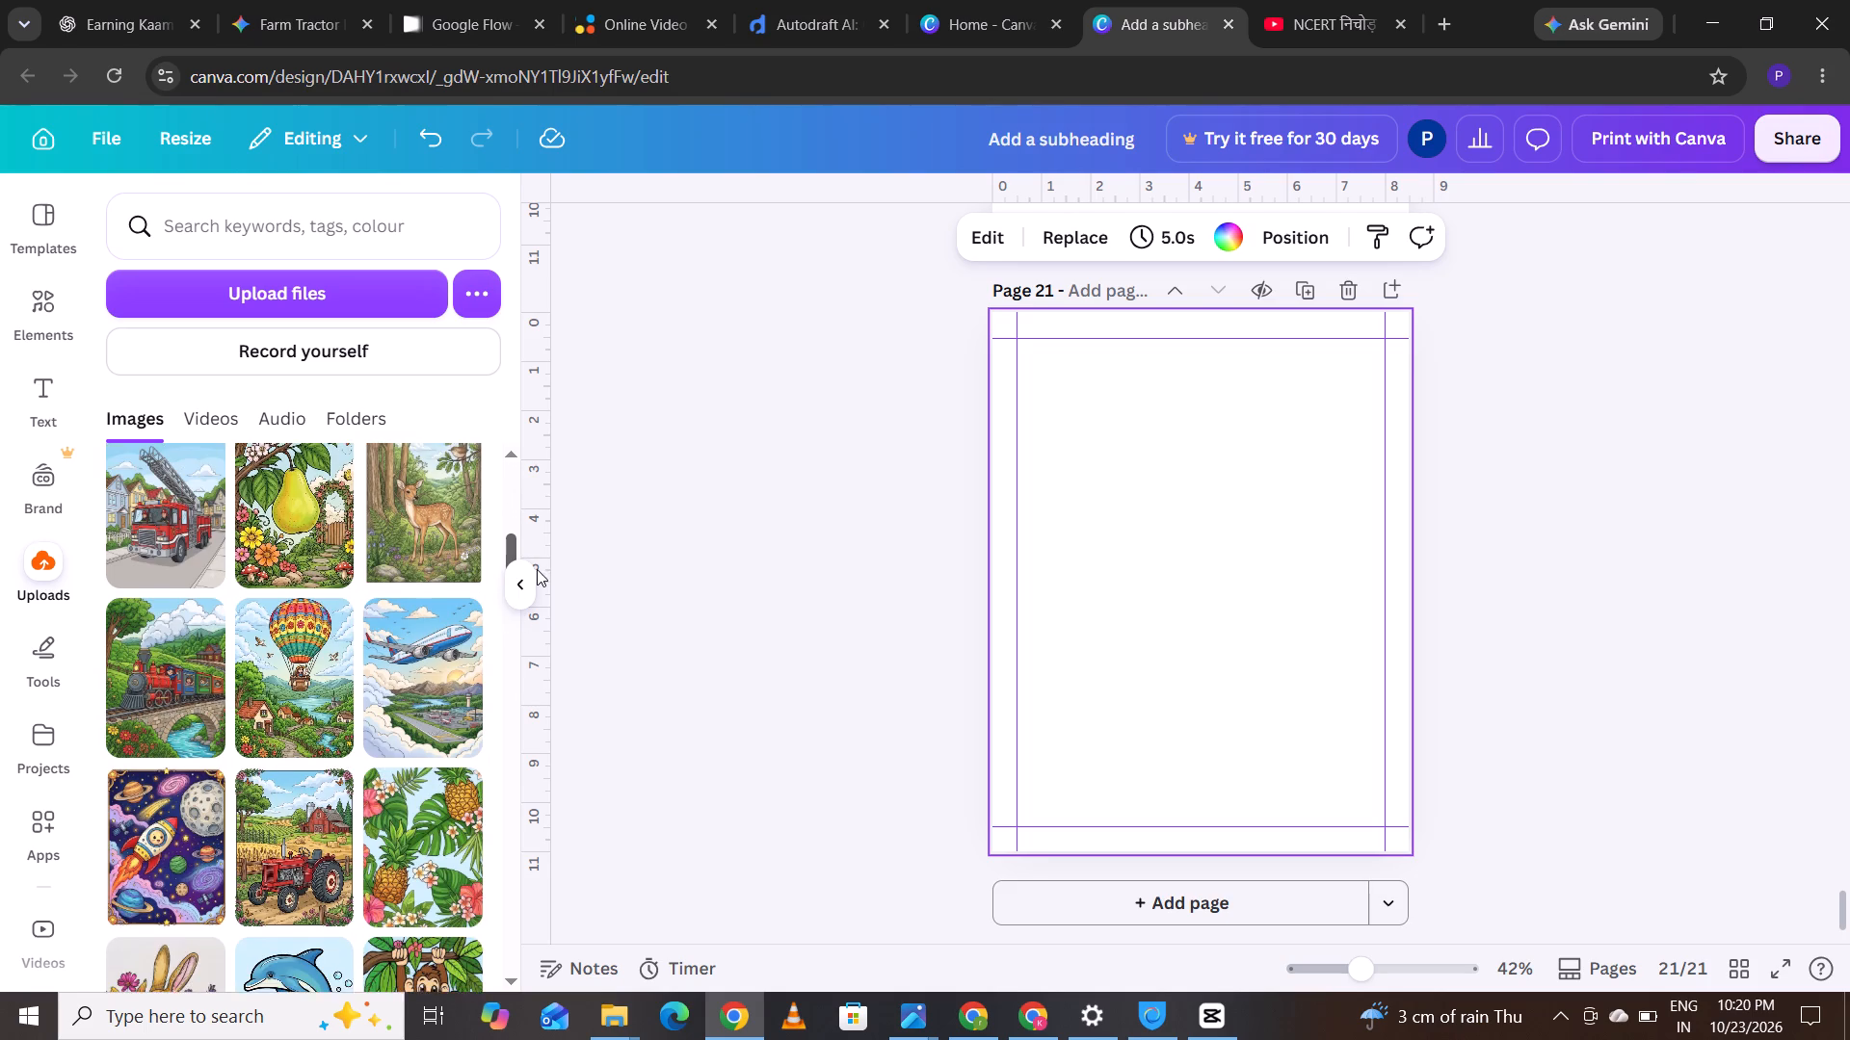
drag(537, 569, 549, 519)
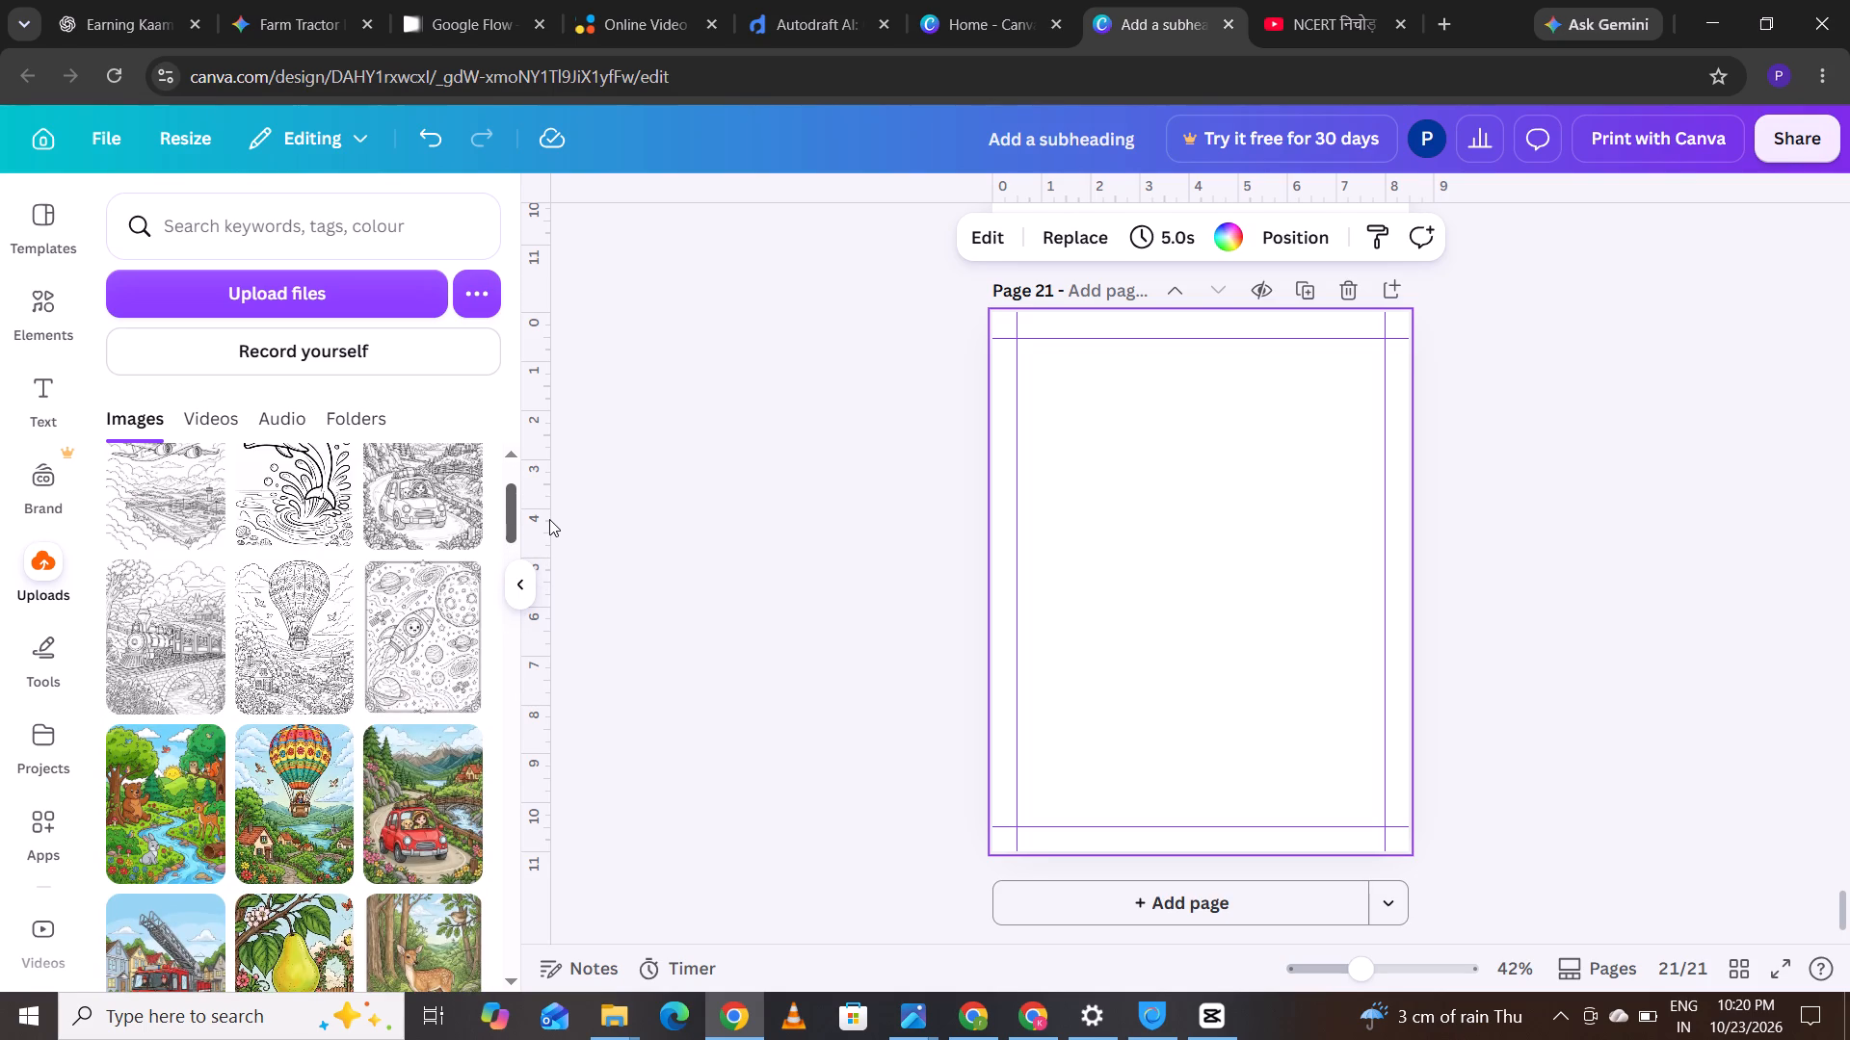
drag(549, 519, 549, 500)
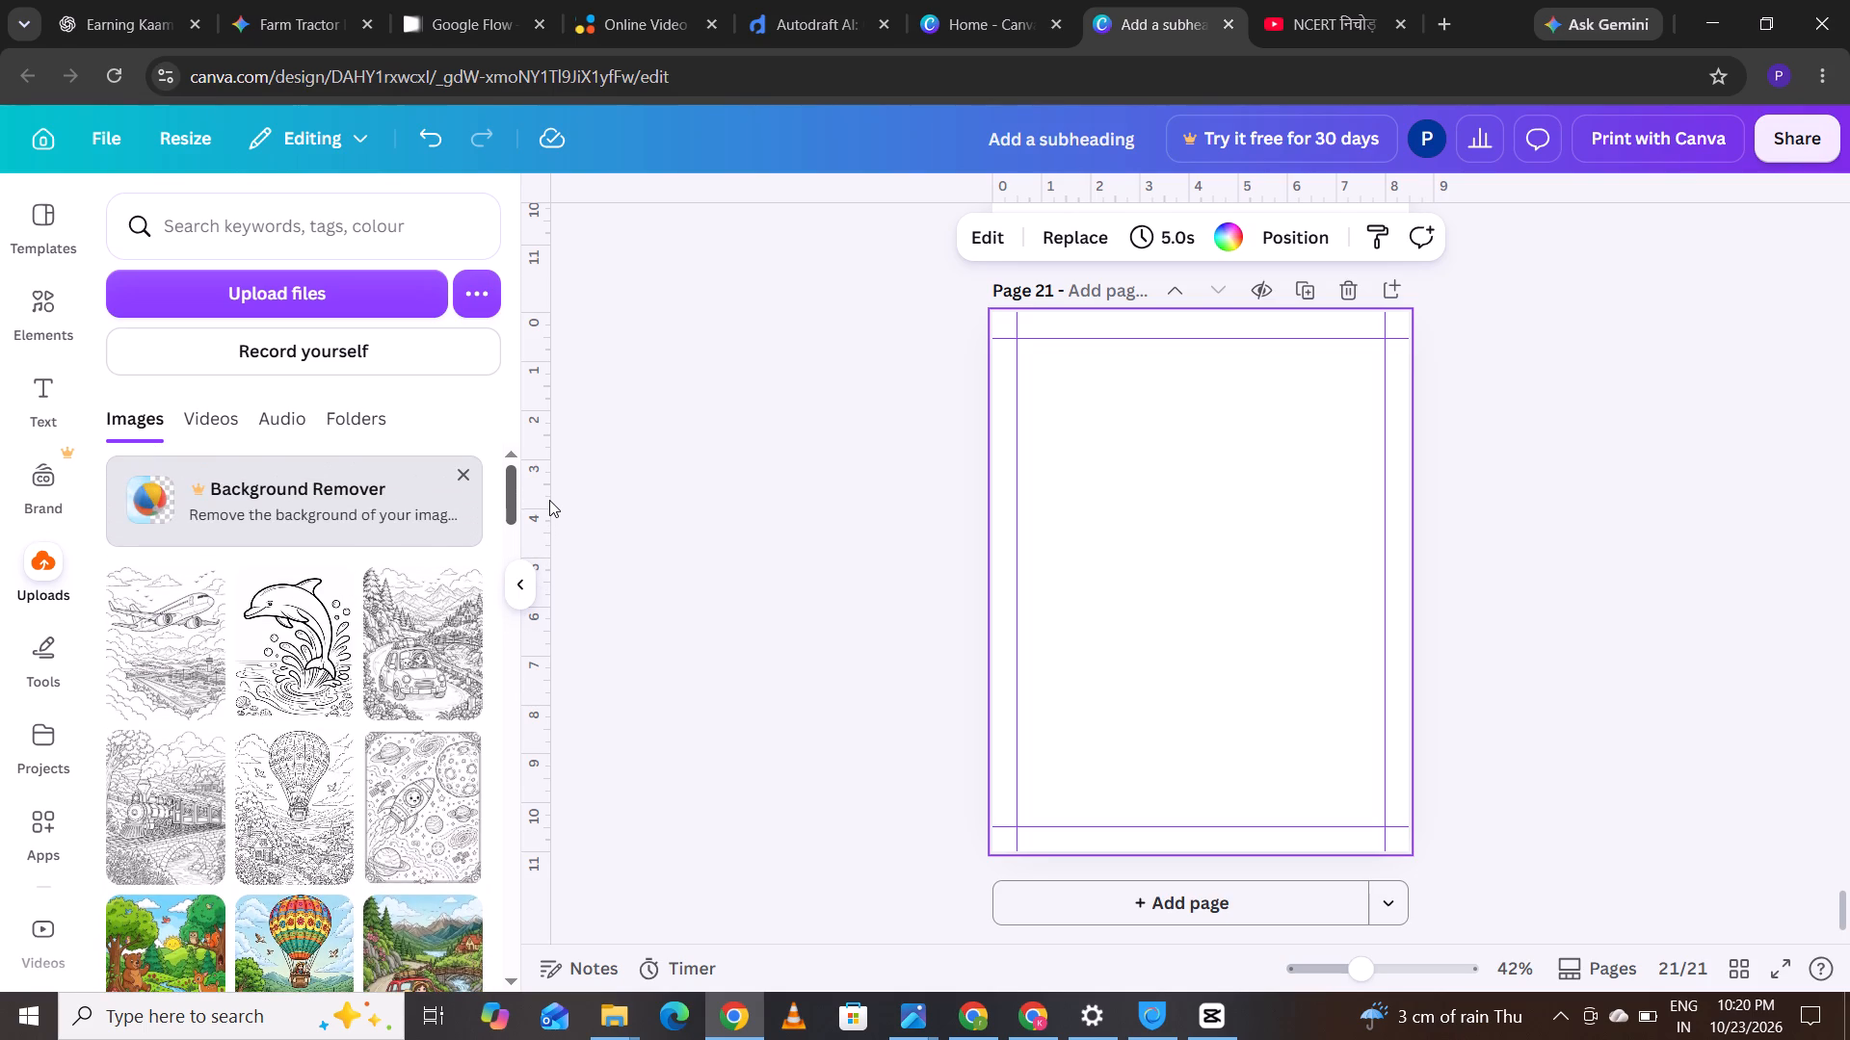
drag(549, 500, 550, 487)
drag(550, 487, 552, 487)
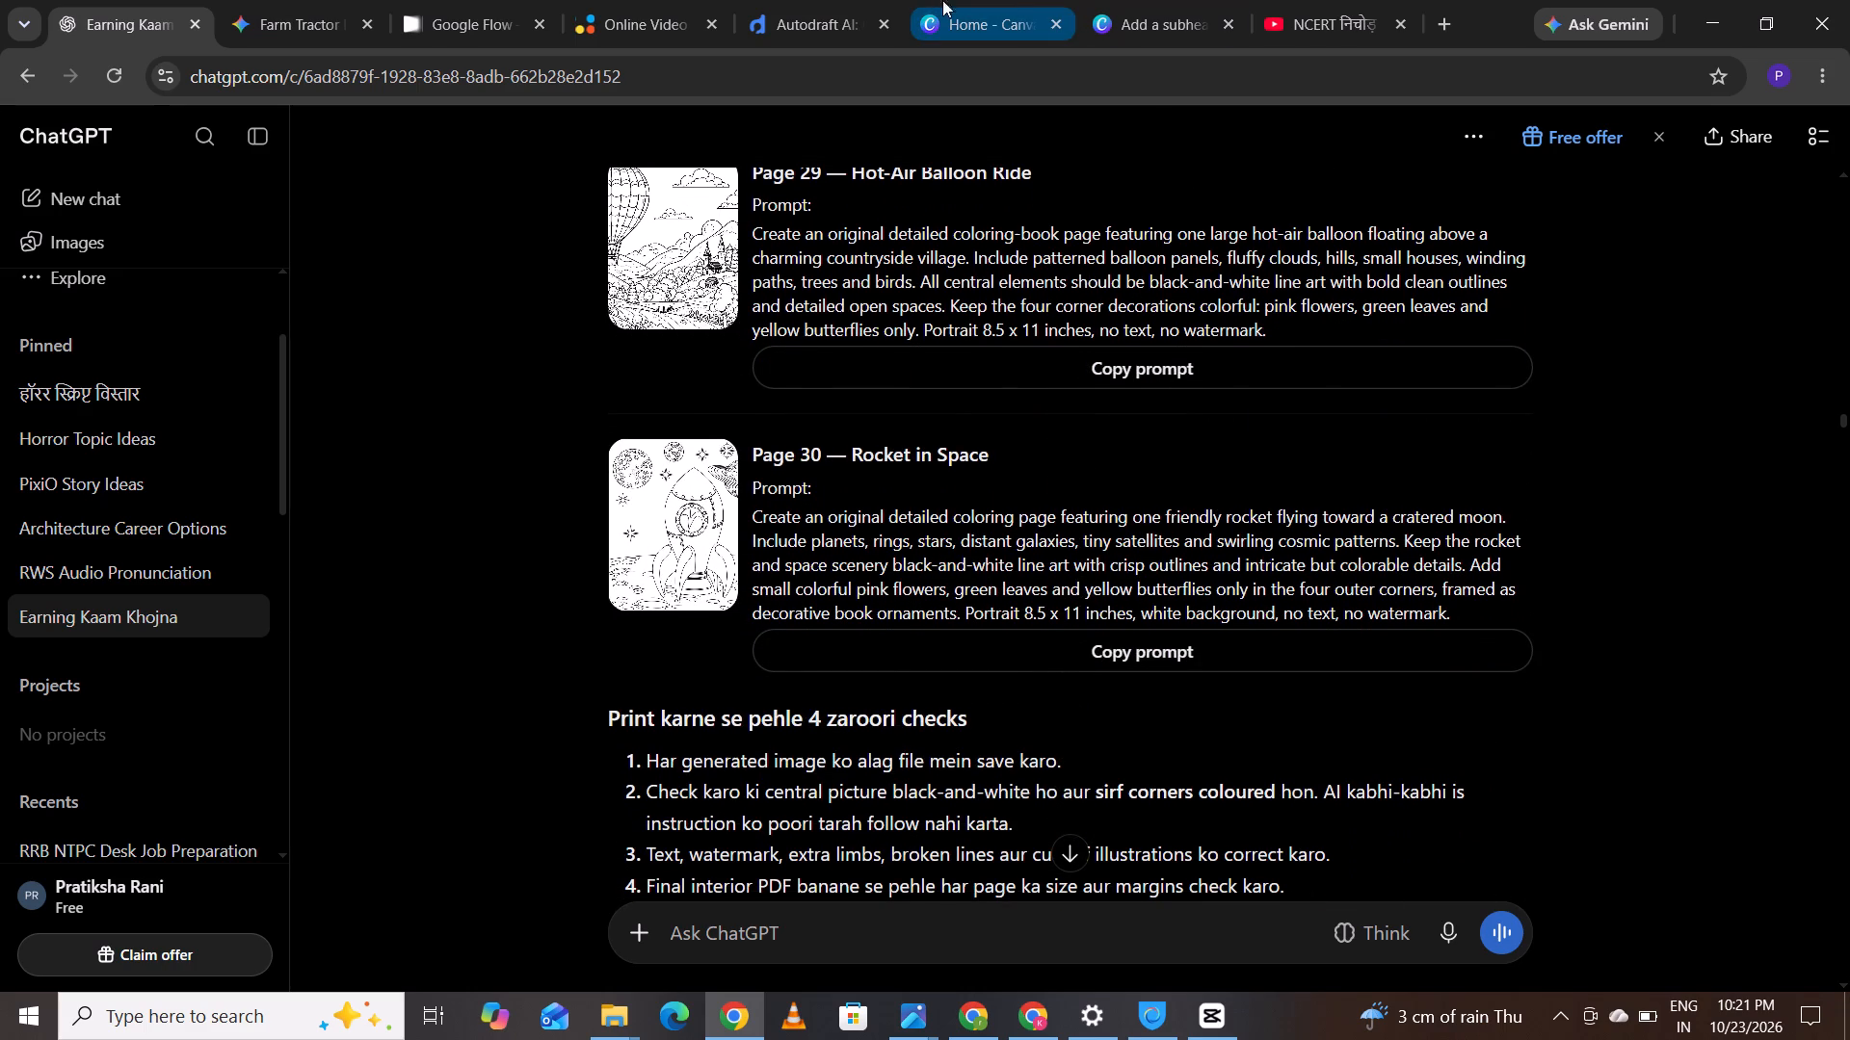
click(1138, 0)
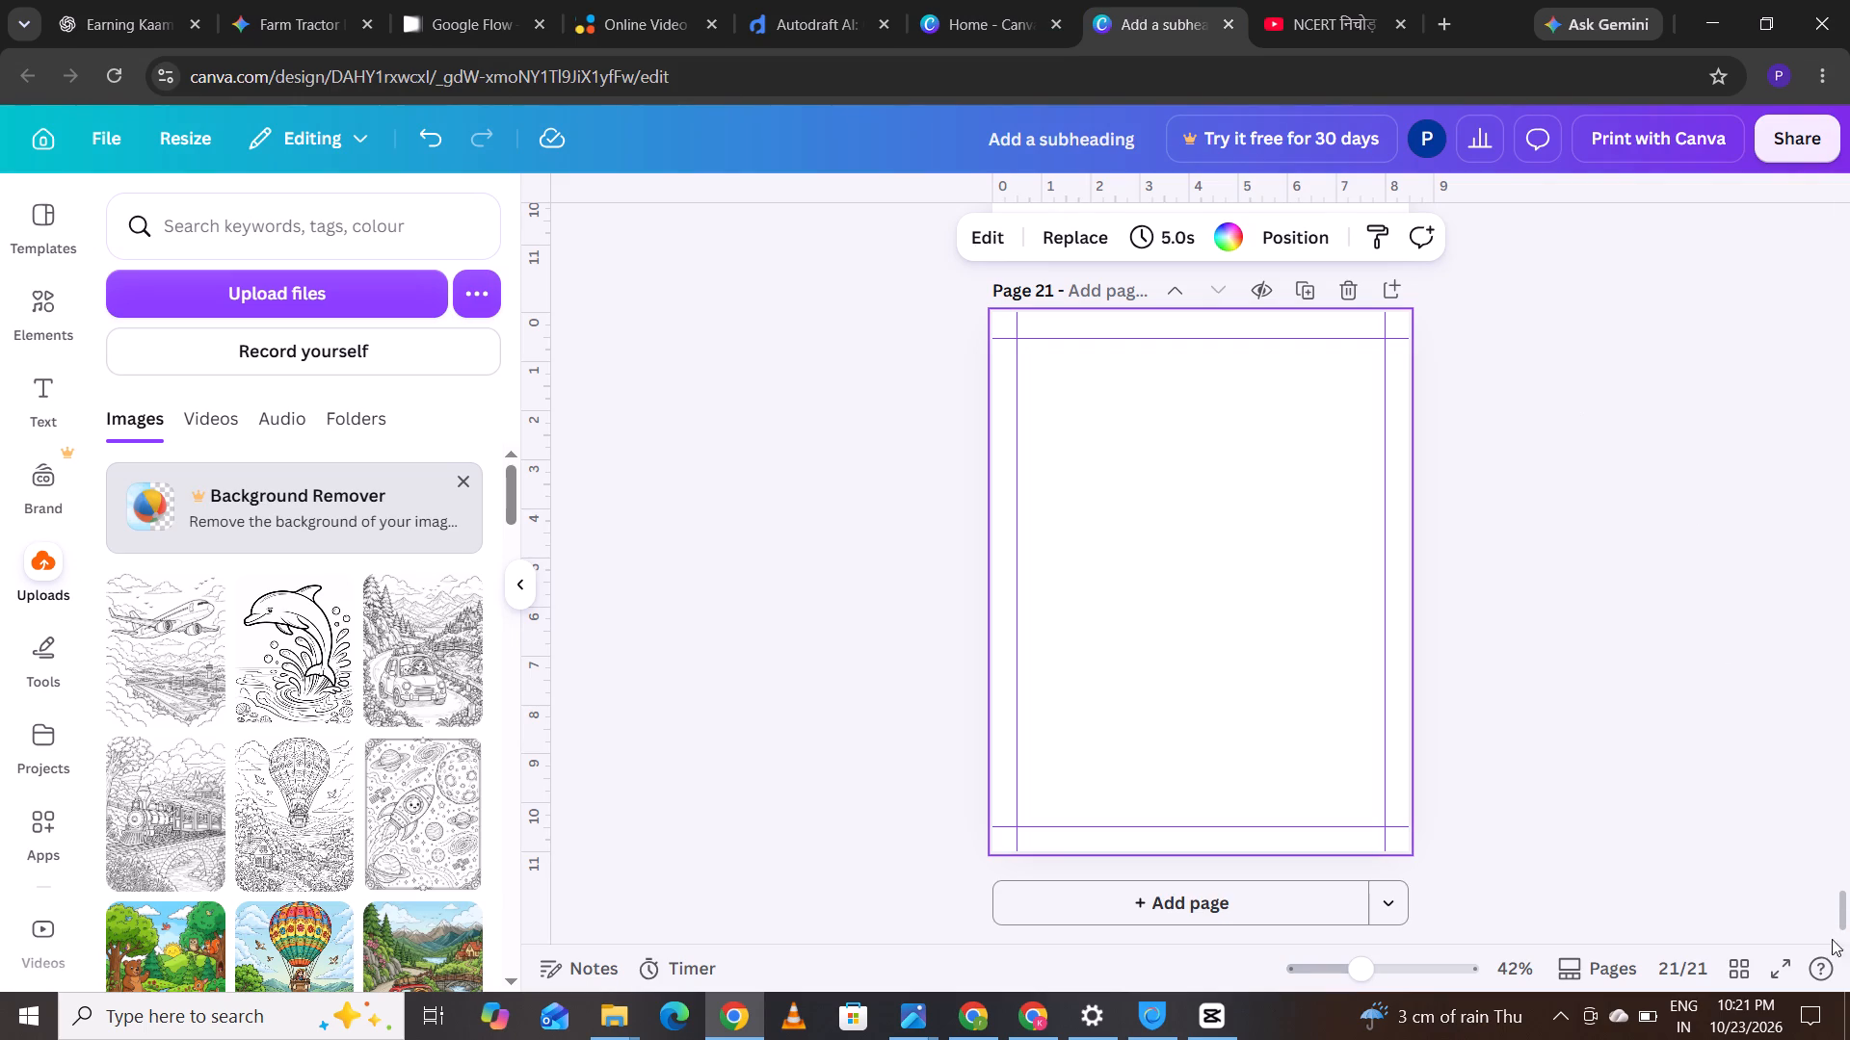